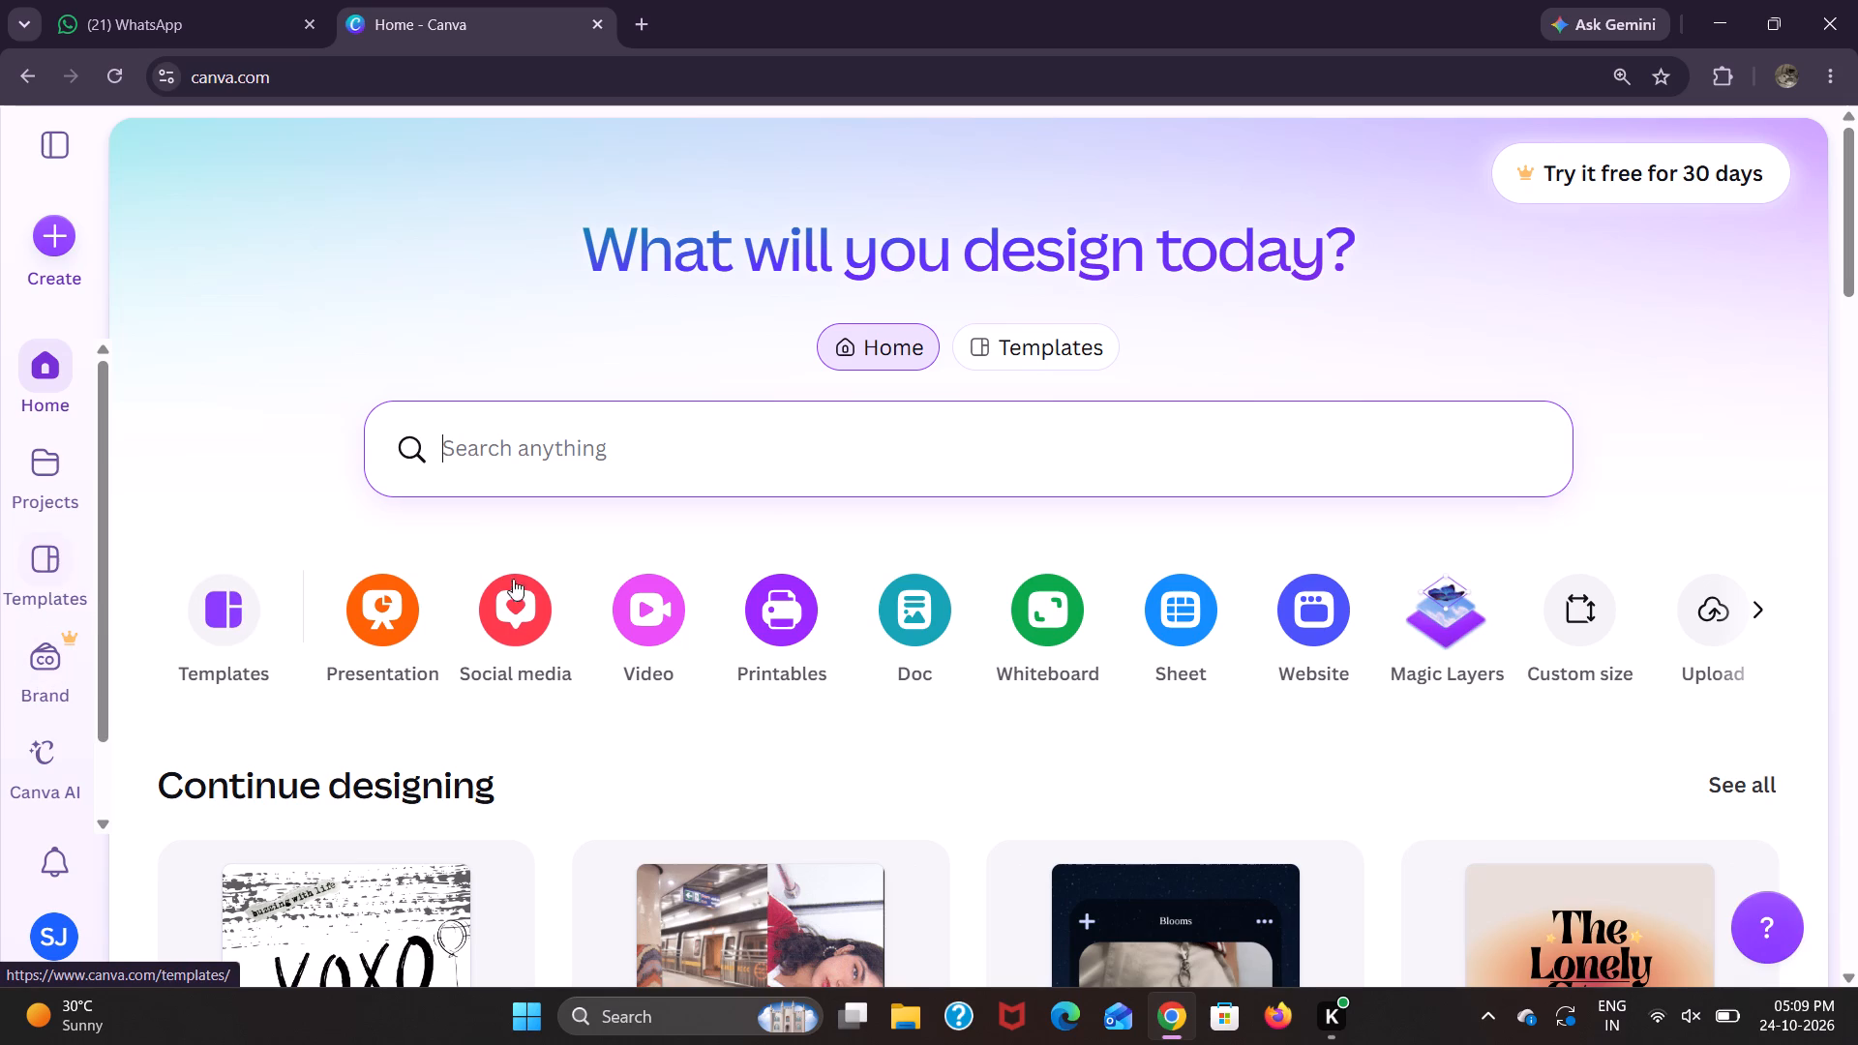
Browse the template gallery, looking through the recommended, trending and personalised designs.
left_click(1014, 346)
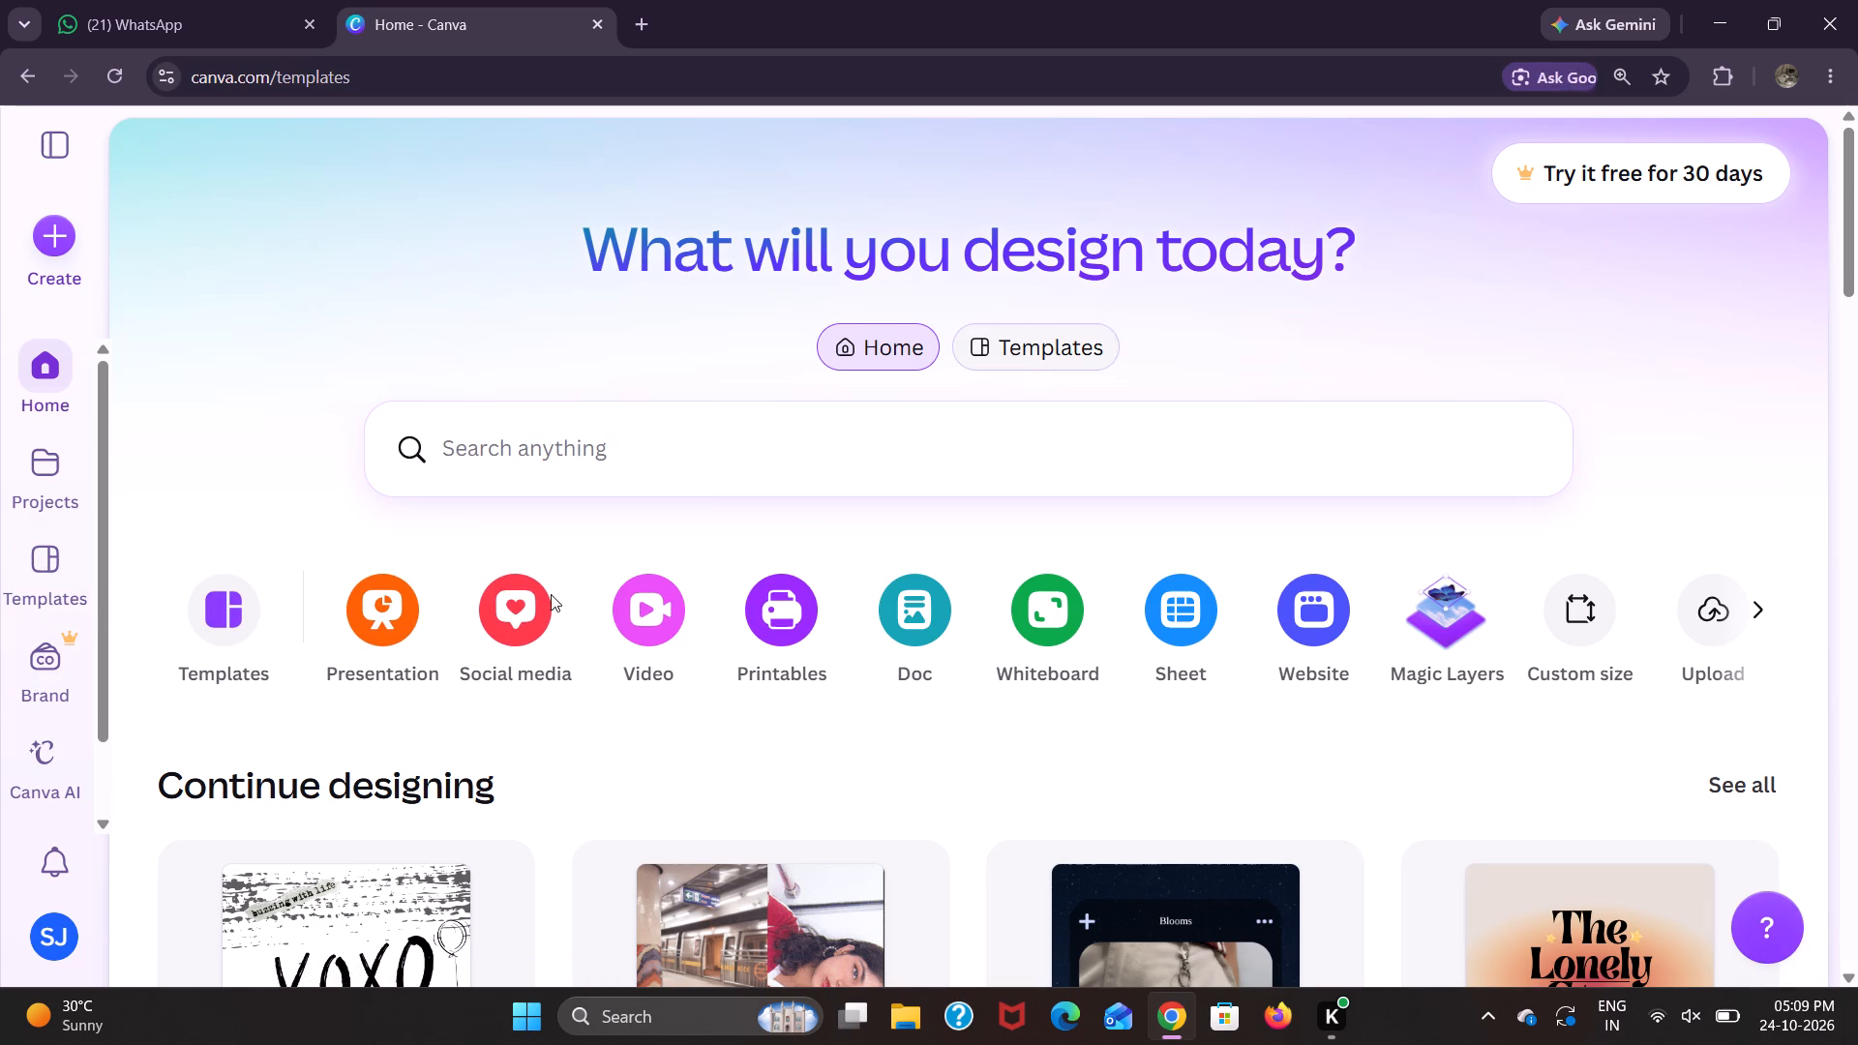
scroll(542, 597, "down", 3)
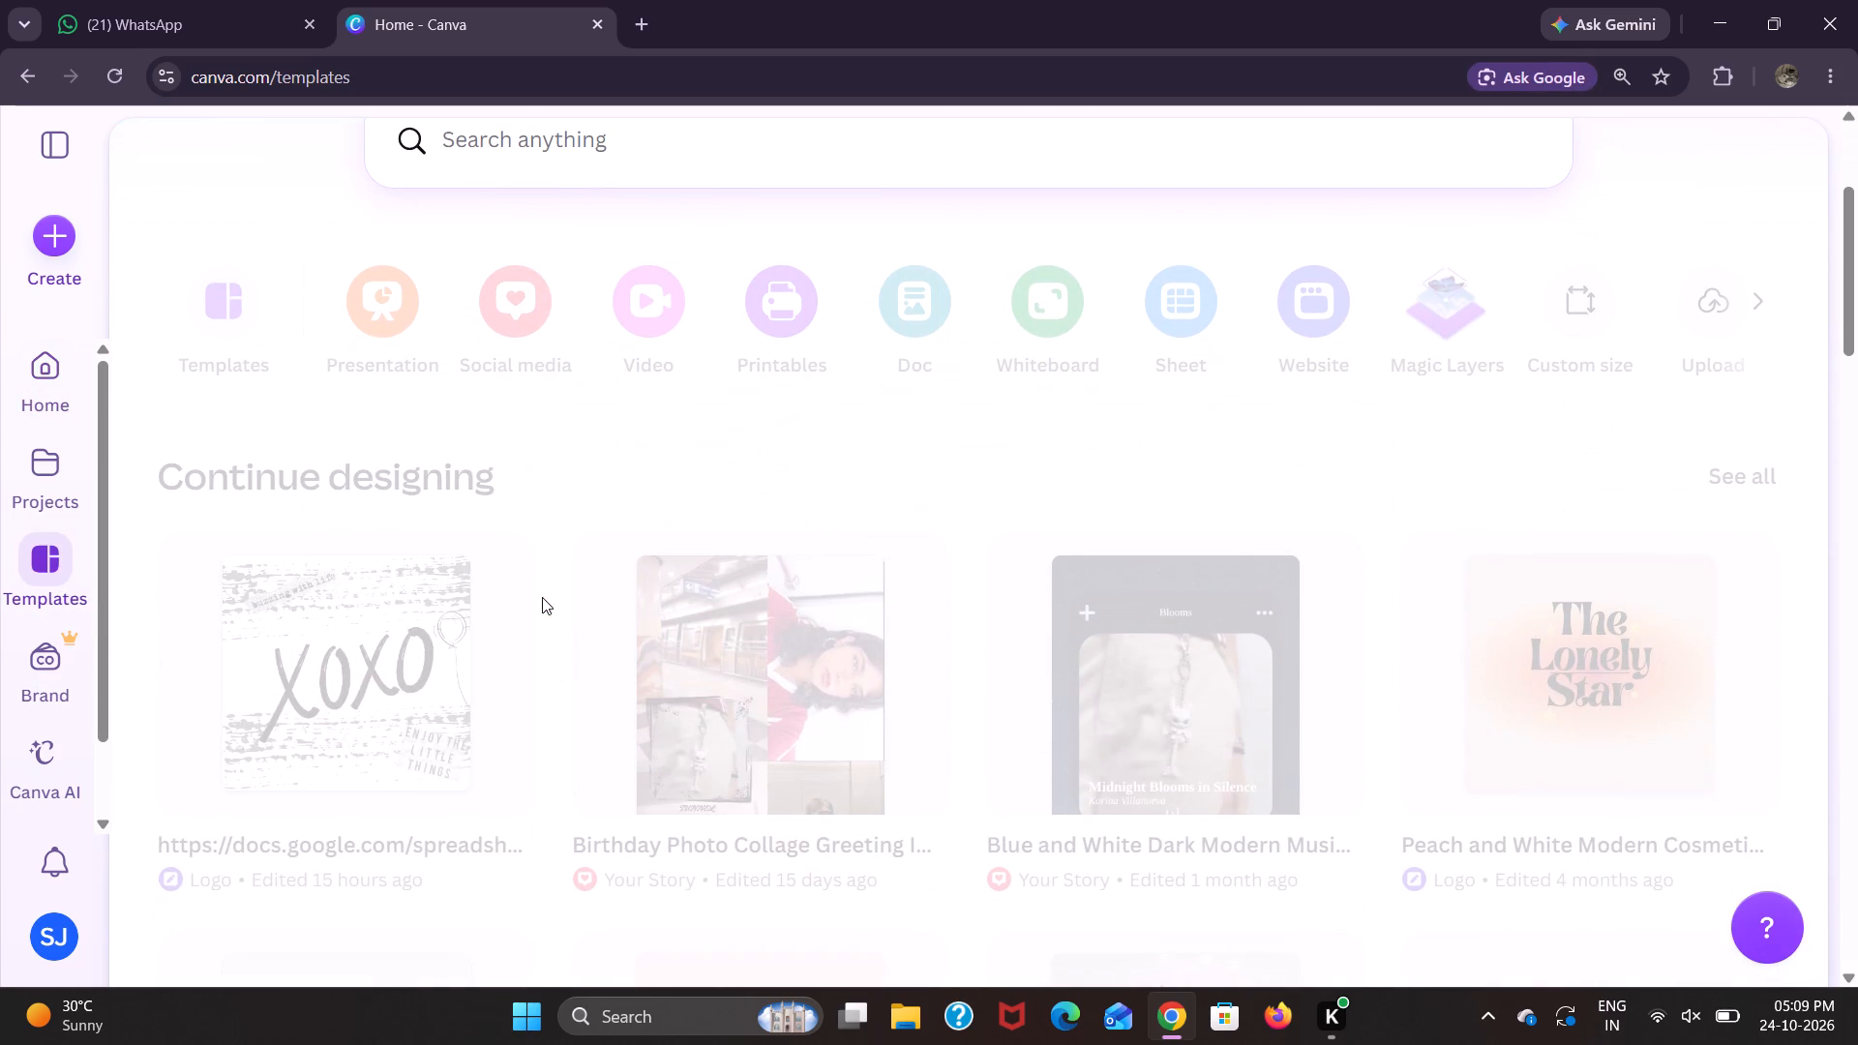
scroll(542, 597, "up", 5)
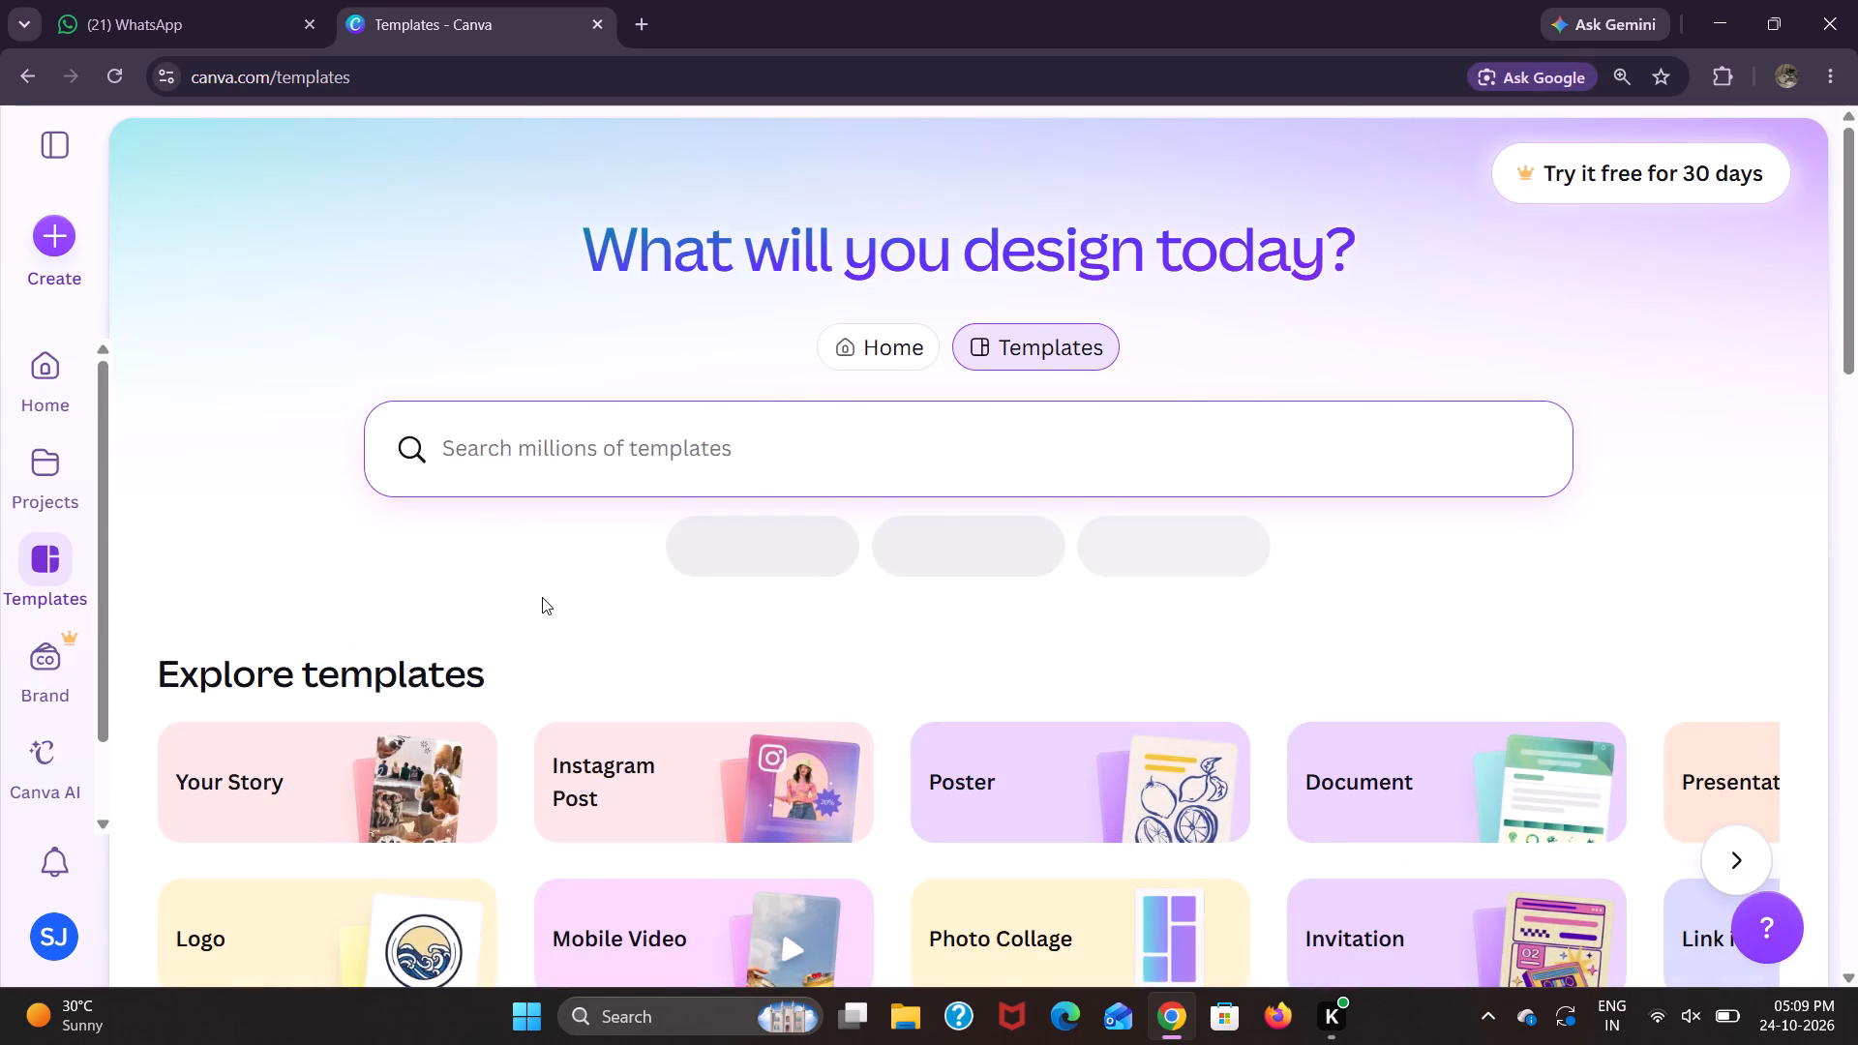
scroll(542, 597, "down", 5)
scroll(542, 597, "up", 1)
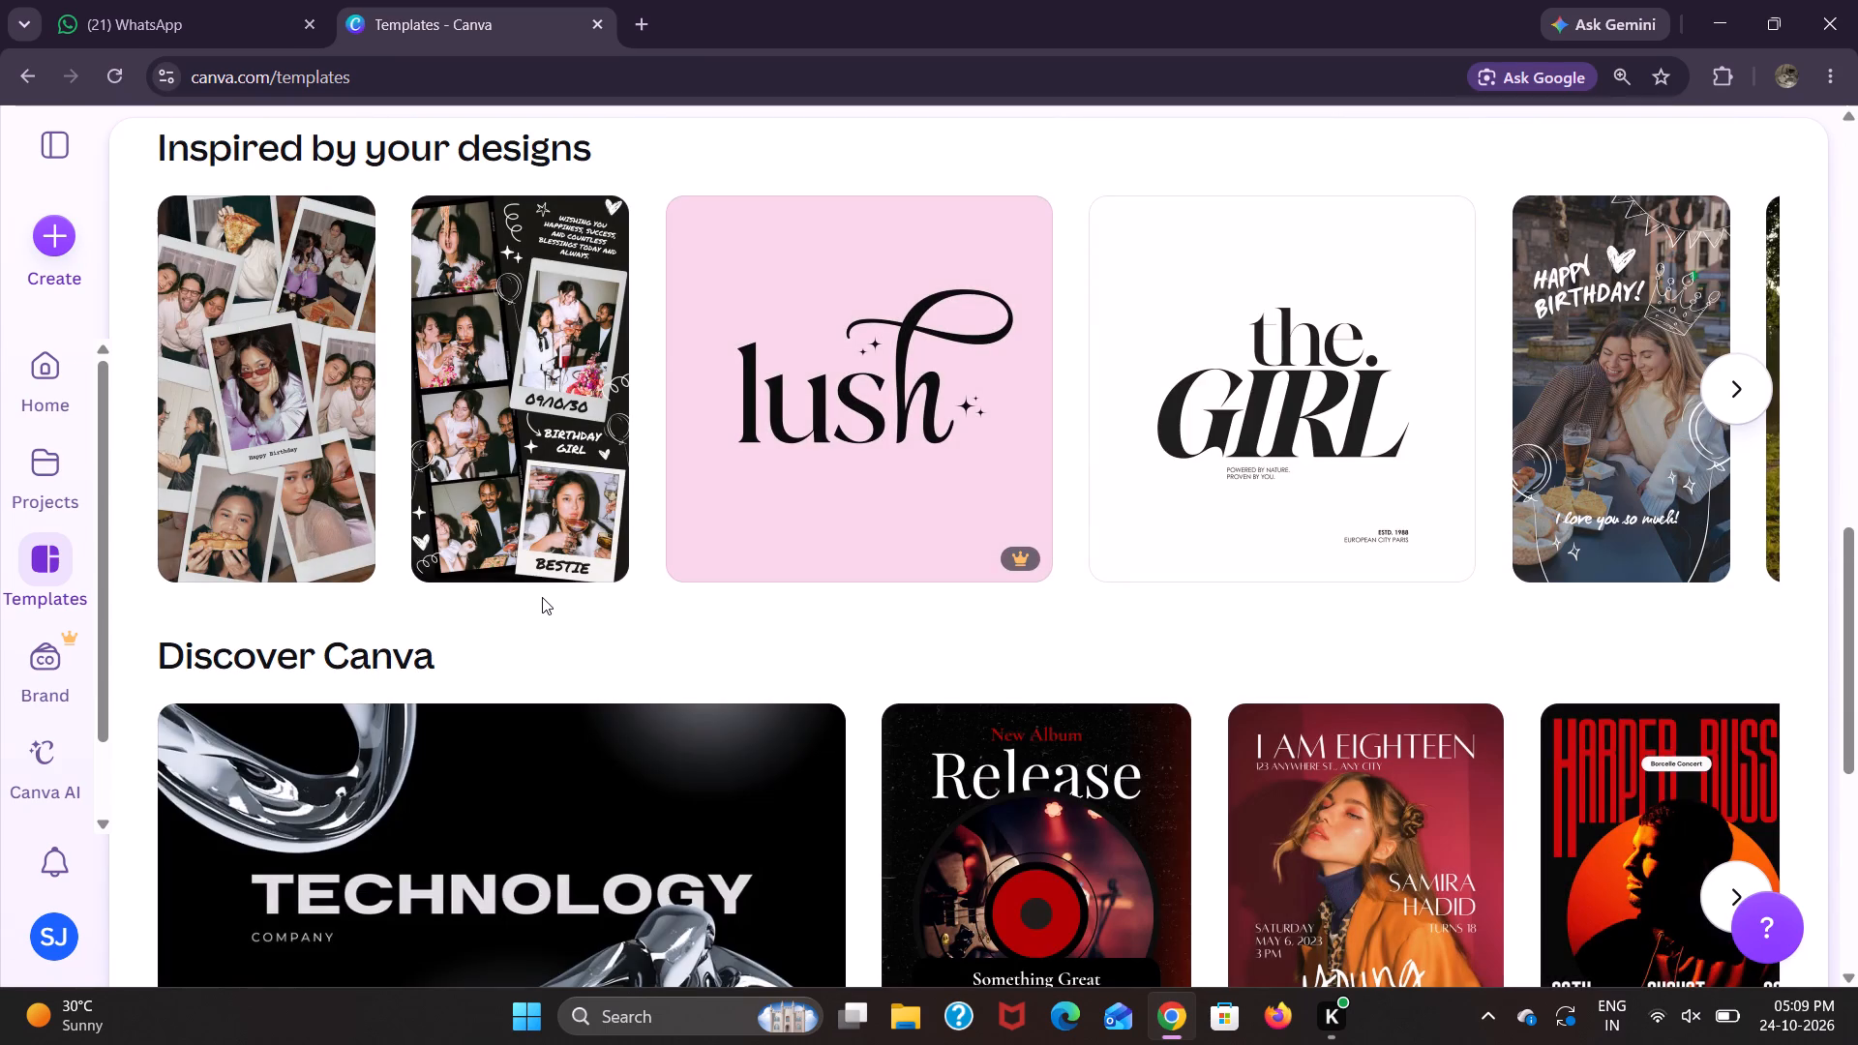
scroll(542, 597, "down", 3)
scroll(542, 597, "right", 1)
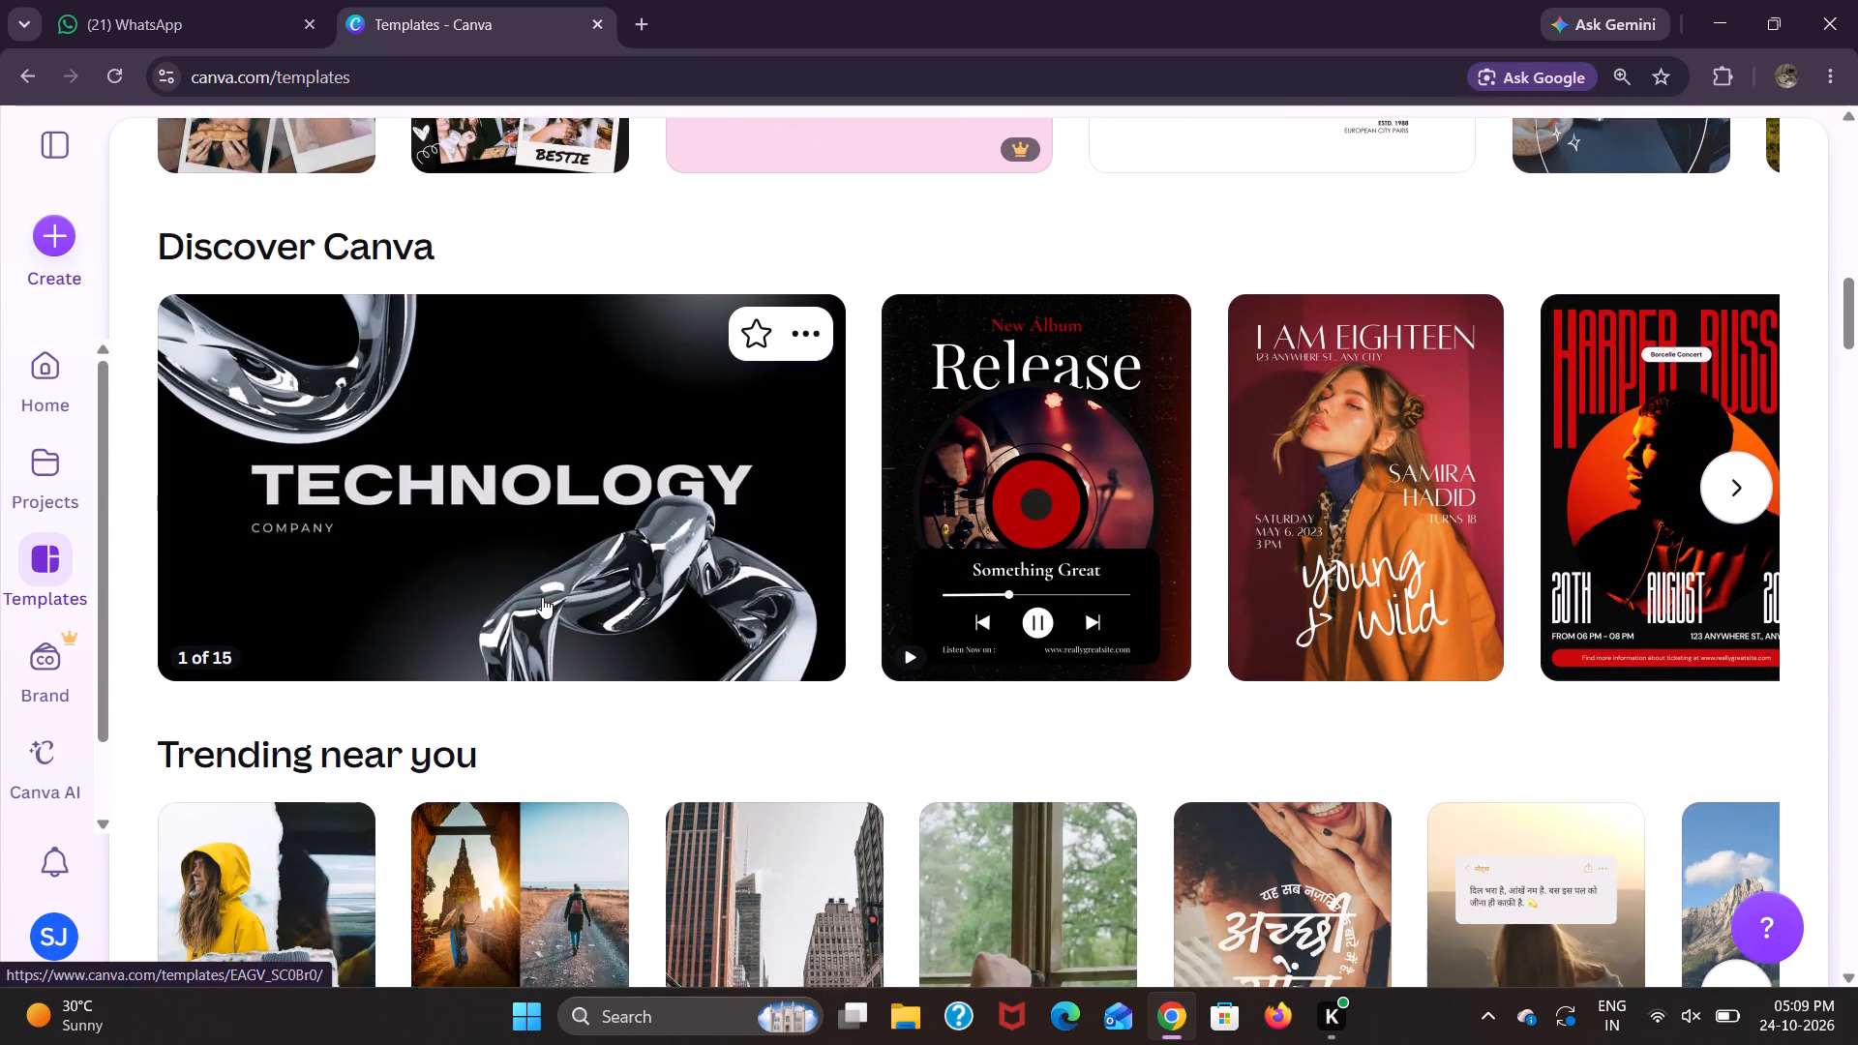
scroll(542, 597, "right", 1)
scroll(542, 597, "down", 8)
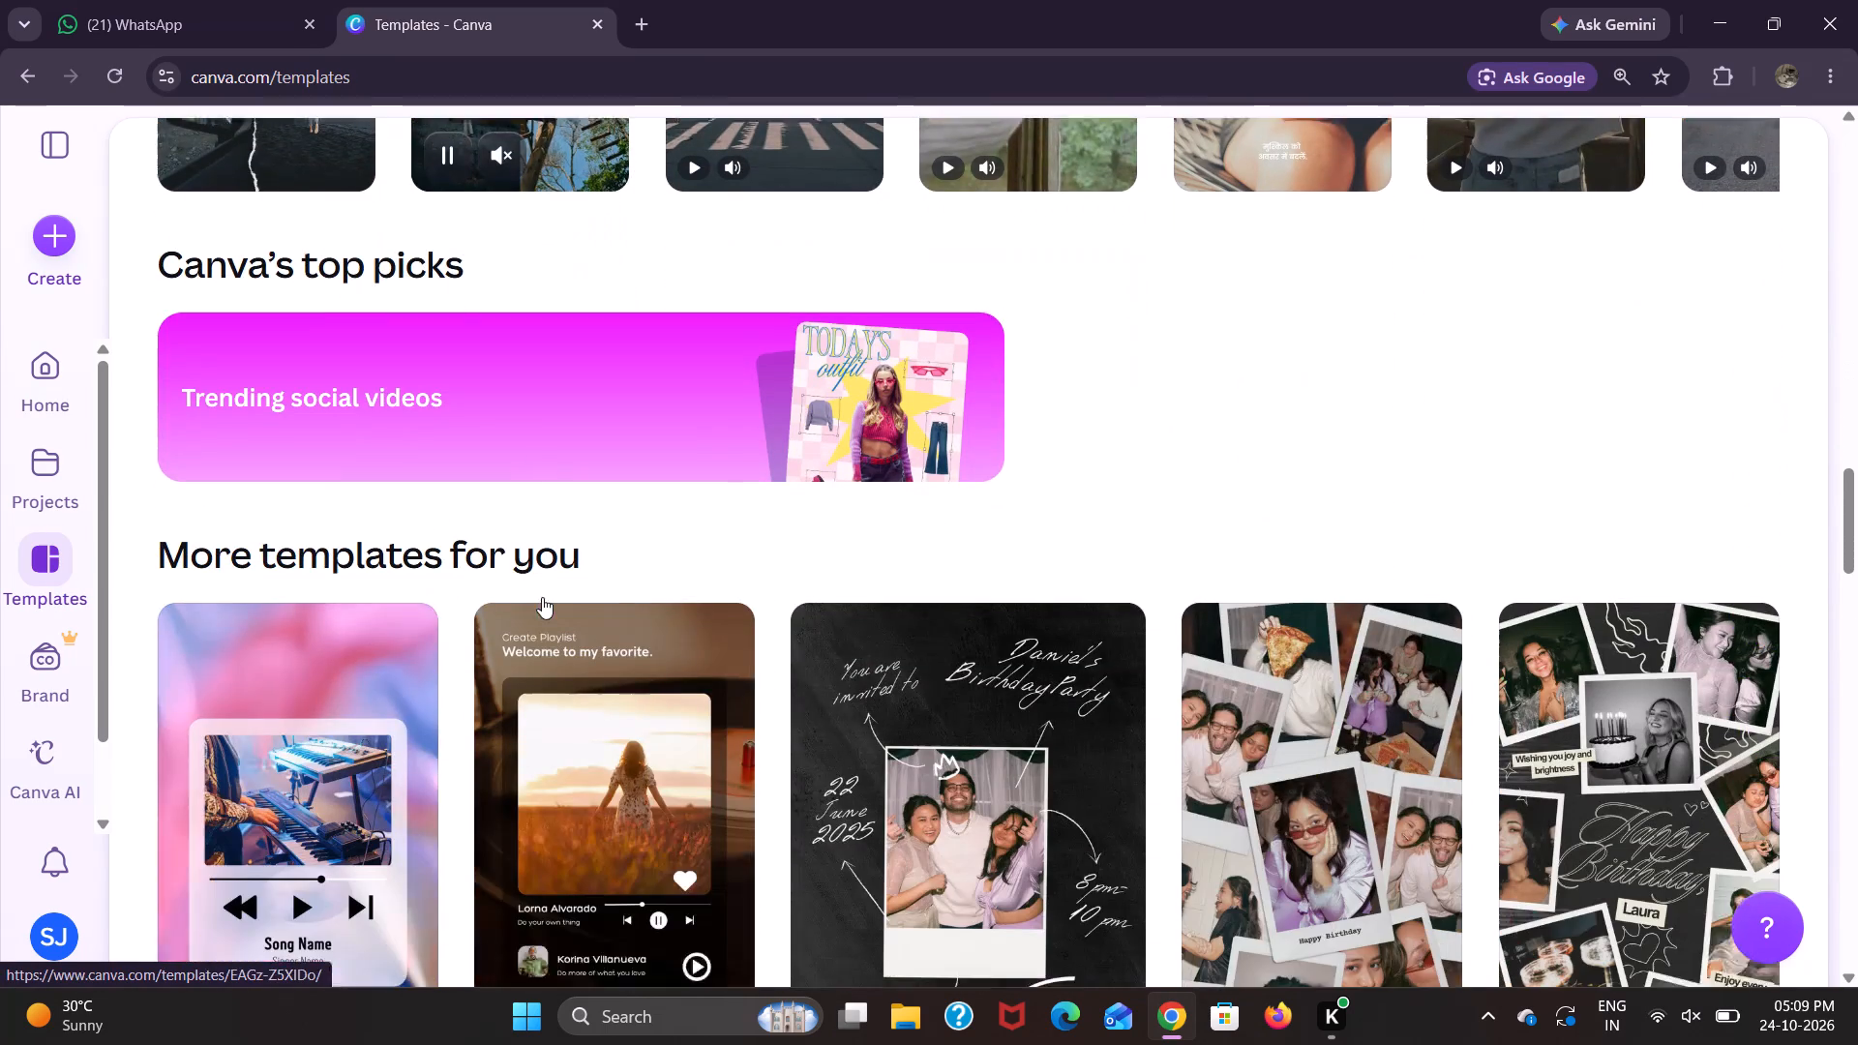
scroll(542, 597, "down", 10)
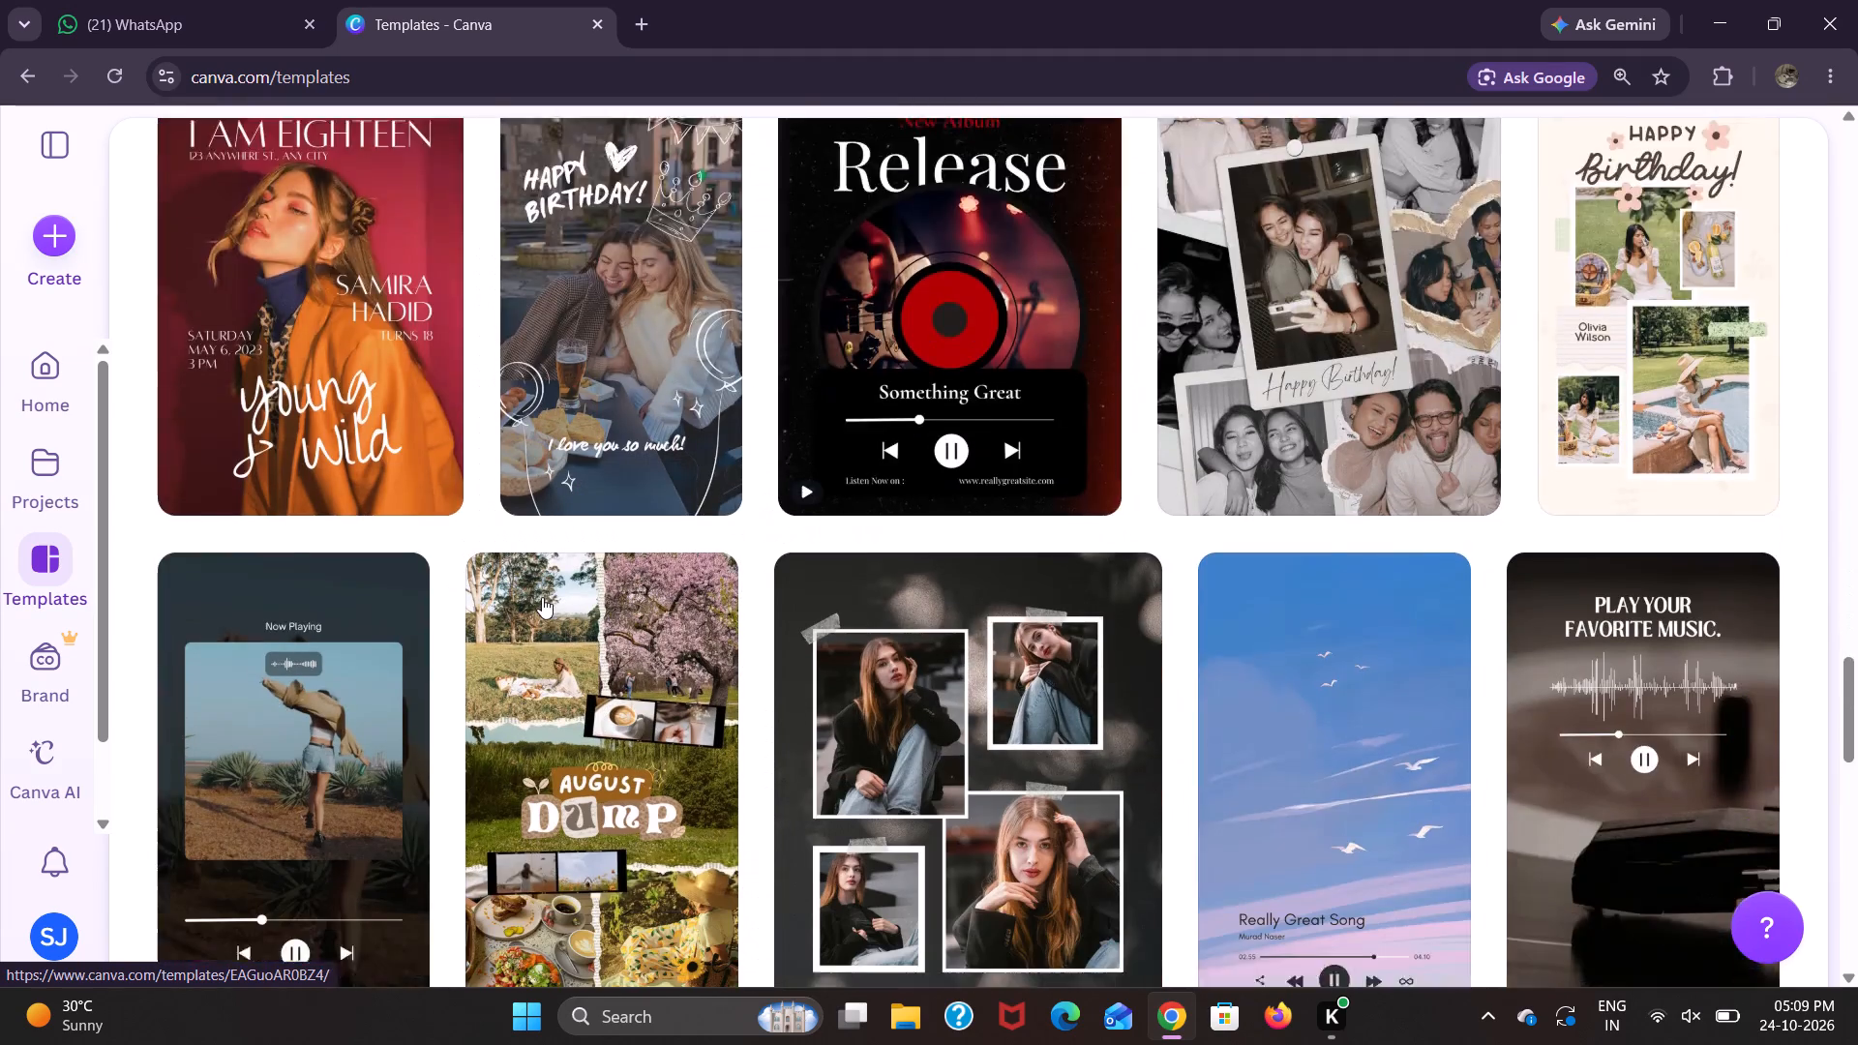
scroll(542, 597, "down", 4)
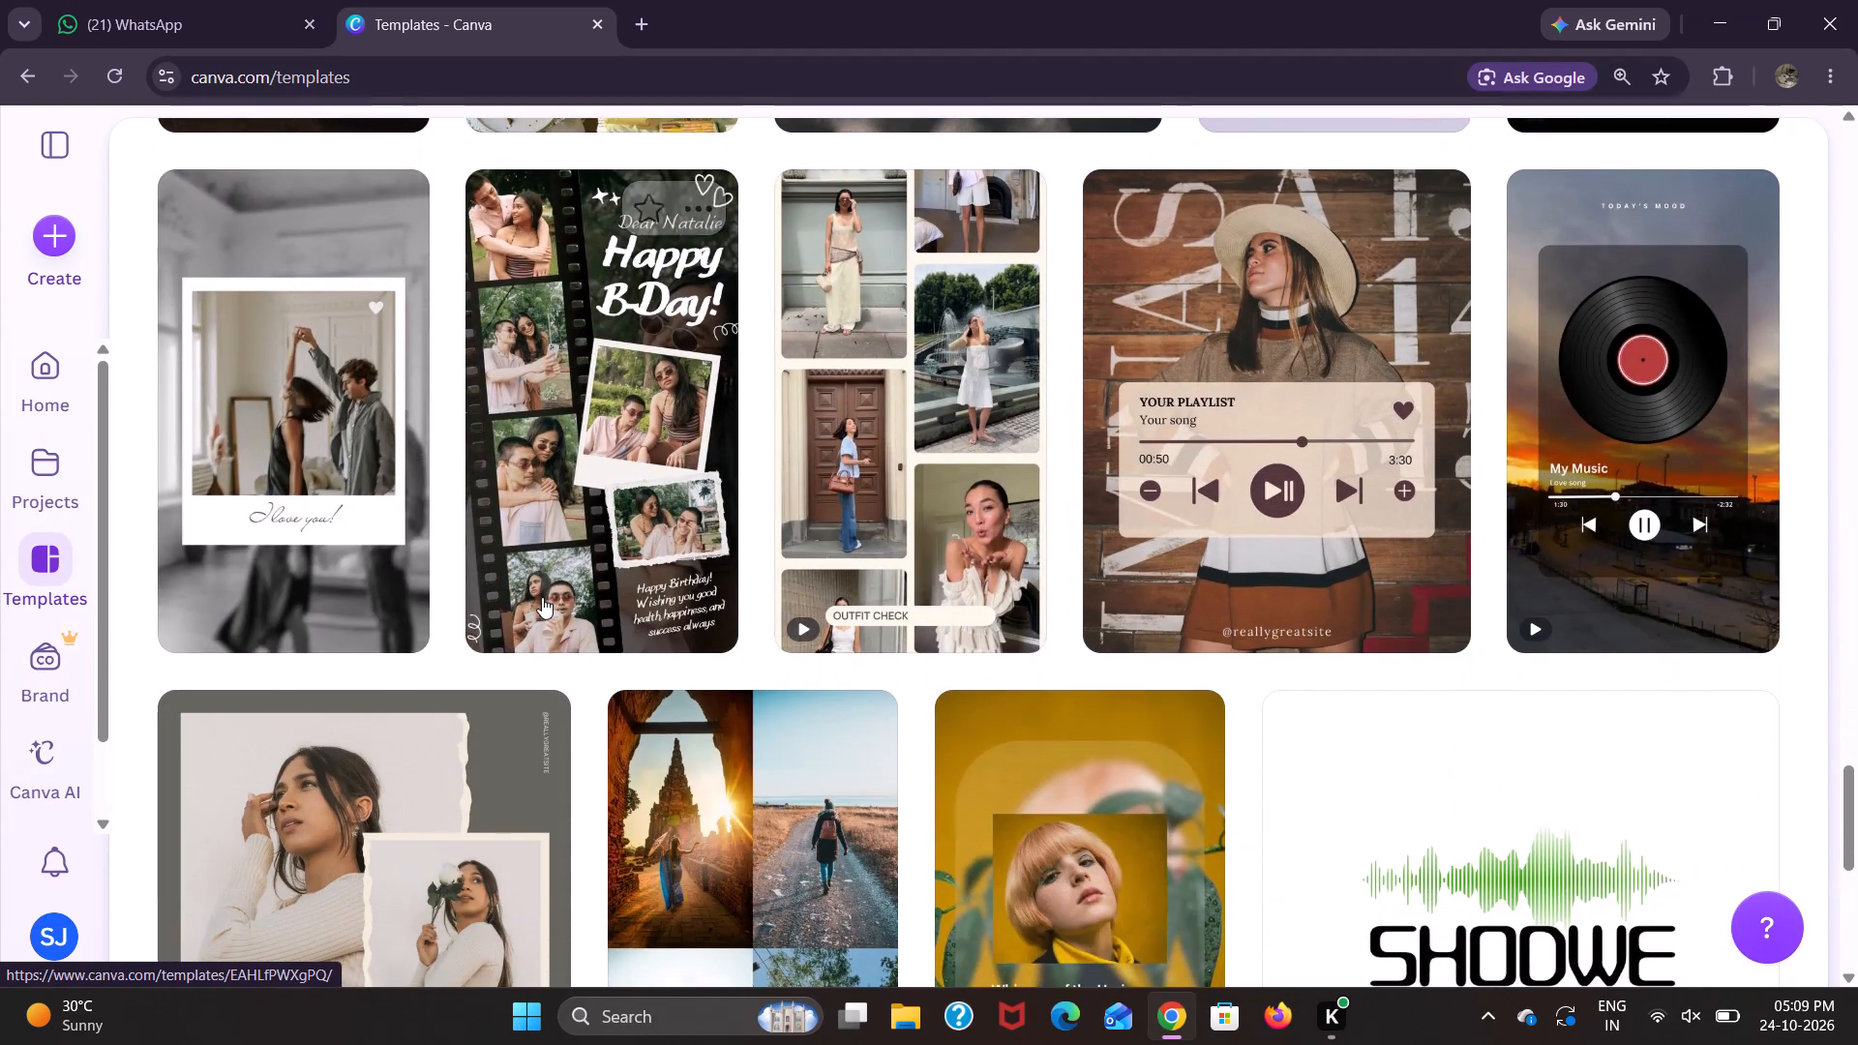
scroll(542, 597, "right", 1)
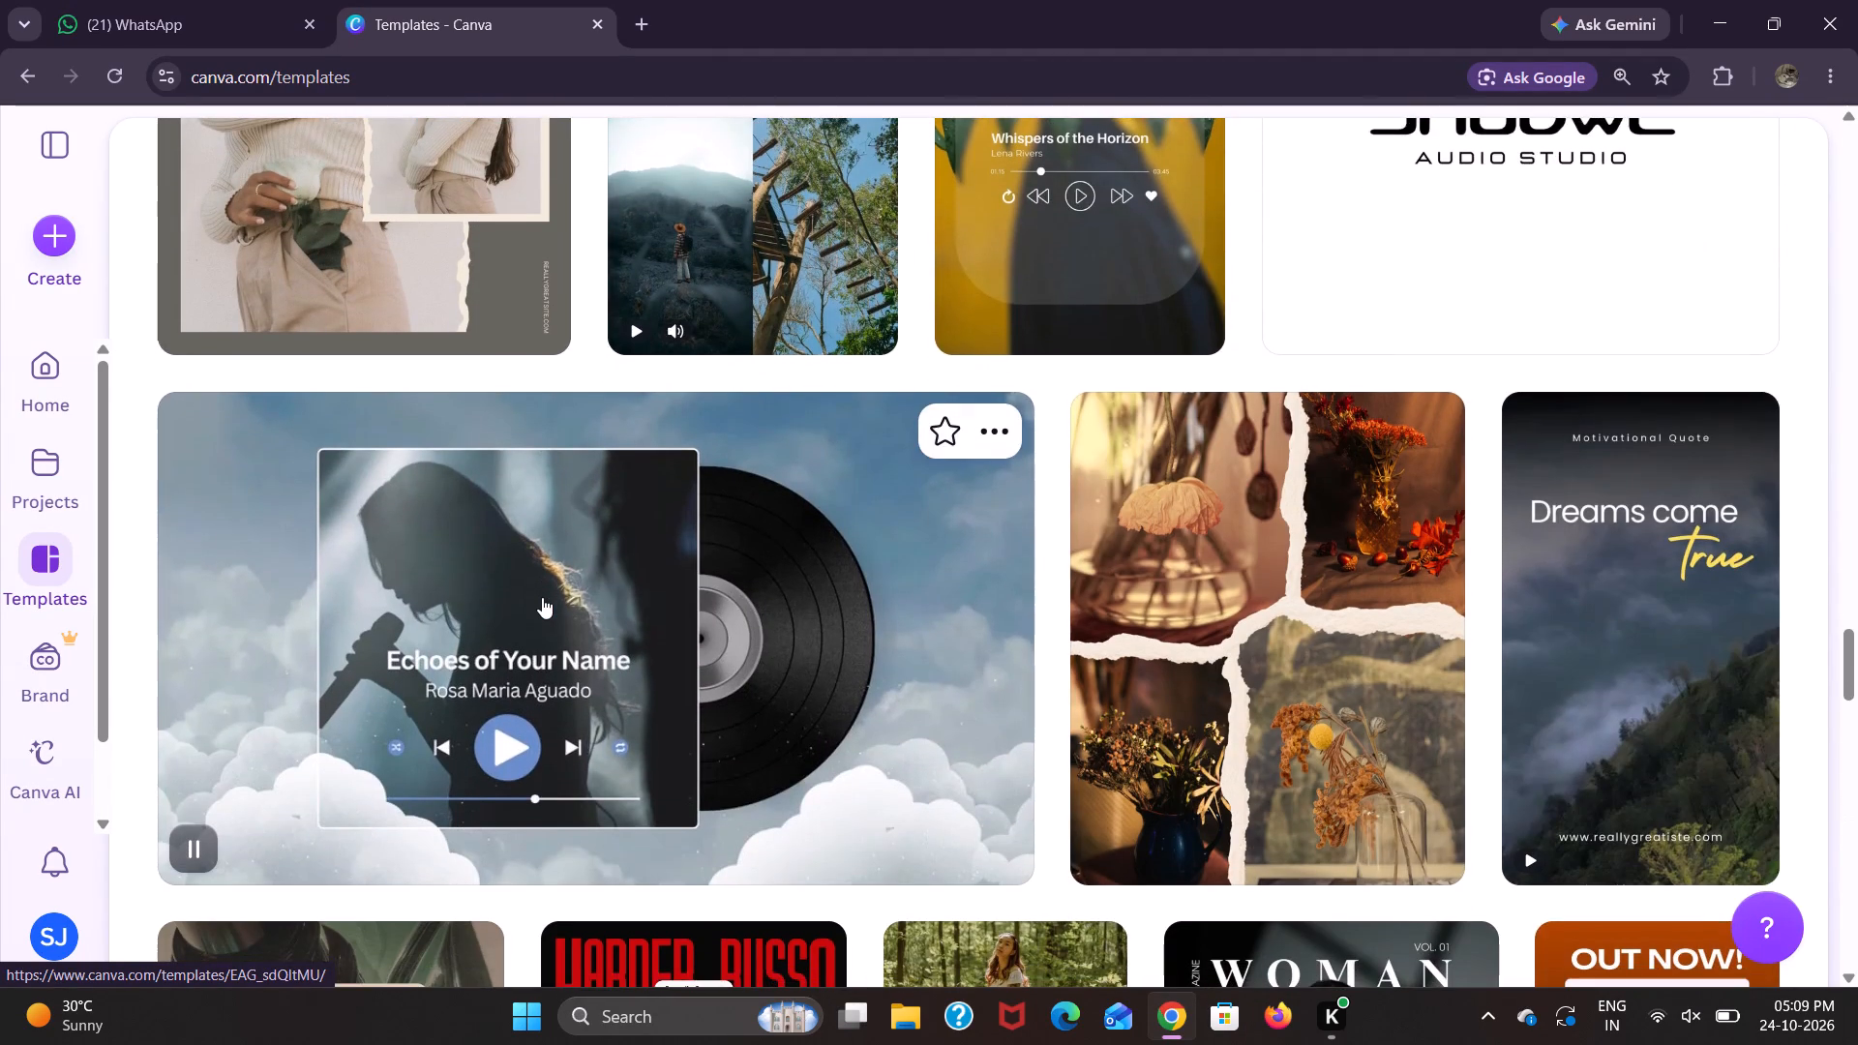
scroll(542, 597, "down", 7)
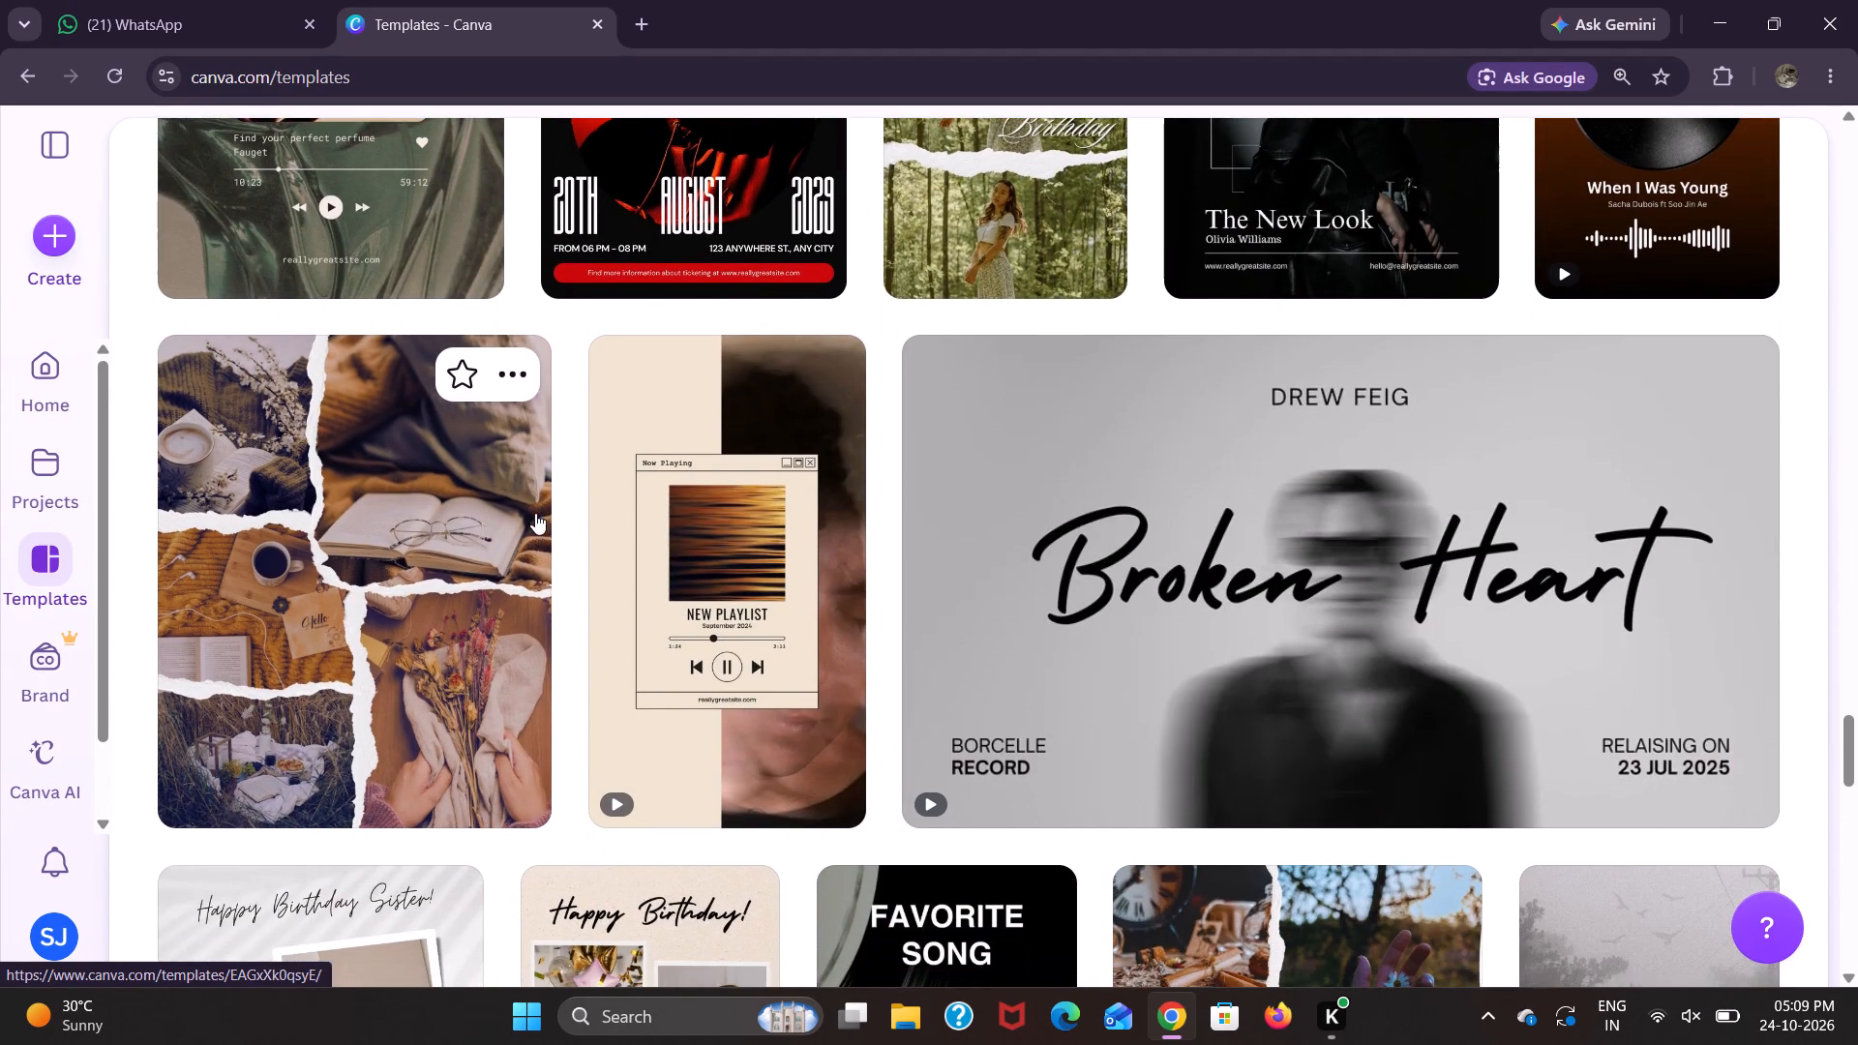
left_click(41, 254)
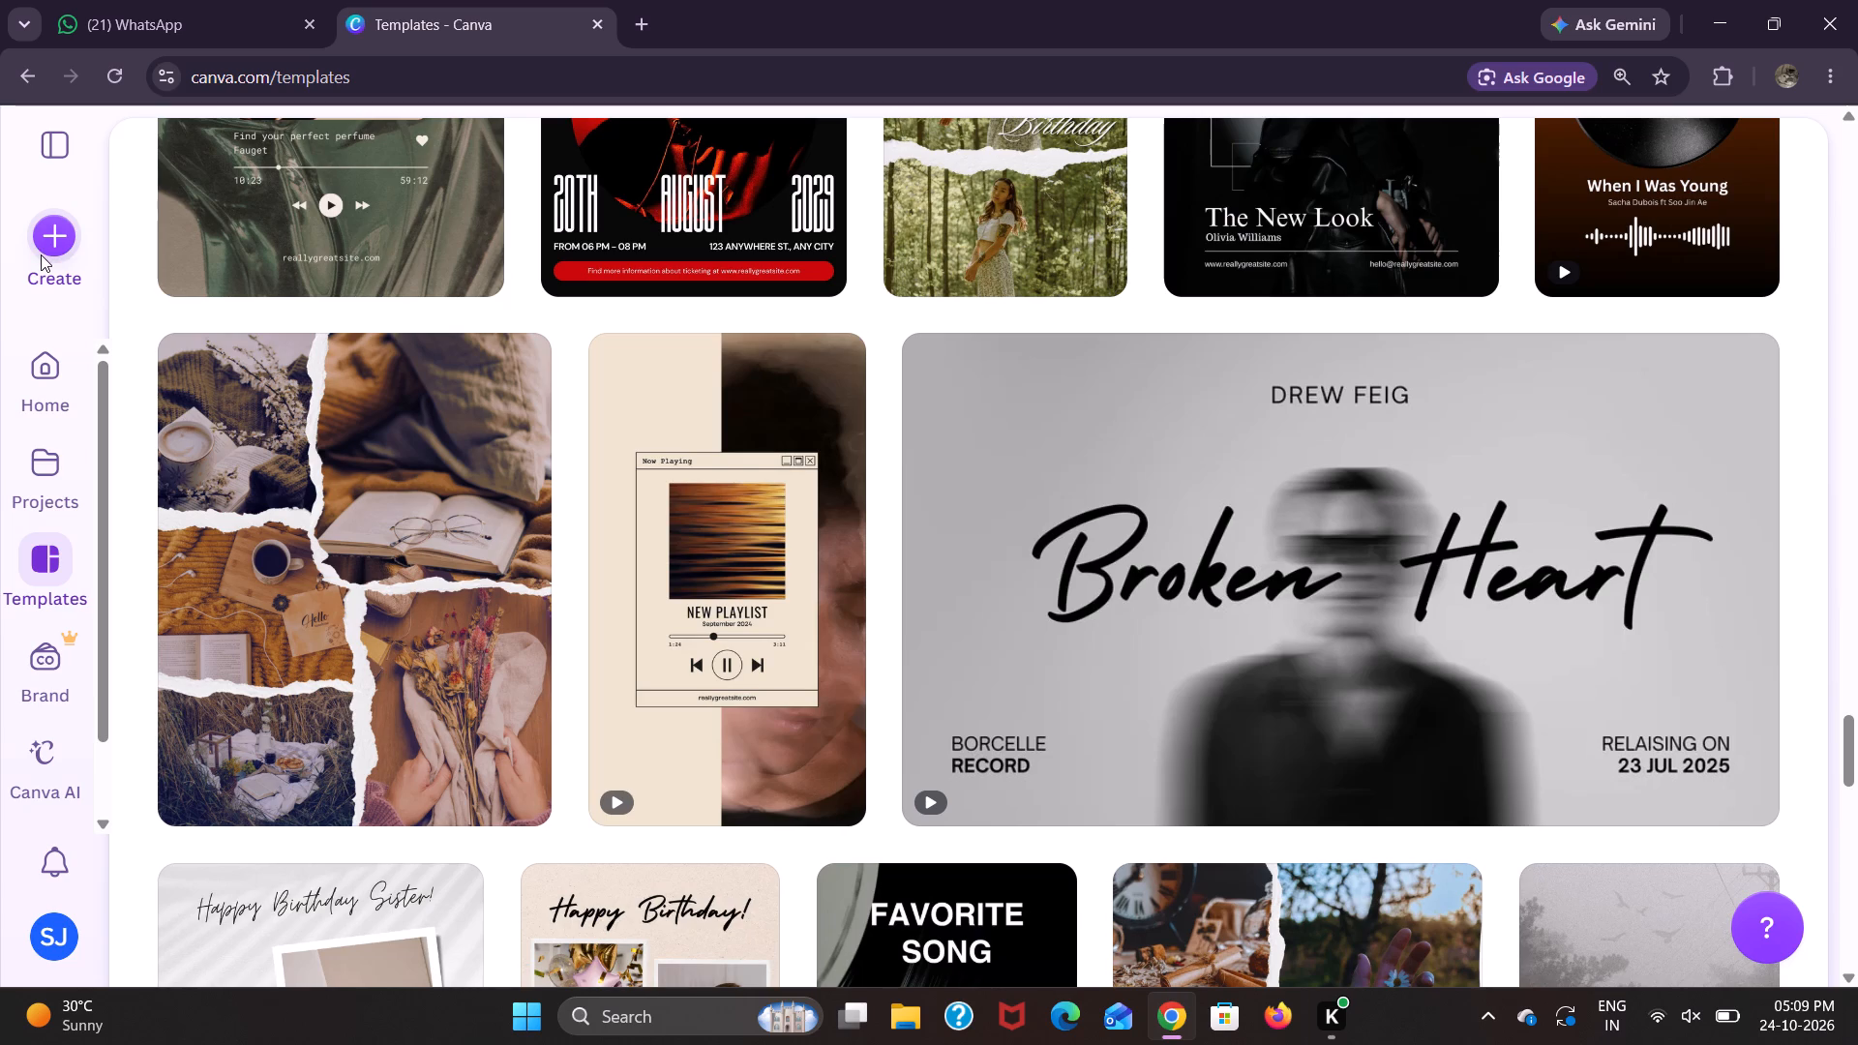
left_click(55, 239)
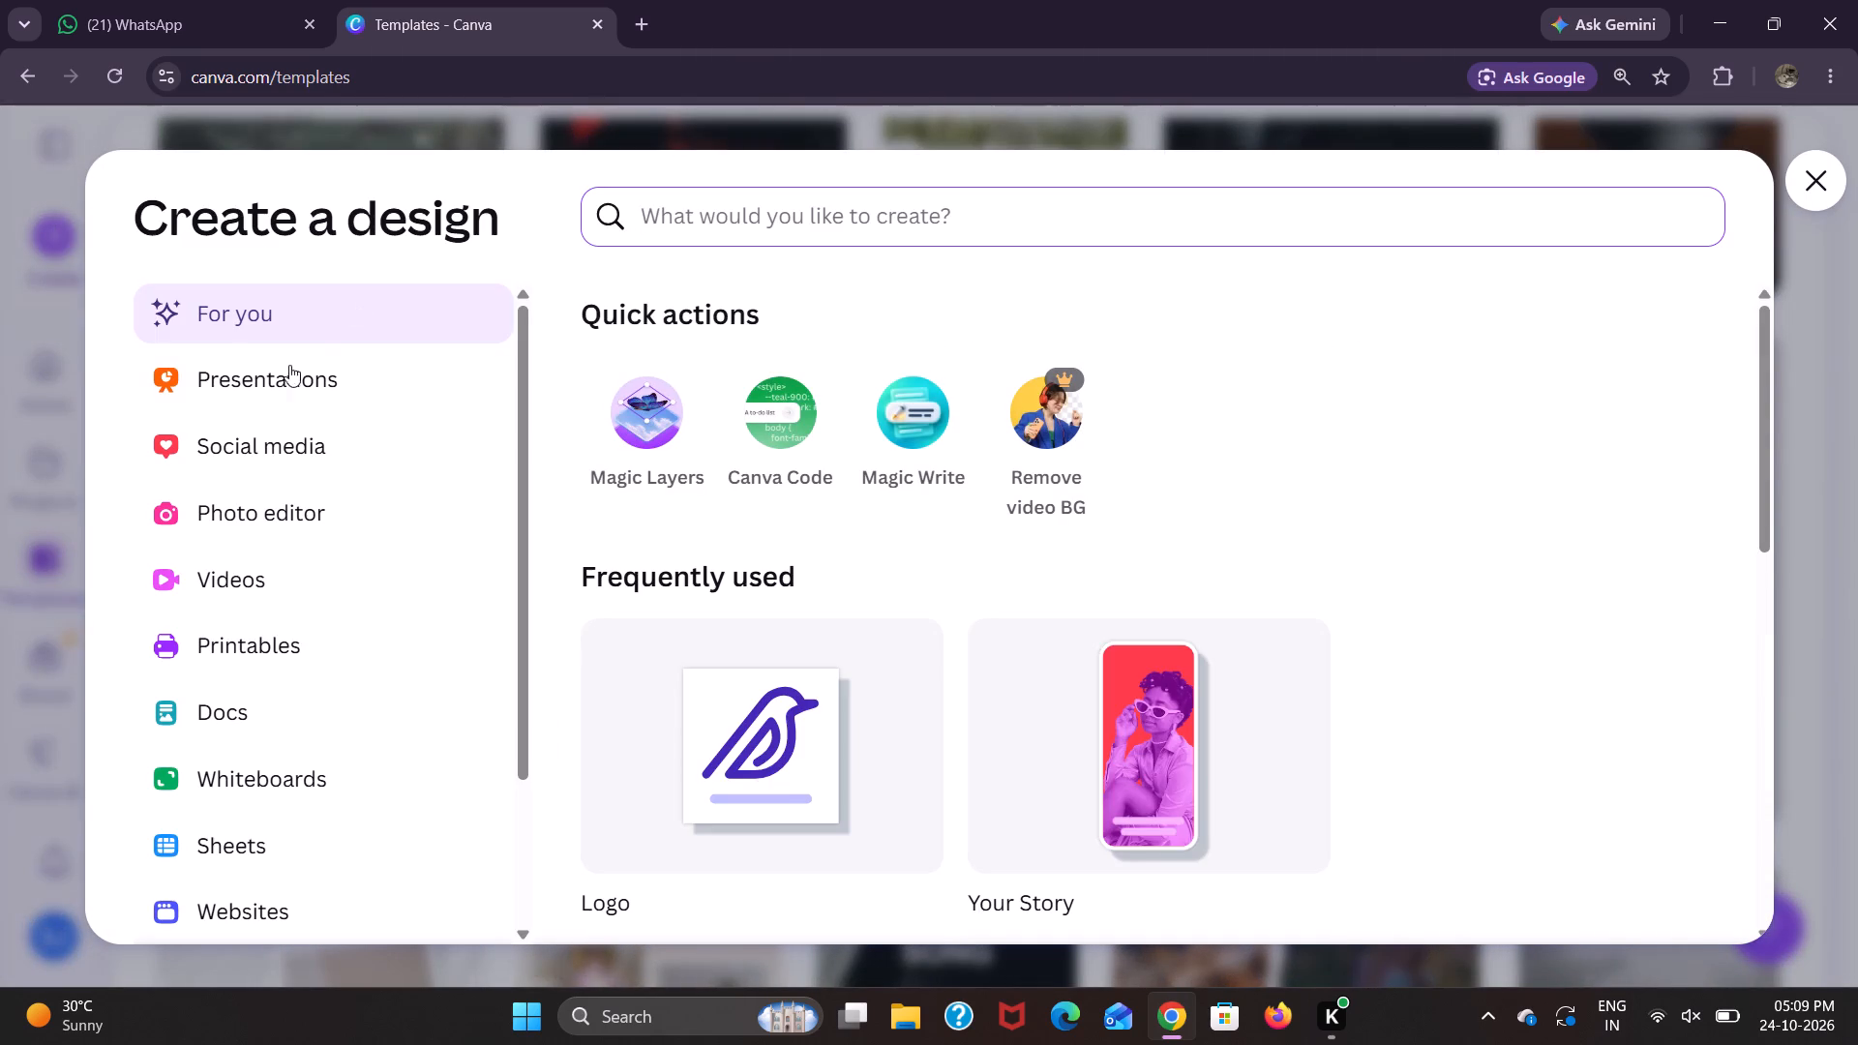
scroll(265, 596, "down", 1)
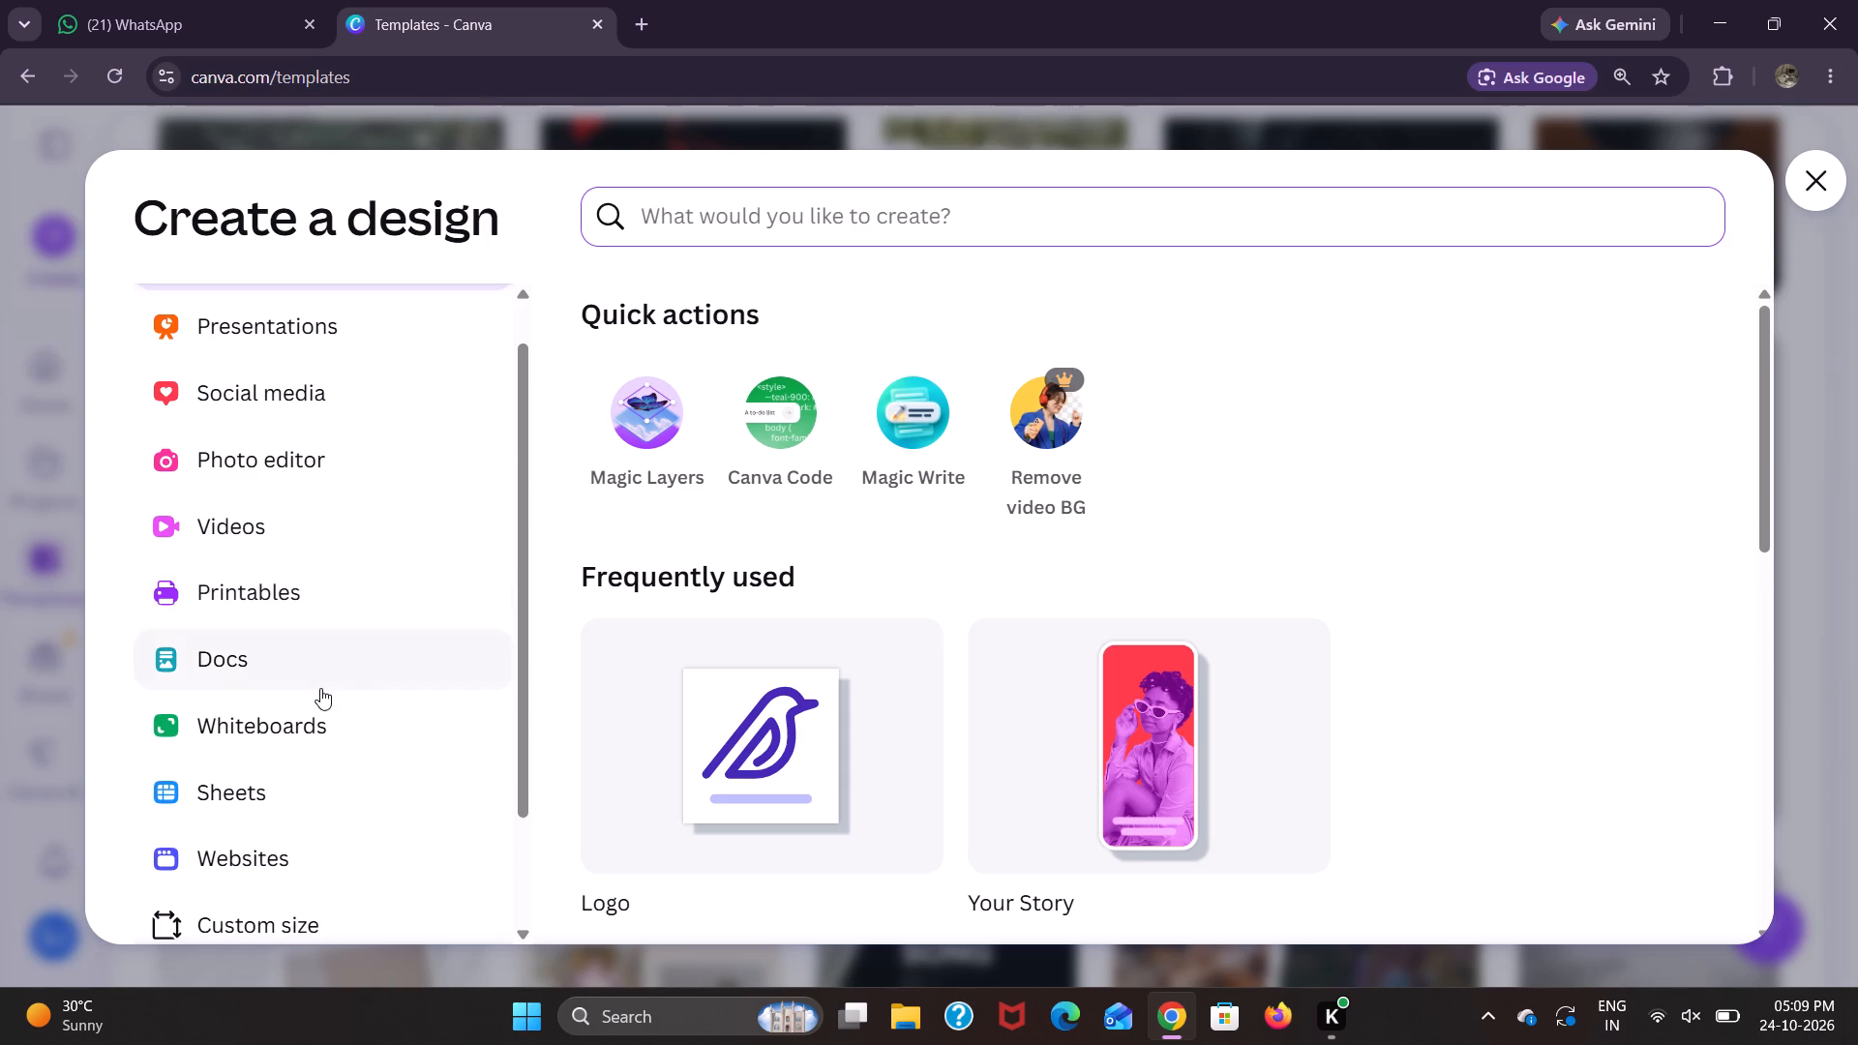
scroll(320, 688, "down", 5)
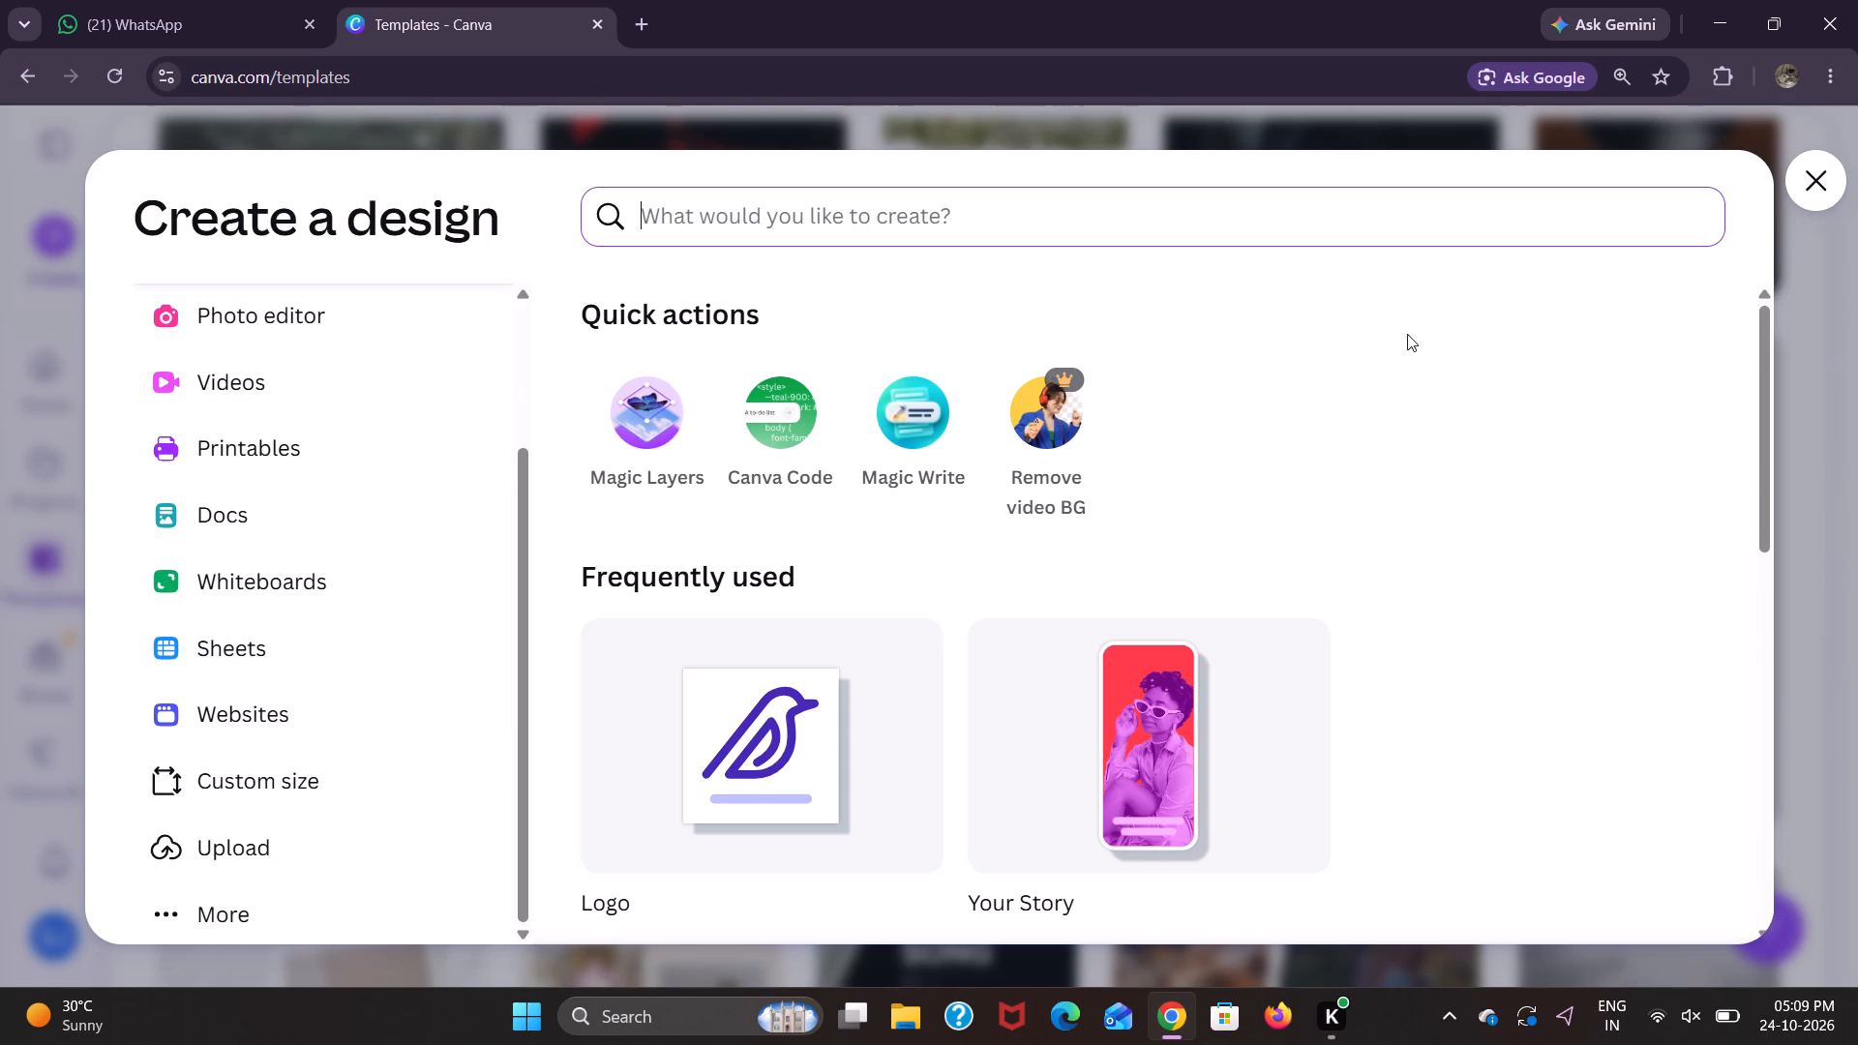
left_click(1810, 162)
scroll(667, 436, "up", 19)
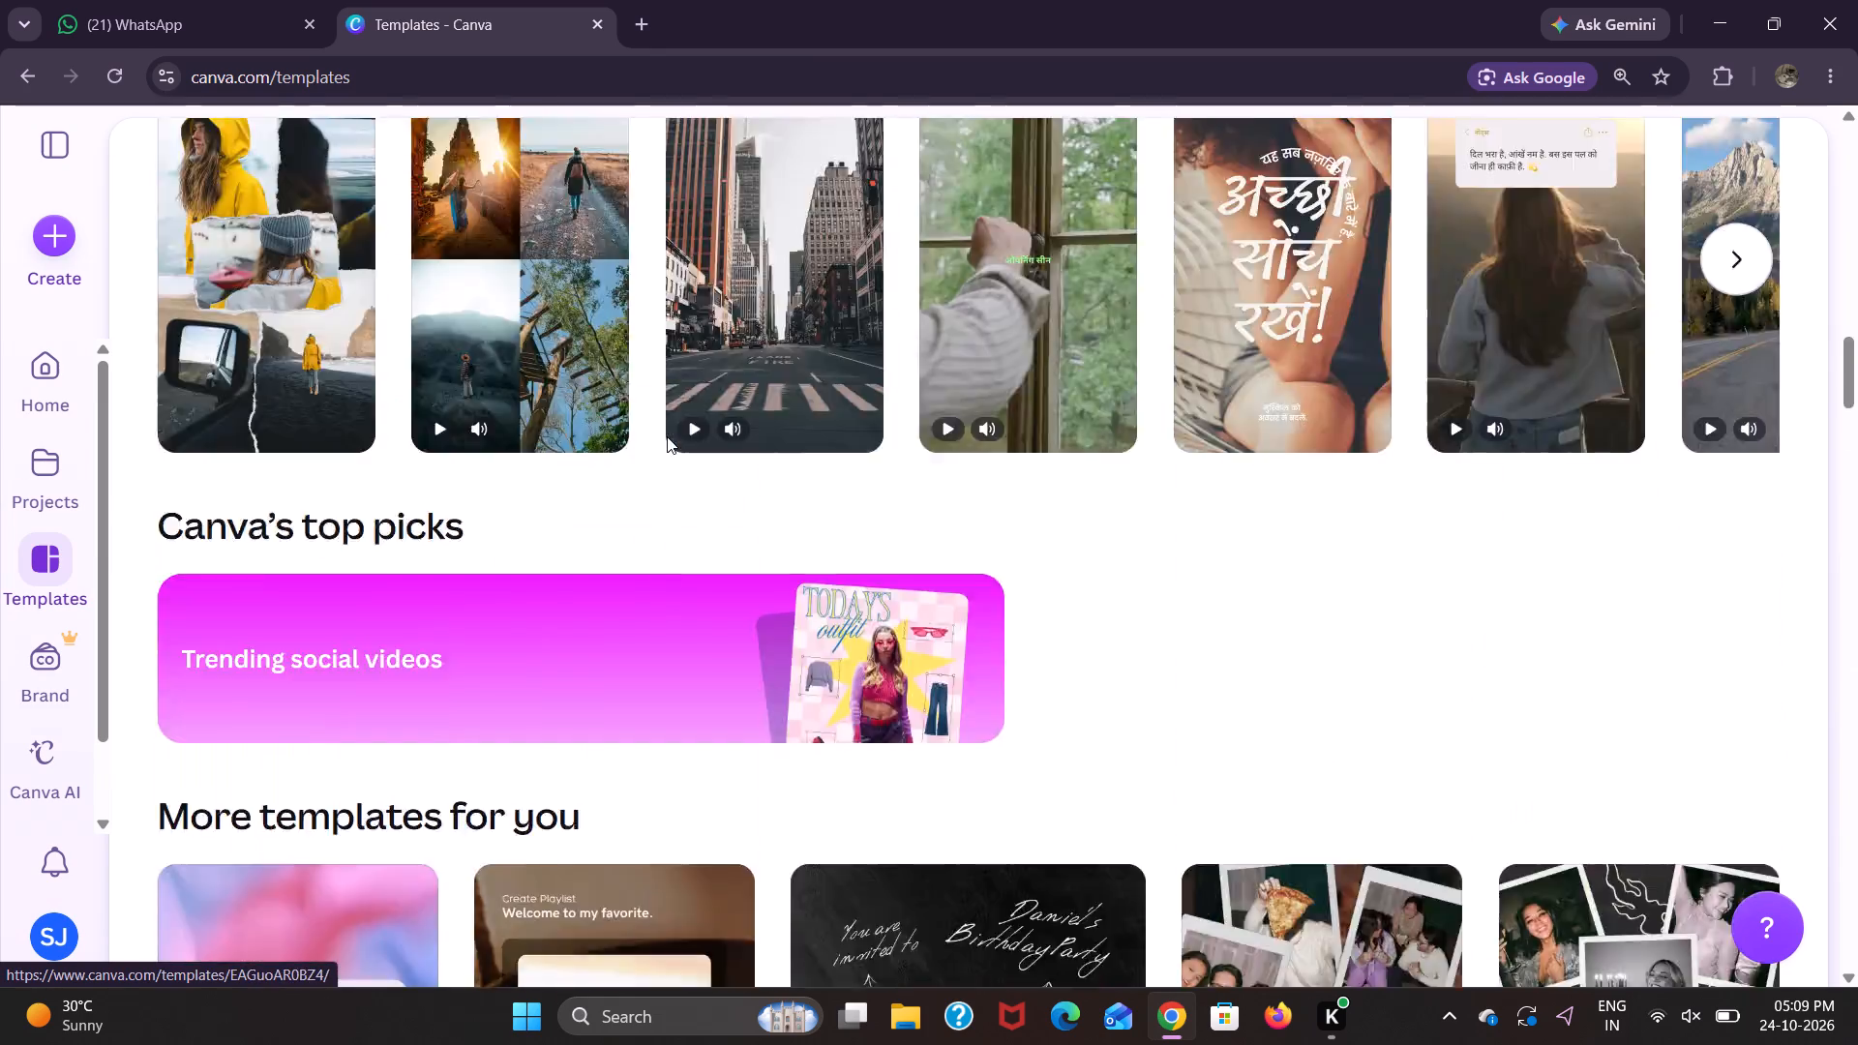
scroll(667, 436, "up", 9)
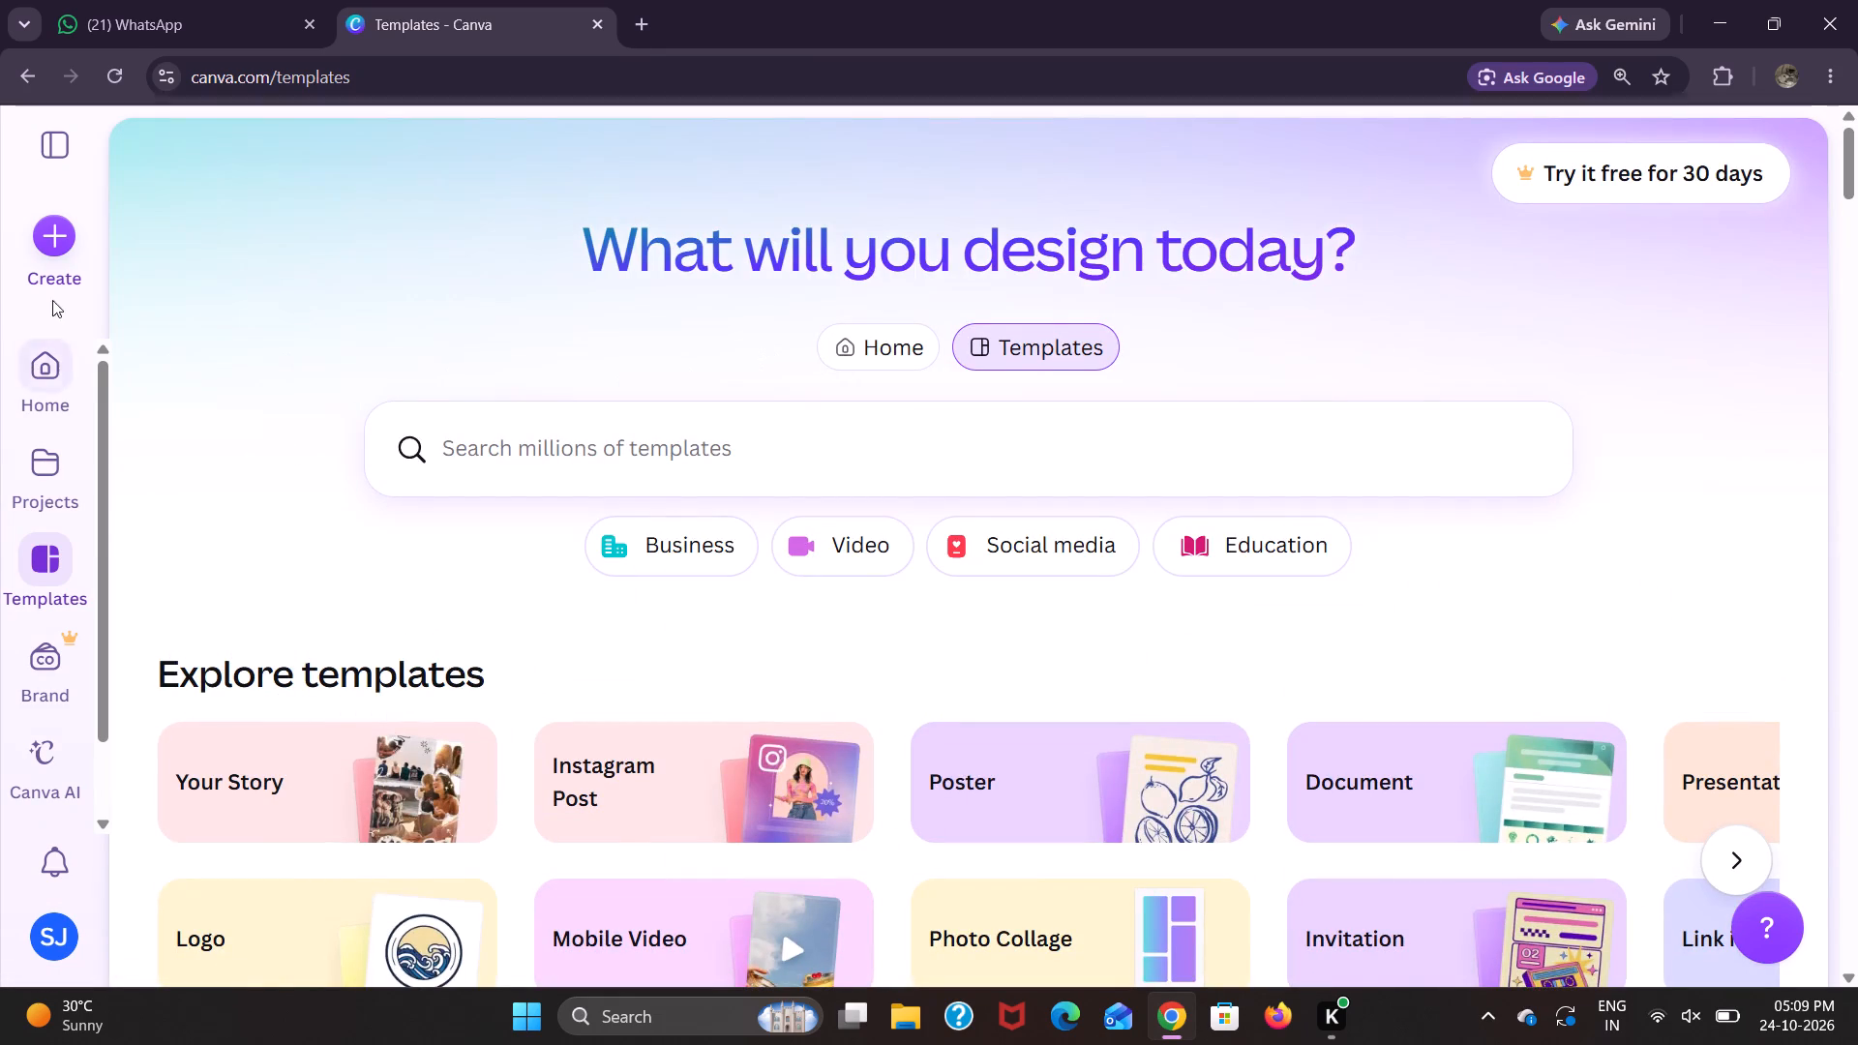
Create a new blank Instagram Post (4:5, Portrait) design sized 1080 × 1350 px.
left_click(61, 258)
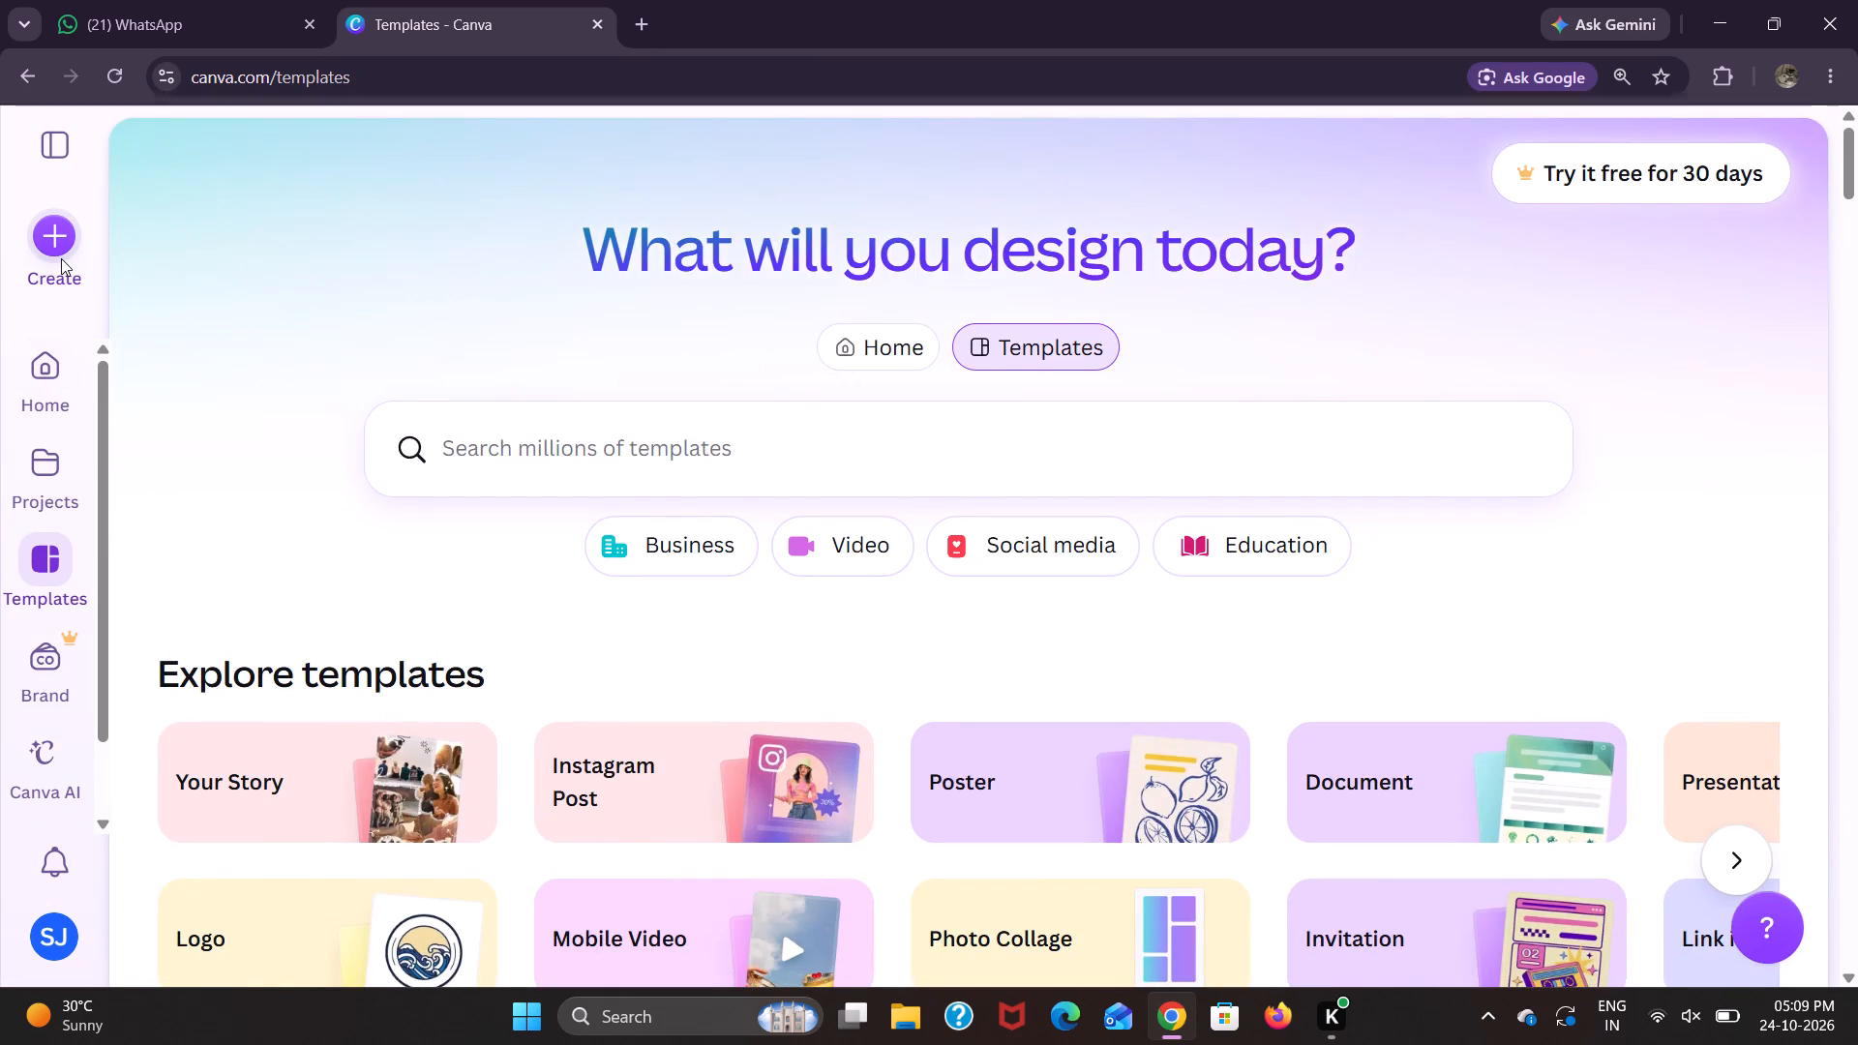
left_click(41, 249)
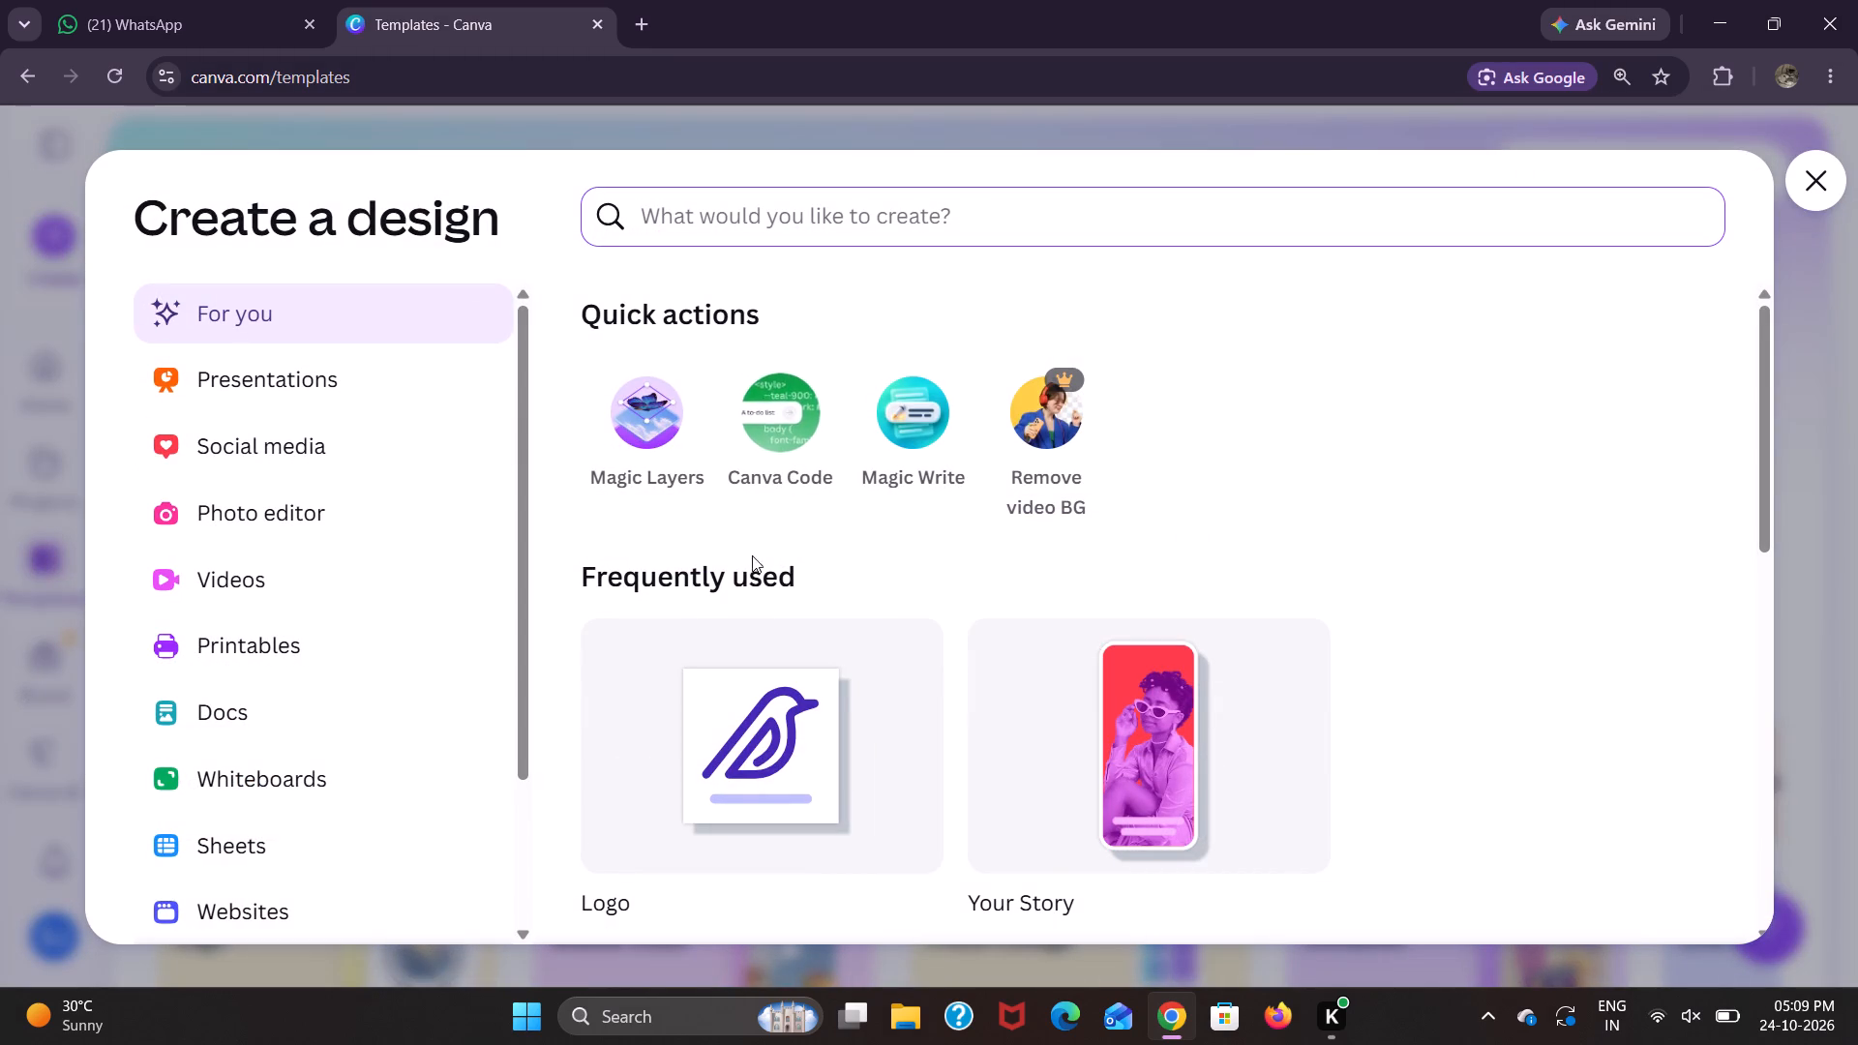
scroll(1011, 790, "down", 5)
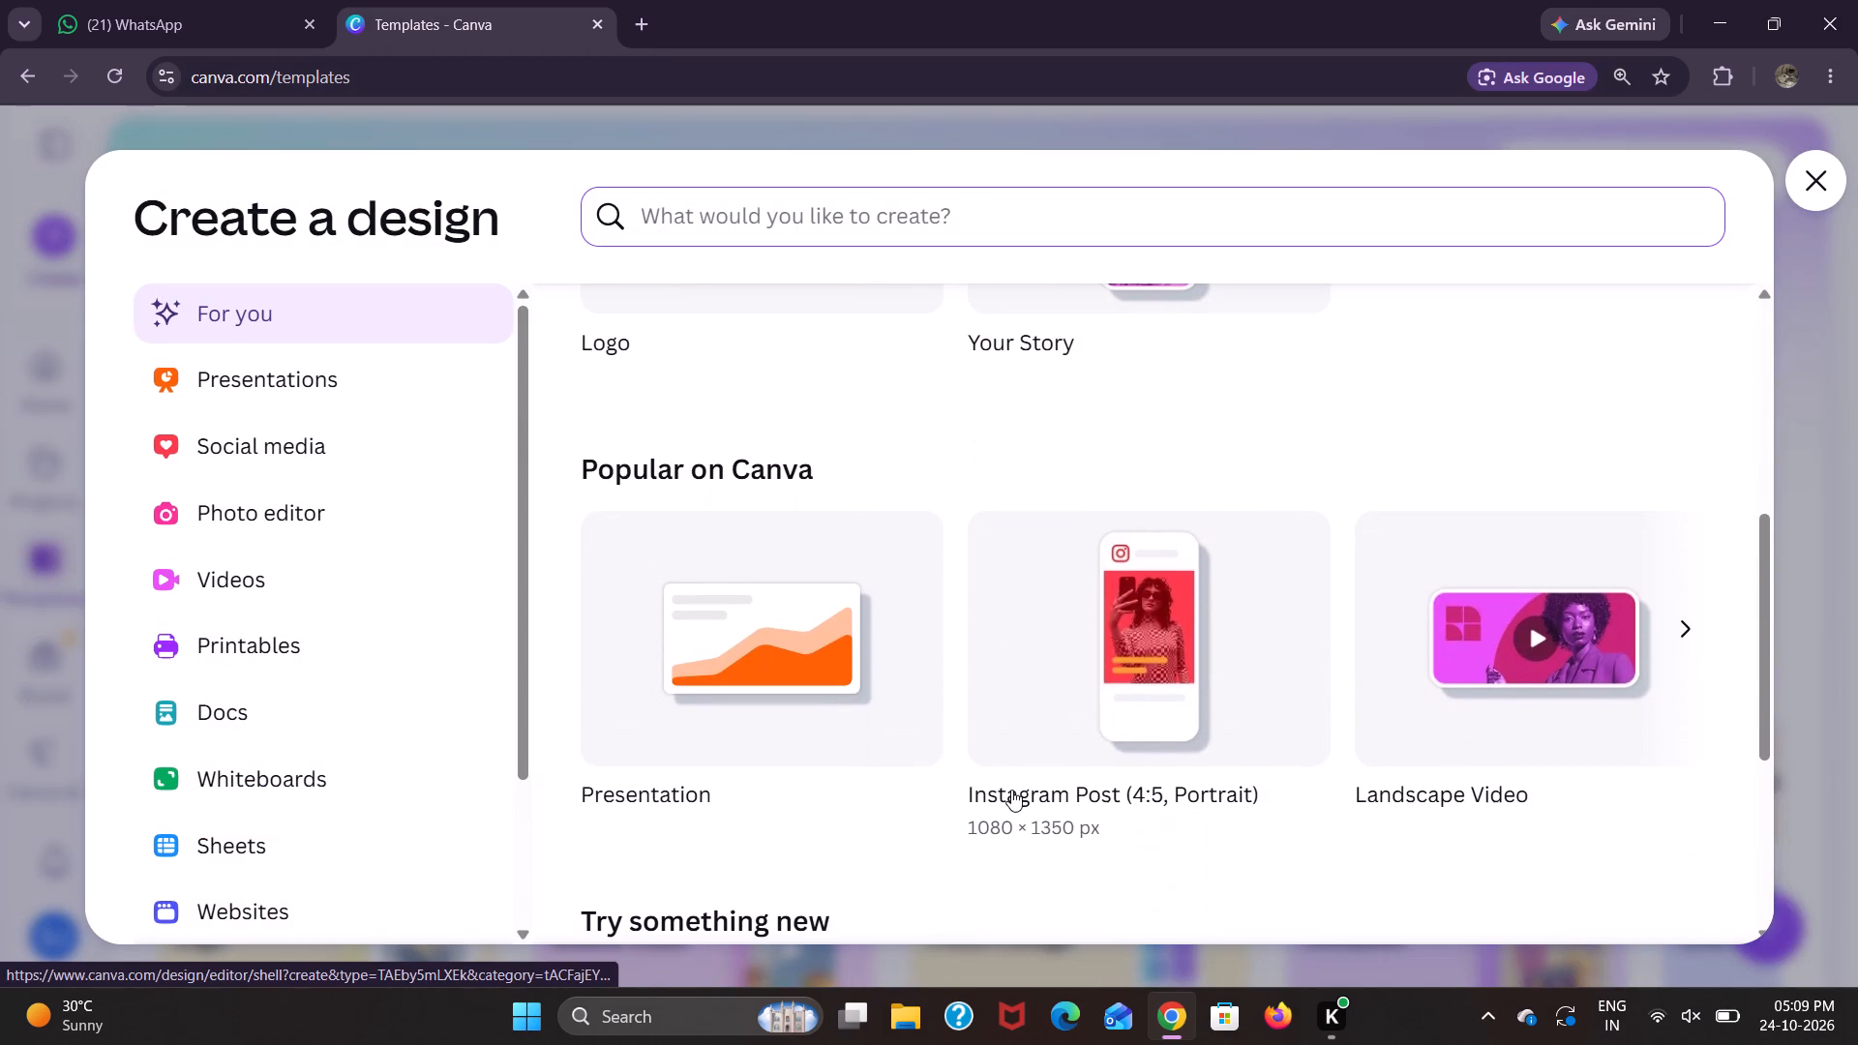
scroll(1011, 790, "down", 3)
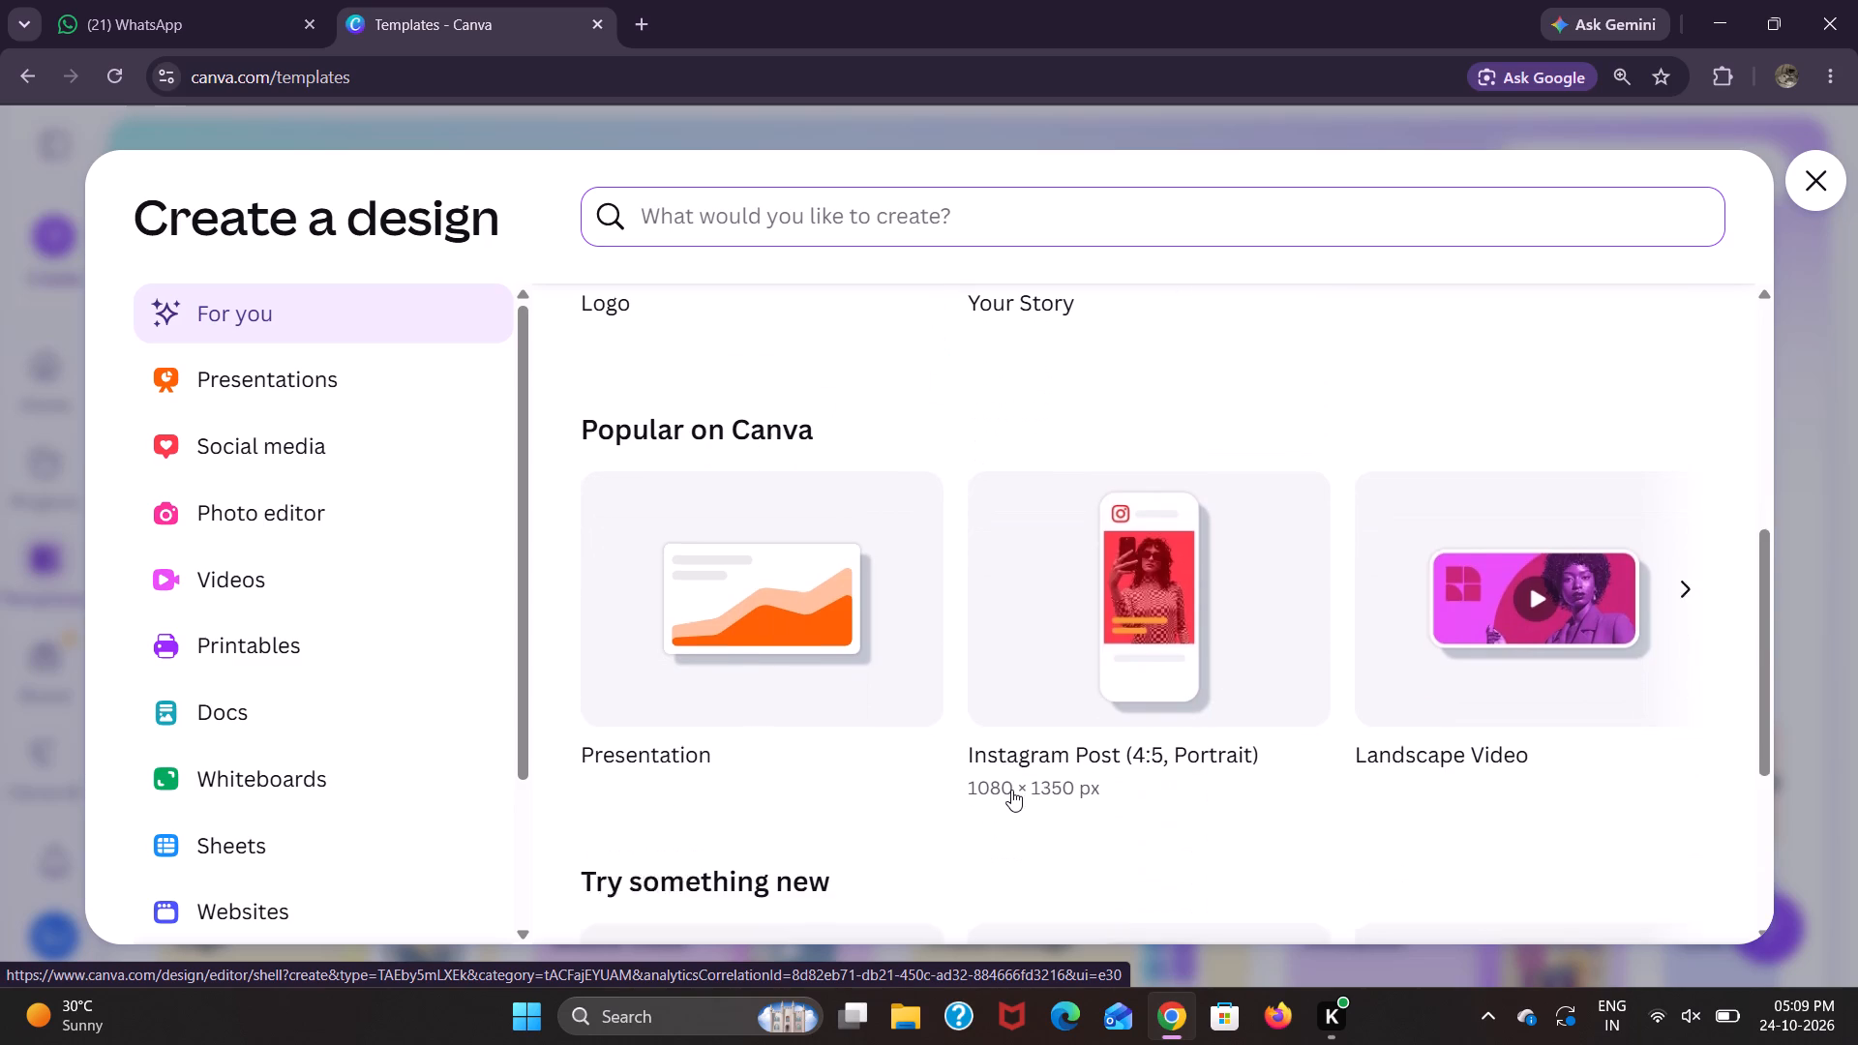
scroll(1011, 790, "down", 3)
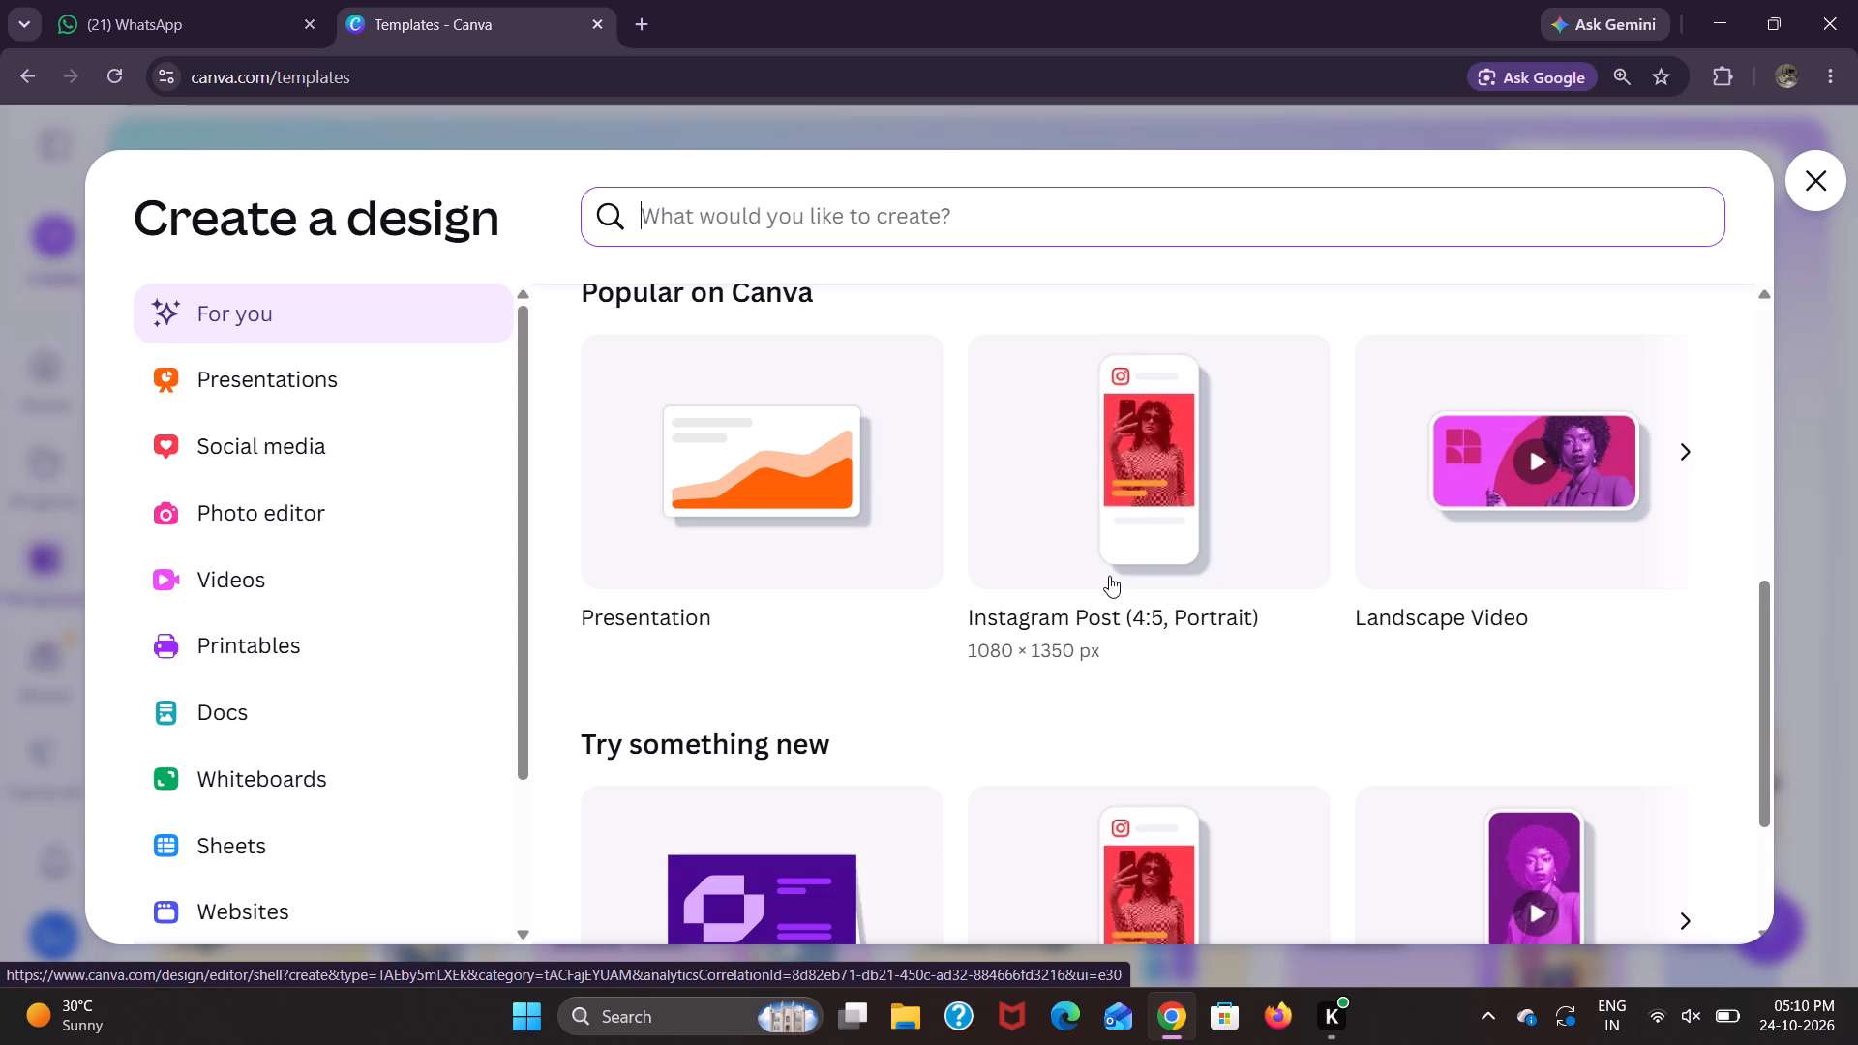
scroll(1109, 576, "up", 3)
left_click(1120, 860)
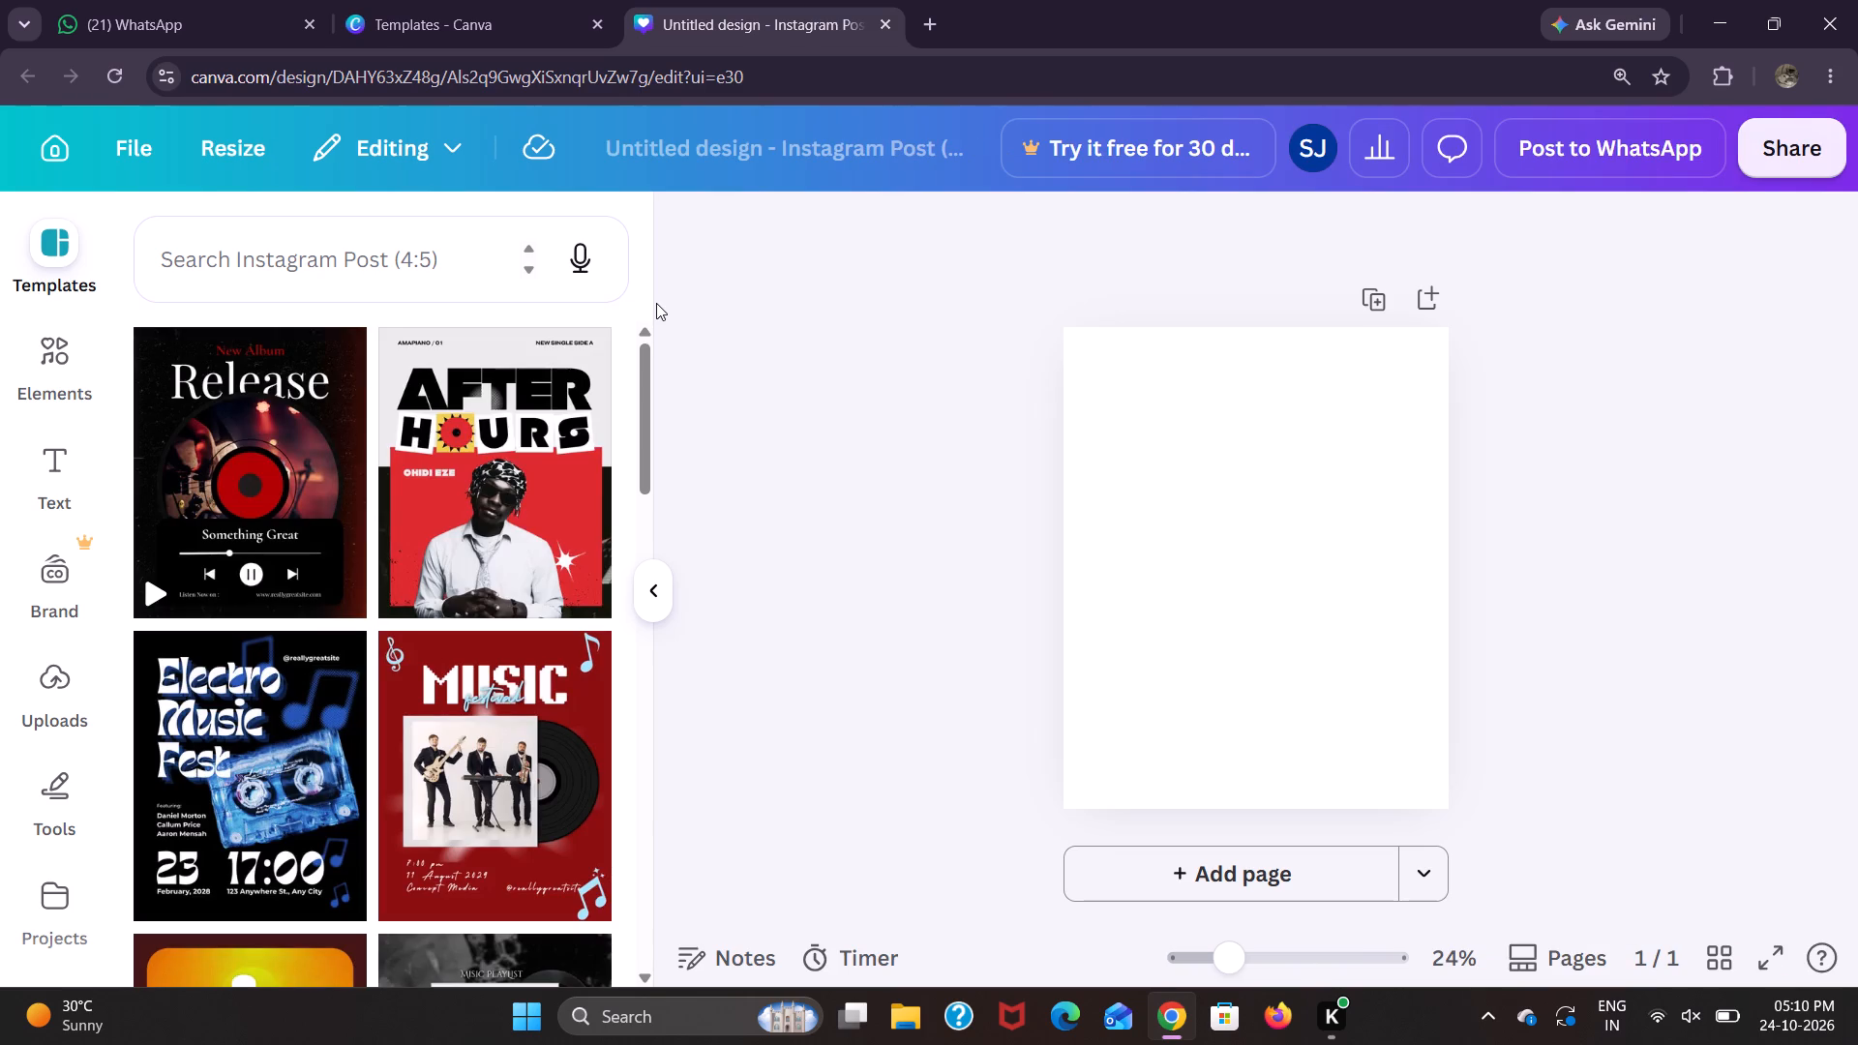
Apply the red, black and white "After Hours" music artist promotion template to the blank page.
left_click(544, 448)
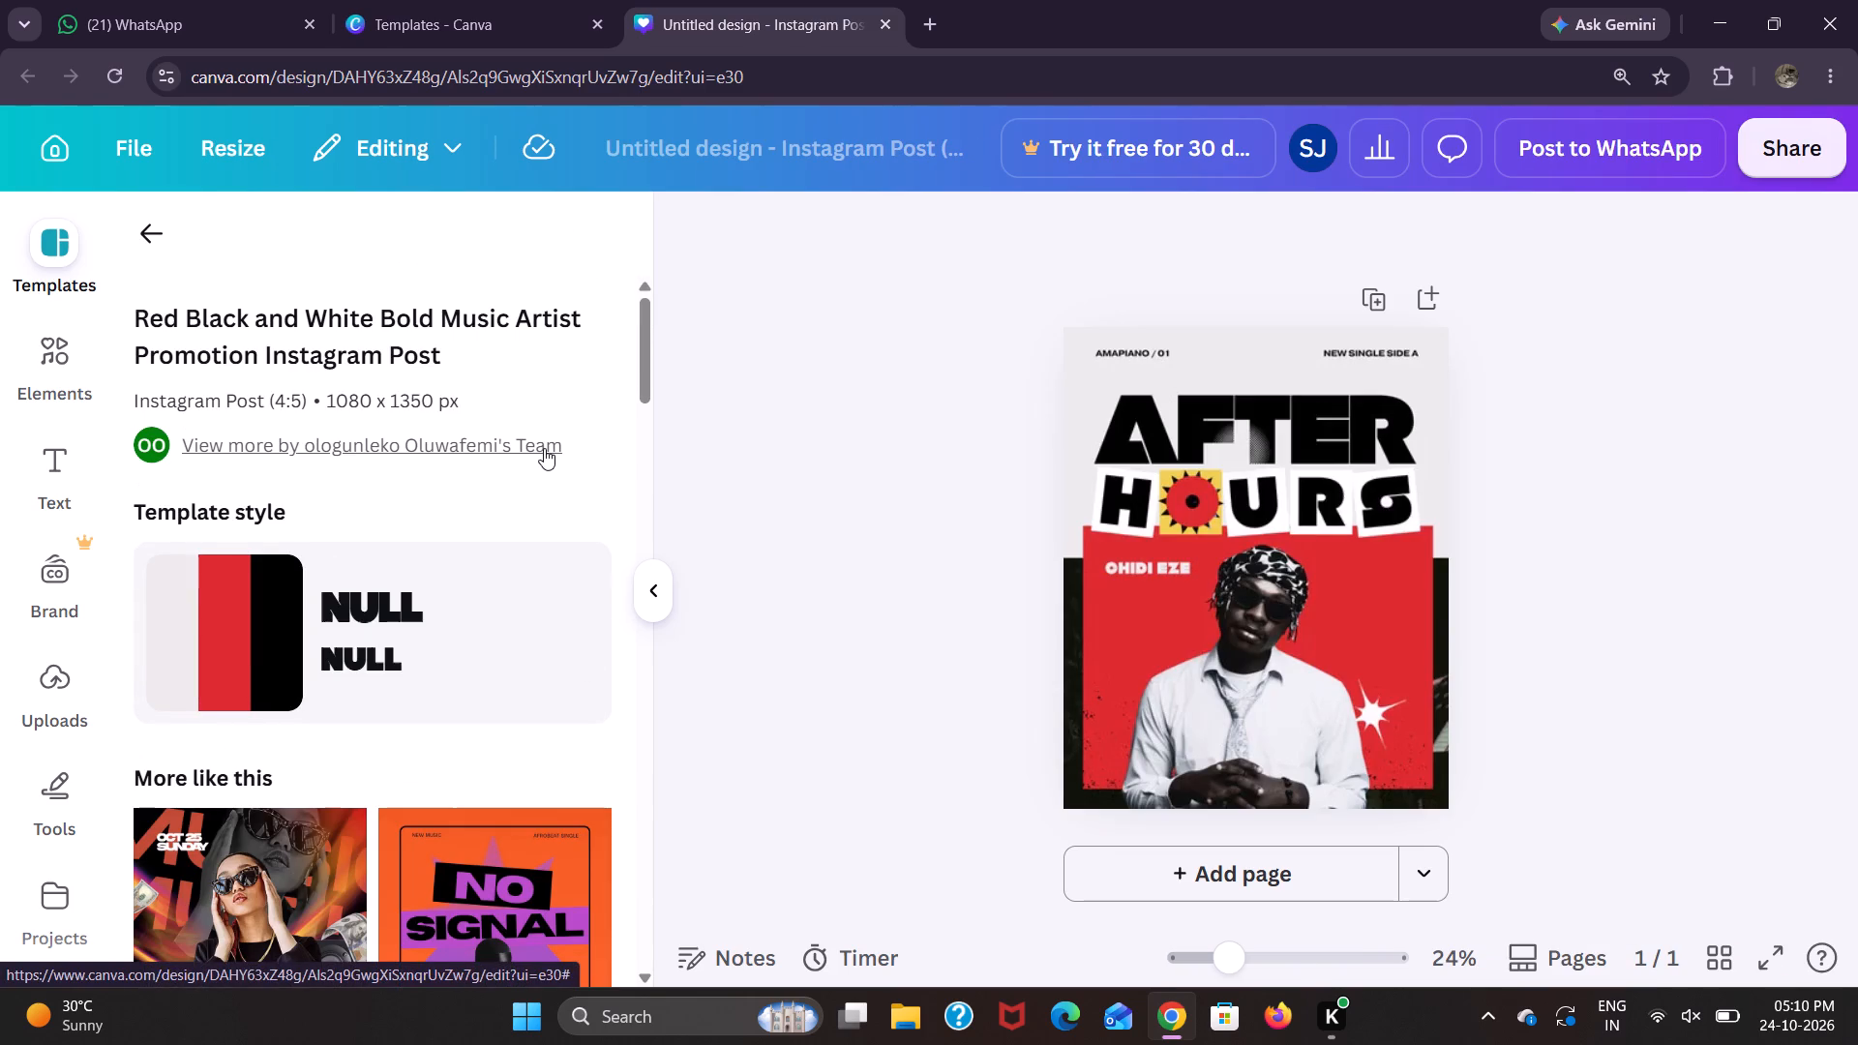
scroll(356, 610, "down", 5)
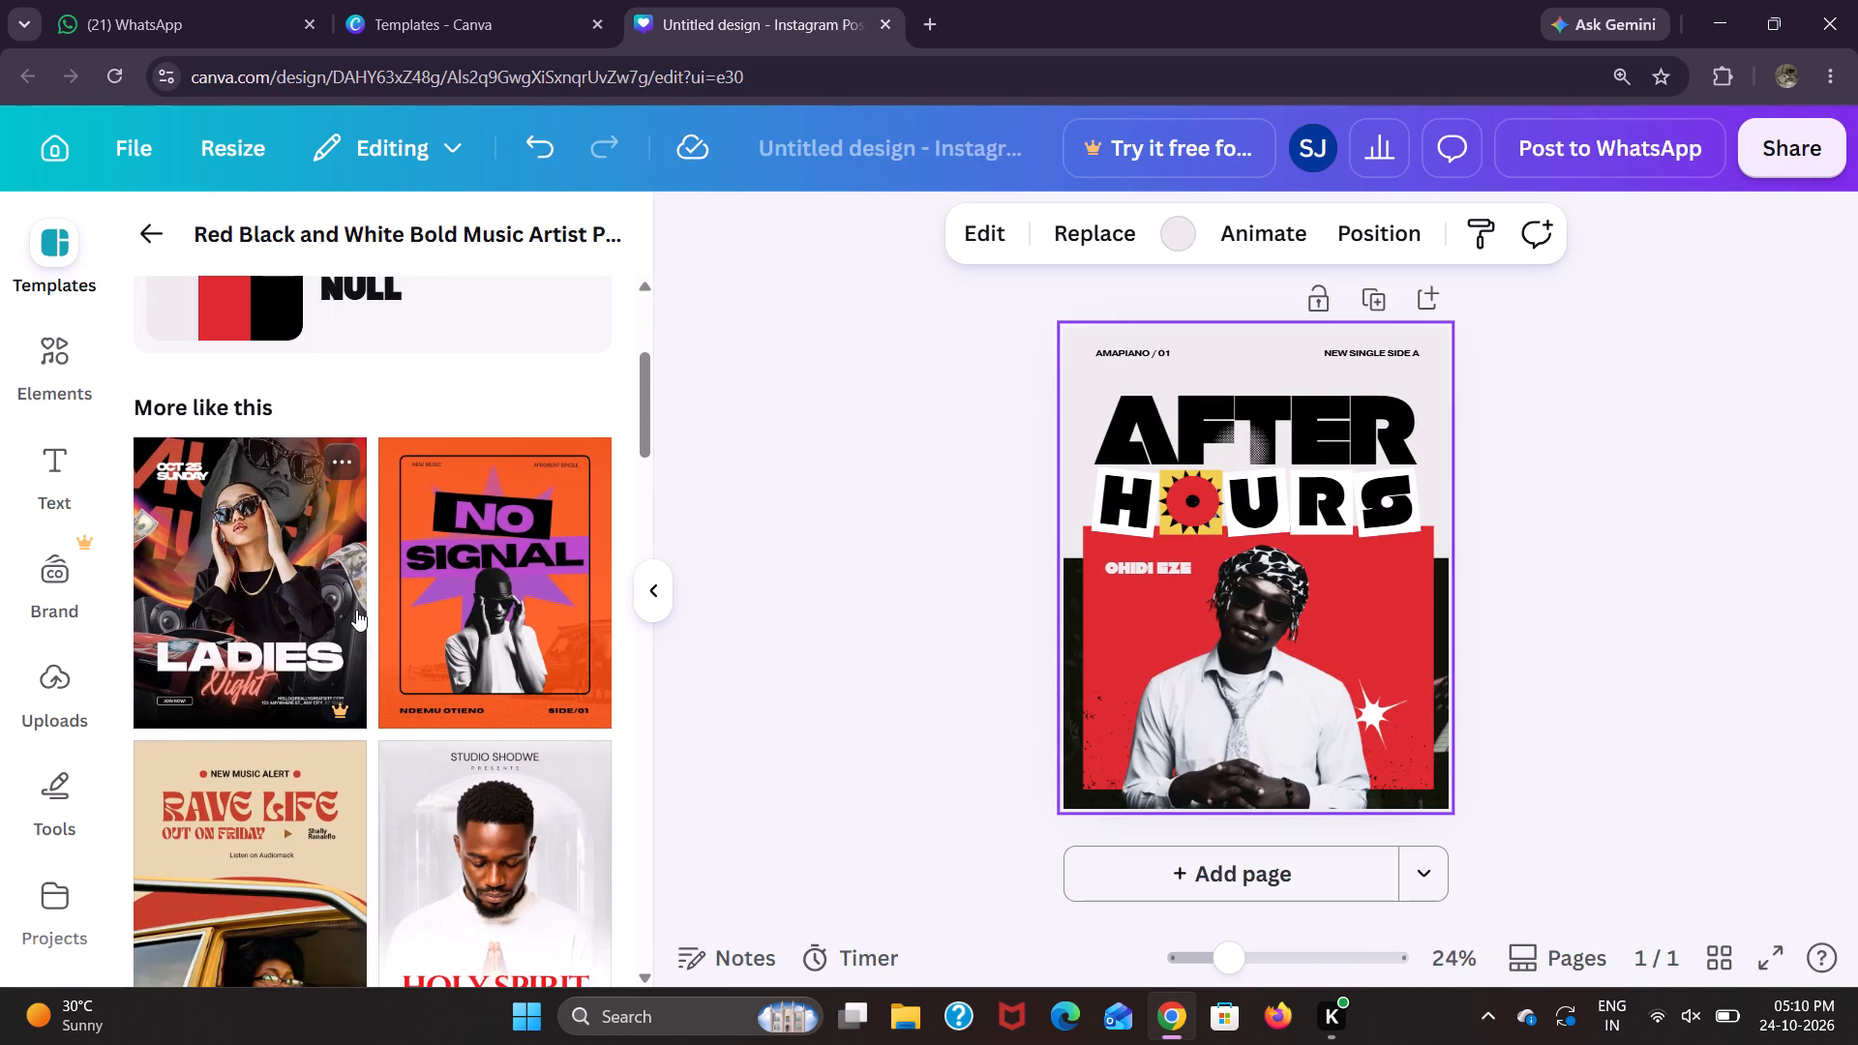
scroll(356, 610, "down", 1)
scroll(356, 610, "right", 1)
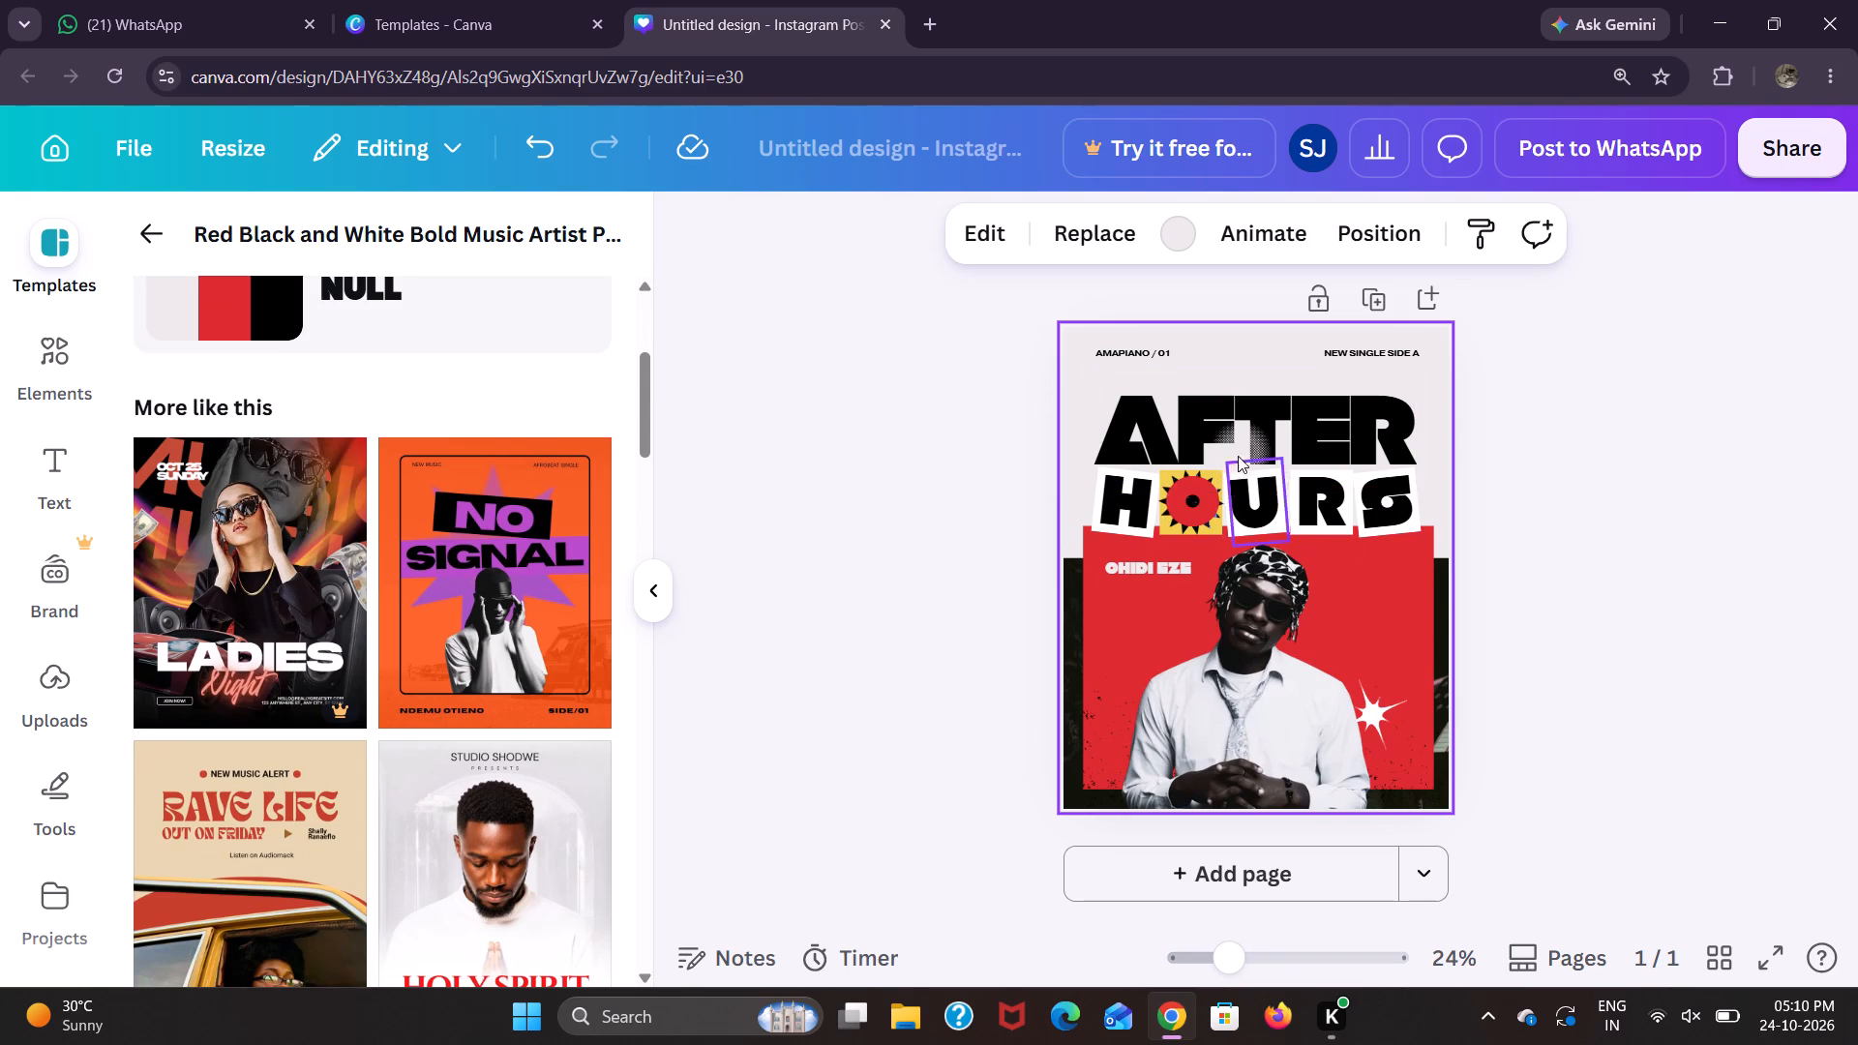
left_click(1189, 510)
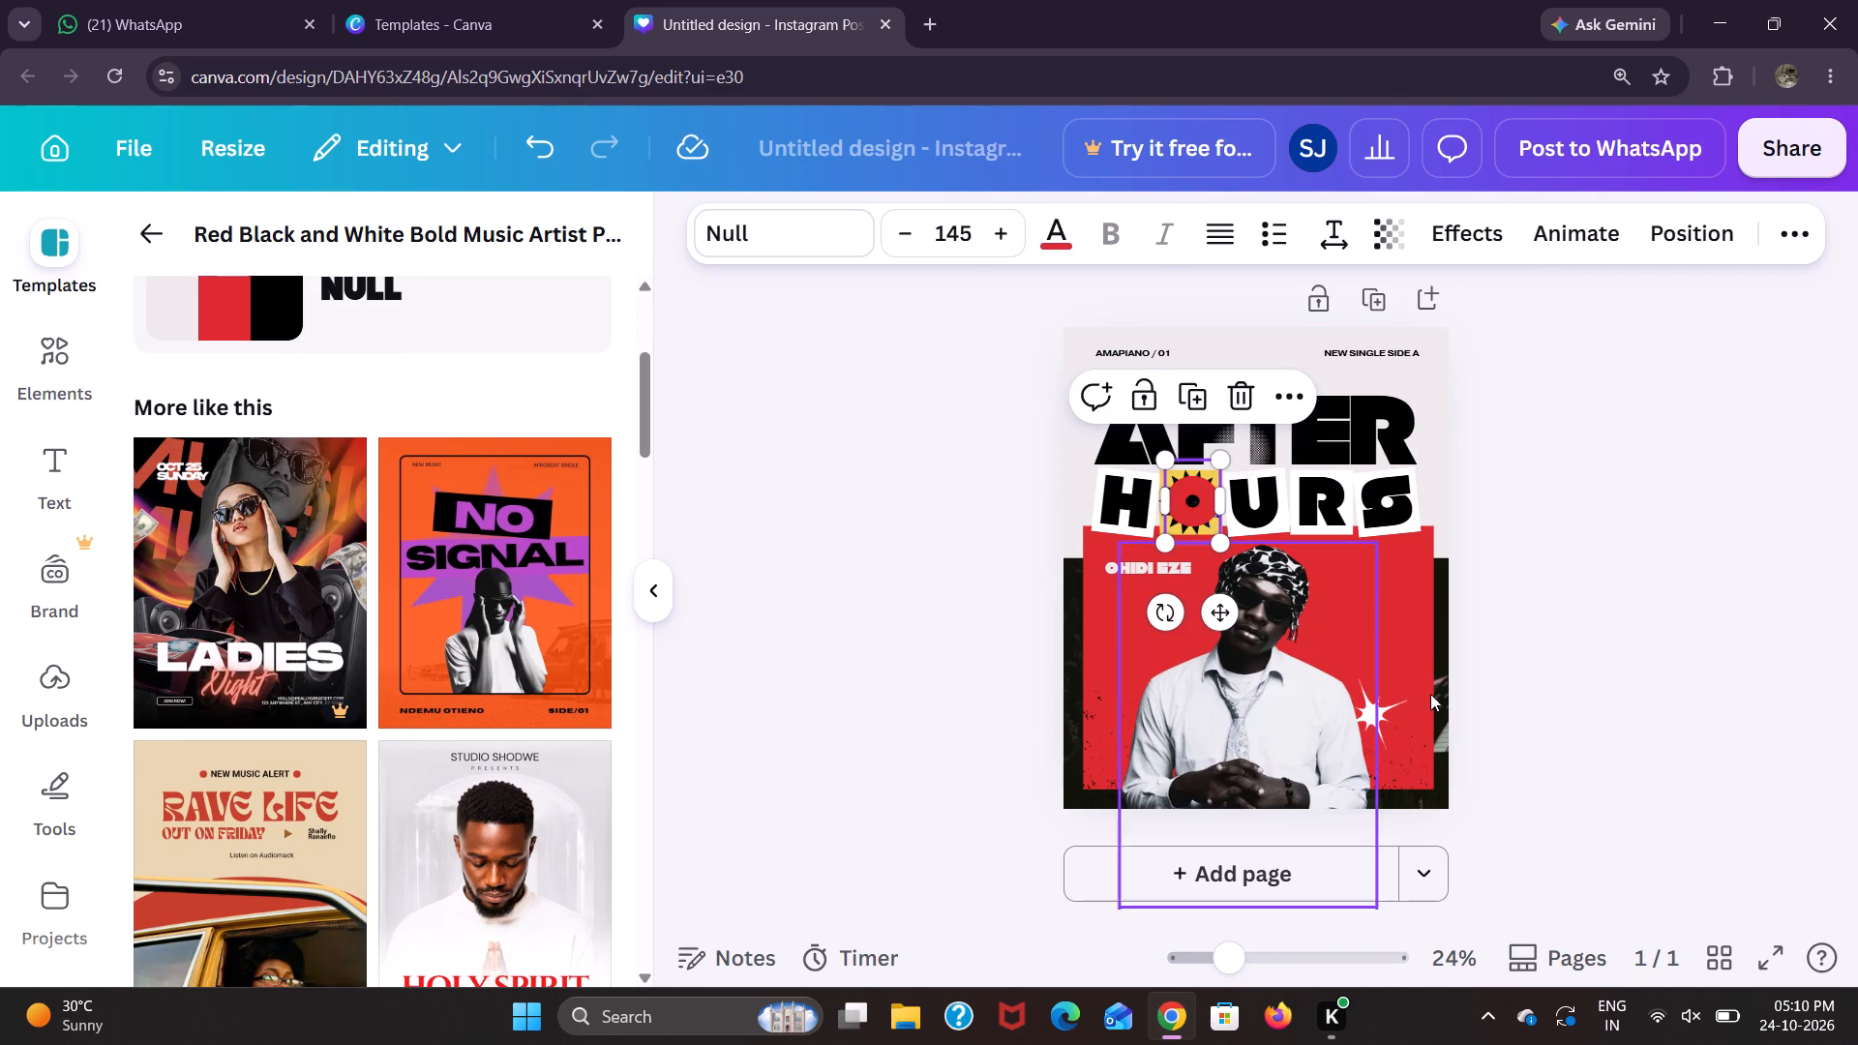
Add a second page after the "After Hours" page.
left_click(1246, 876)
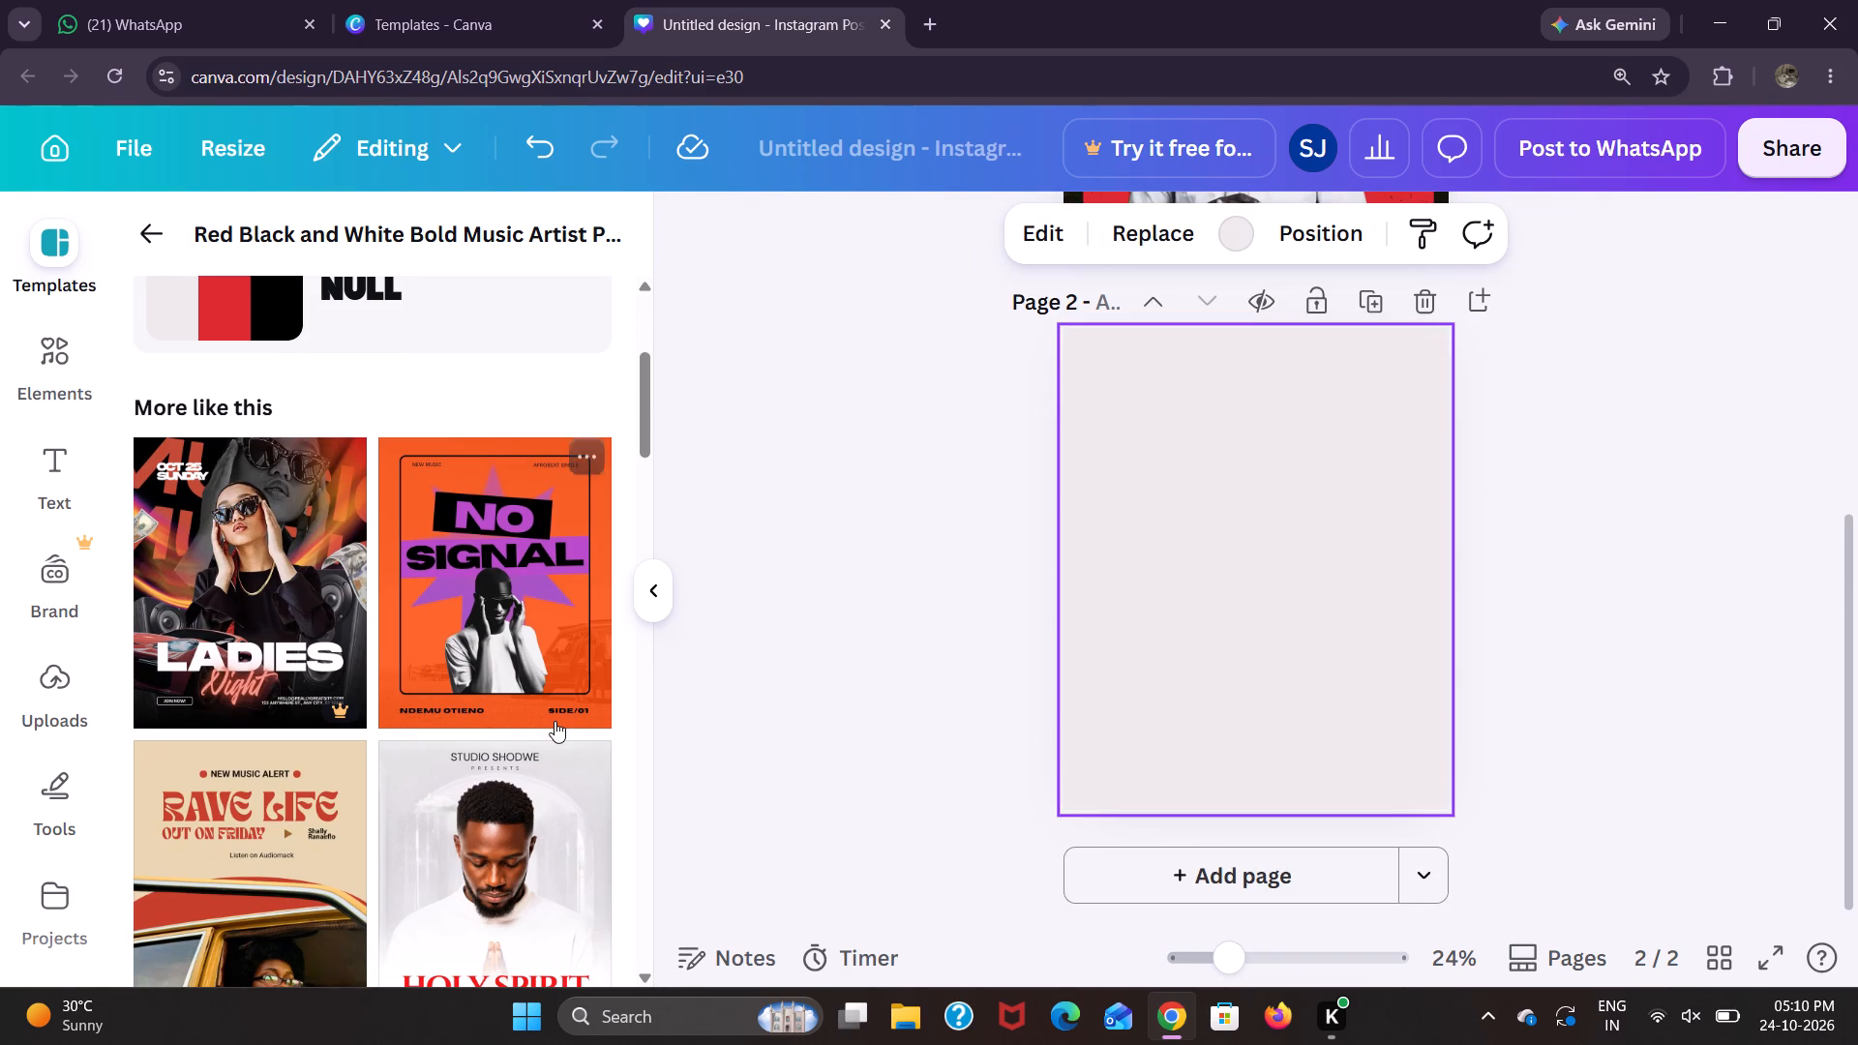
Add the two-photo film strip frame from the Film and photo frames to page 2, enlarge it and place it above the page's middle.
left_click(22, 342)
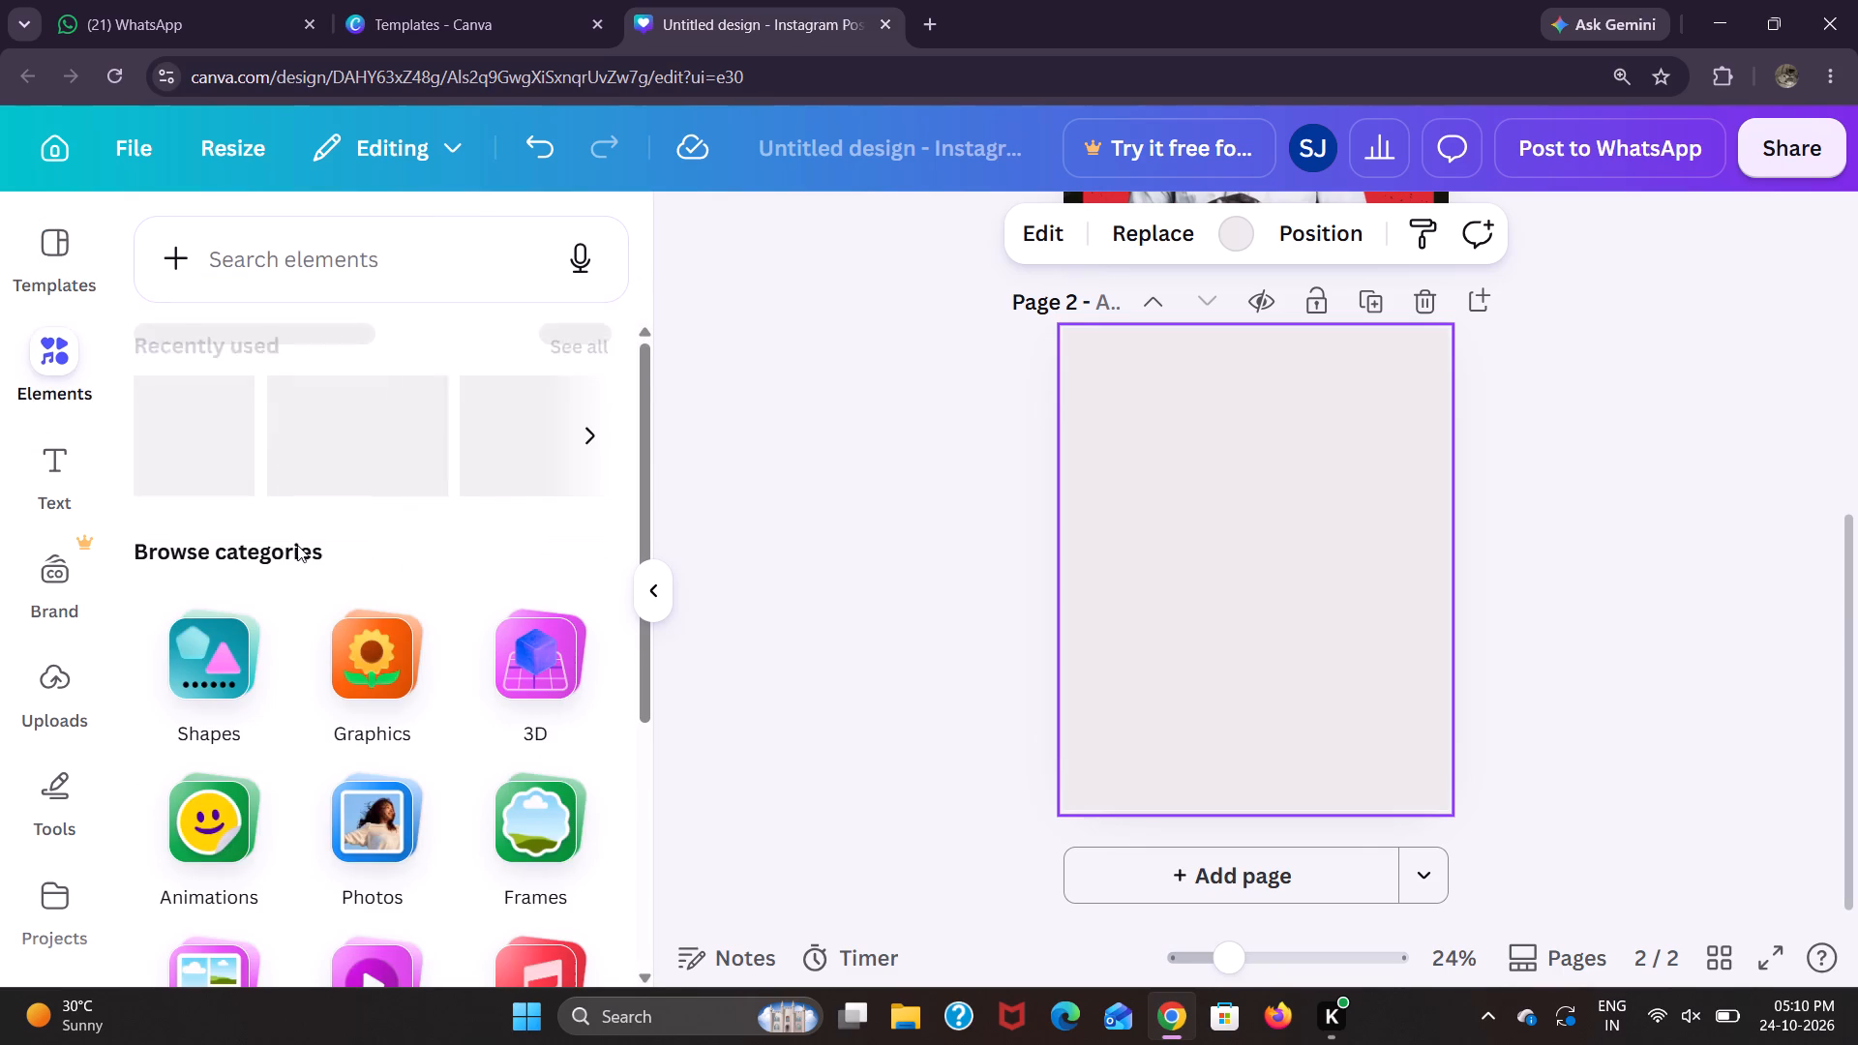
scroll(220, 611, "down", 1)
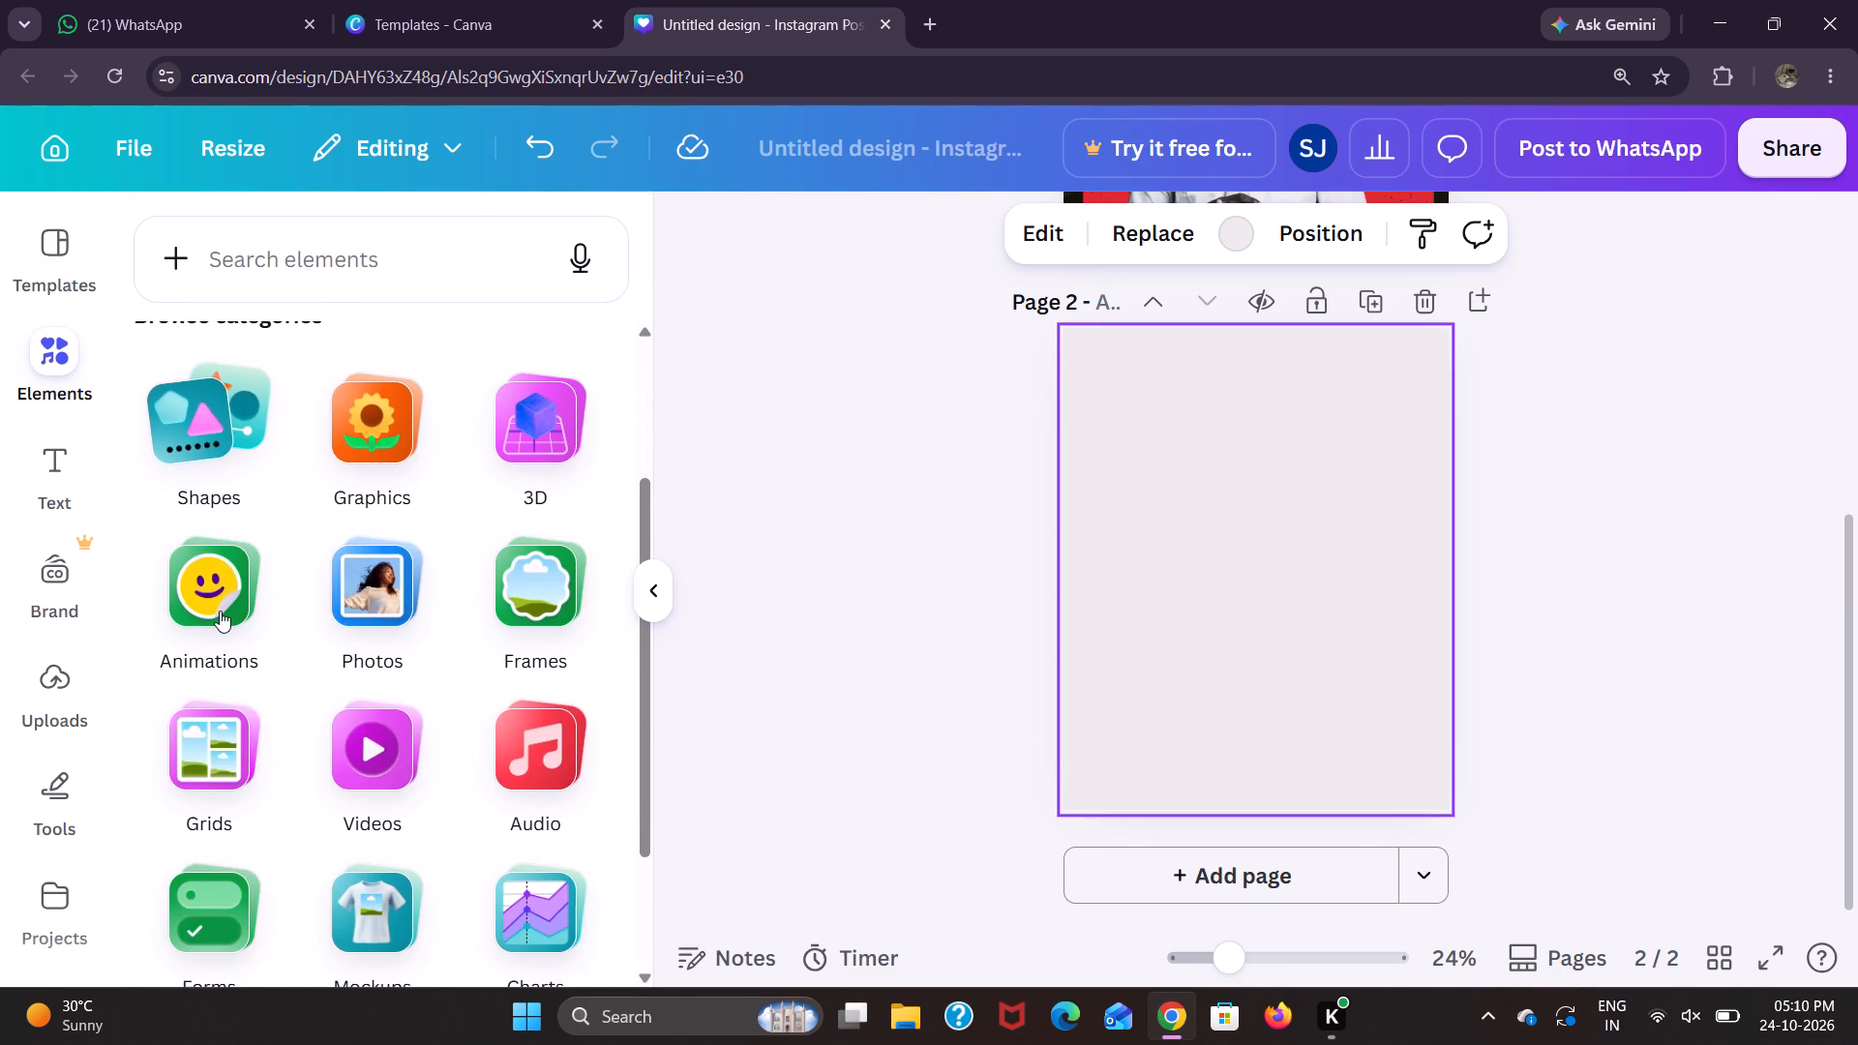
scroll(220, 611, "down", 1)
scroll(365, 806, "down", 1)
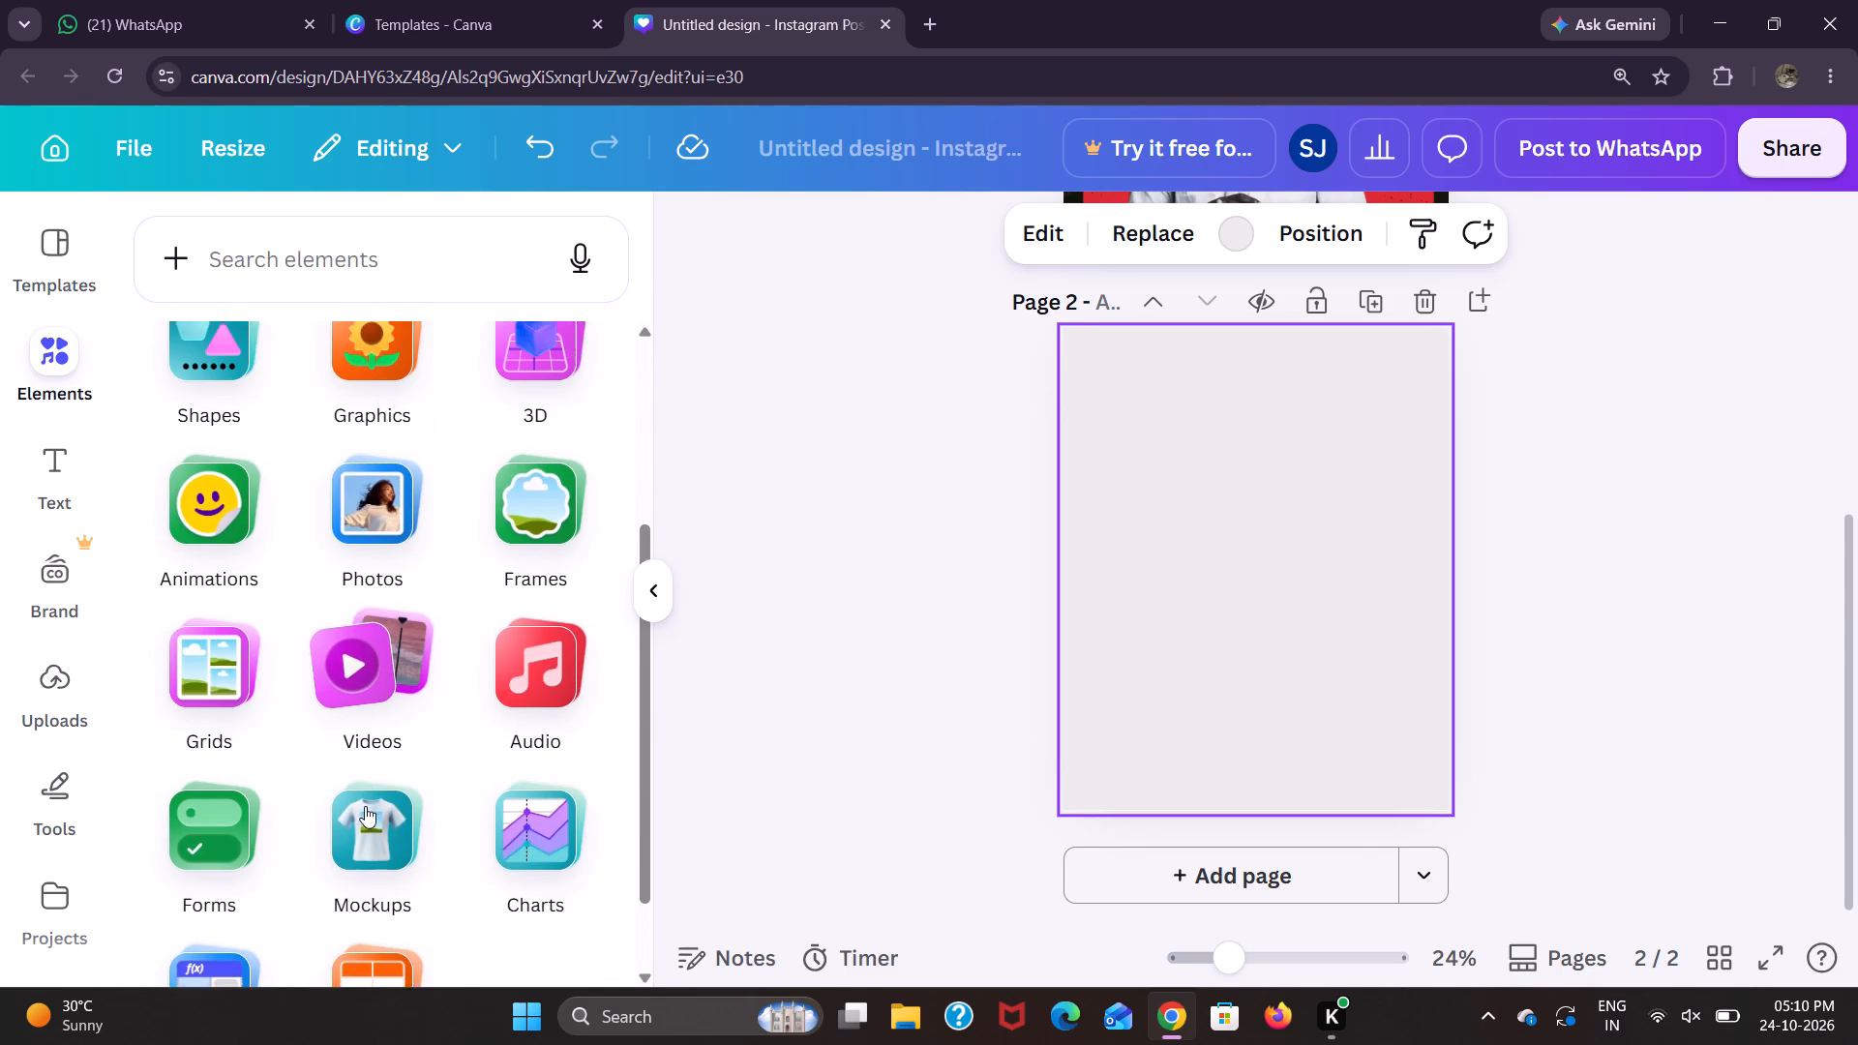
scroll(365, 806, "down", 1)
left_click(539, 568)
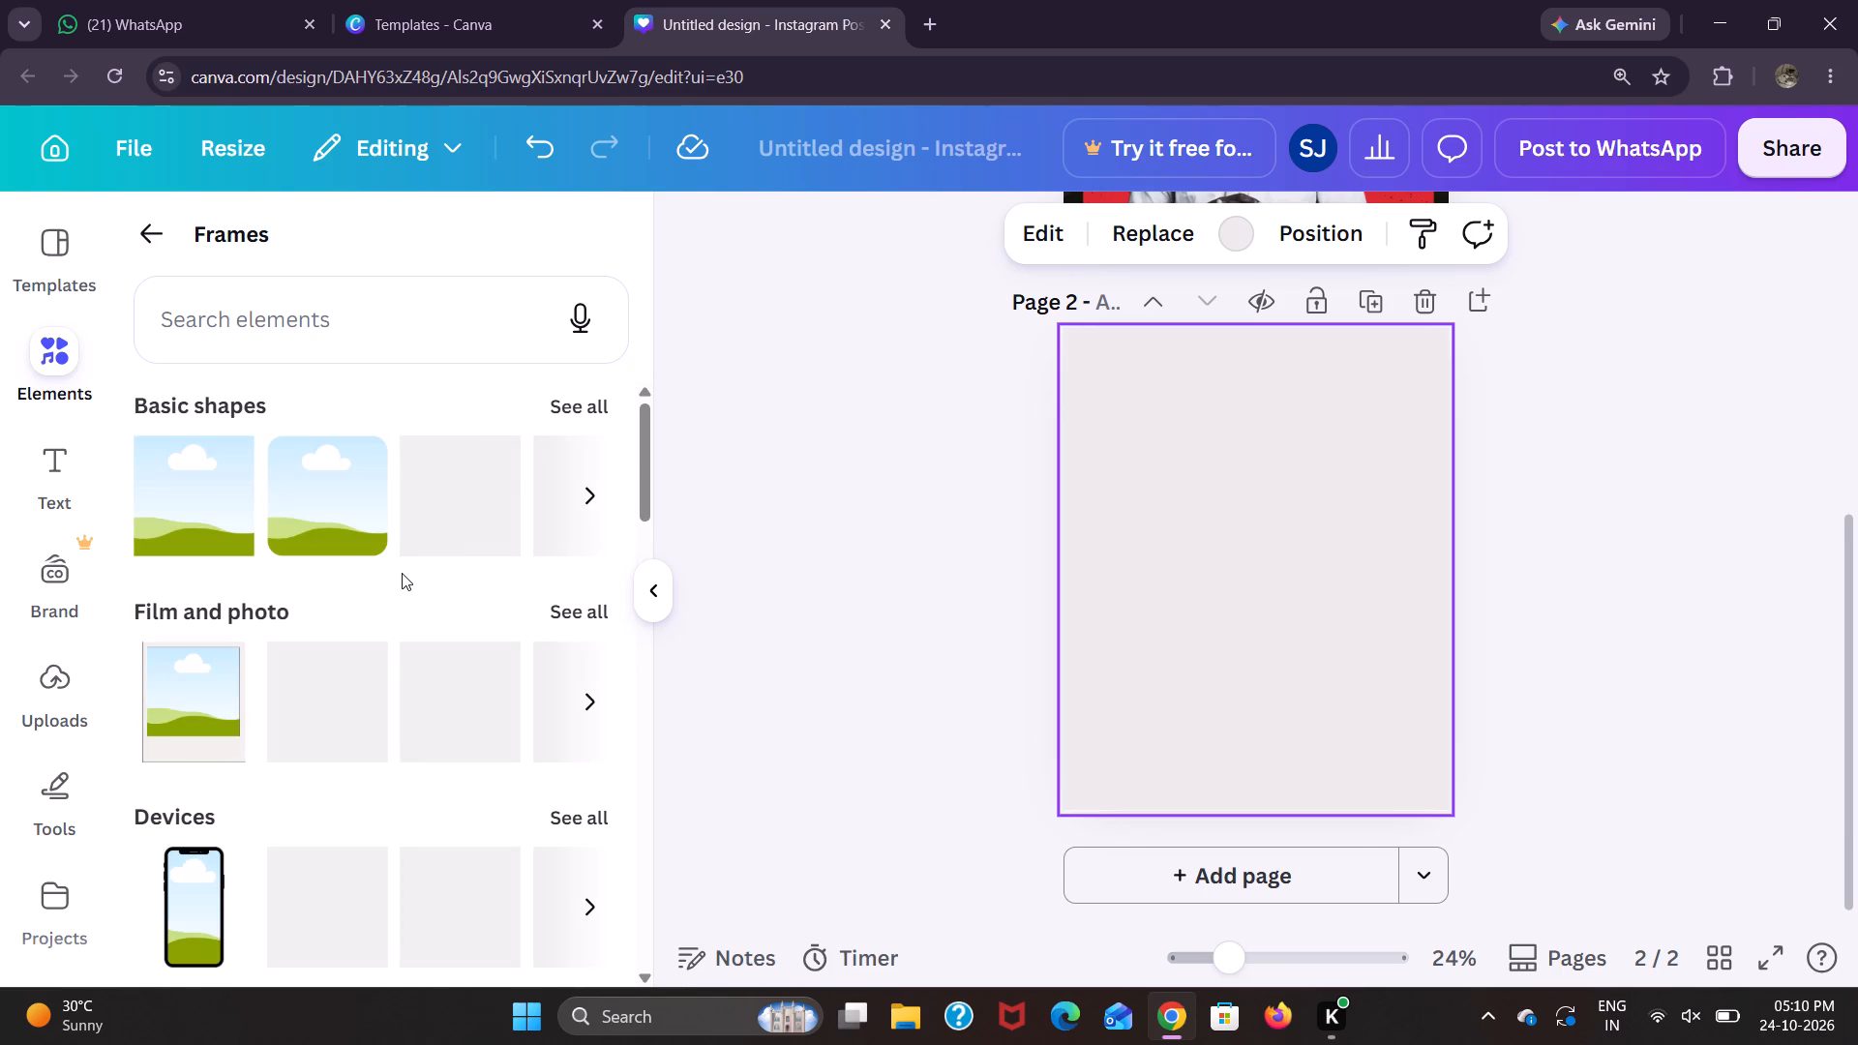
scroll(335, 643, "down", 1)
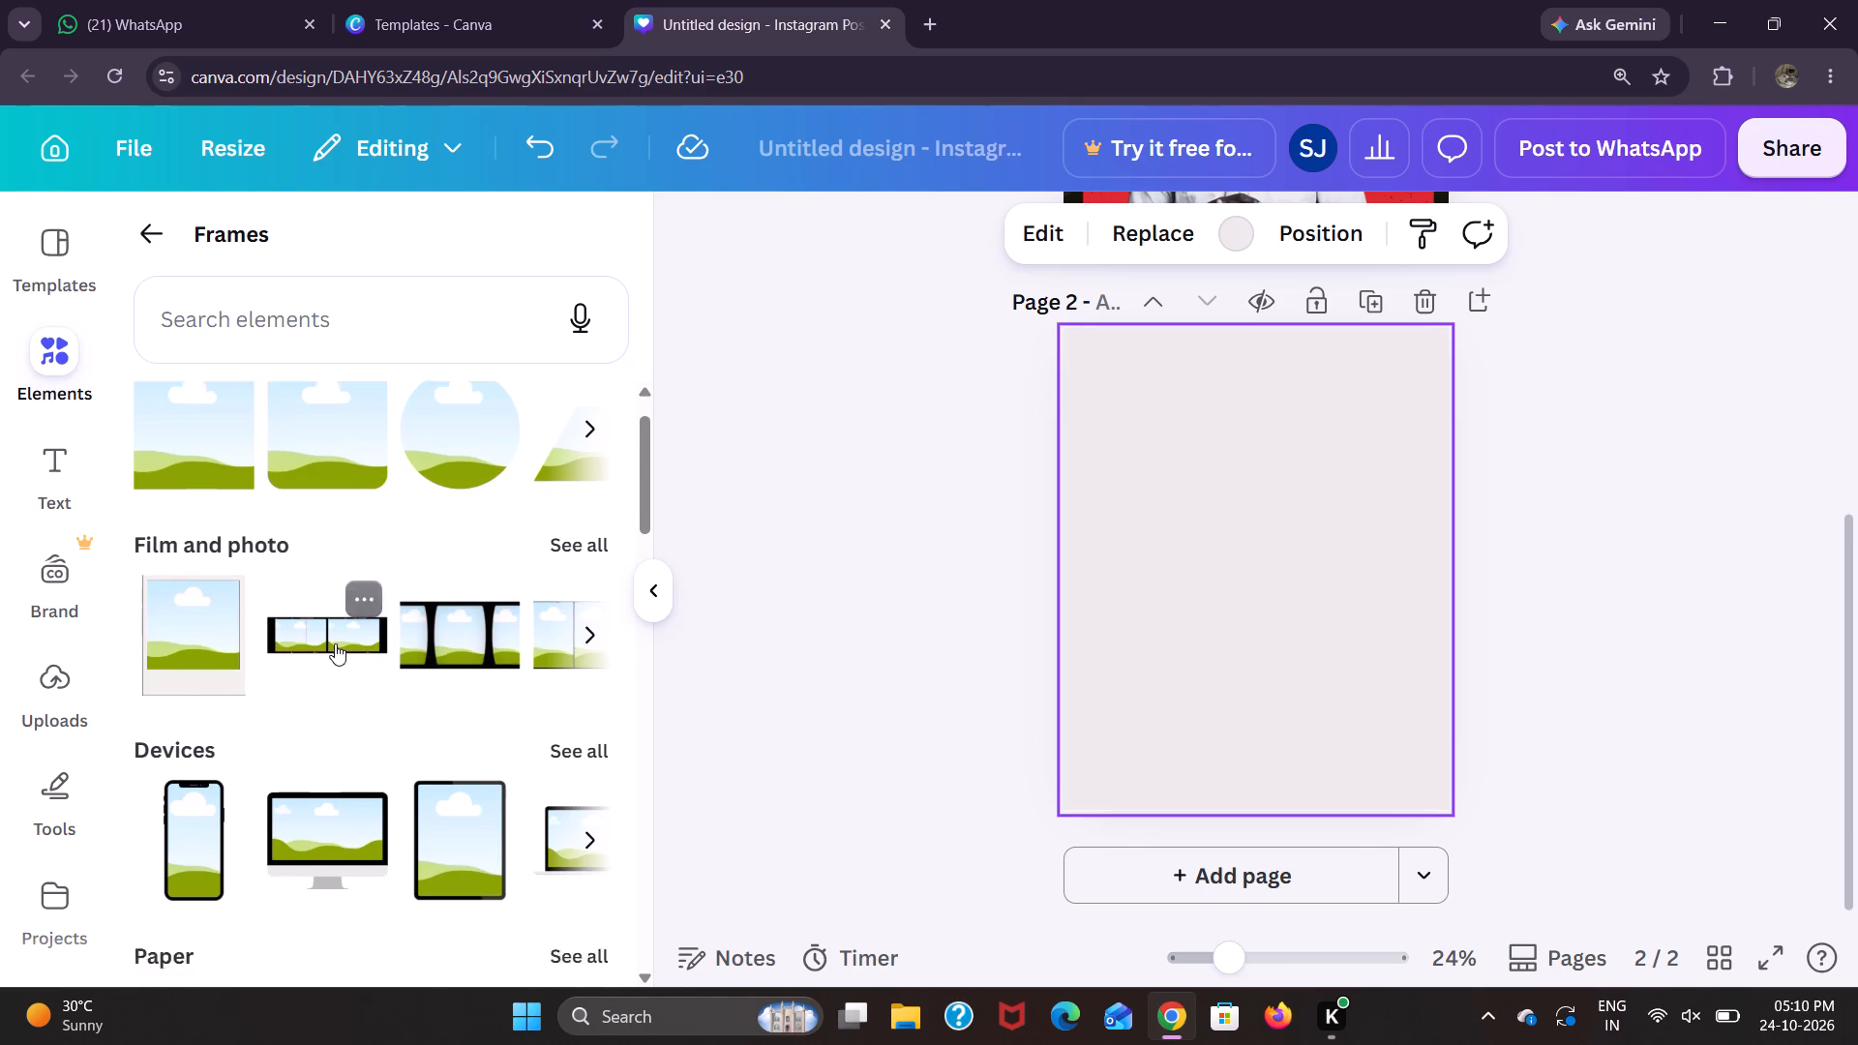
scroll(335, 643, "down", 1)
left_click(306, 560)
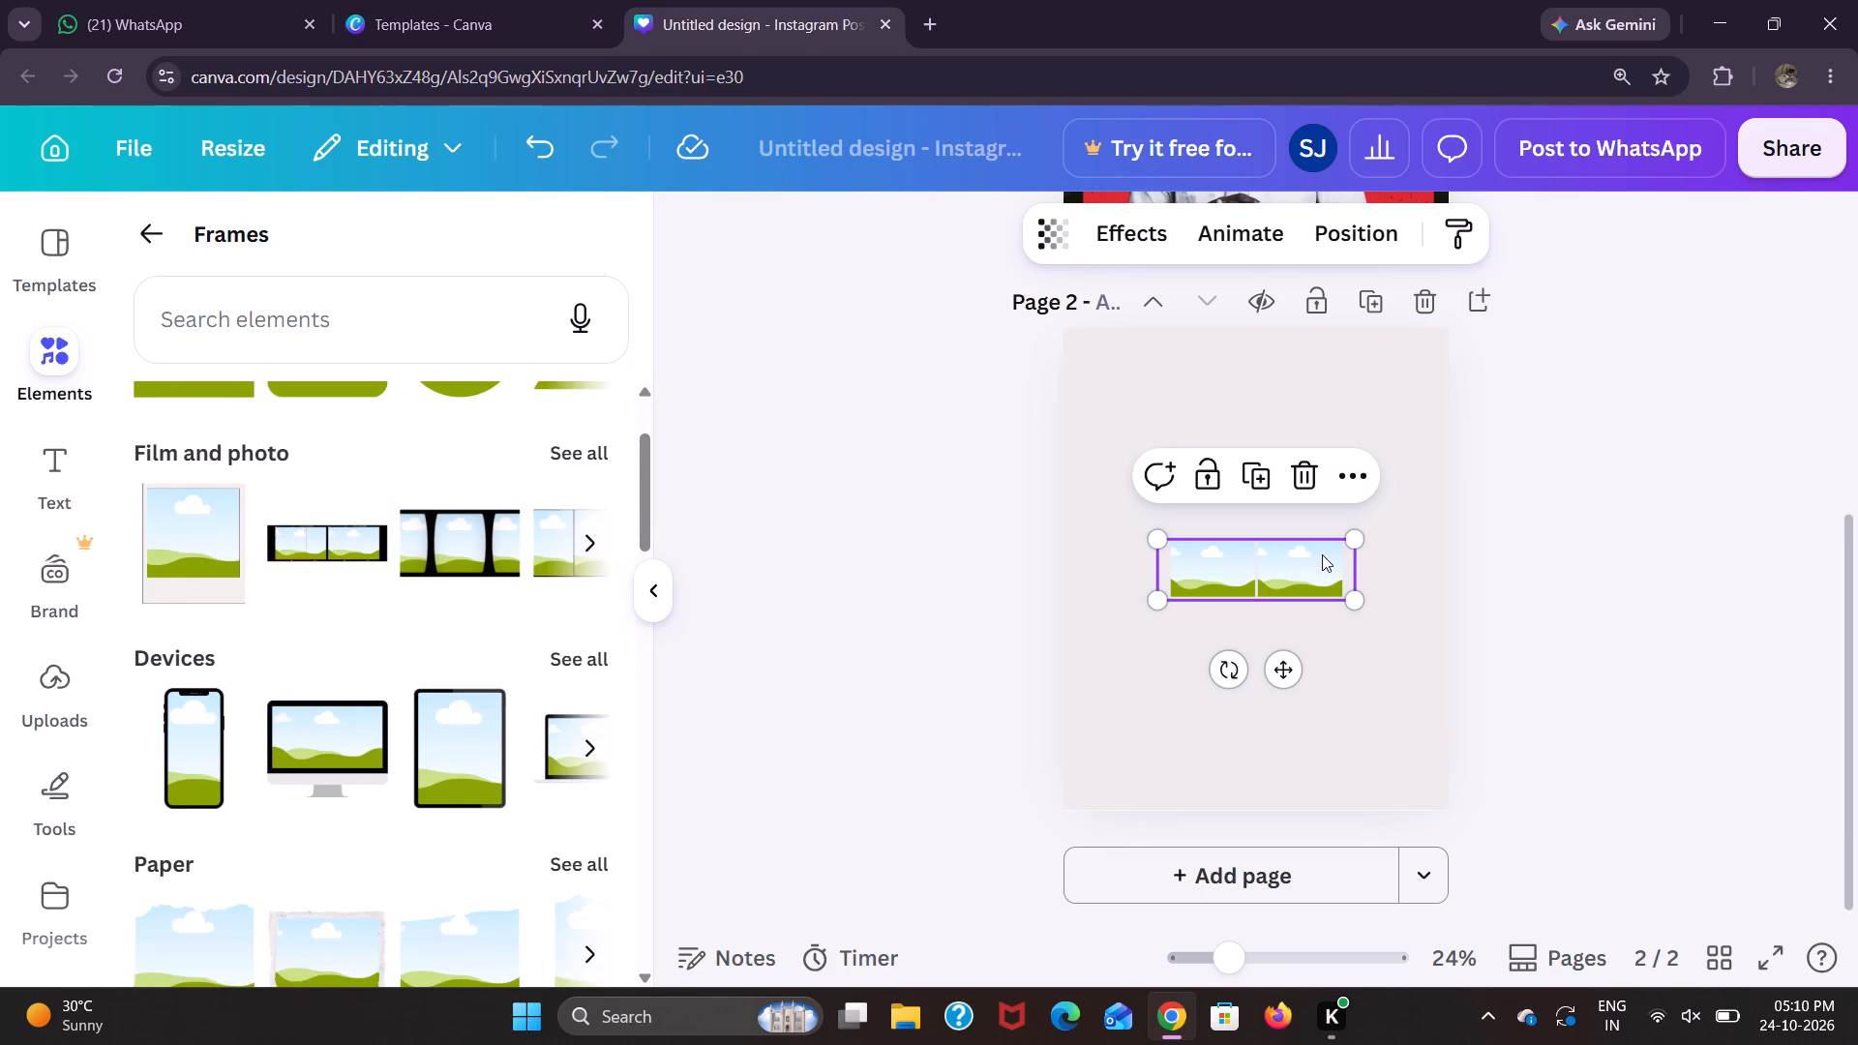
left_click_drag(1357, 600, 1496, 634)
left_click_drag(1428, 609, 1331, 414)
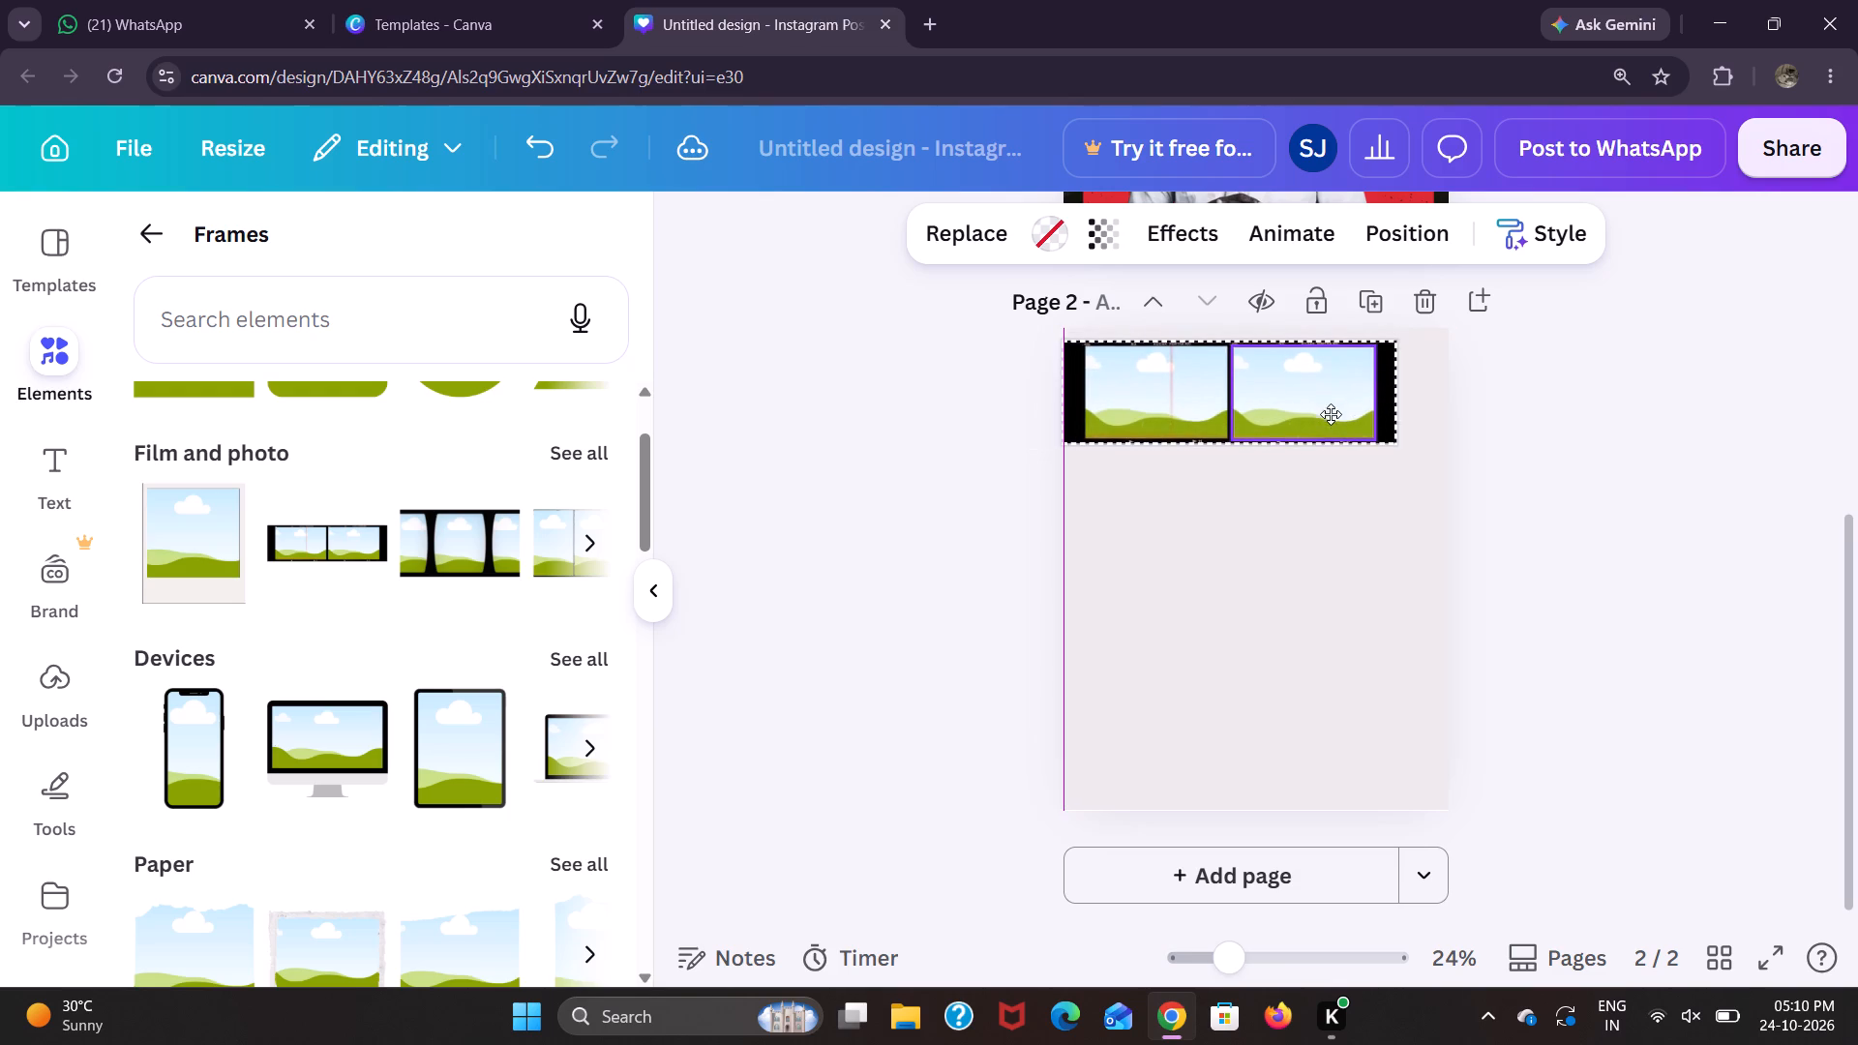
left_click_drag(1331, 414, 1328, 542)
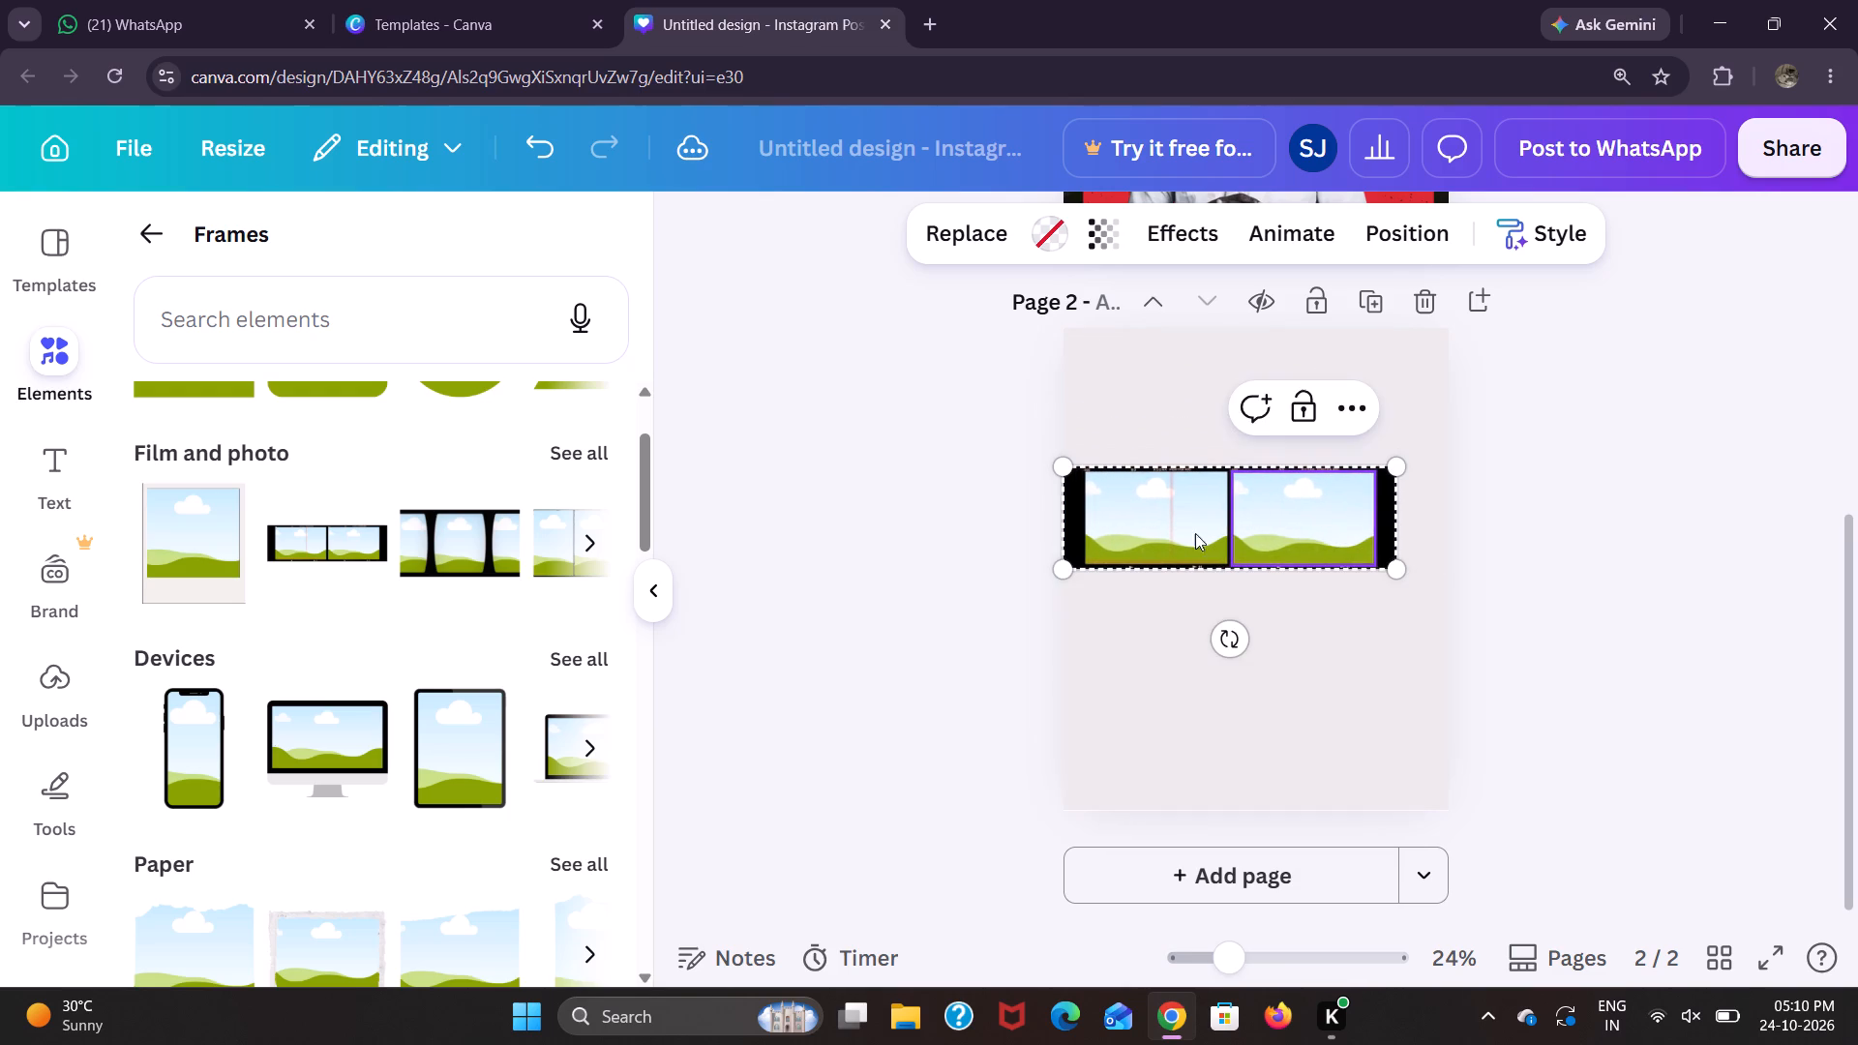
Add the curved three-photo film frame to page 2 and place it at the page's lower-right corner.
left_click(509, 568)
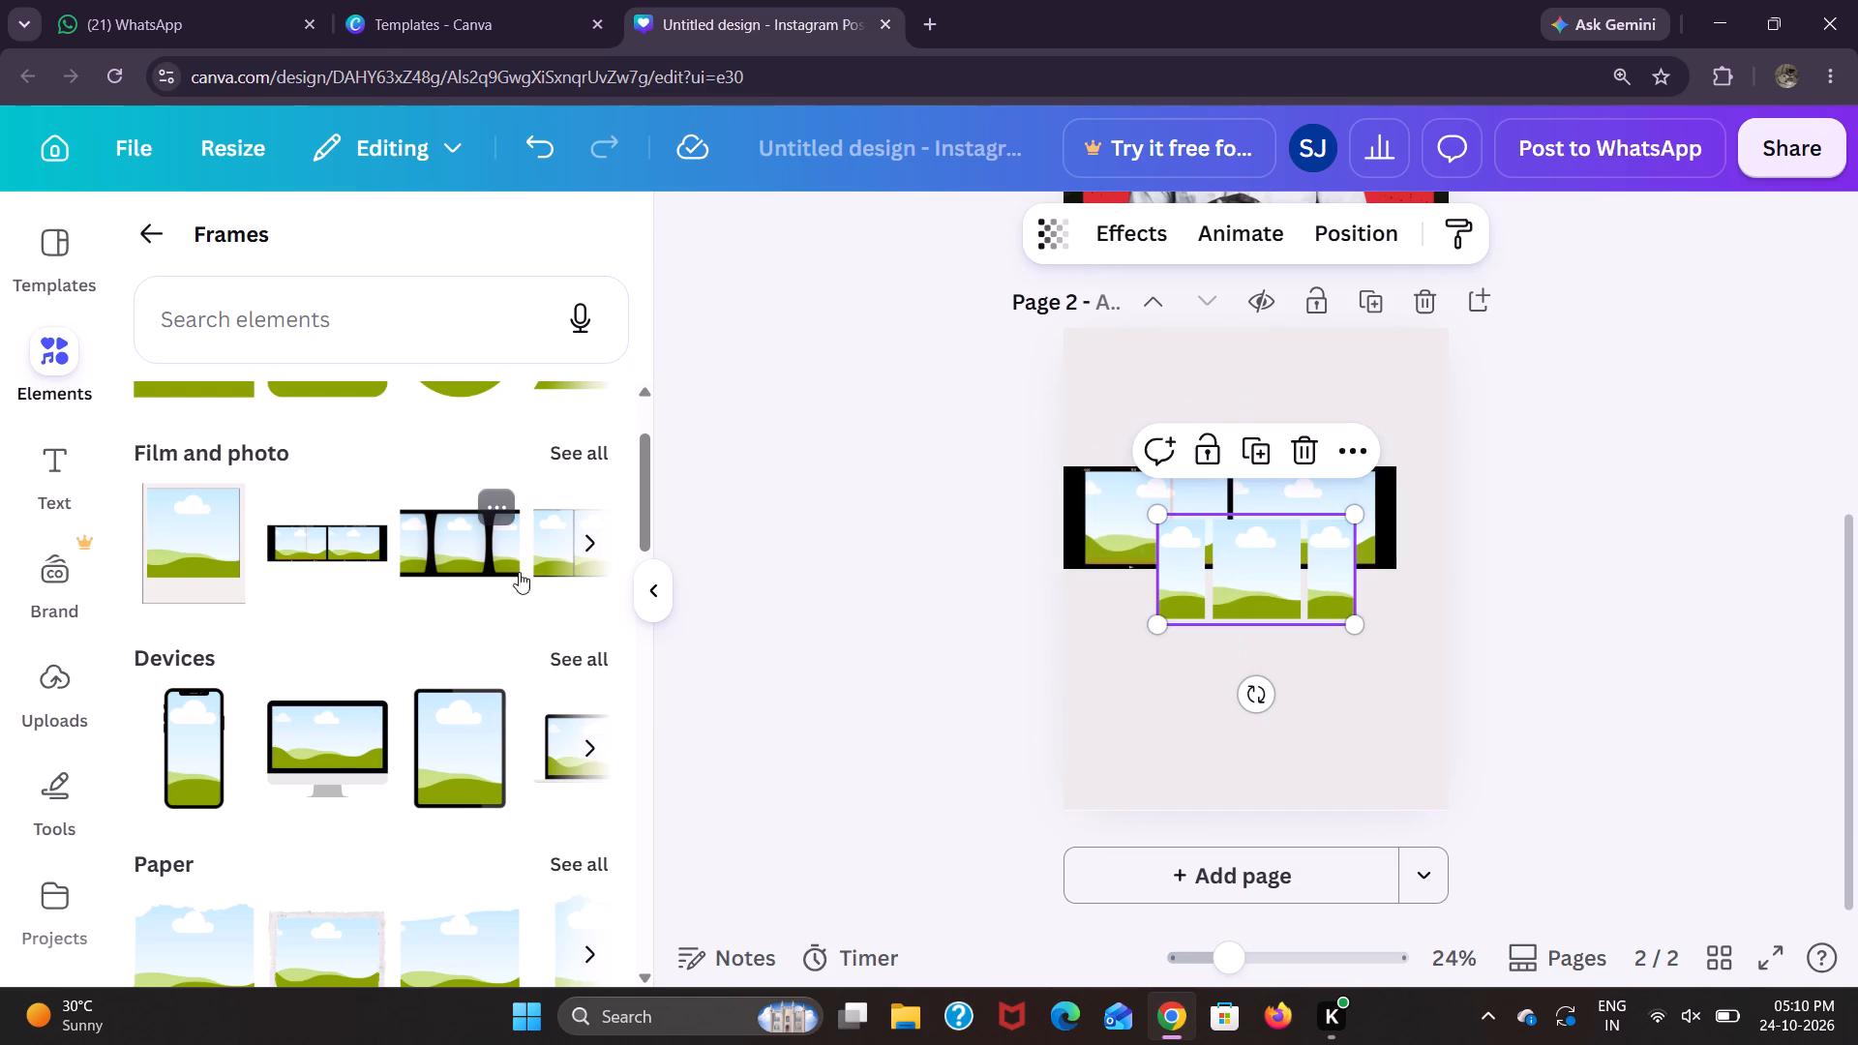
left_click_drag(1255, 612, 1337, 805)
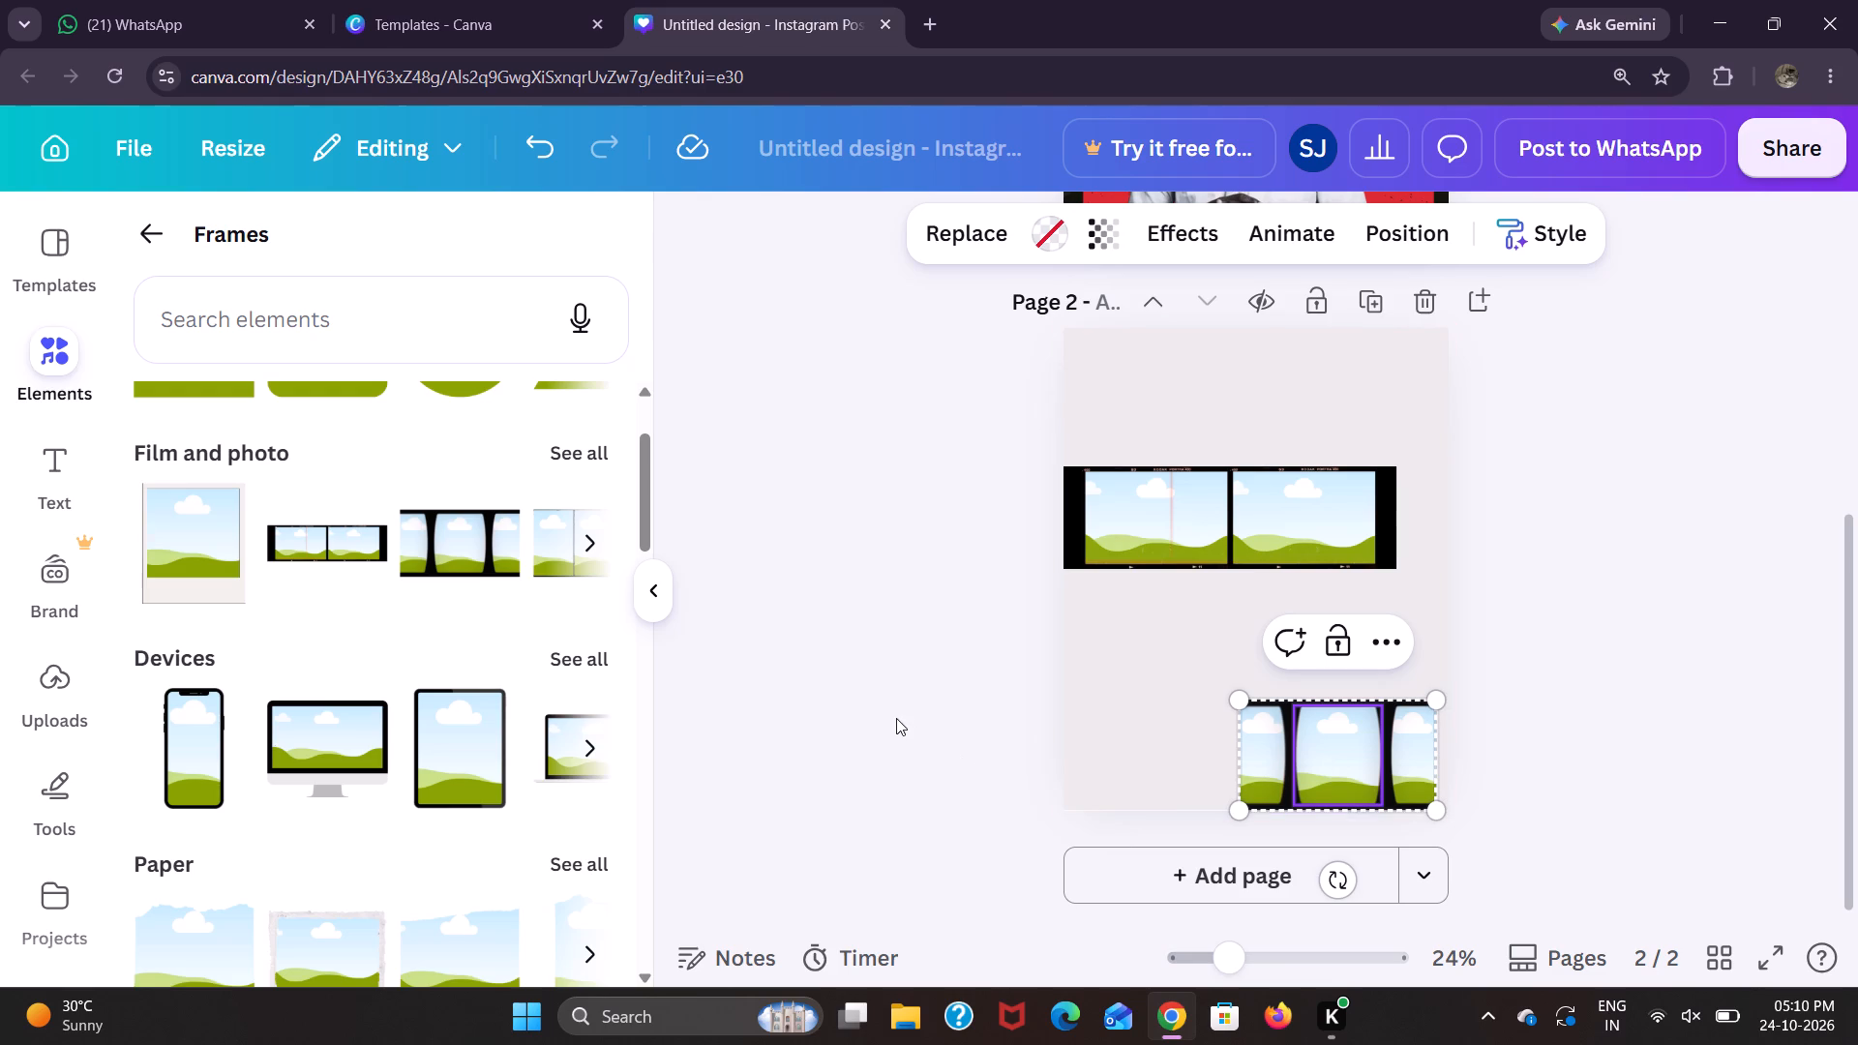
Add the first torn-paper frame from the Paper frames to page 2, enlarge it, centre it and stretch it down to the page's bottom edge.
scroll(426, 522, "left", 5)
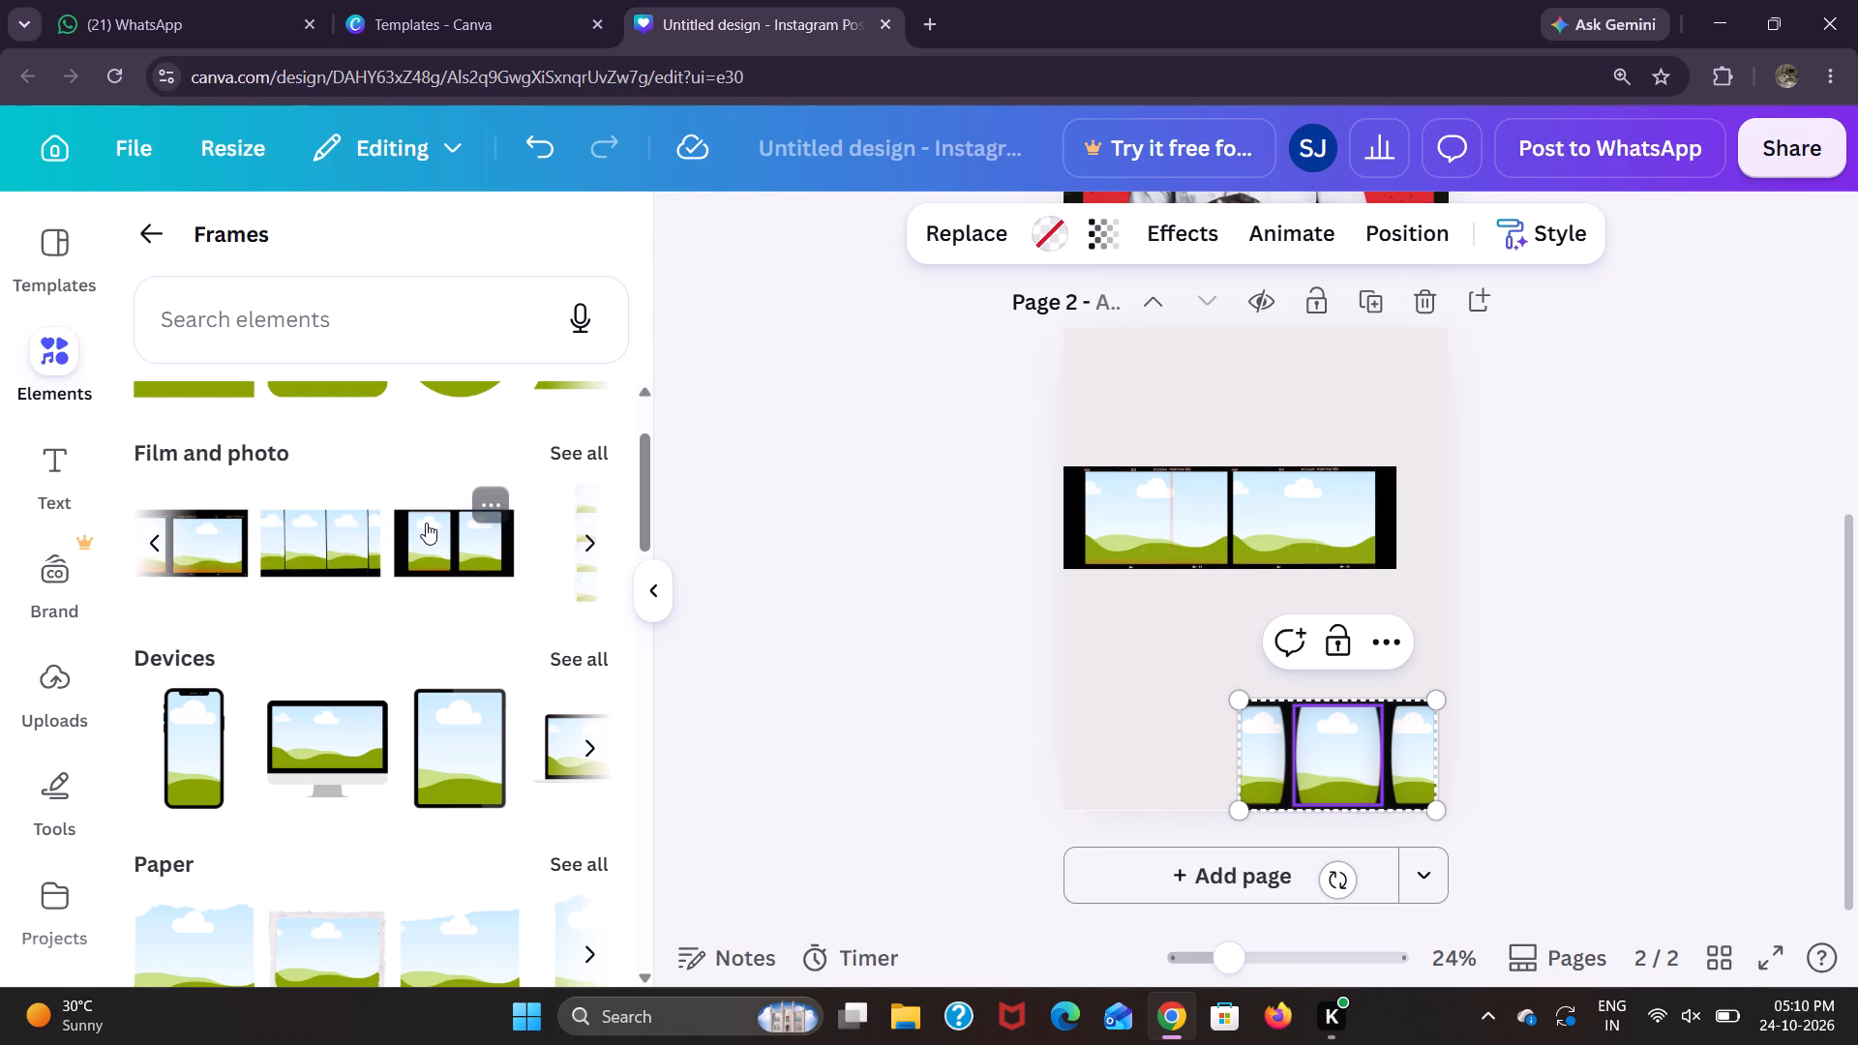
scroll(426, 522, "left", 2)
scroll(426, 522, "down", 4)
scroll(452, 893, "down", 3)
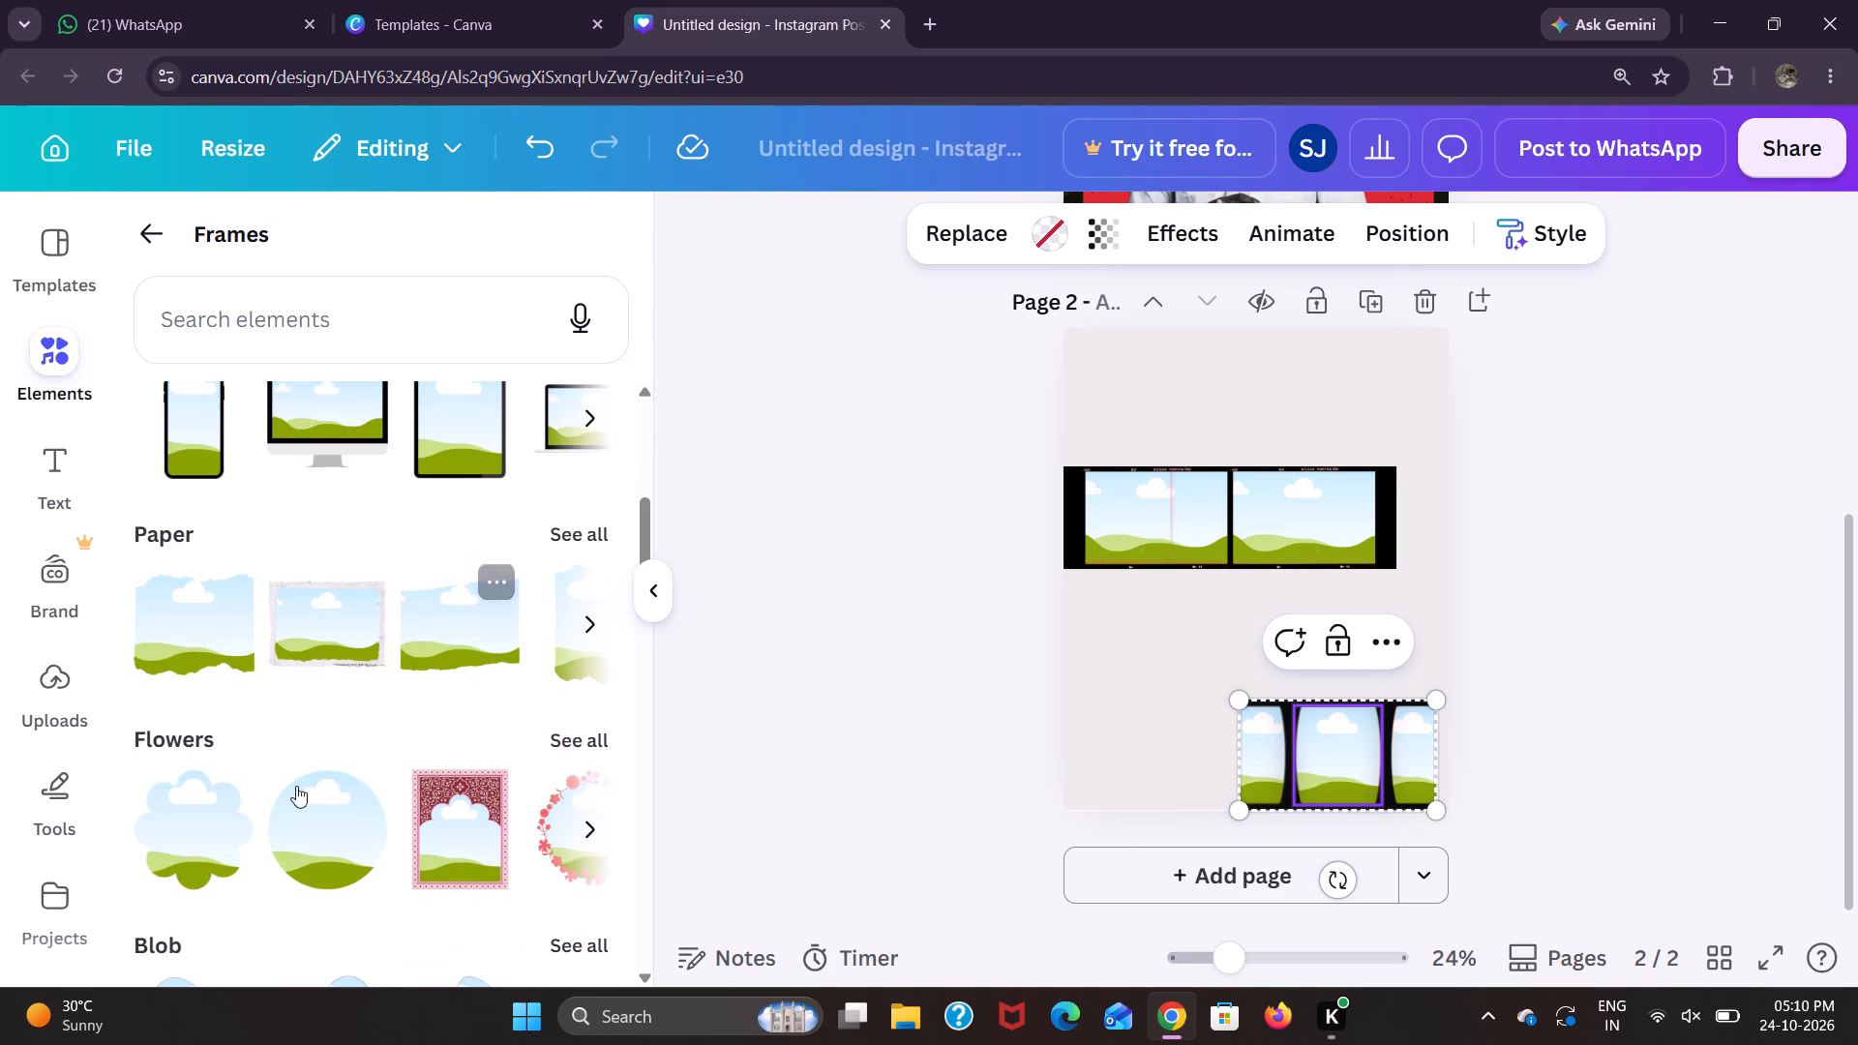
left_click(235, 683)
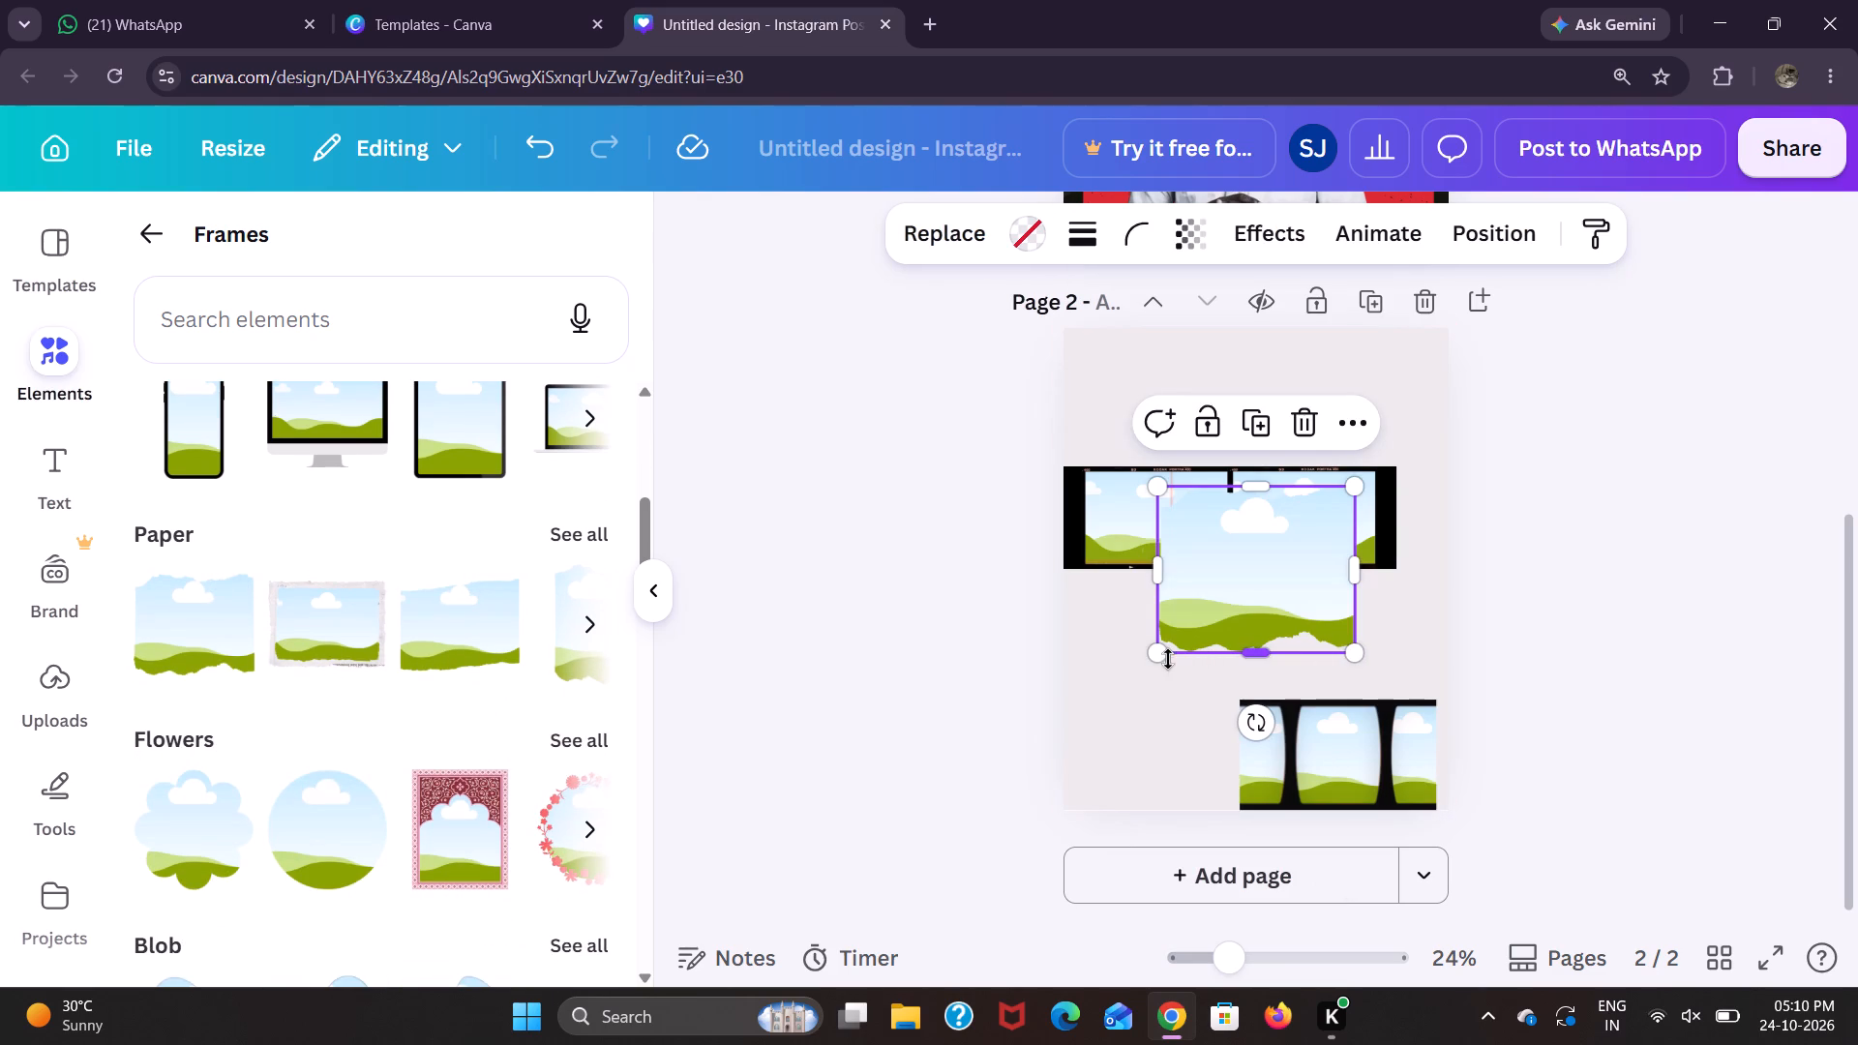
left_click_drag(1159, 662, 1100, 869)
left_click_drag(1235, 659, 1312, 588)
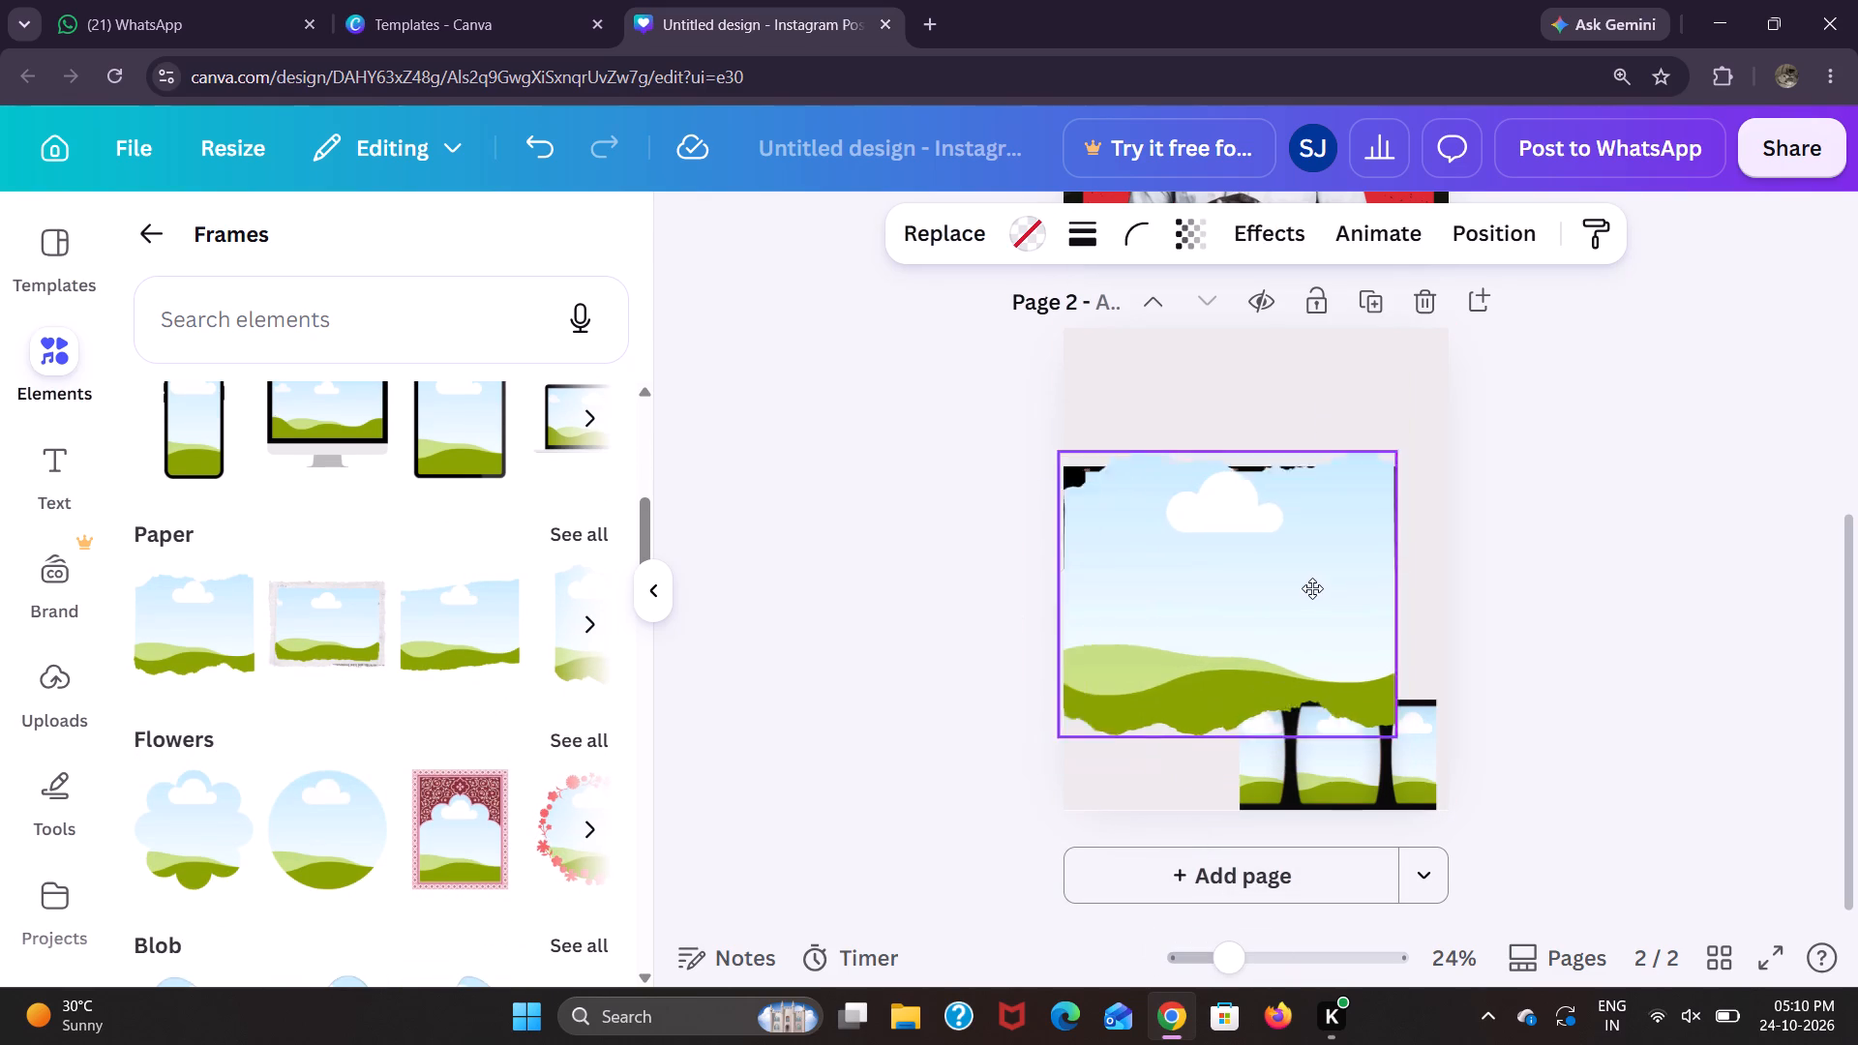
left_click_drag(1312, 588, 1300, 572)
left_click_drag(1268, 688, 1245, 748)
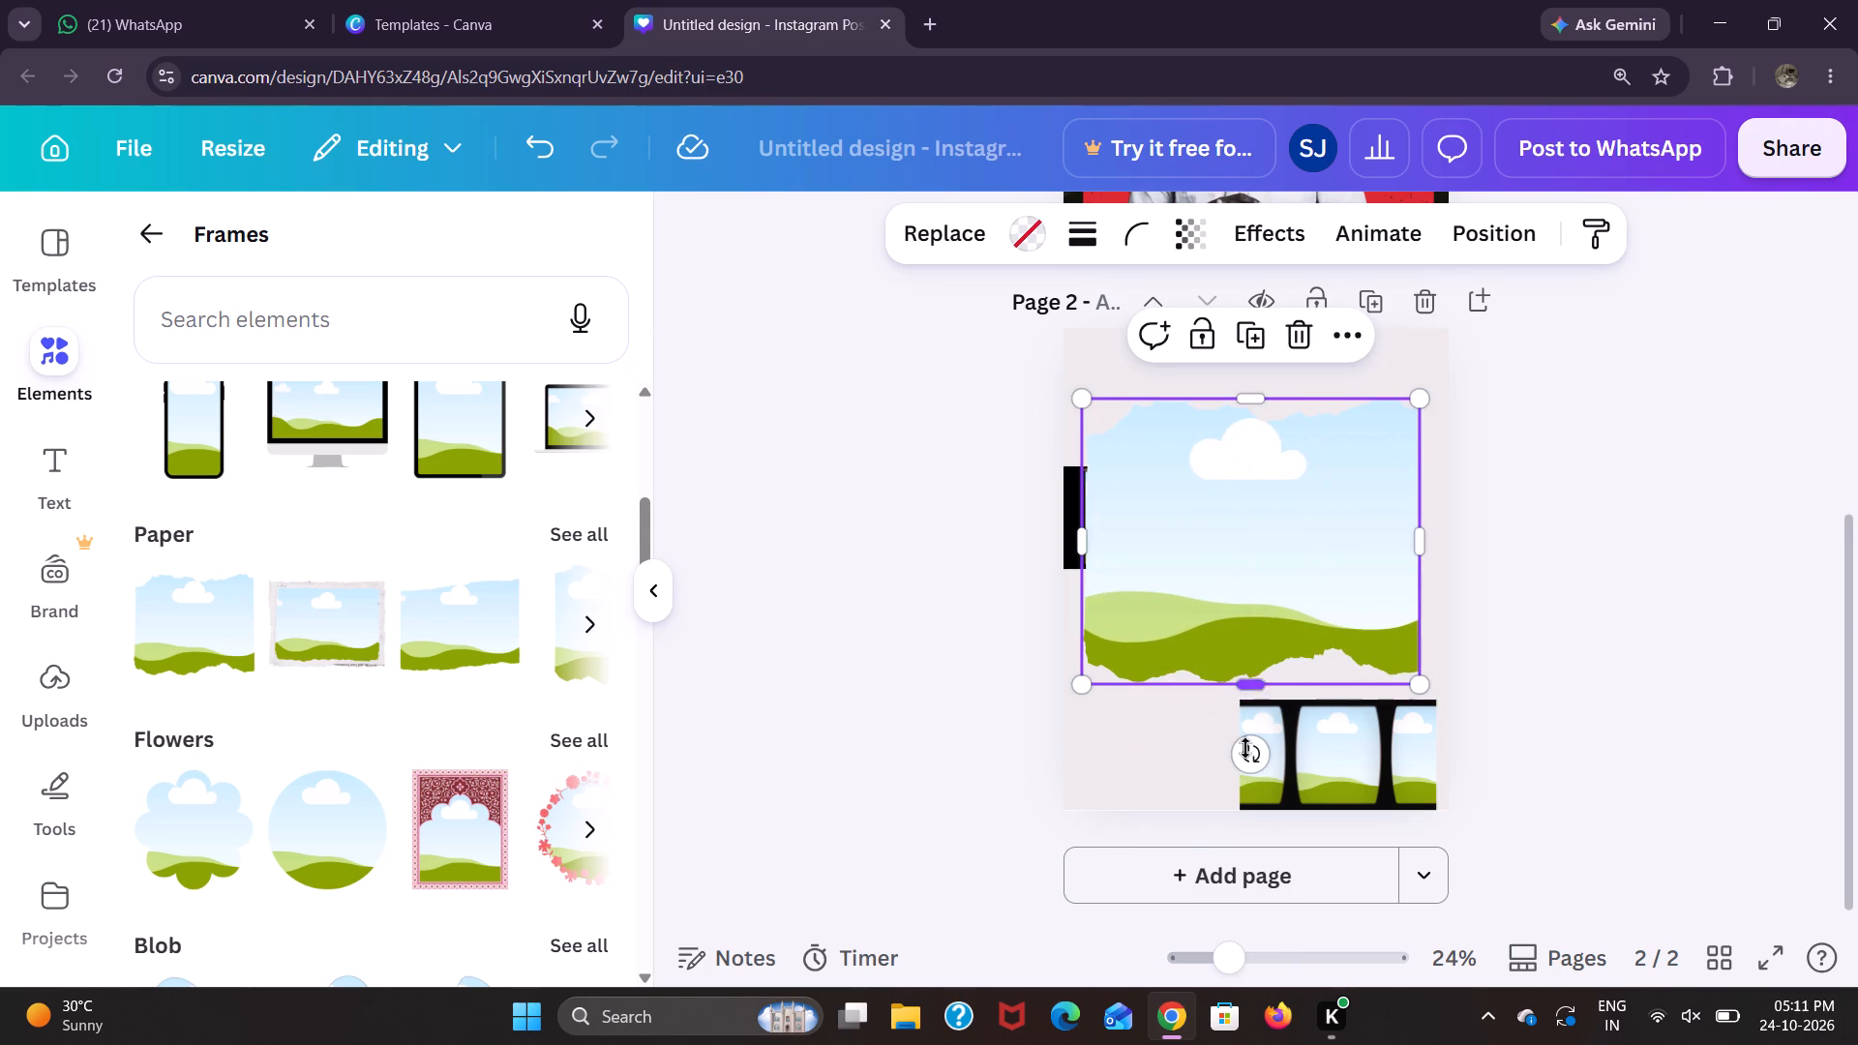
left_click_drag(1245, 748, 1227, 806)
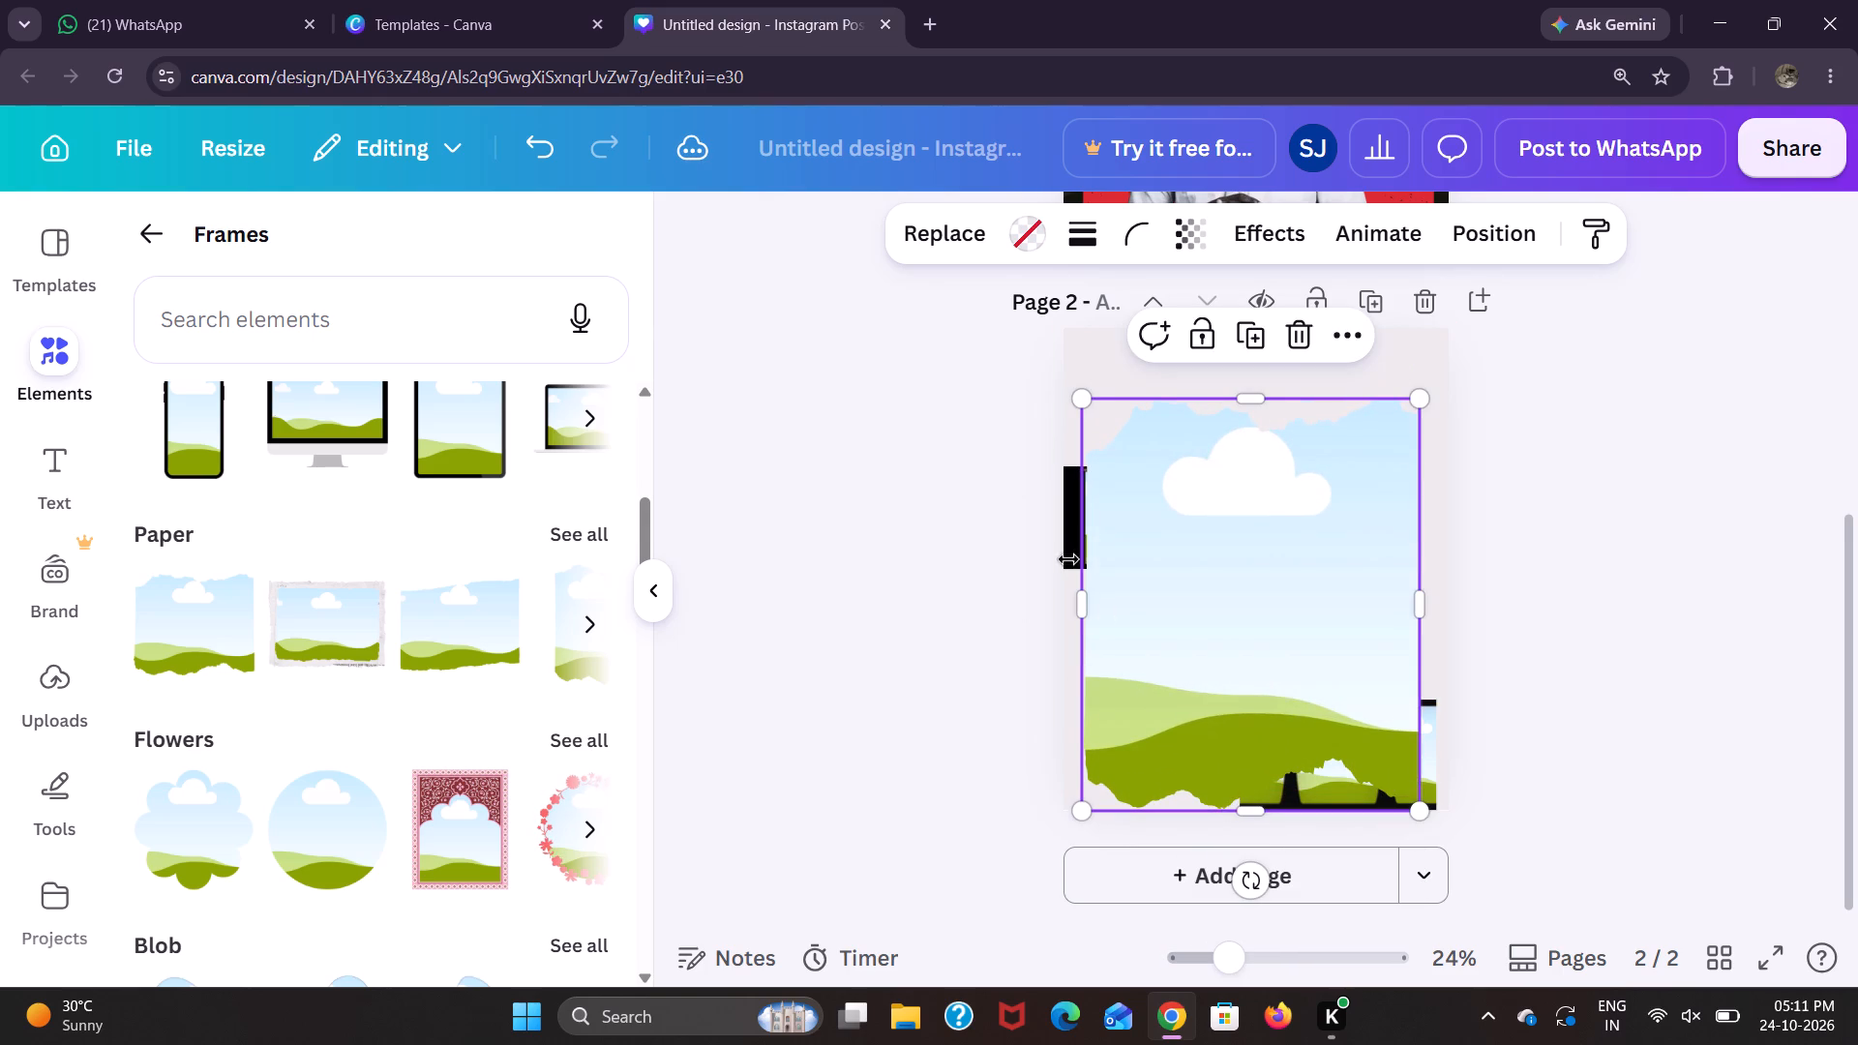
Bring the two-photo film strip on page 2 in front of the torn-paper frame.
left_click(1064, 550)
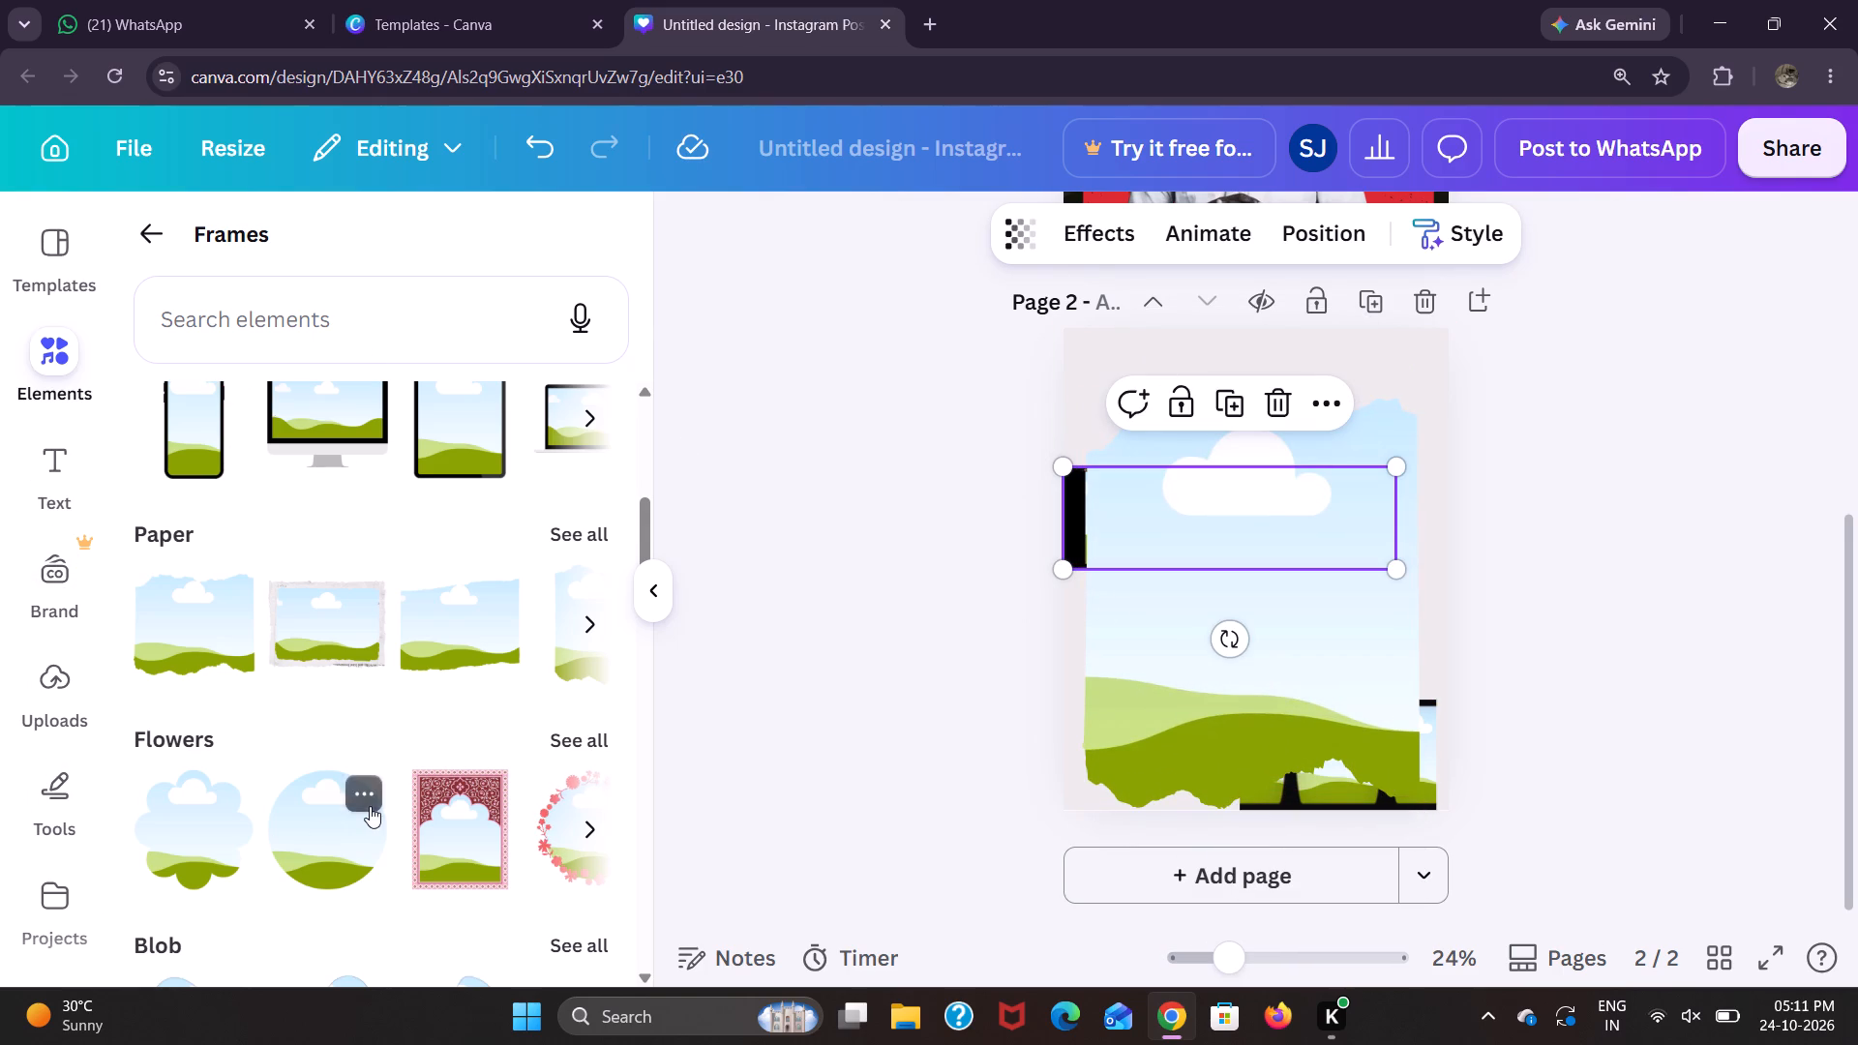
left_click(1323, 403)
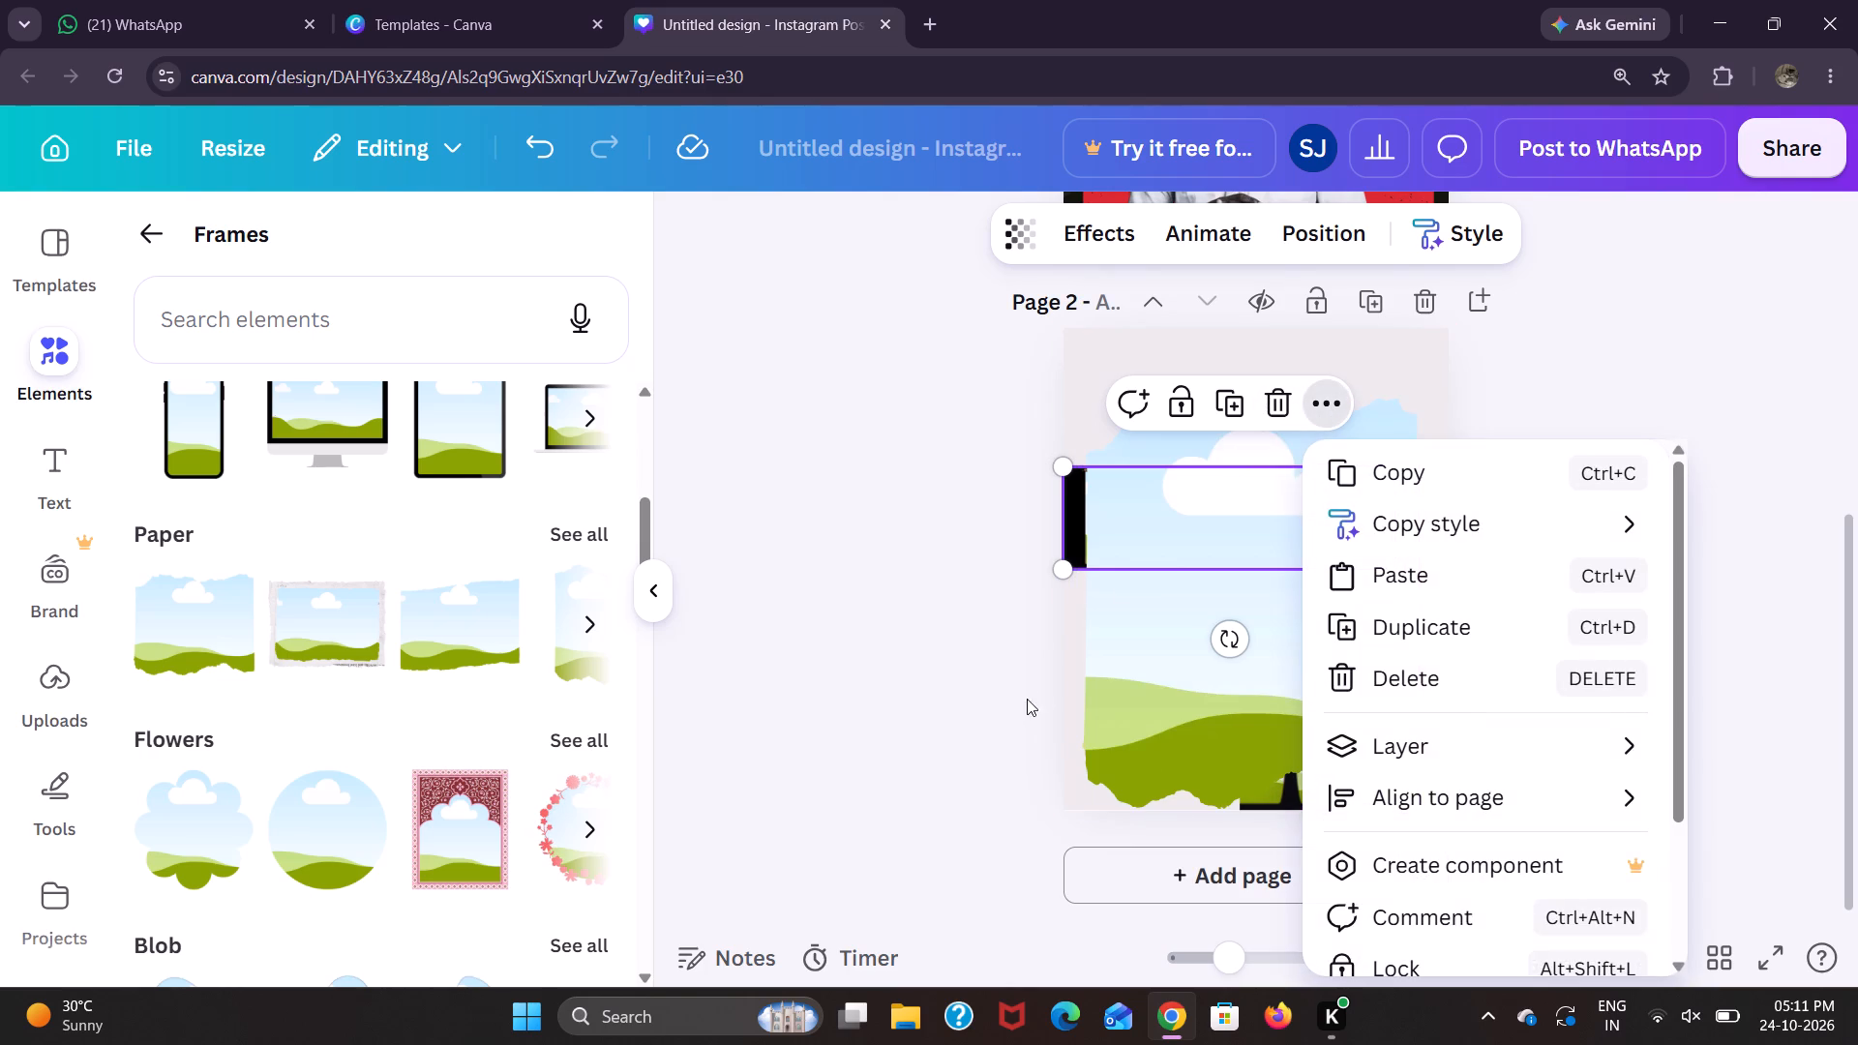
left_click(1388, 763)
left_click(1197, 716)
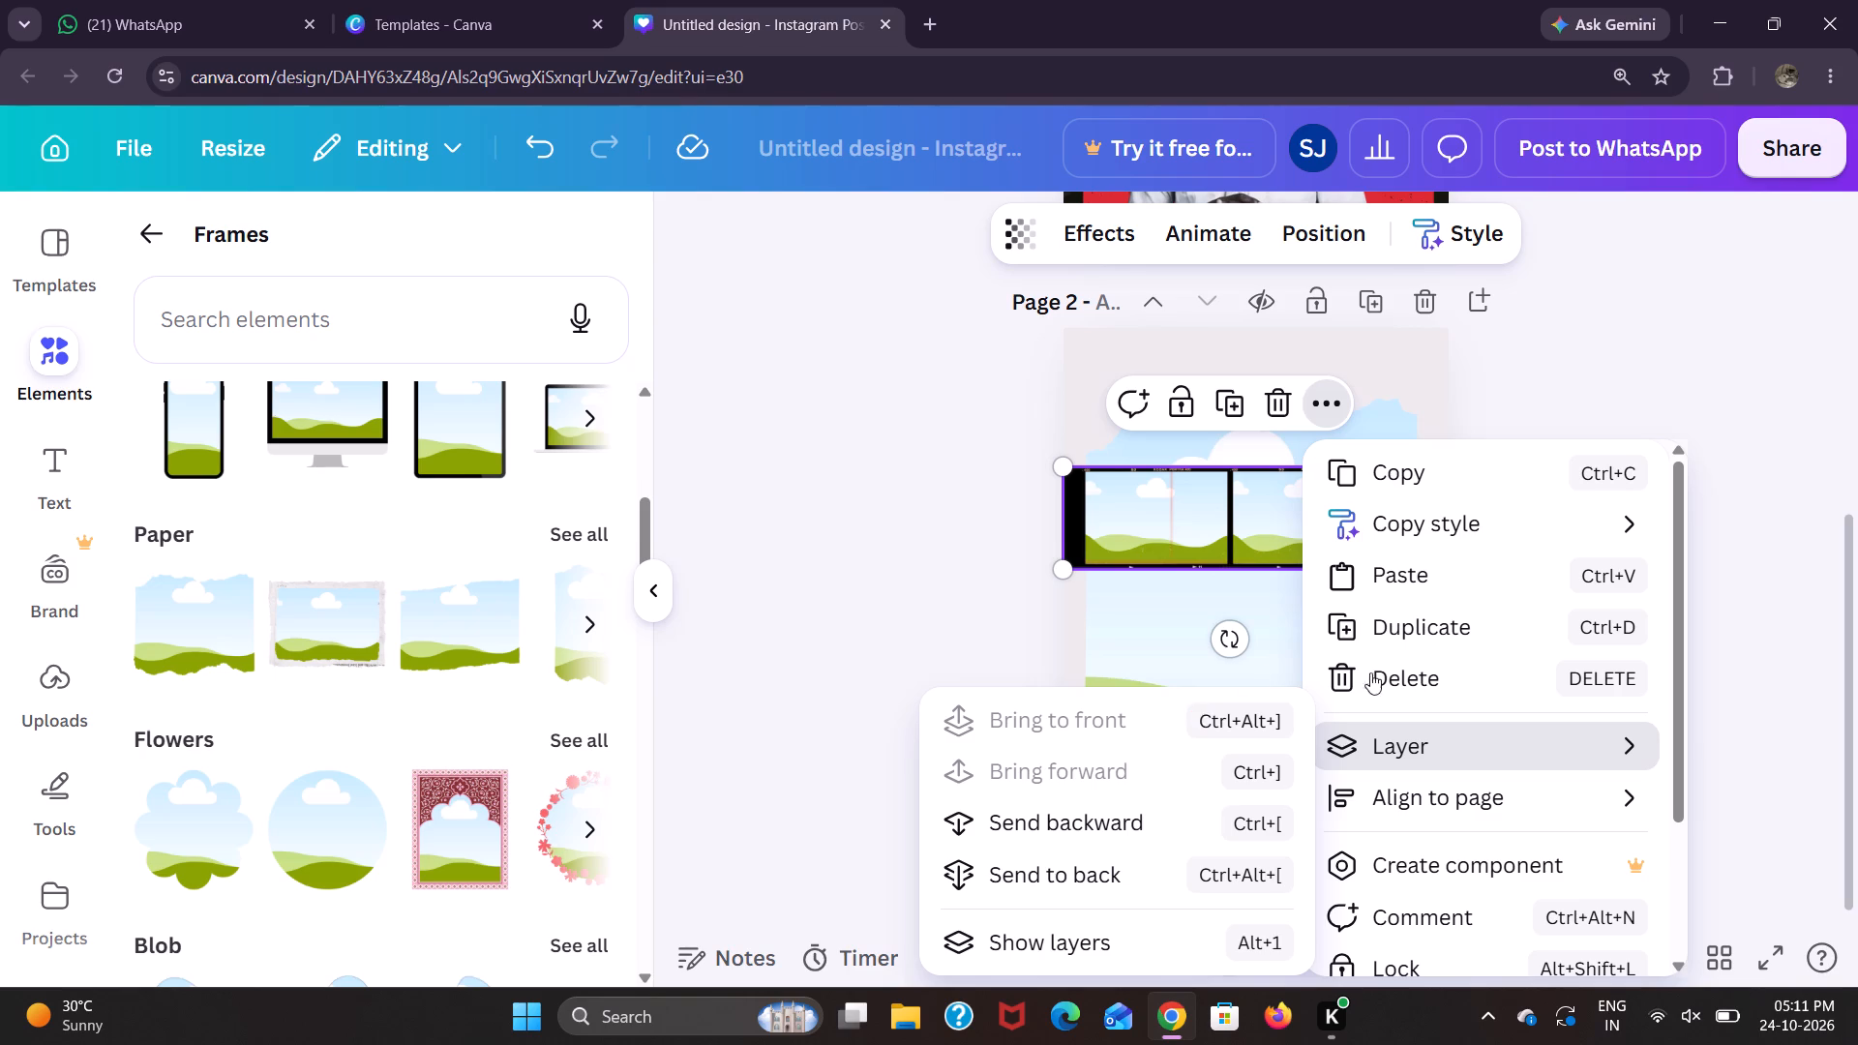
left_click(1171, 841)
Move the curved film frame partly below page 2's bottom edge and shrink the torn-paper frame to uncover it.
left_click(1345, 806)
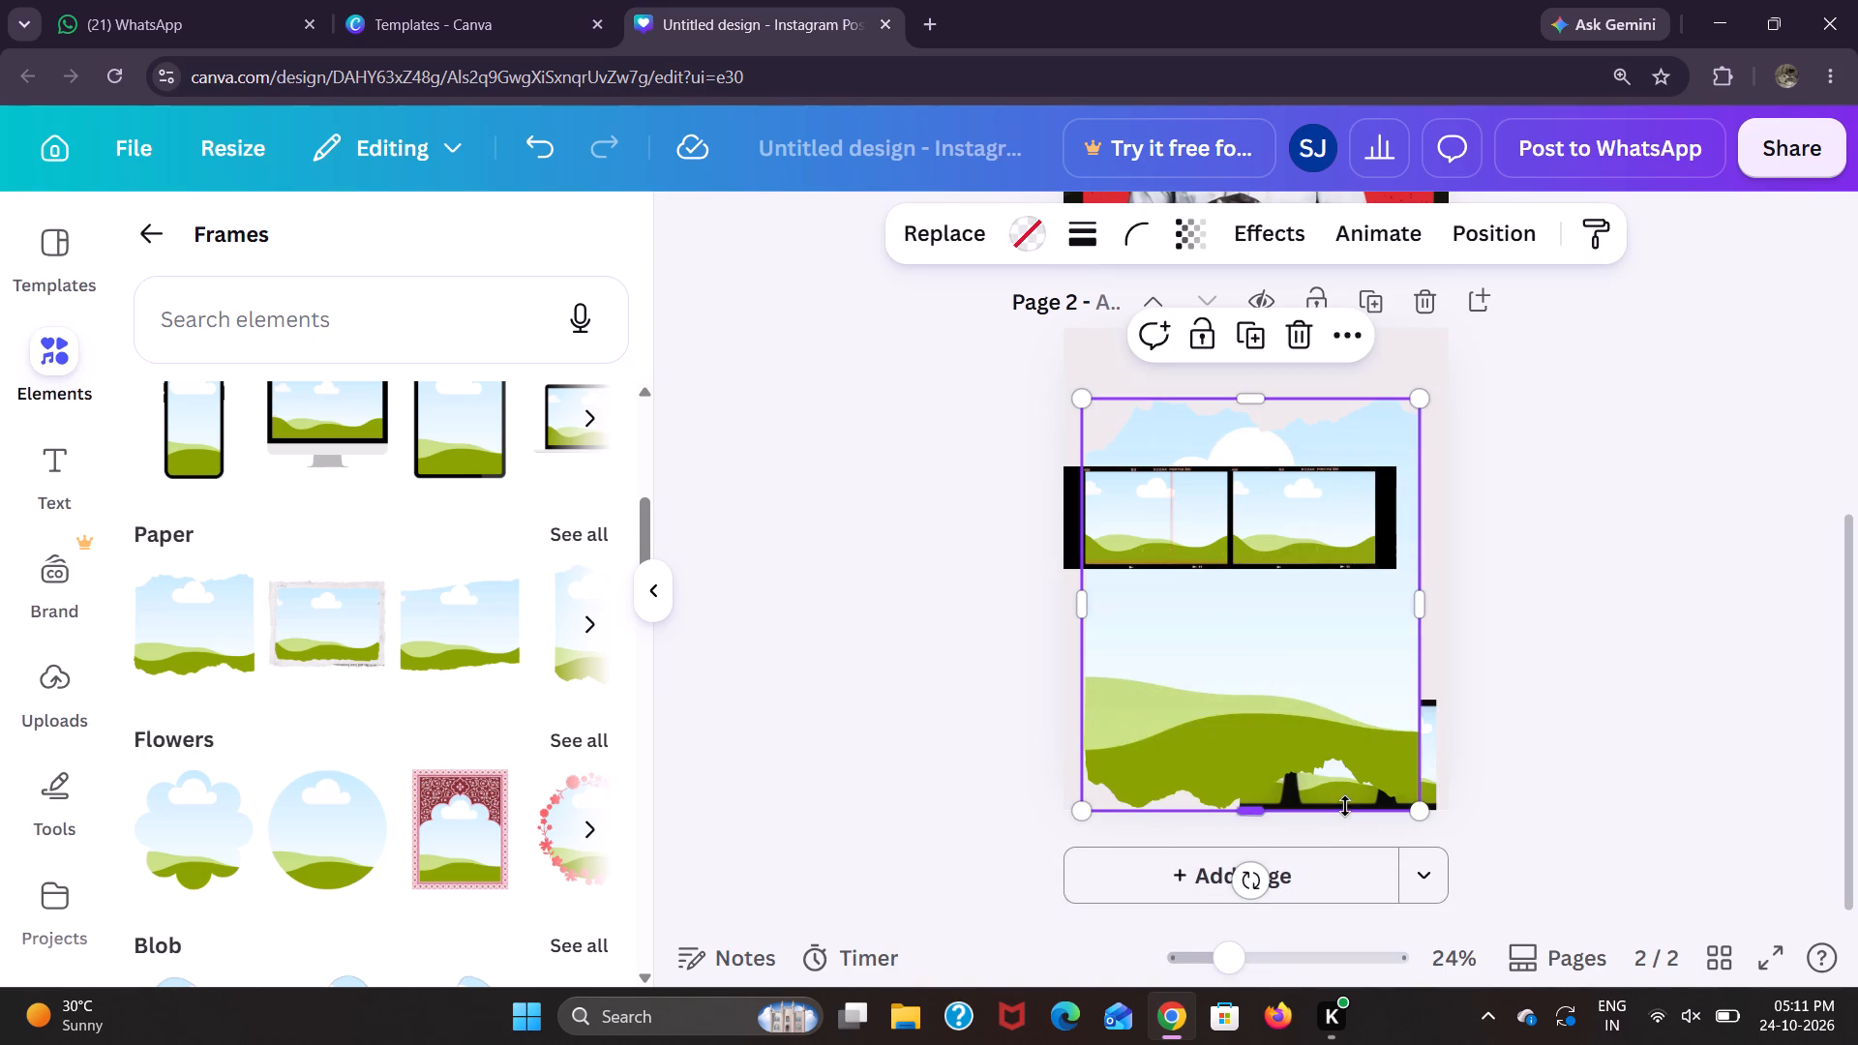
left_click(1436, 756)
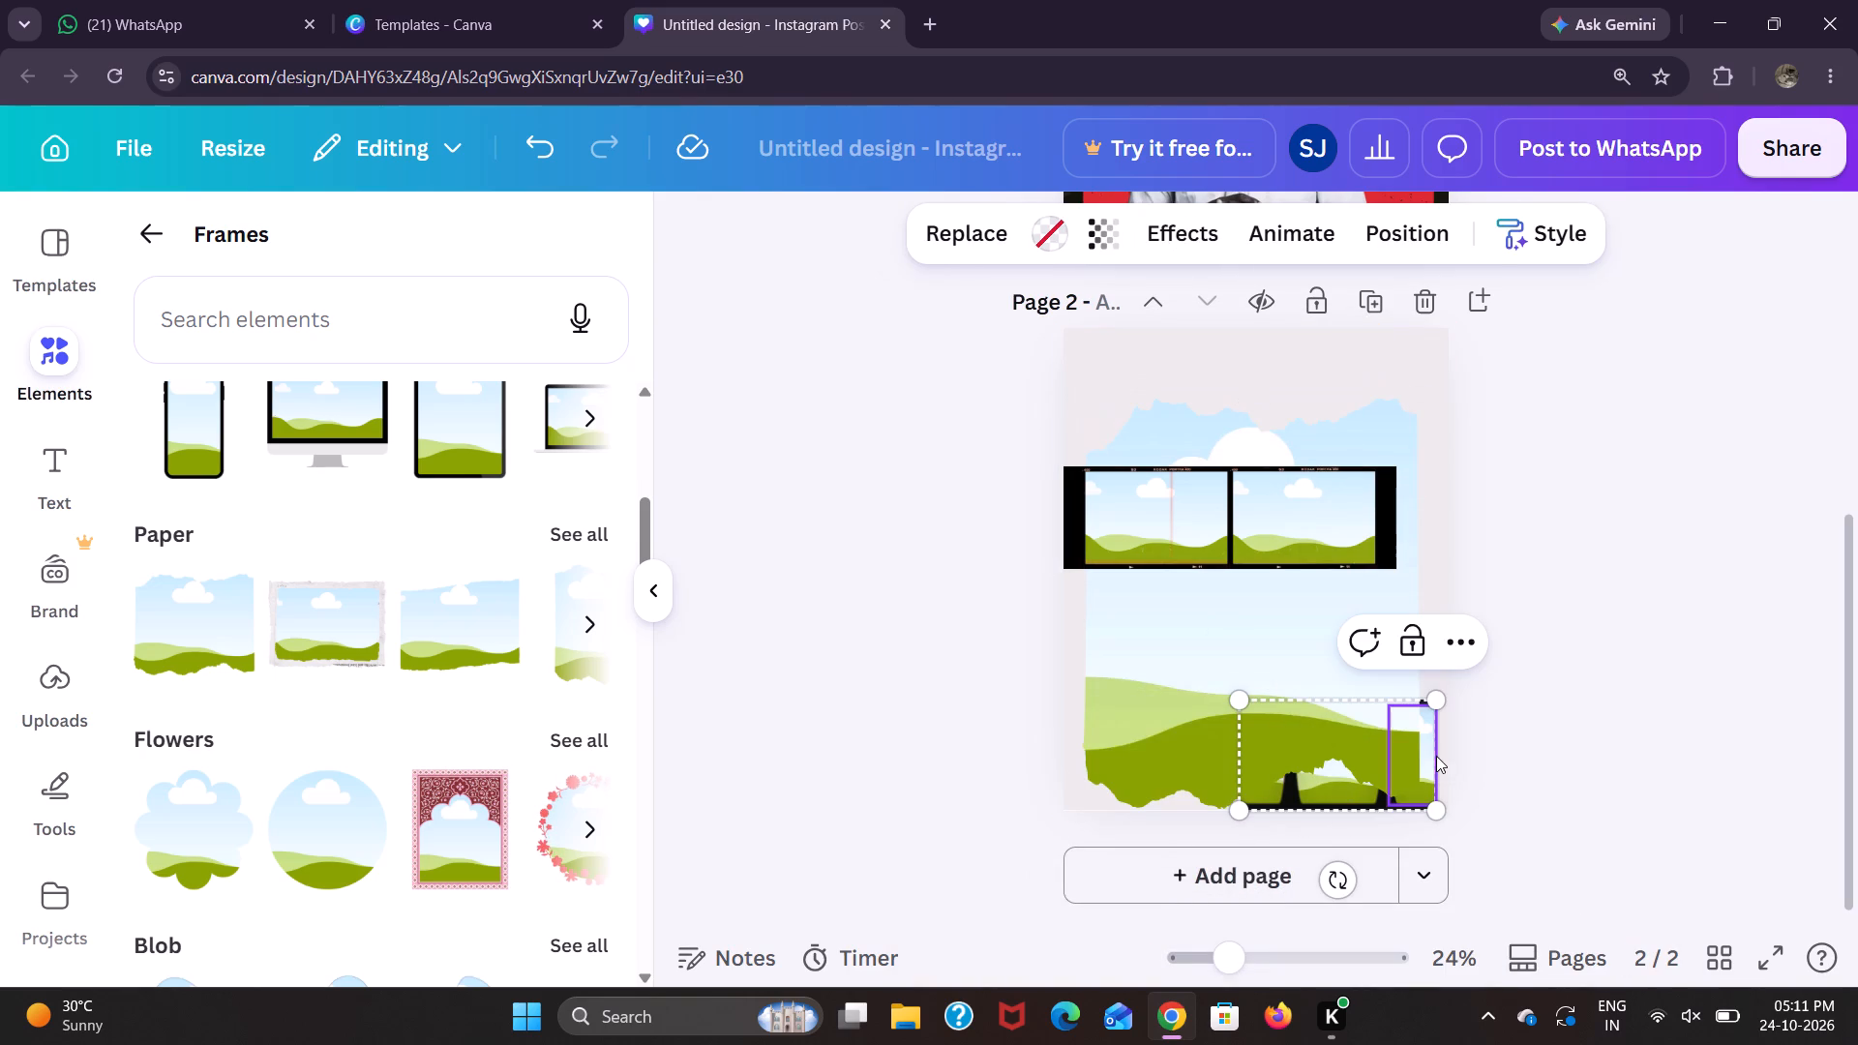
left_click(1397, 702)
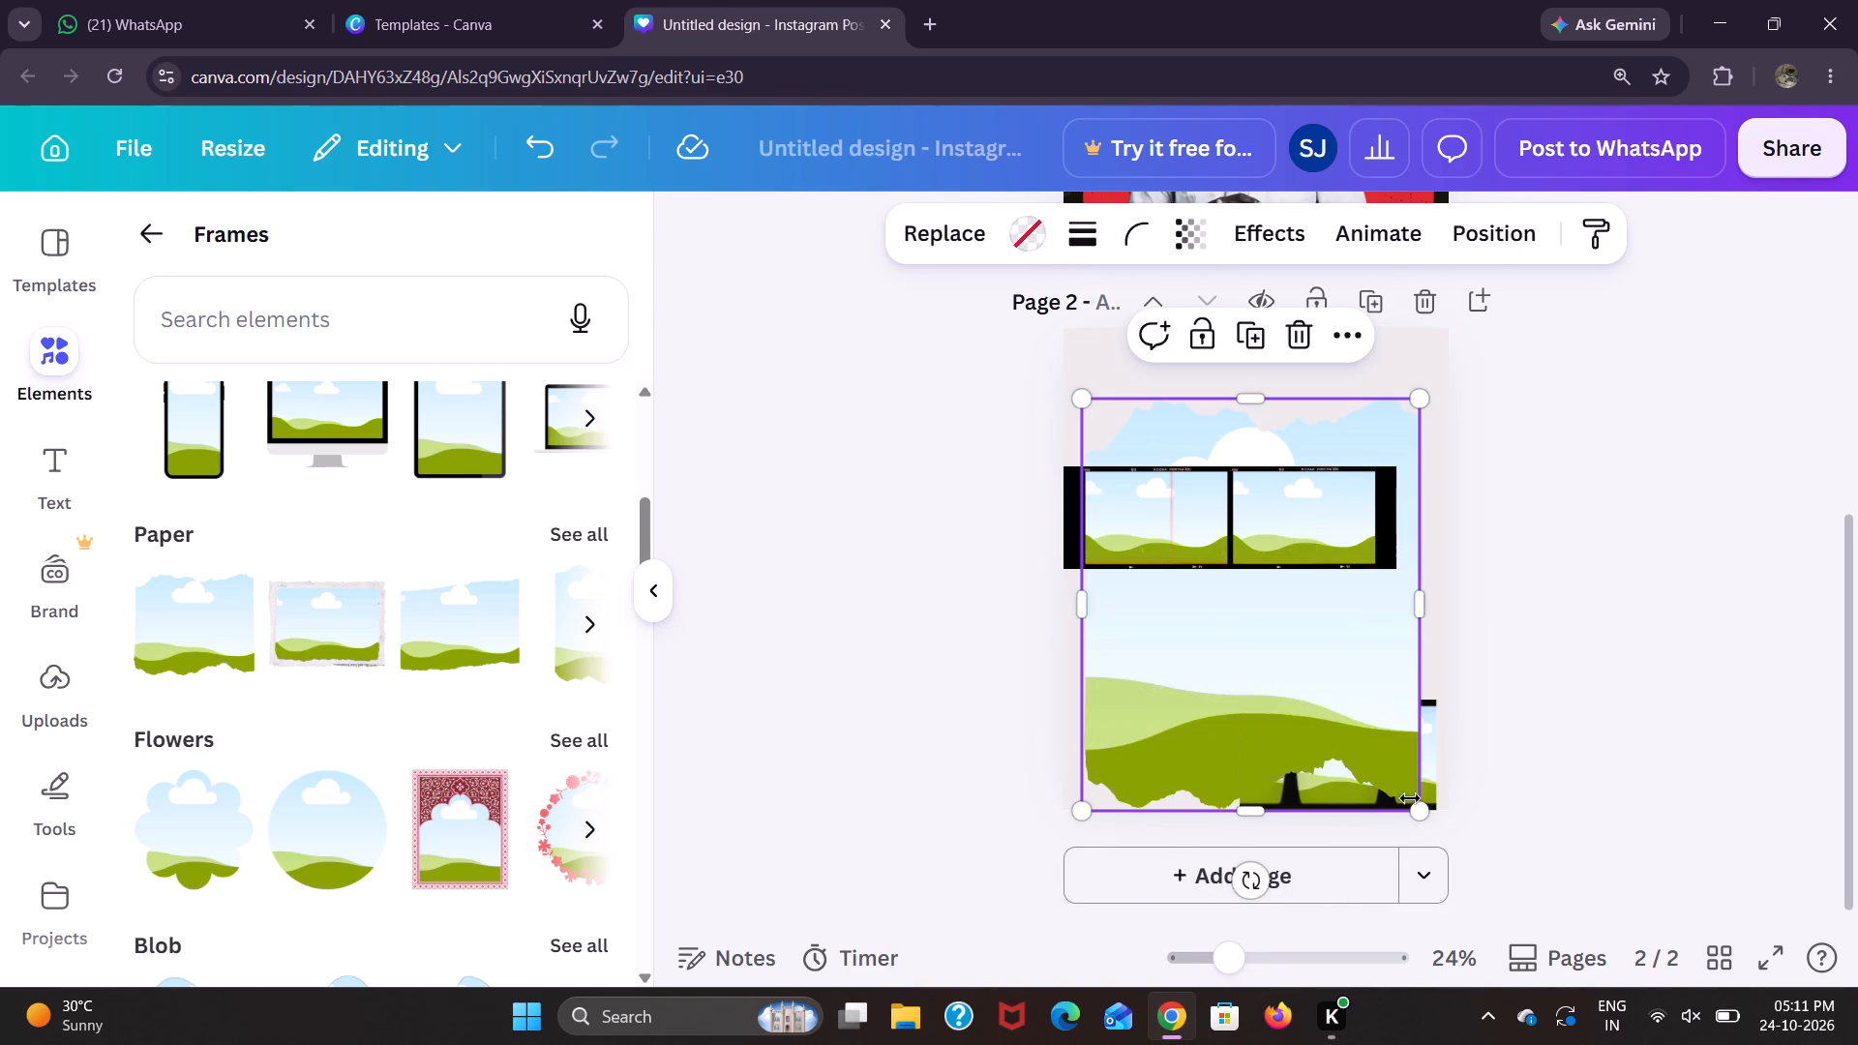
left_click(1407, 818)
left_click_drag(1424, 771, 1423, 800)
left_click(1420, 779)
left_click_drag(1426, 773, 1411, 851)
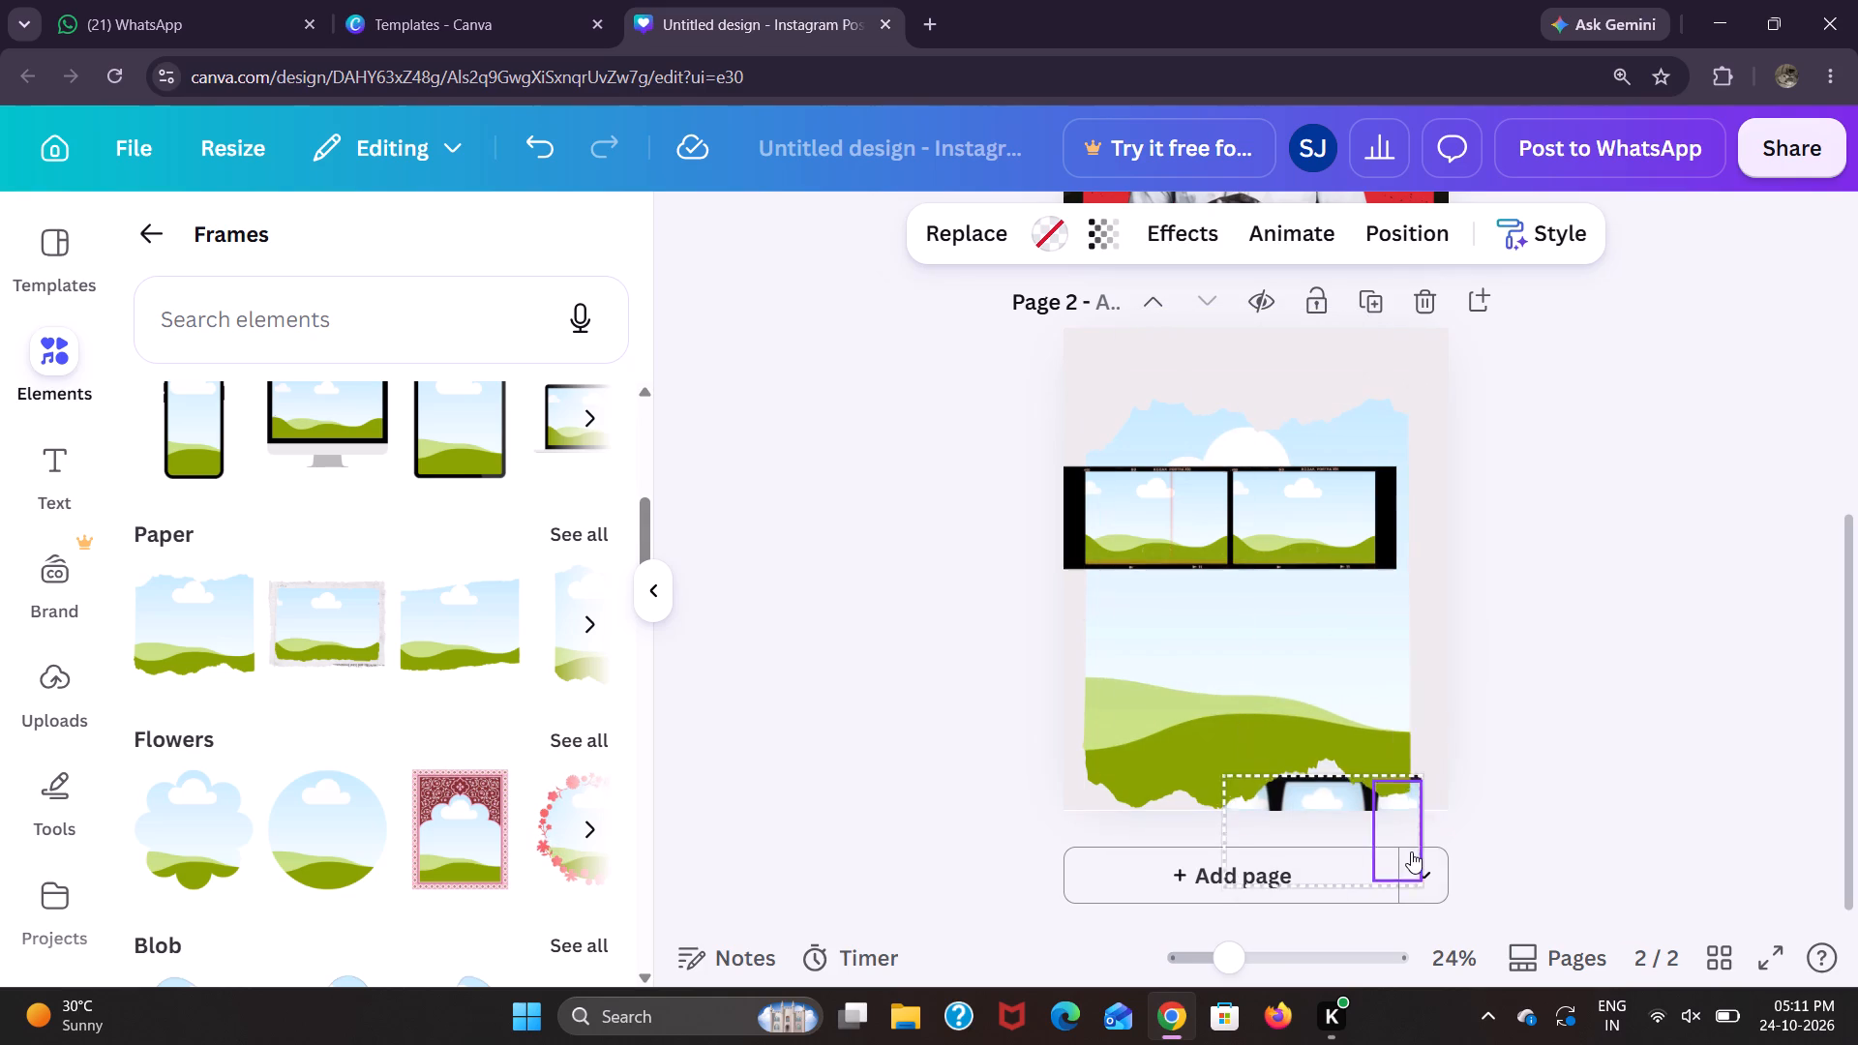
left_click_drag(1411, 851, 1411, 852)
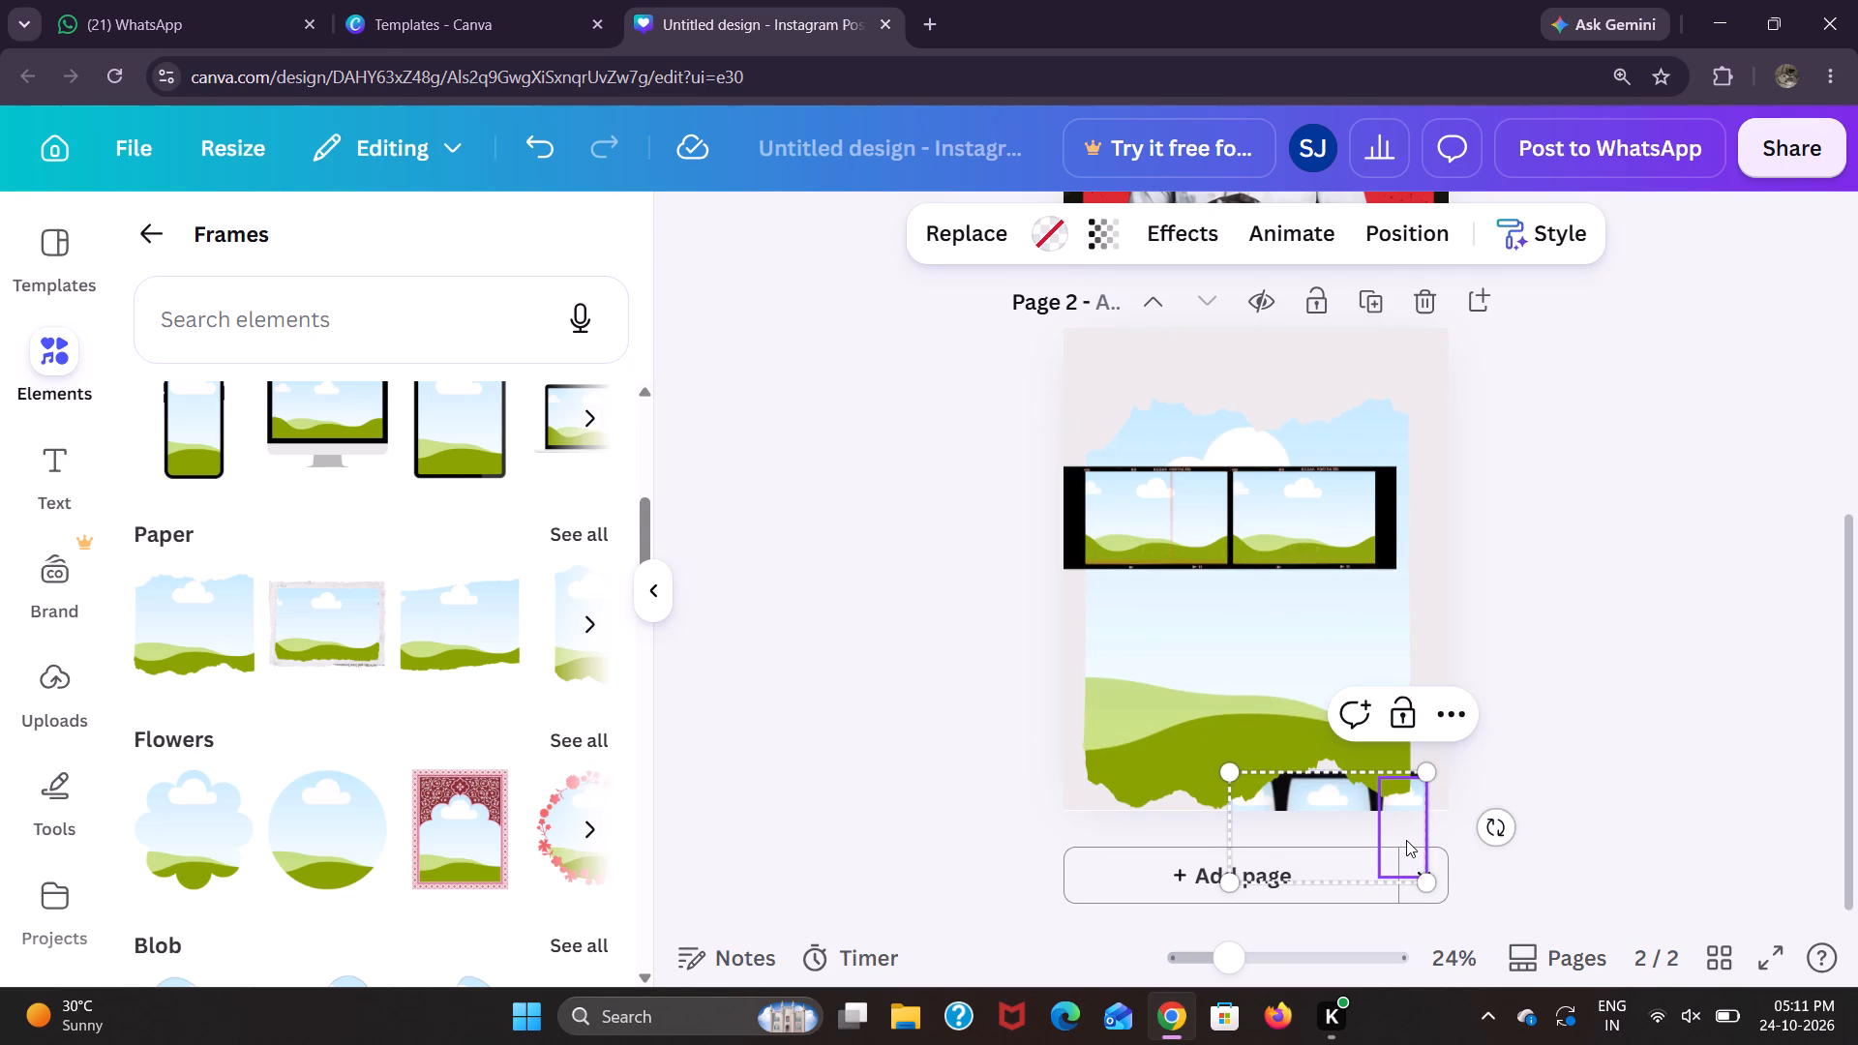
left_click(1324, 786)
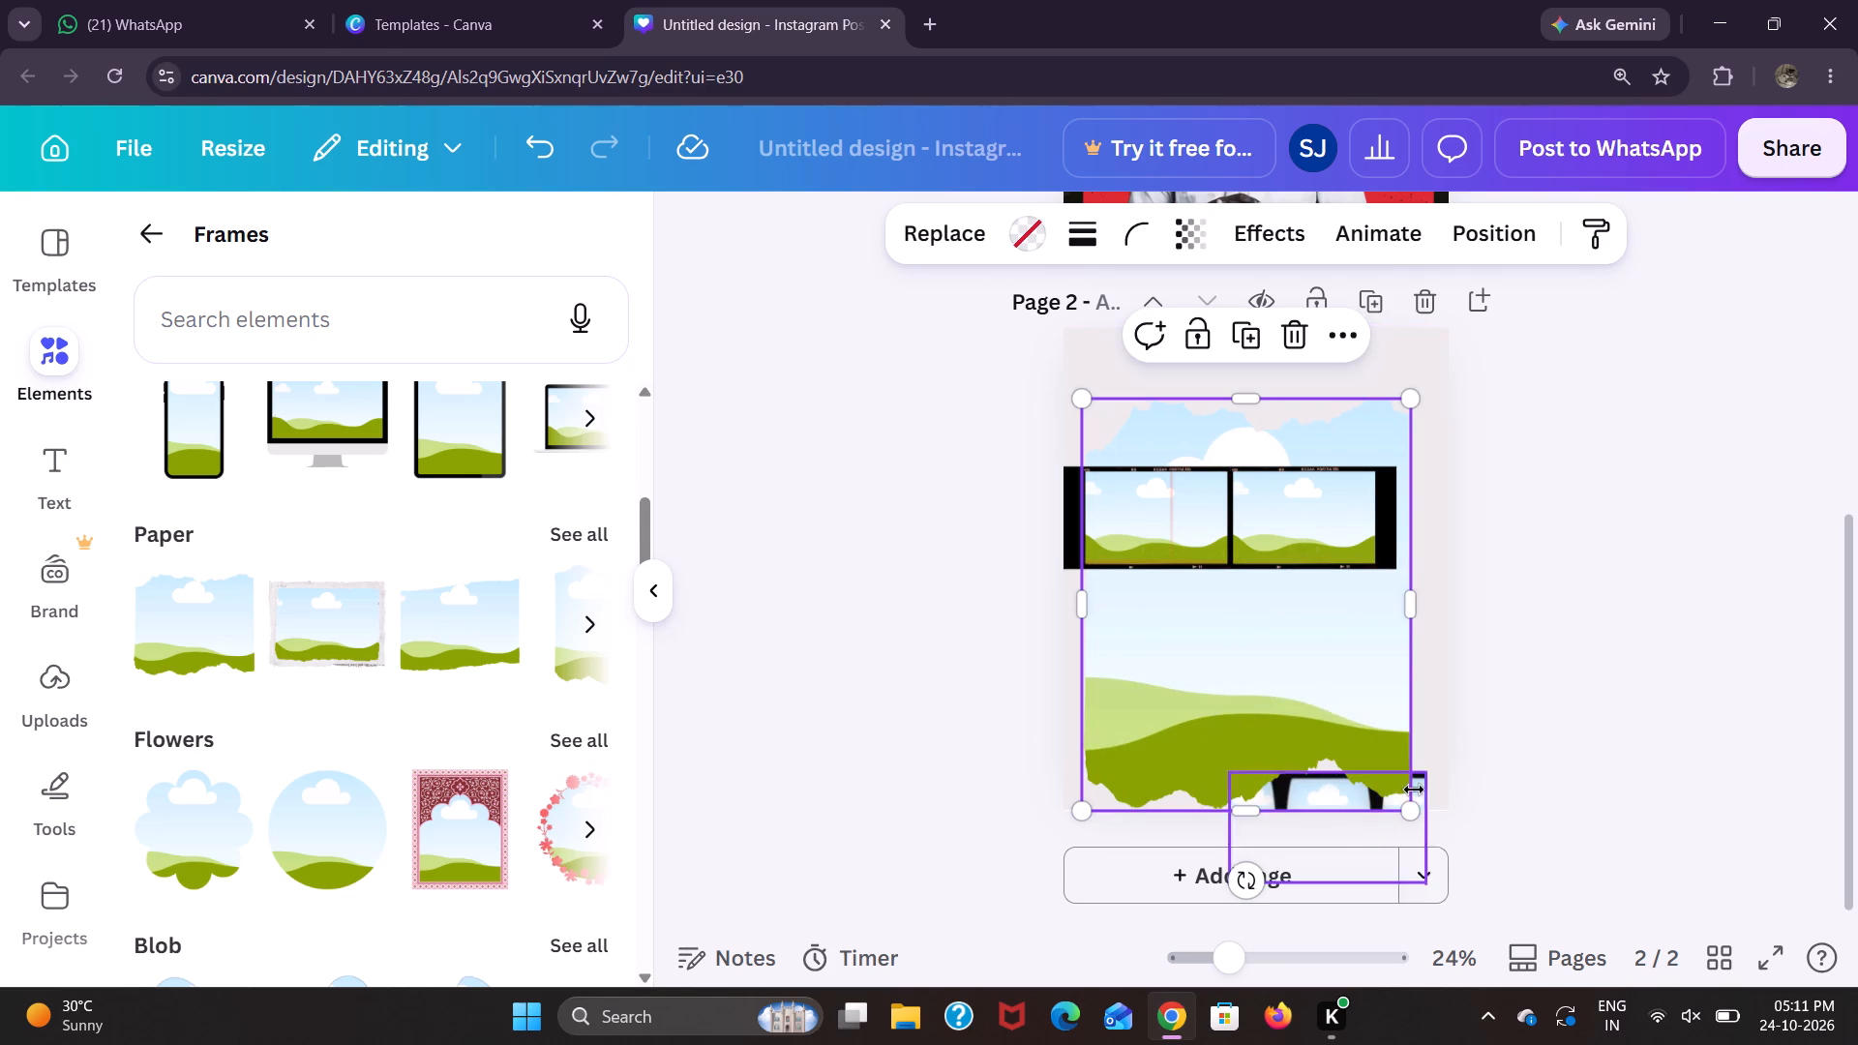
left_click_drag(1410, 813, 1299, 742)
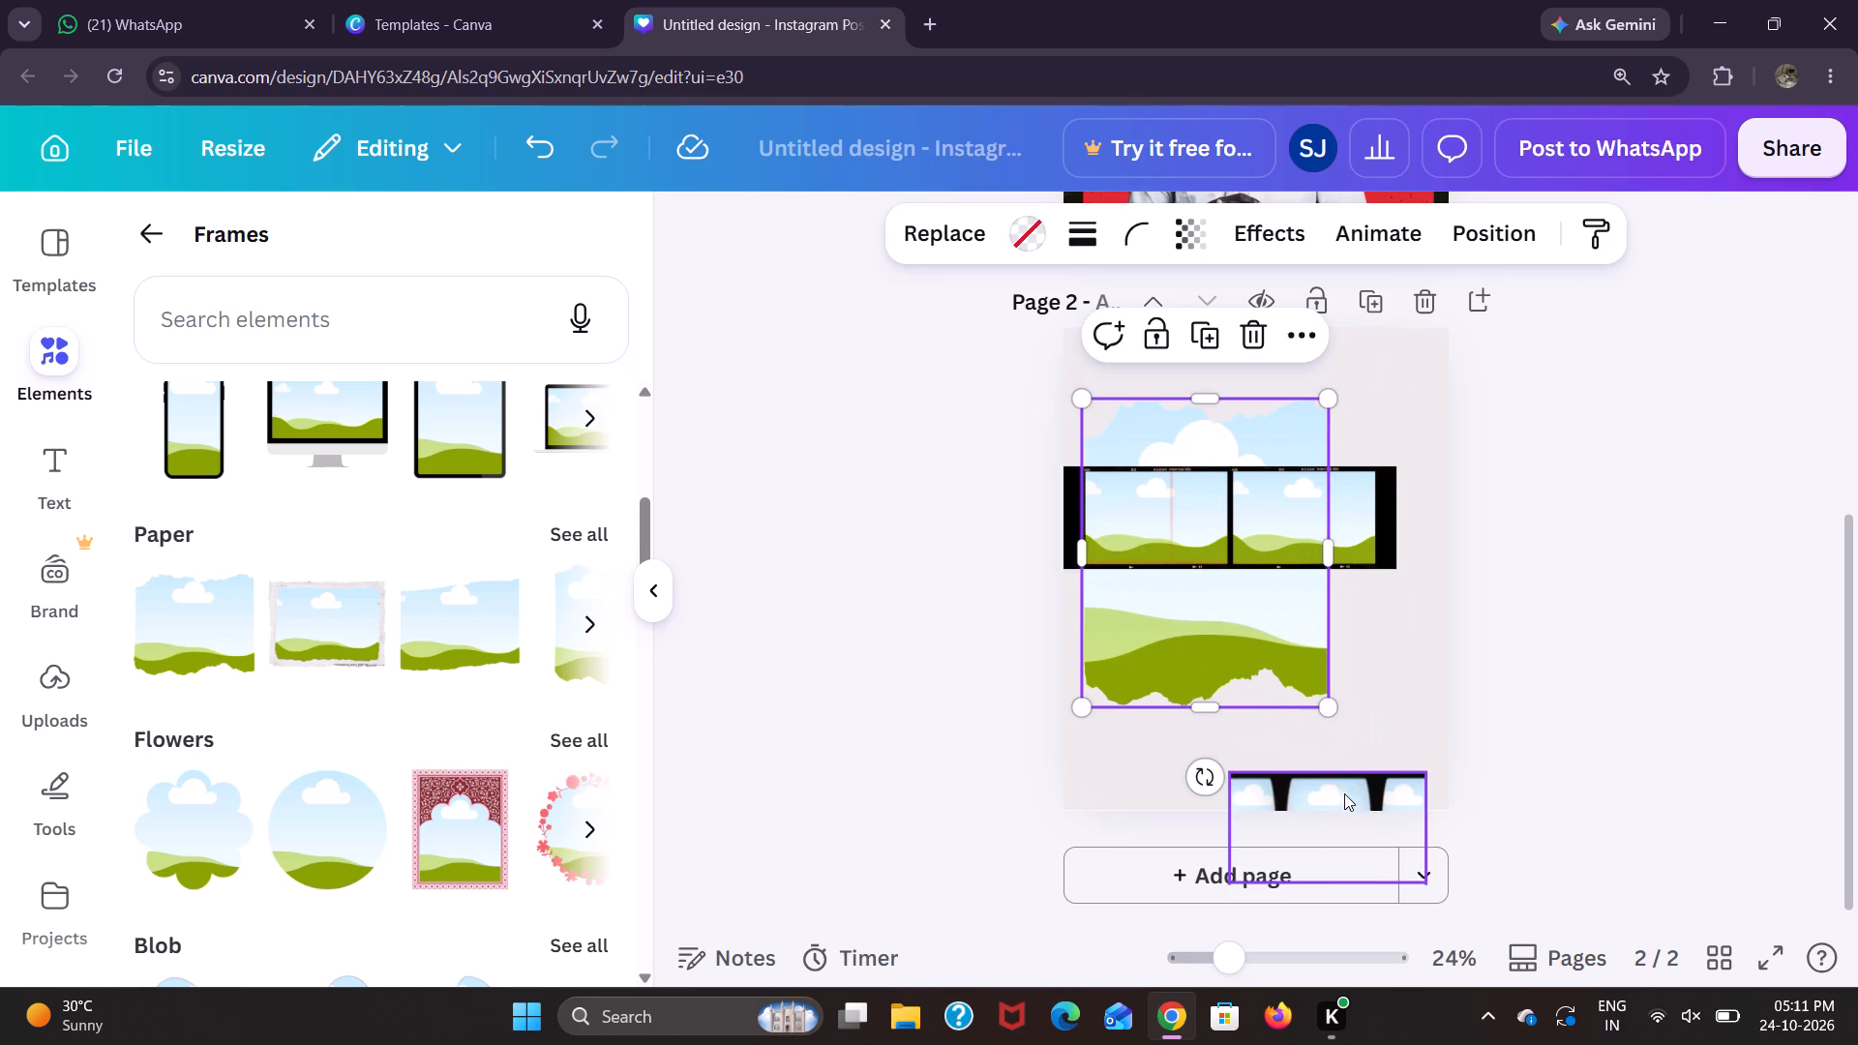
Move the curved three-photo film frame back up inside page 2's lower-right area and bring it to the front.
left_click(1344, 797)
left_click(1403, 765)
left_click_drag(1393, 775, 1376, 751)
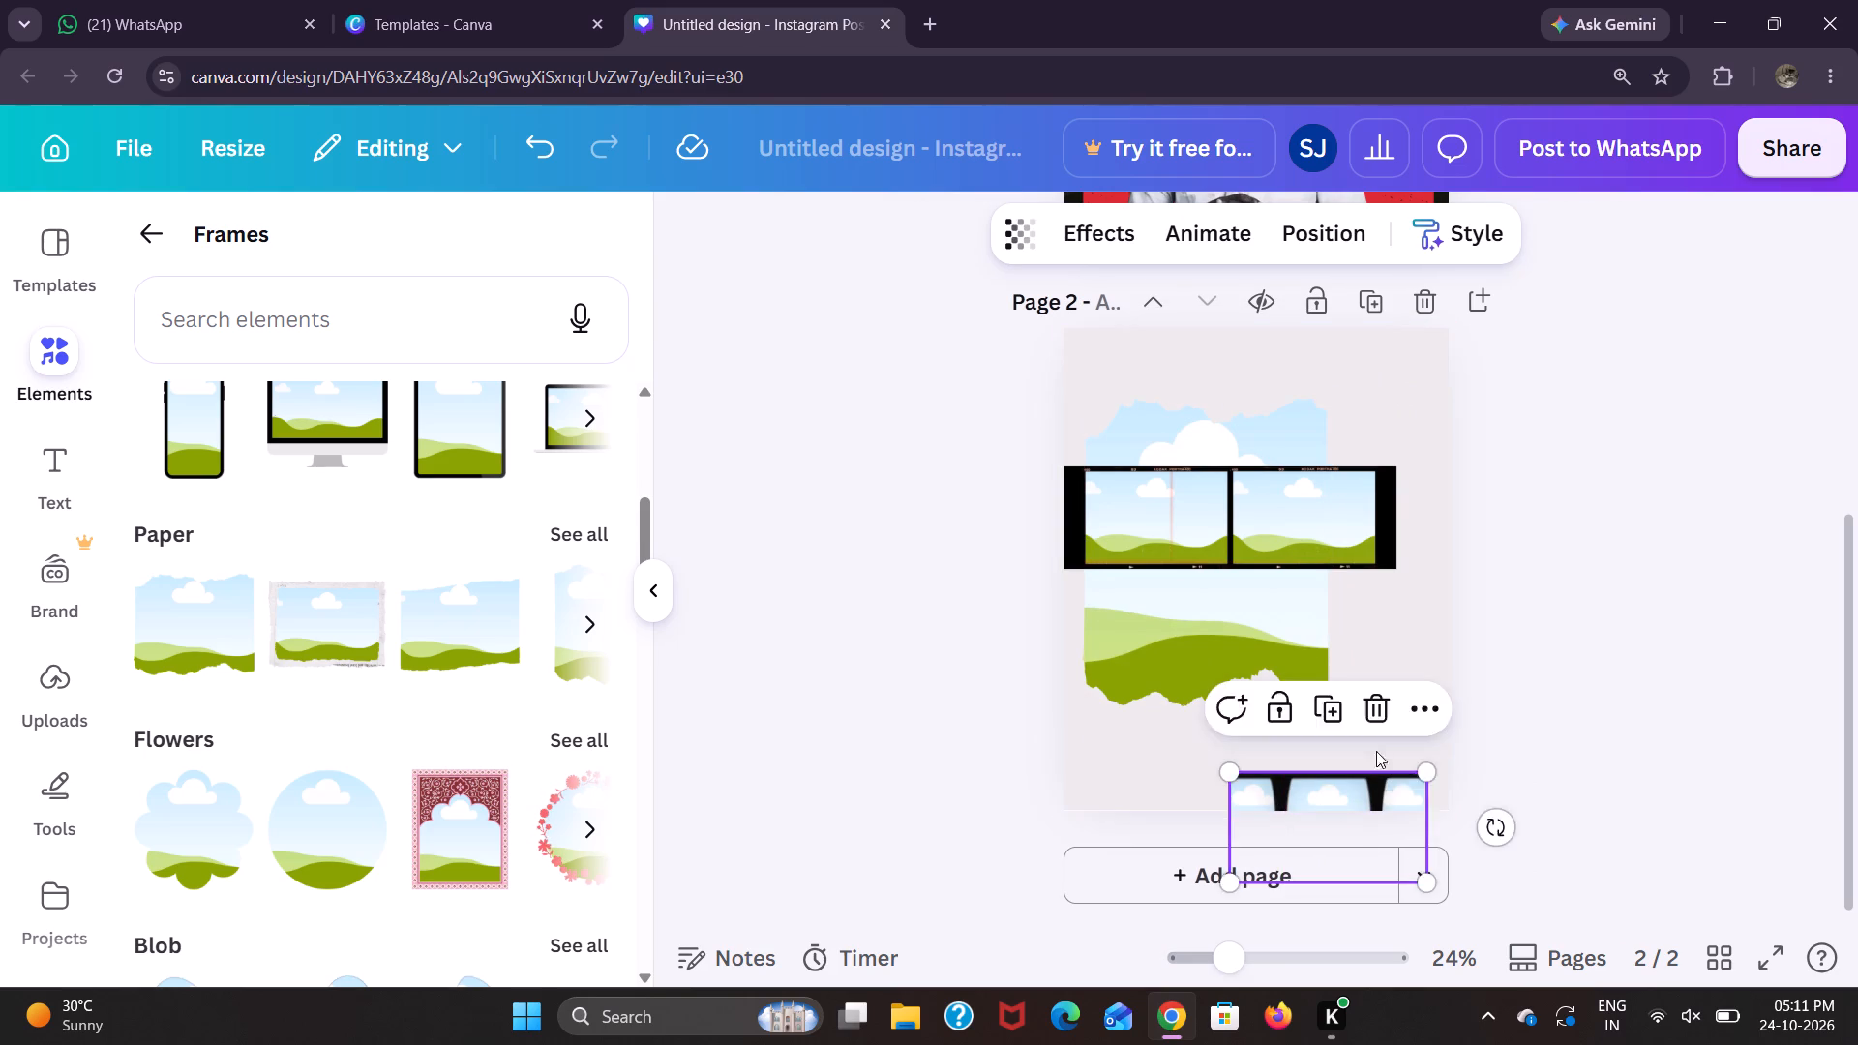
left_click_drag(1376, 751, 1364, 688)
left_click(1393, 626)
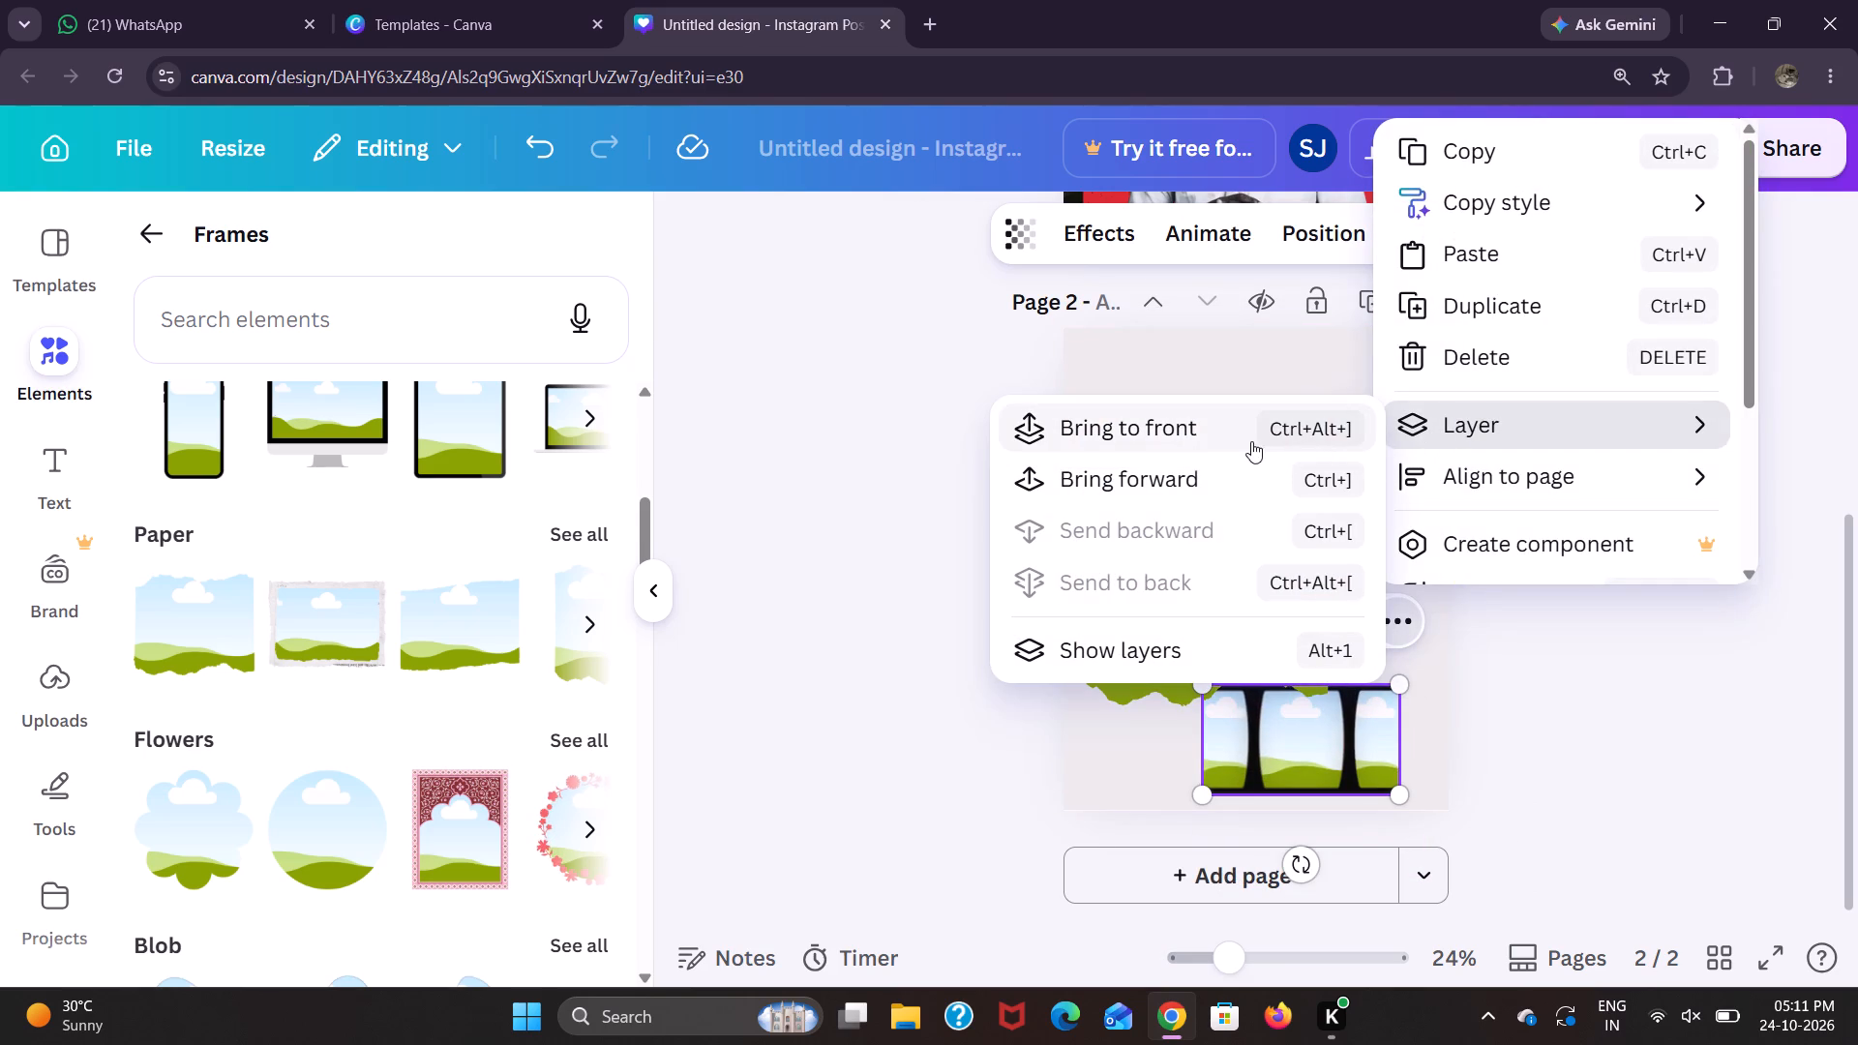
left_click(1246, 438)
Enlarge the torn-paper frame to nearly fill page 2 behind both film frames and shift it slightly upward.
left_click(1109, 745)
left_click(1149, 678)
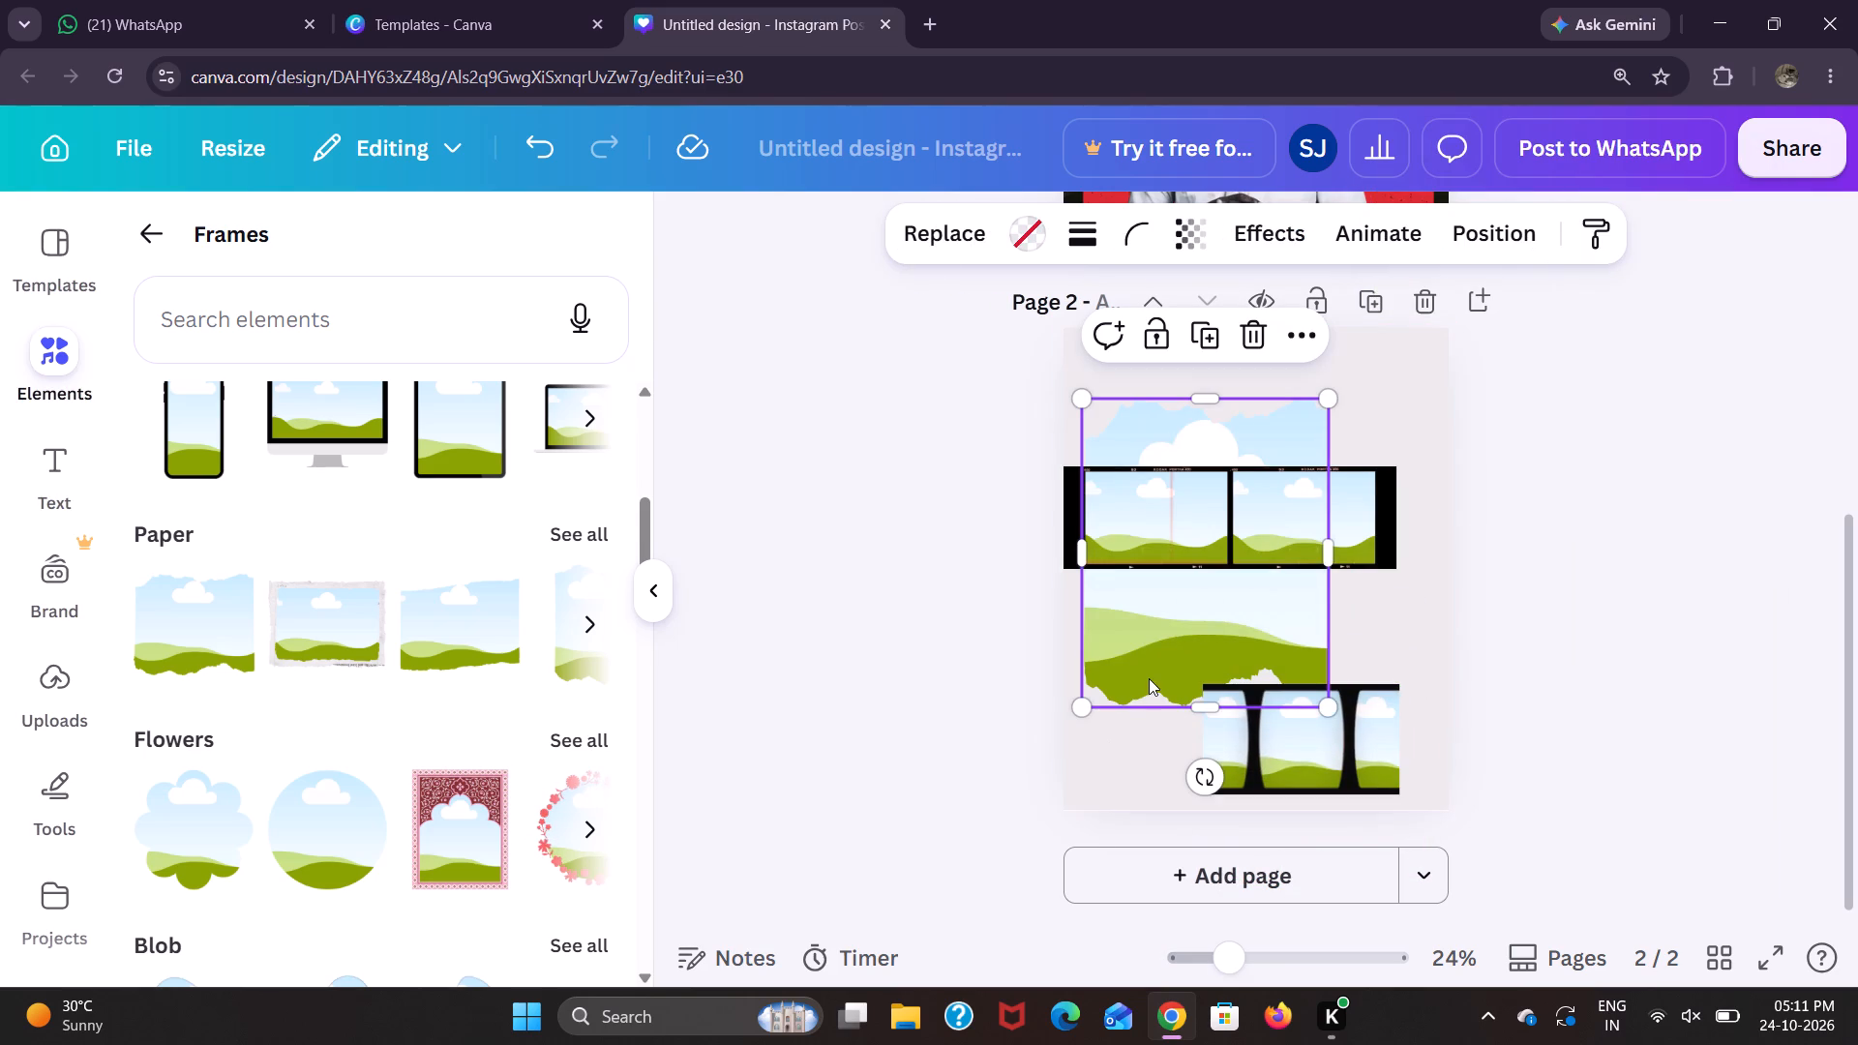
left_click_drag(1326, 712, 1400, 812)
left_click_drag(1314, 646, 1307, 629)
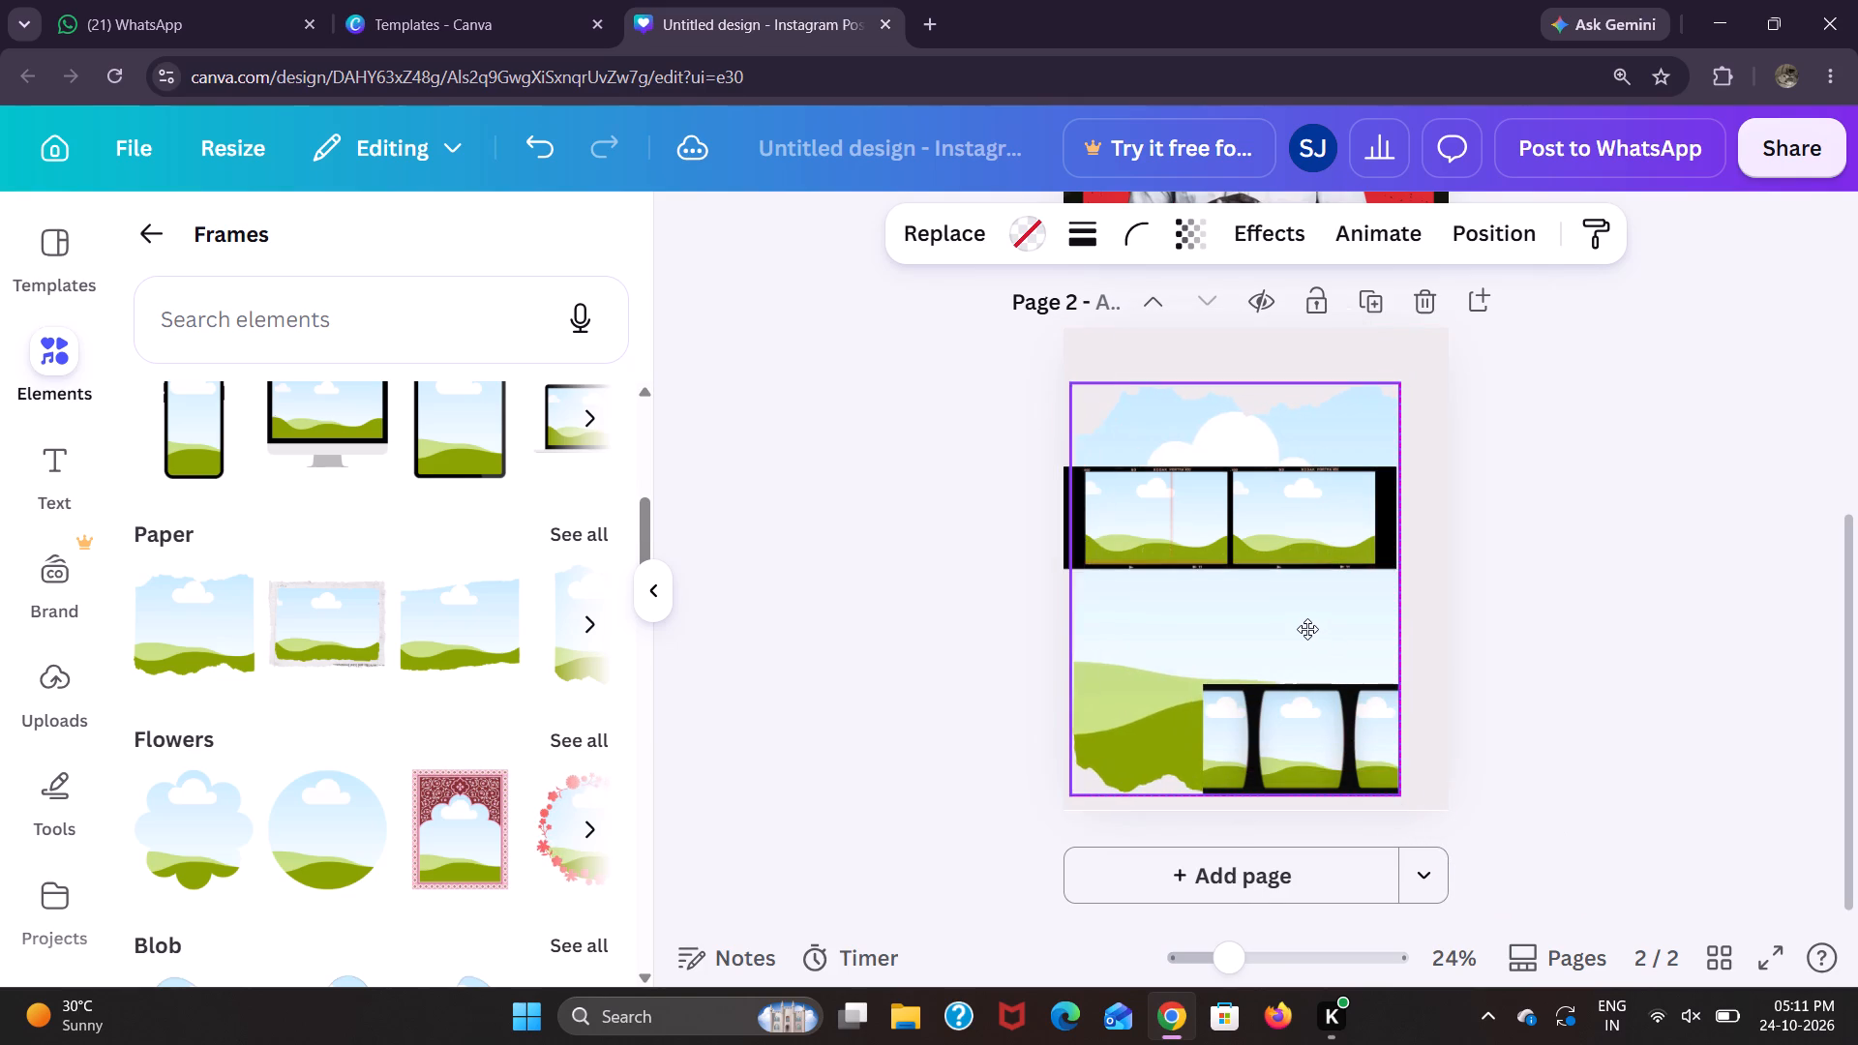
left_click_drag(1307, 629, 1306, 612)
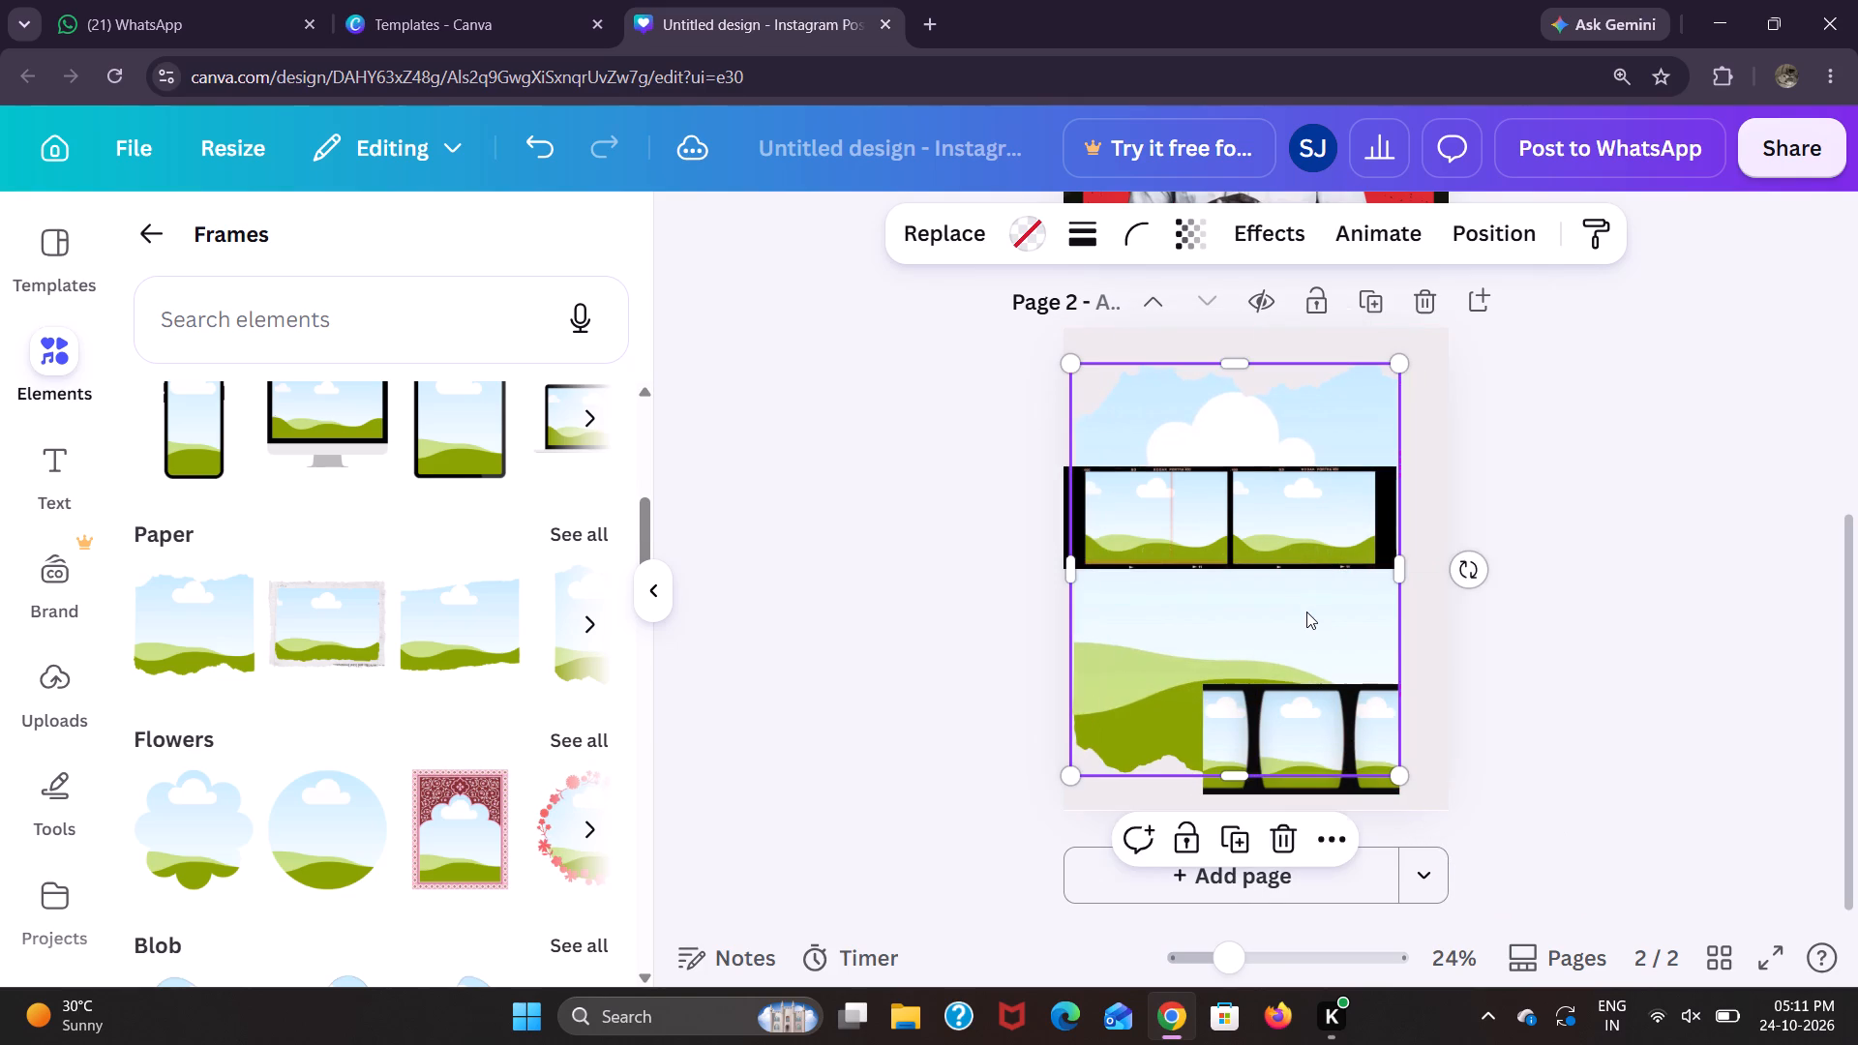
left_click(1304, 612)
left_click(1204, 590)
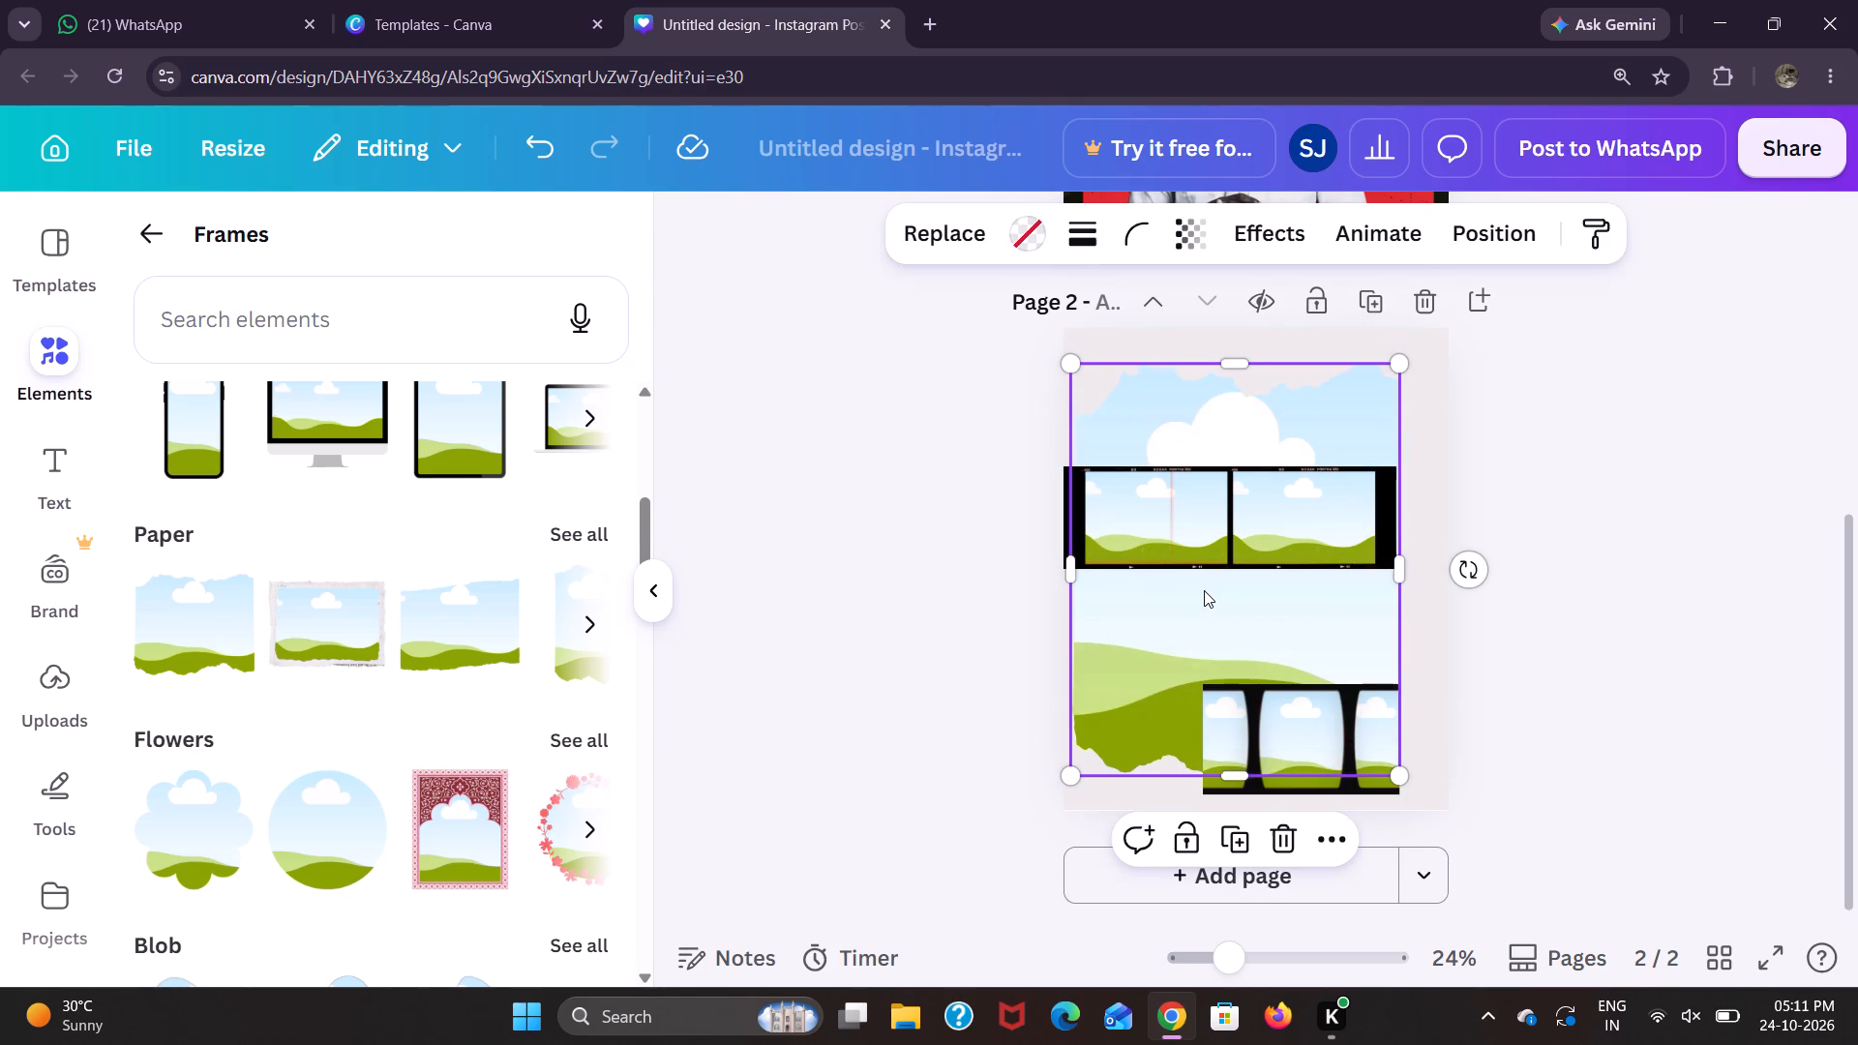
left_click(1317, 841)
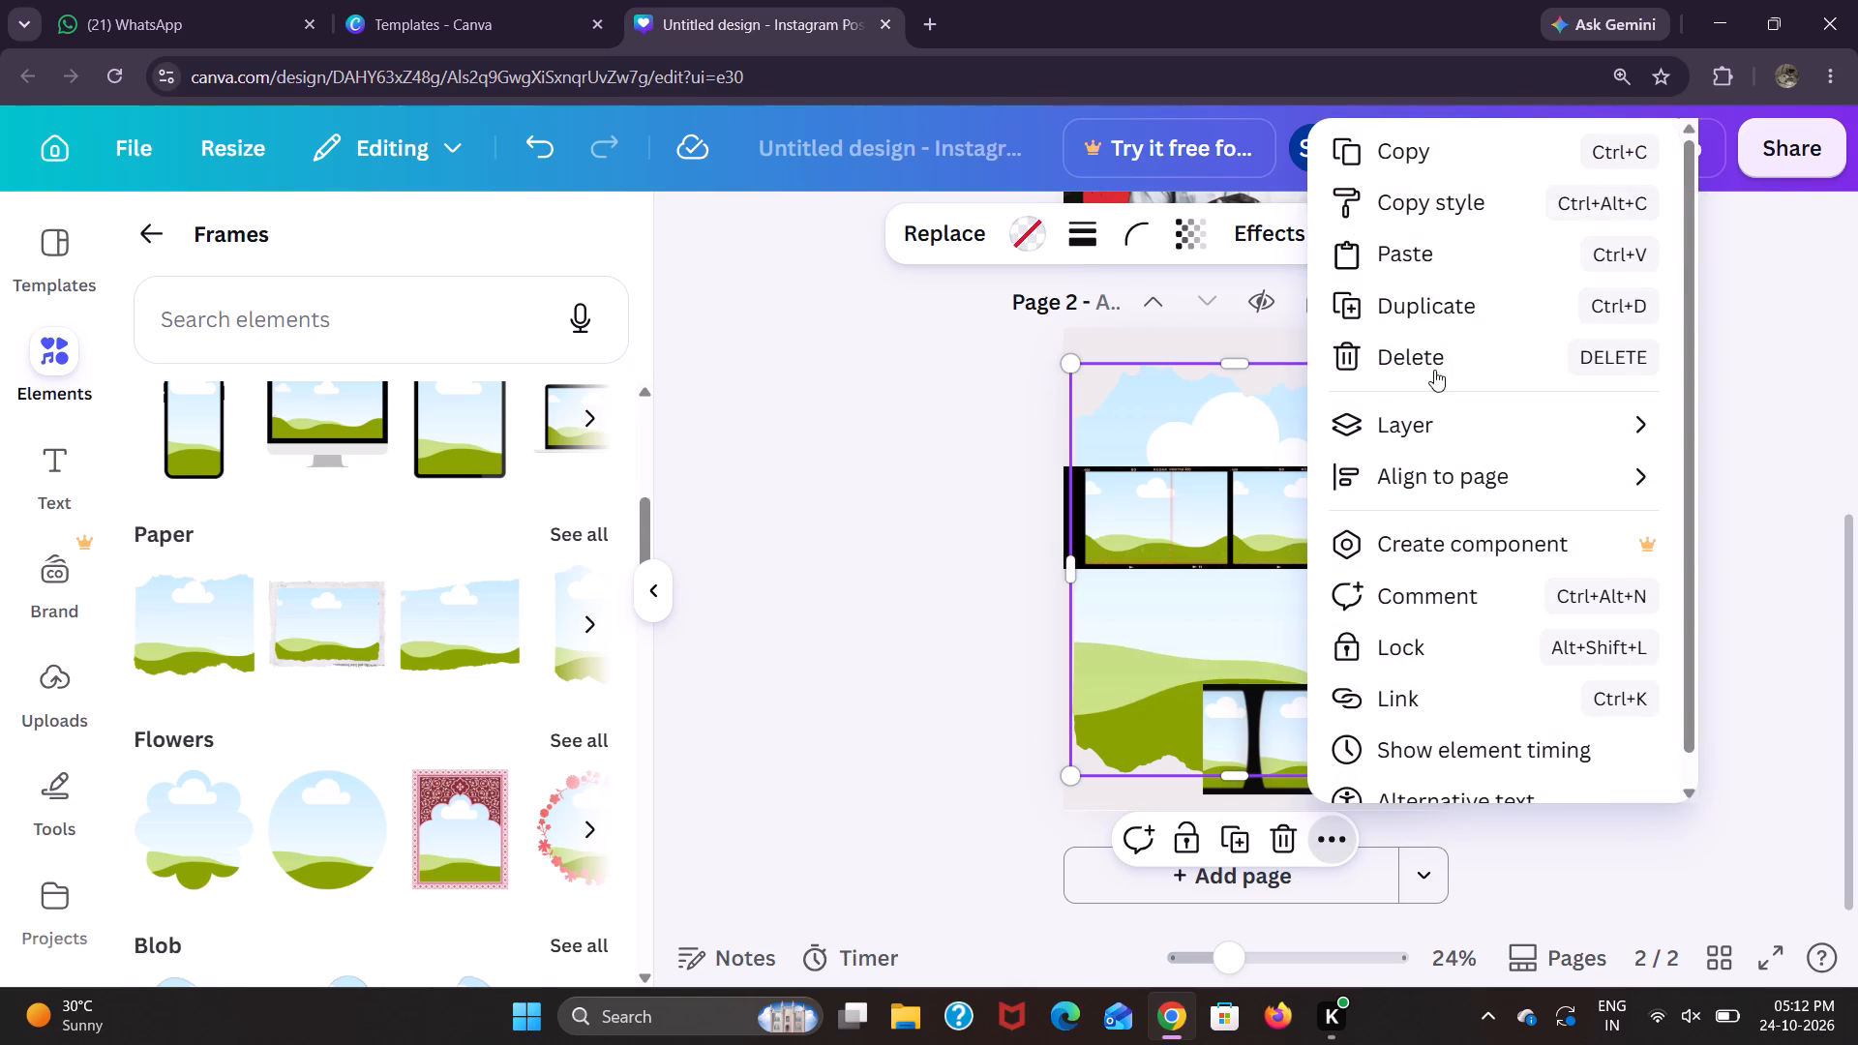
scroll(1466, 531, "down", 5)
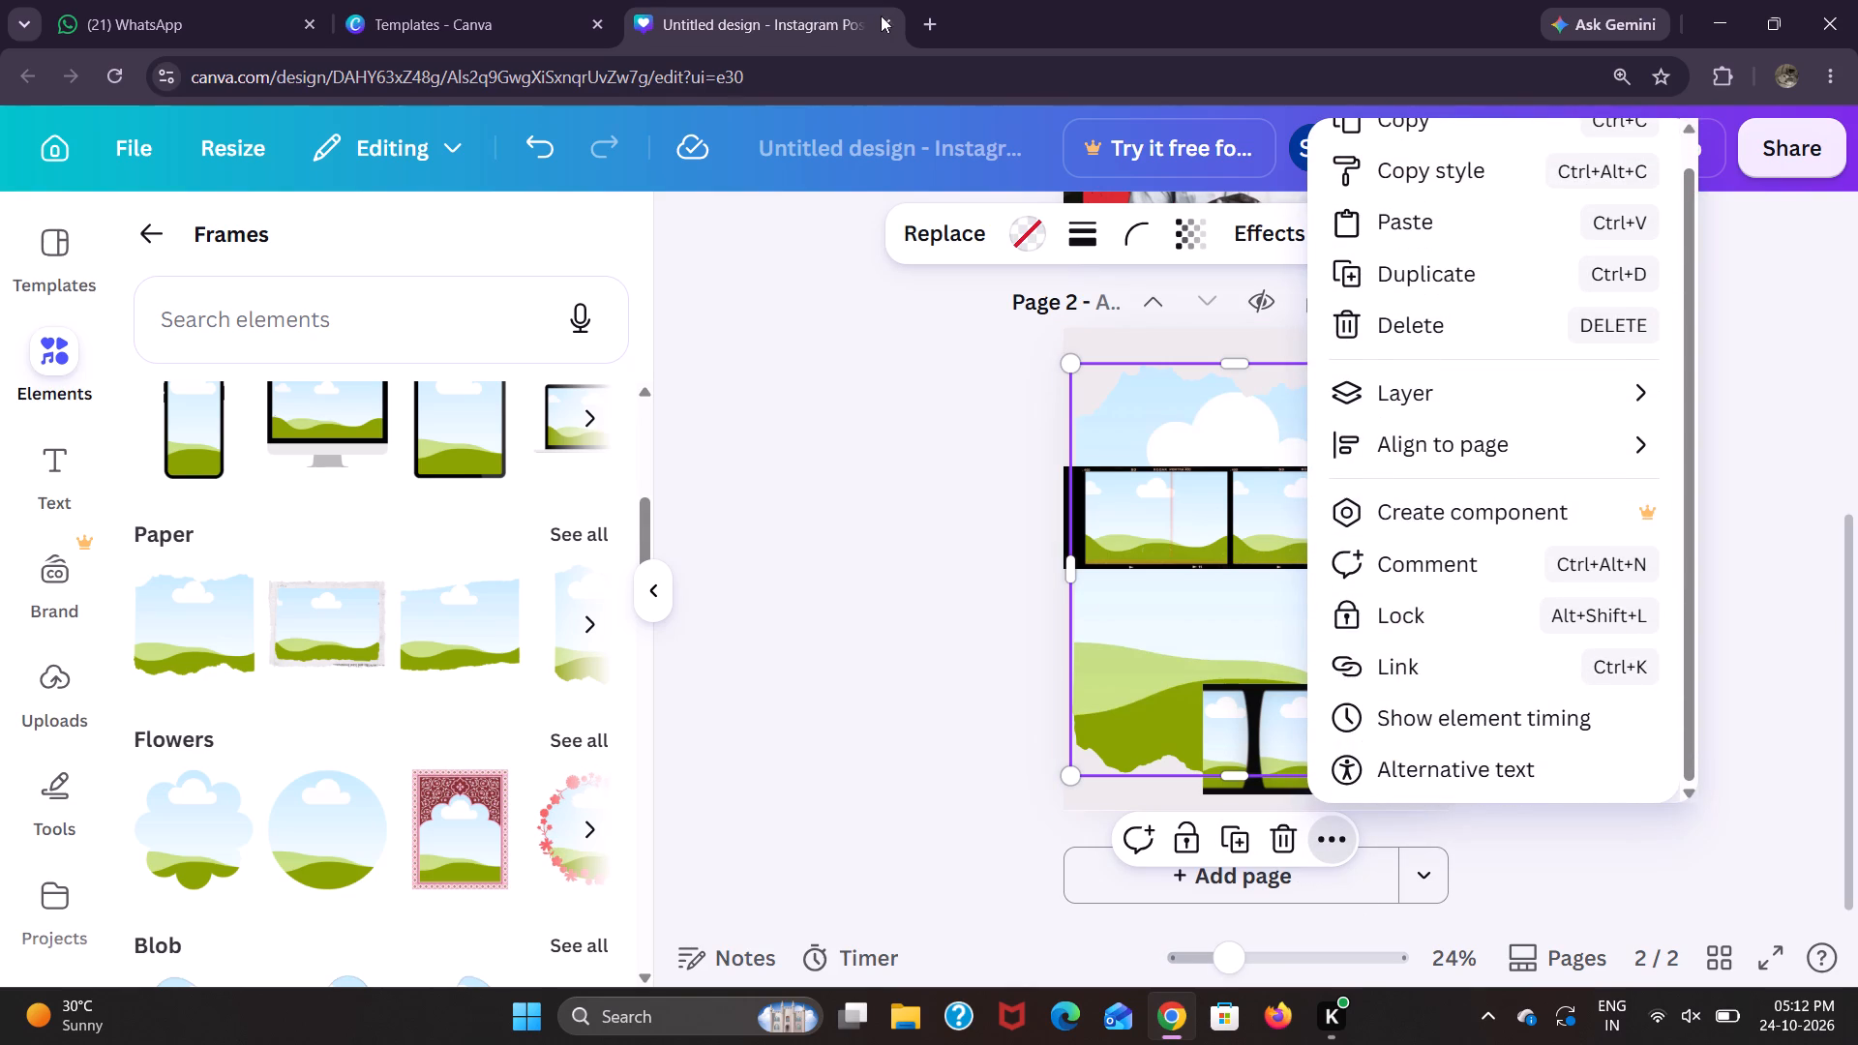
Search Google in a new browser tab for "phots of girl friendsa".
left_click(931, 20)
type("phot")
key("s")
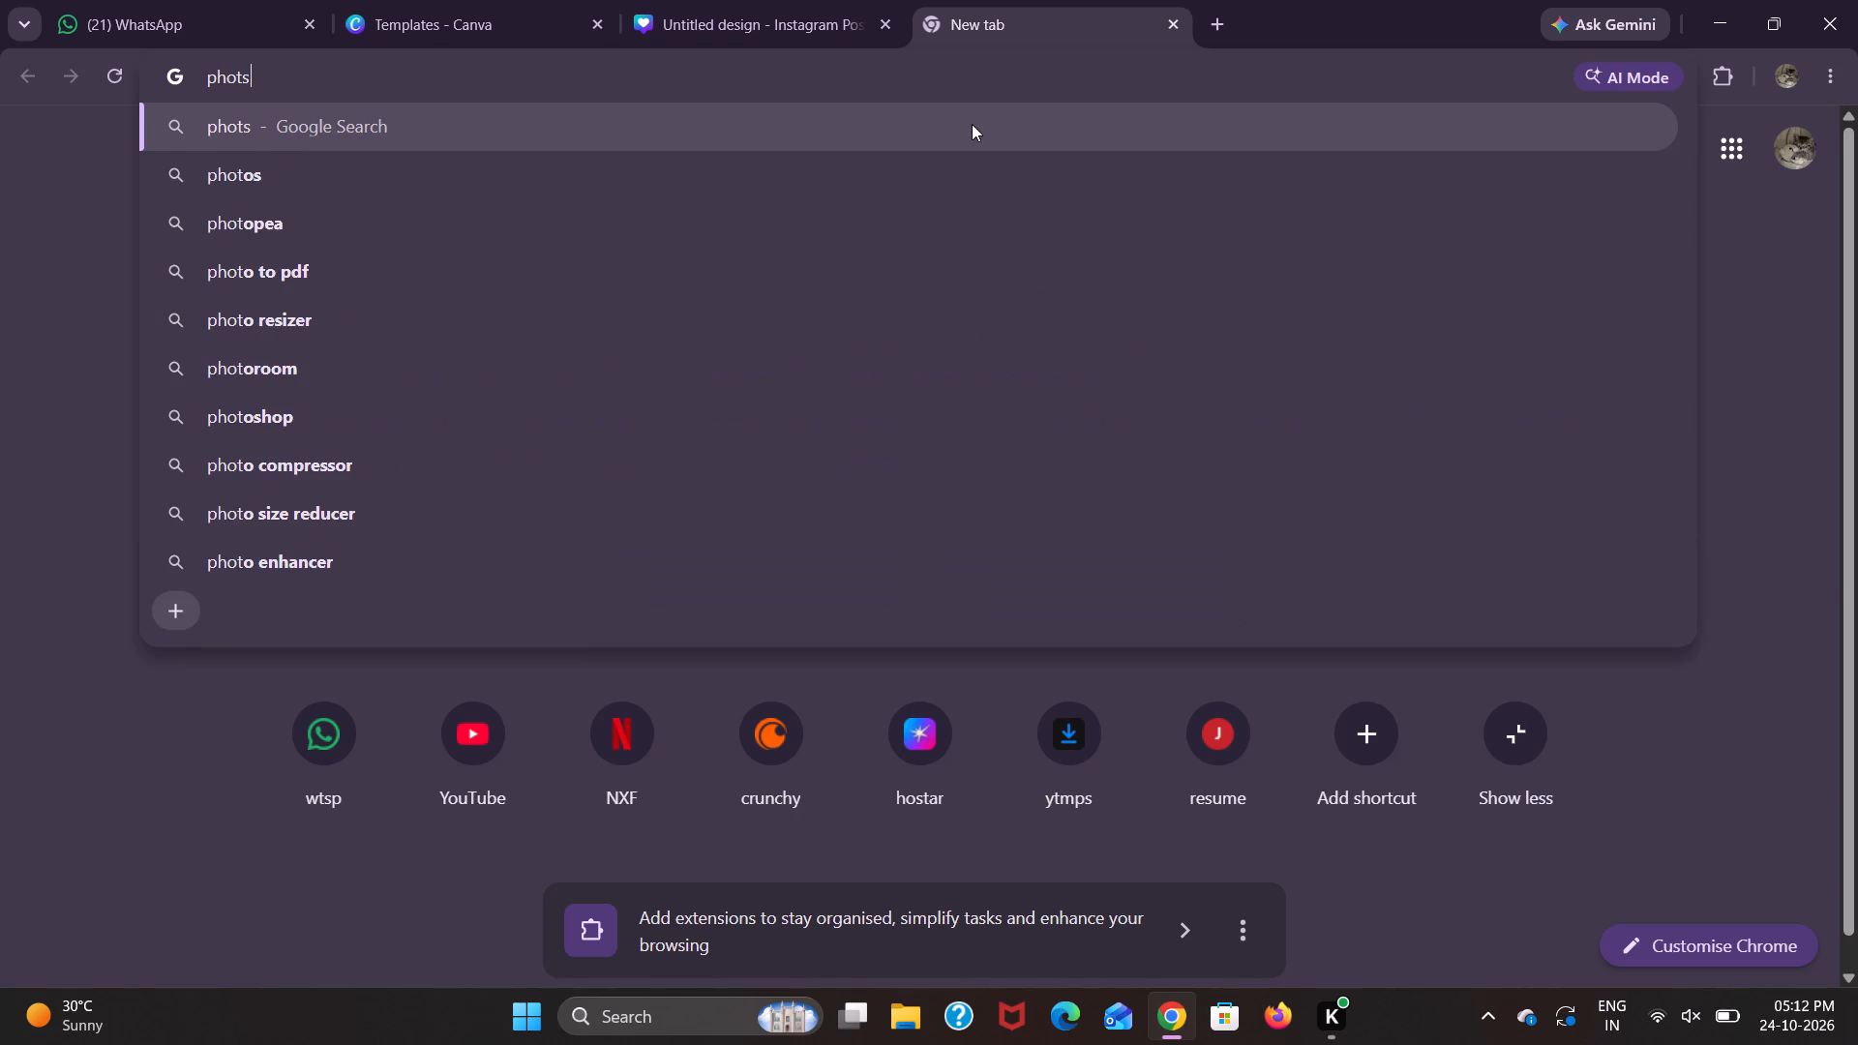
key("space")
type("of")
key("space")
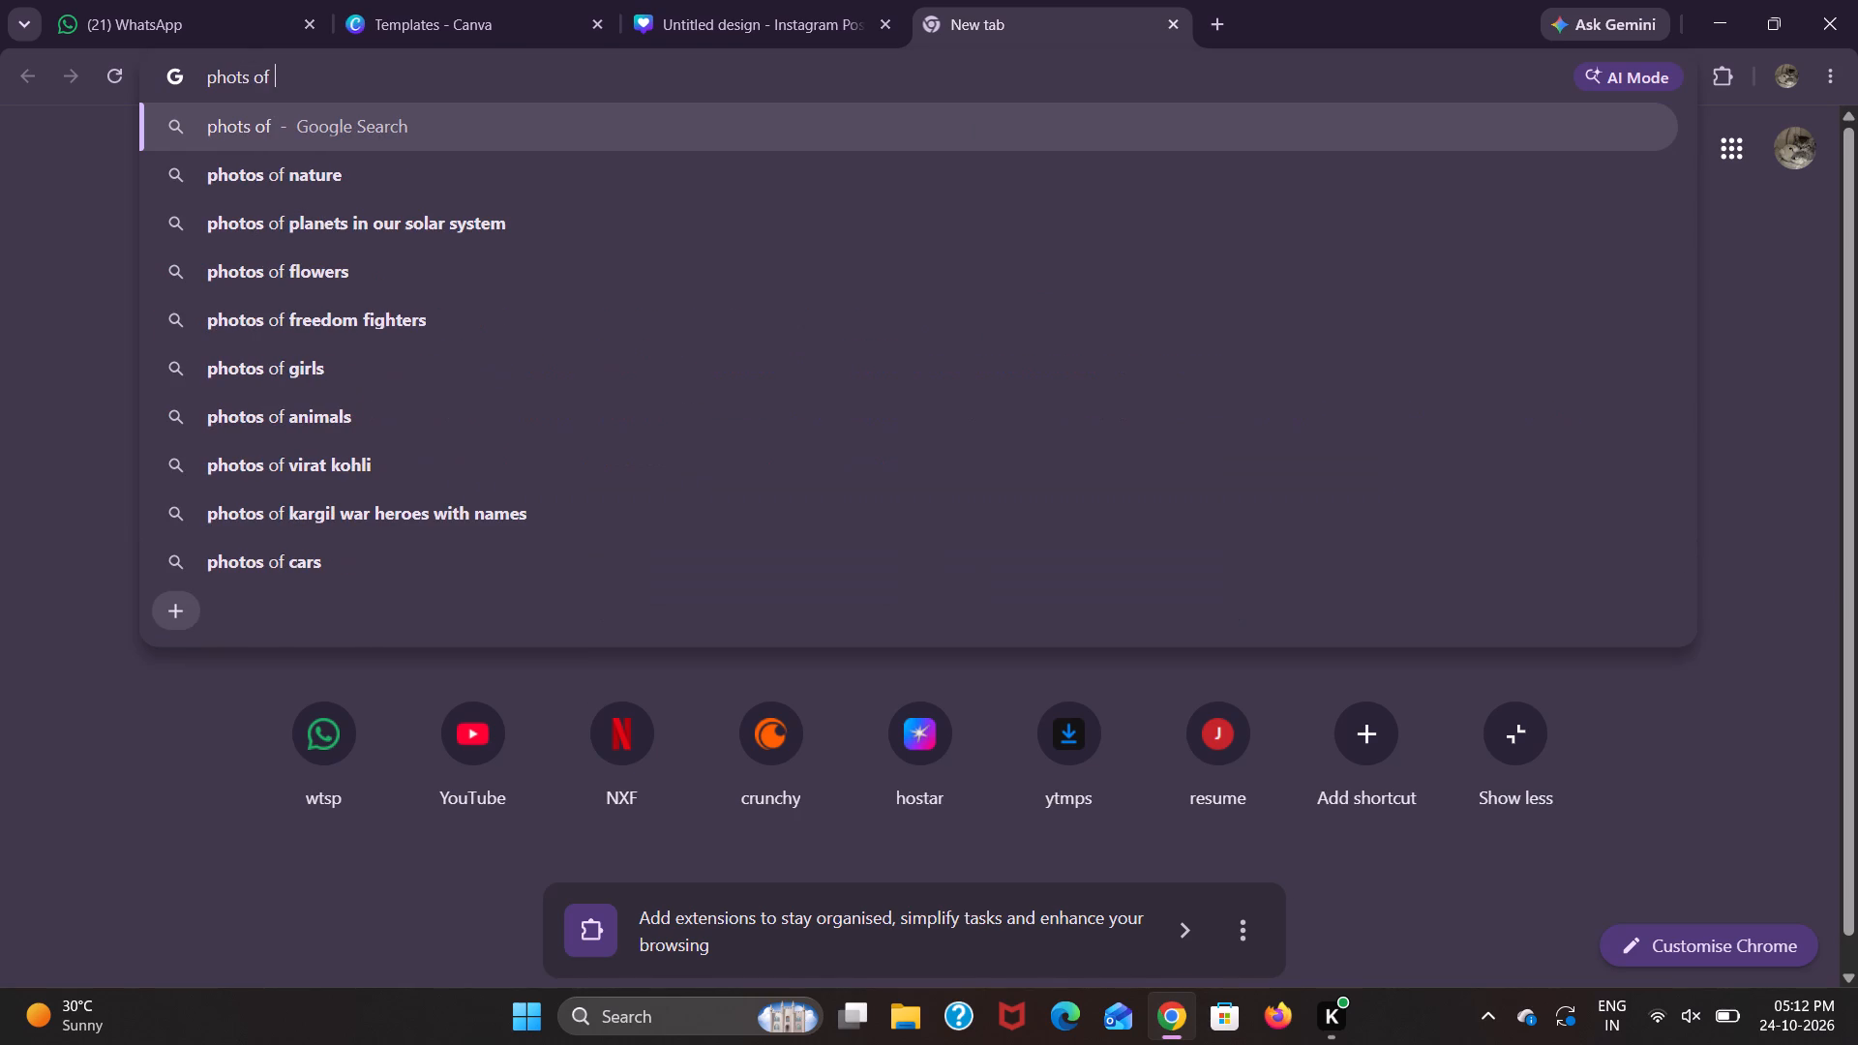
type("girl friendsa")
key("Return")
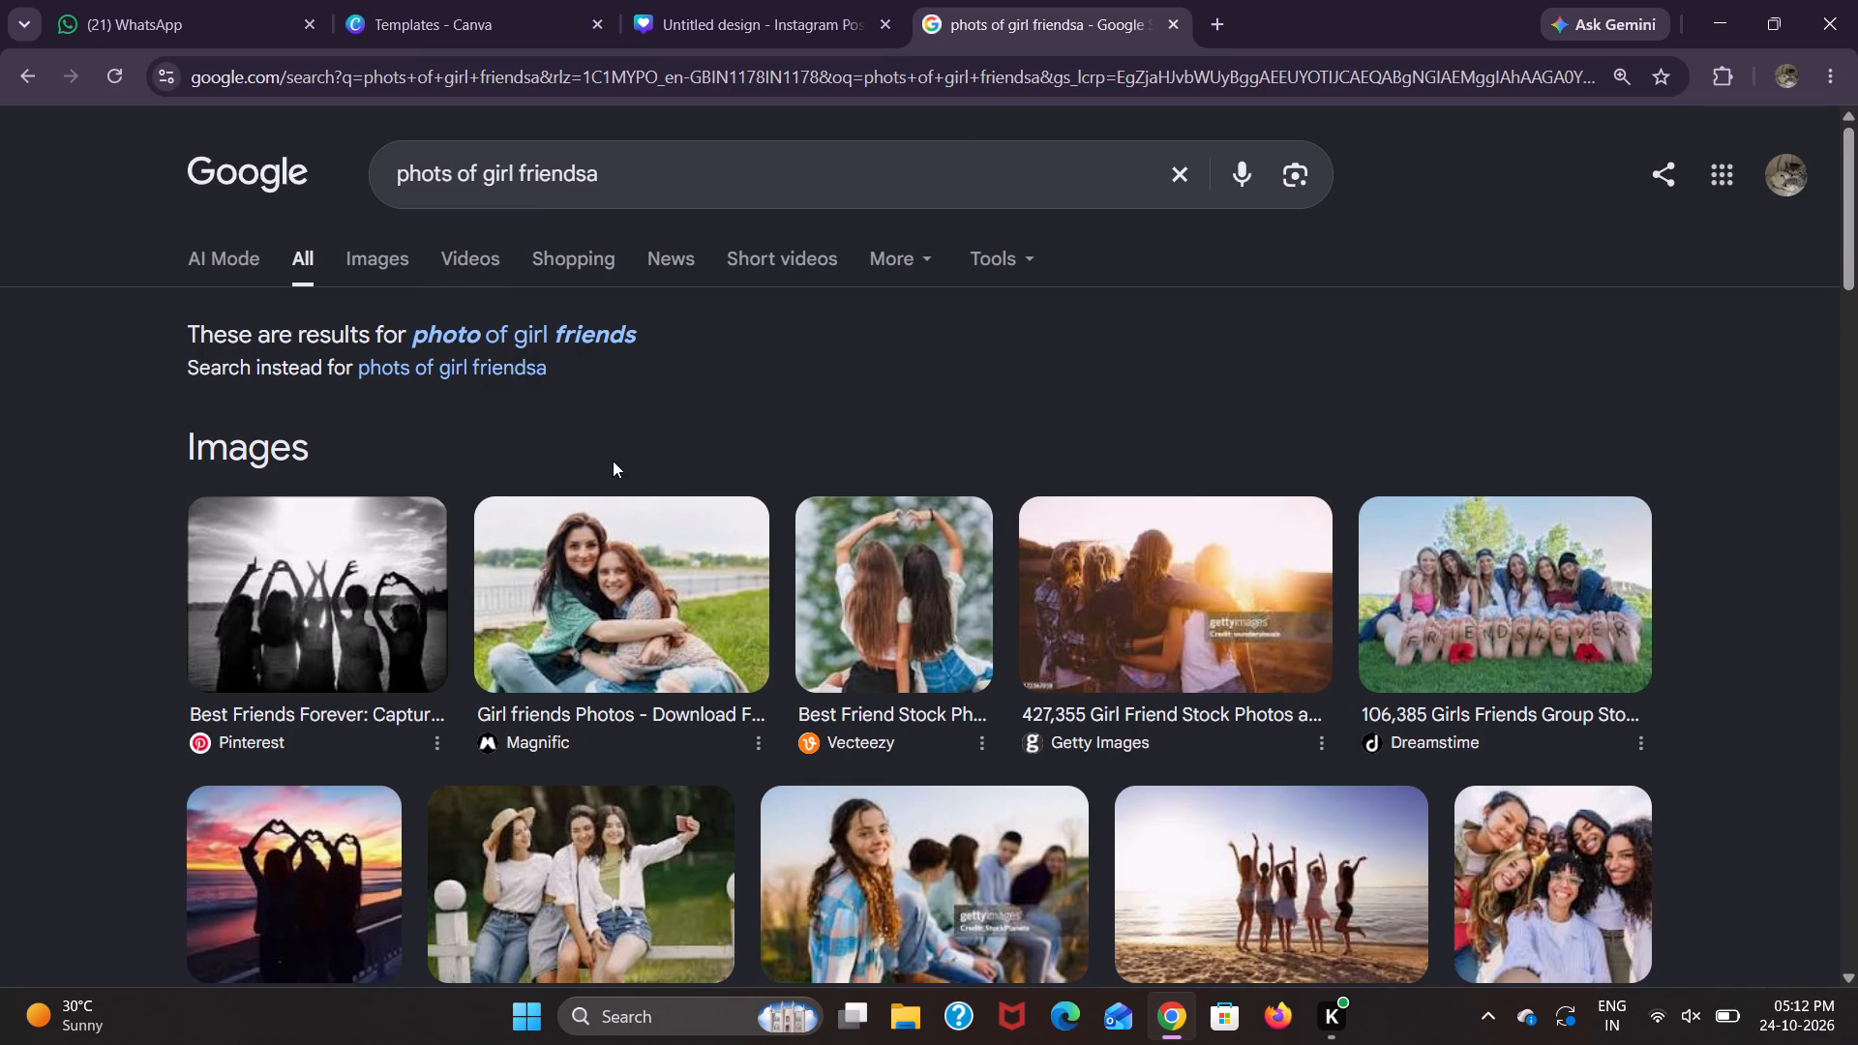
Refine the Google search to "asthetic phots of girl friendship".
scroll(613, 461, "right", 1)
left_click(398, 168)
type("asthetic")
key("space")
key("Return")
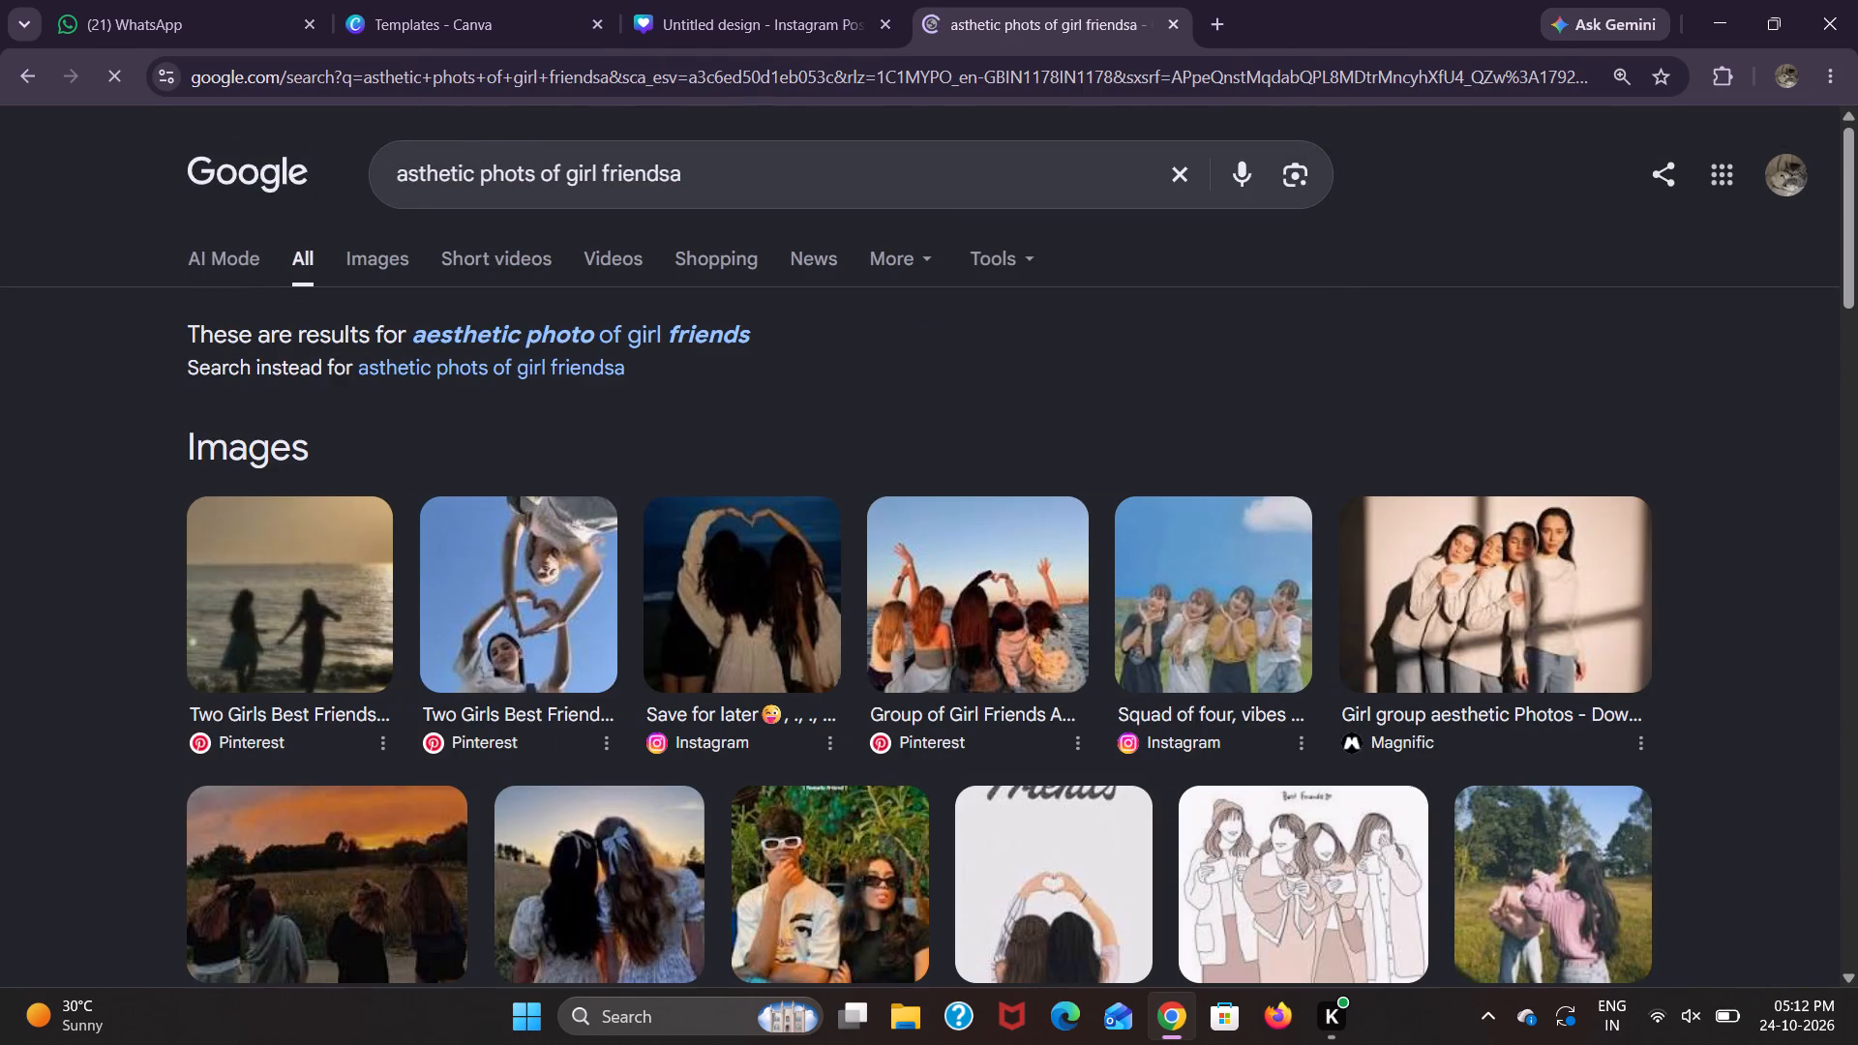
left_click(699, 171)
key("BackSpace")
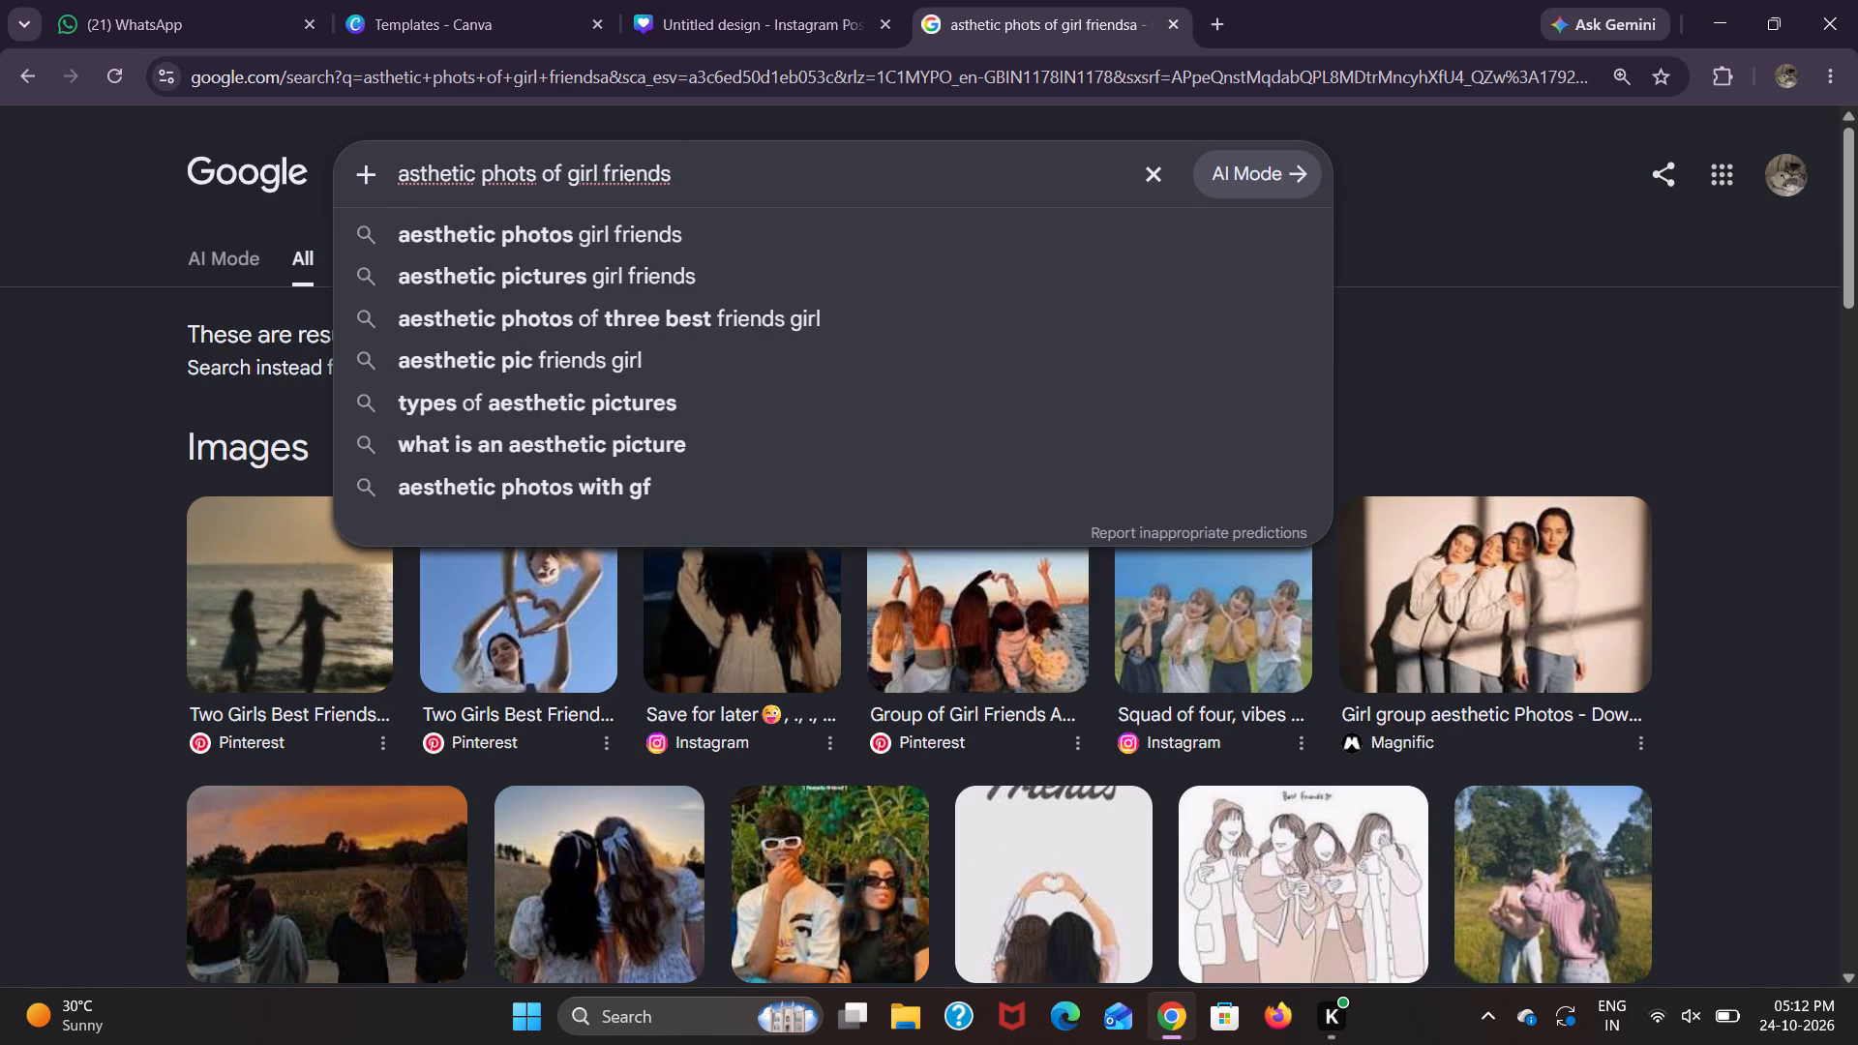
type("hip")
key("Return")
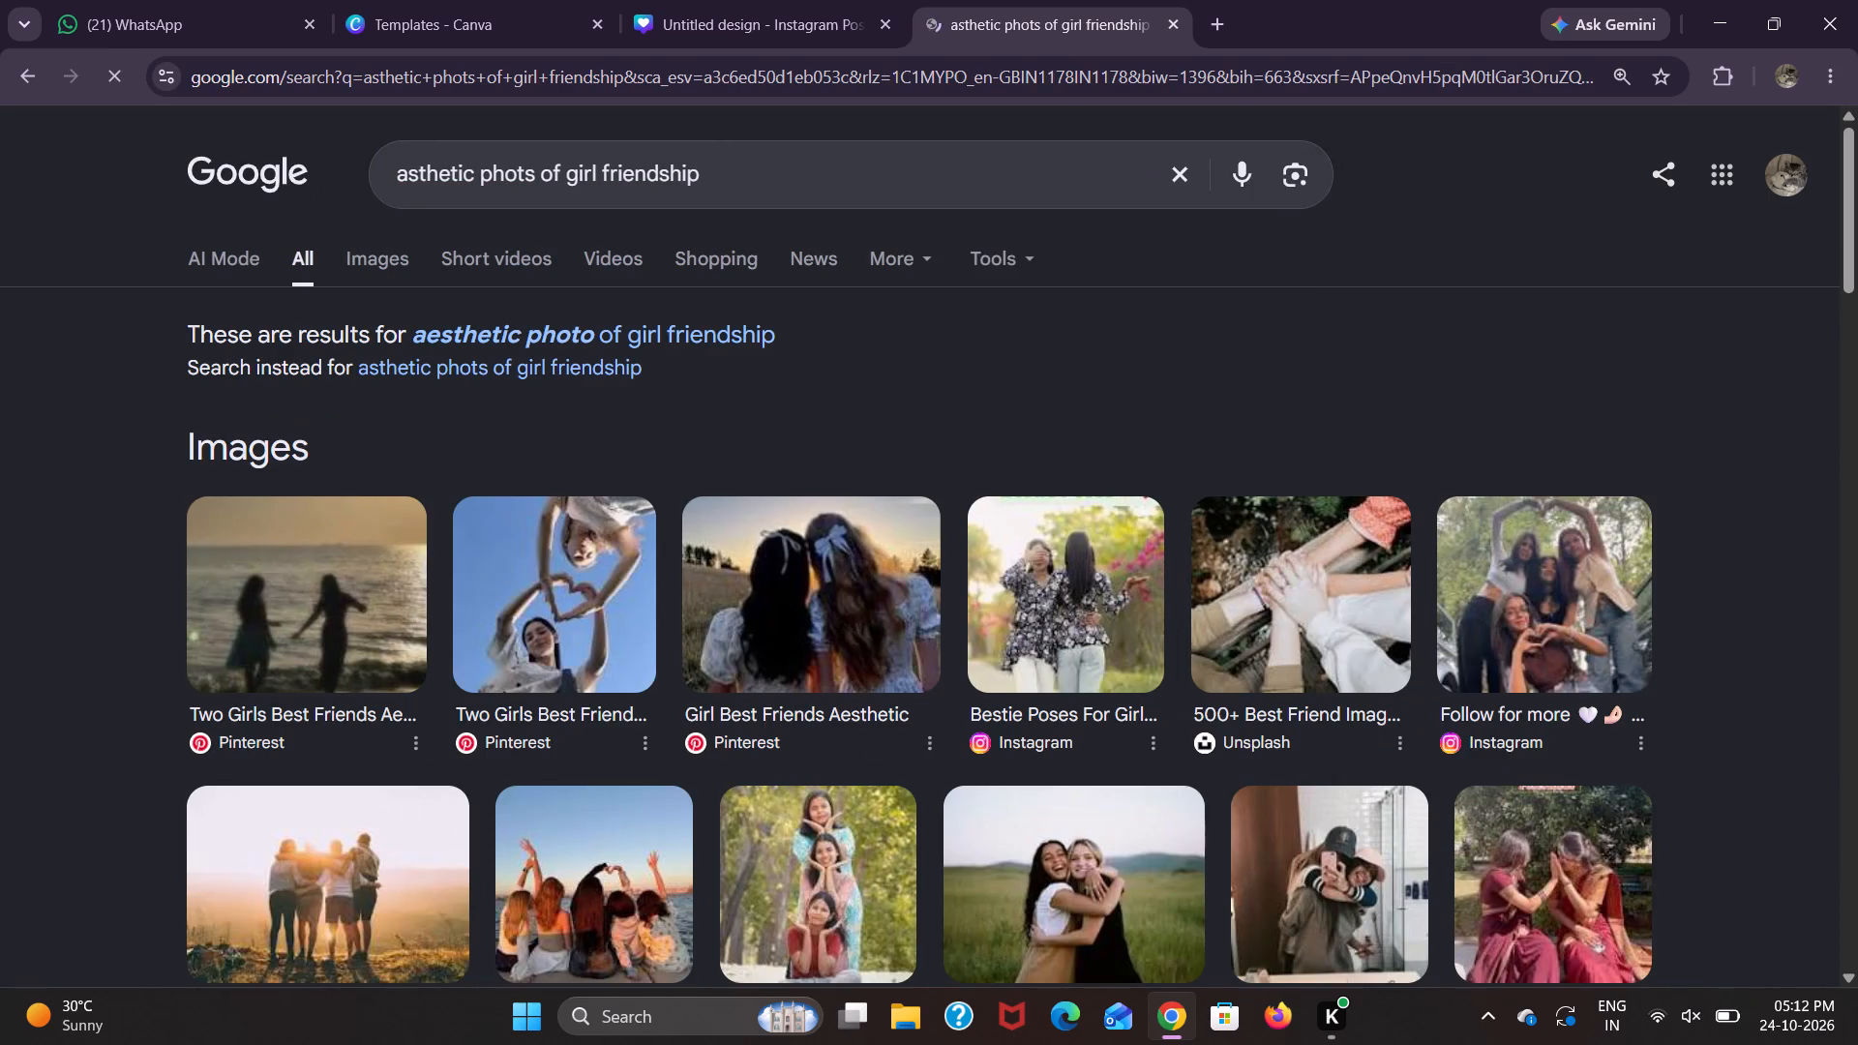
From the Google image results, bring the night-street photo of two hugging friends into the Canva design and fill the torn-paper frame with it.
scroll(333, 478, "down", 1)
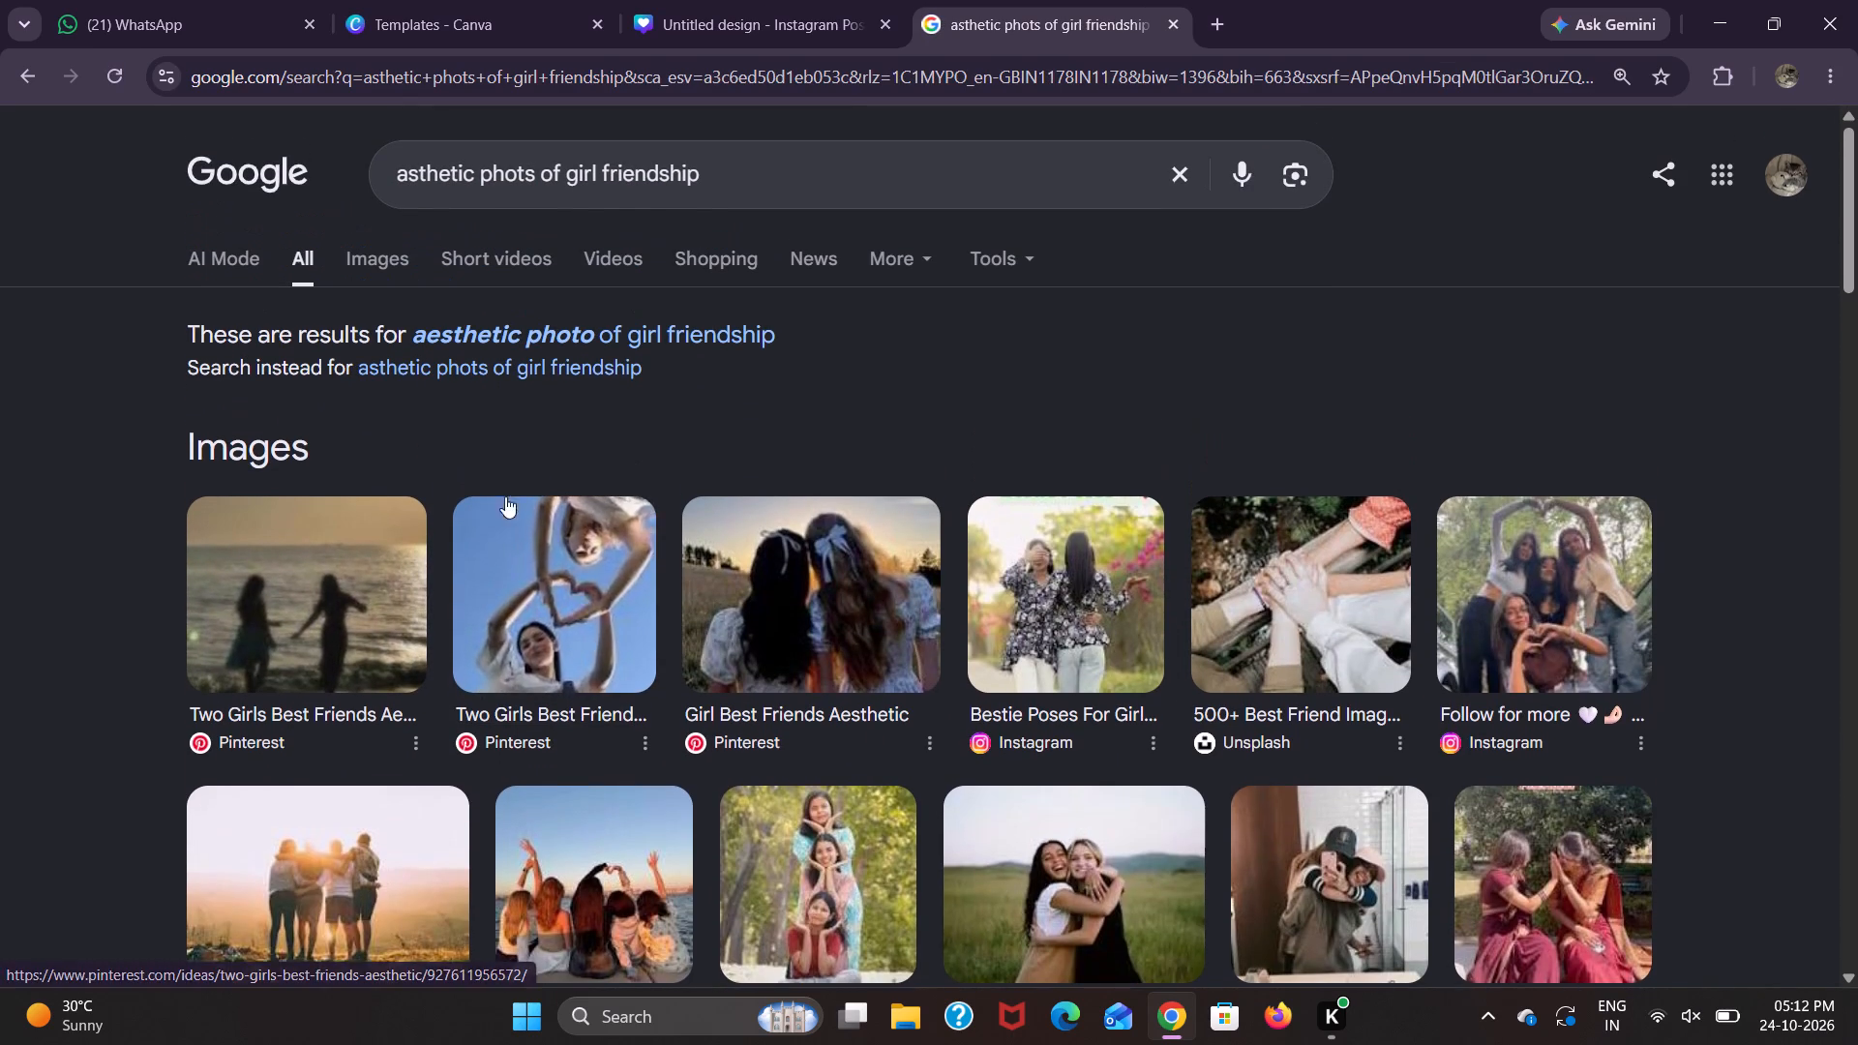
left_click(379, 256)
scroll(560, 745, "down", 1)
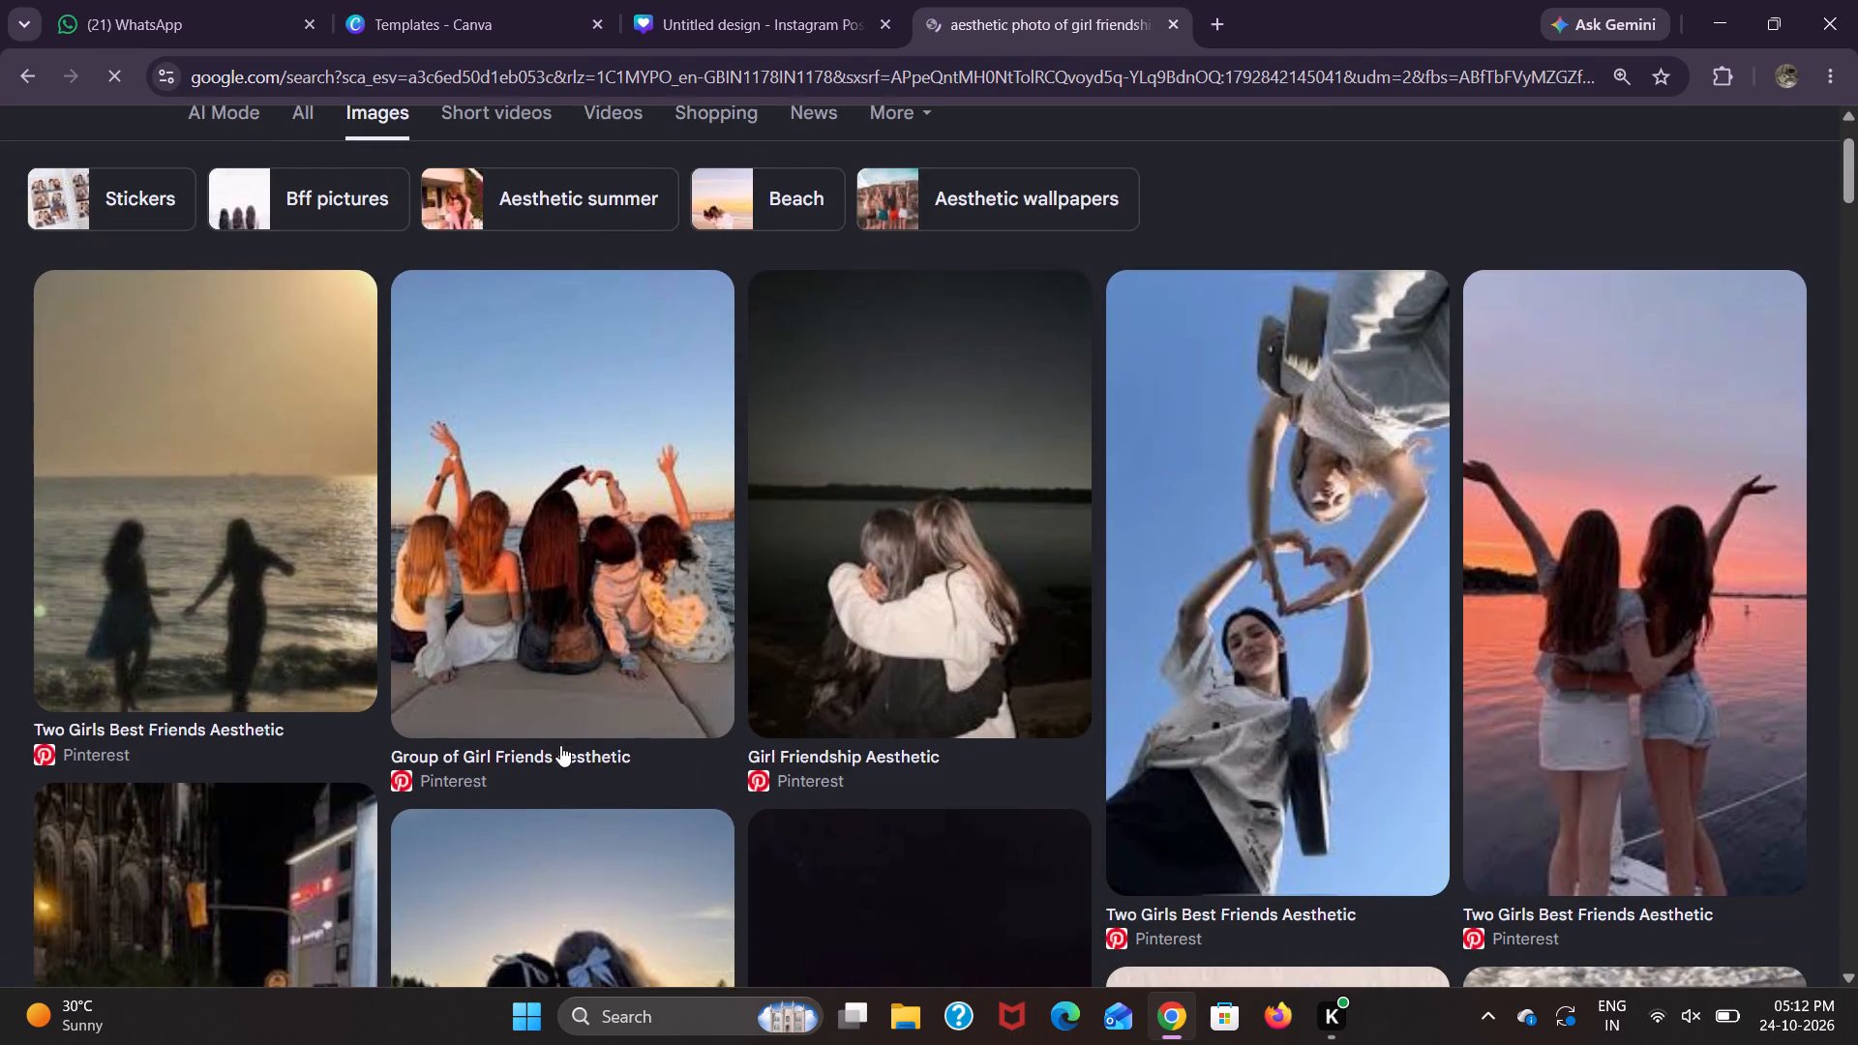
scroll(560, 745, "down", 4)
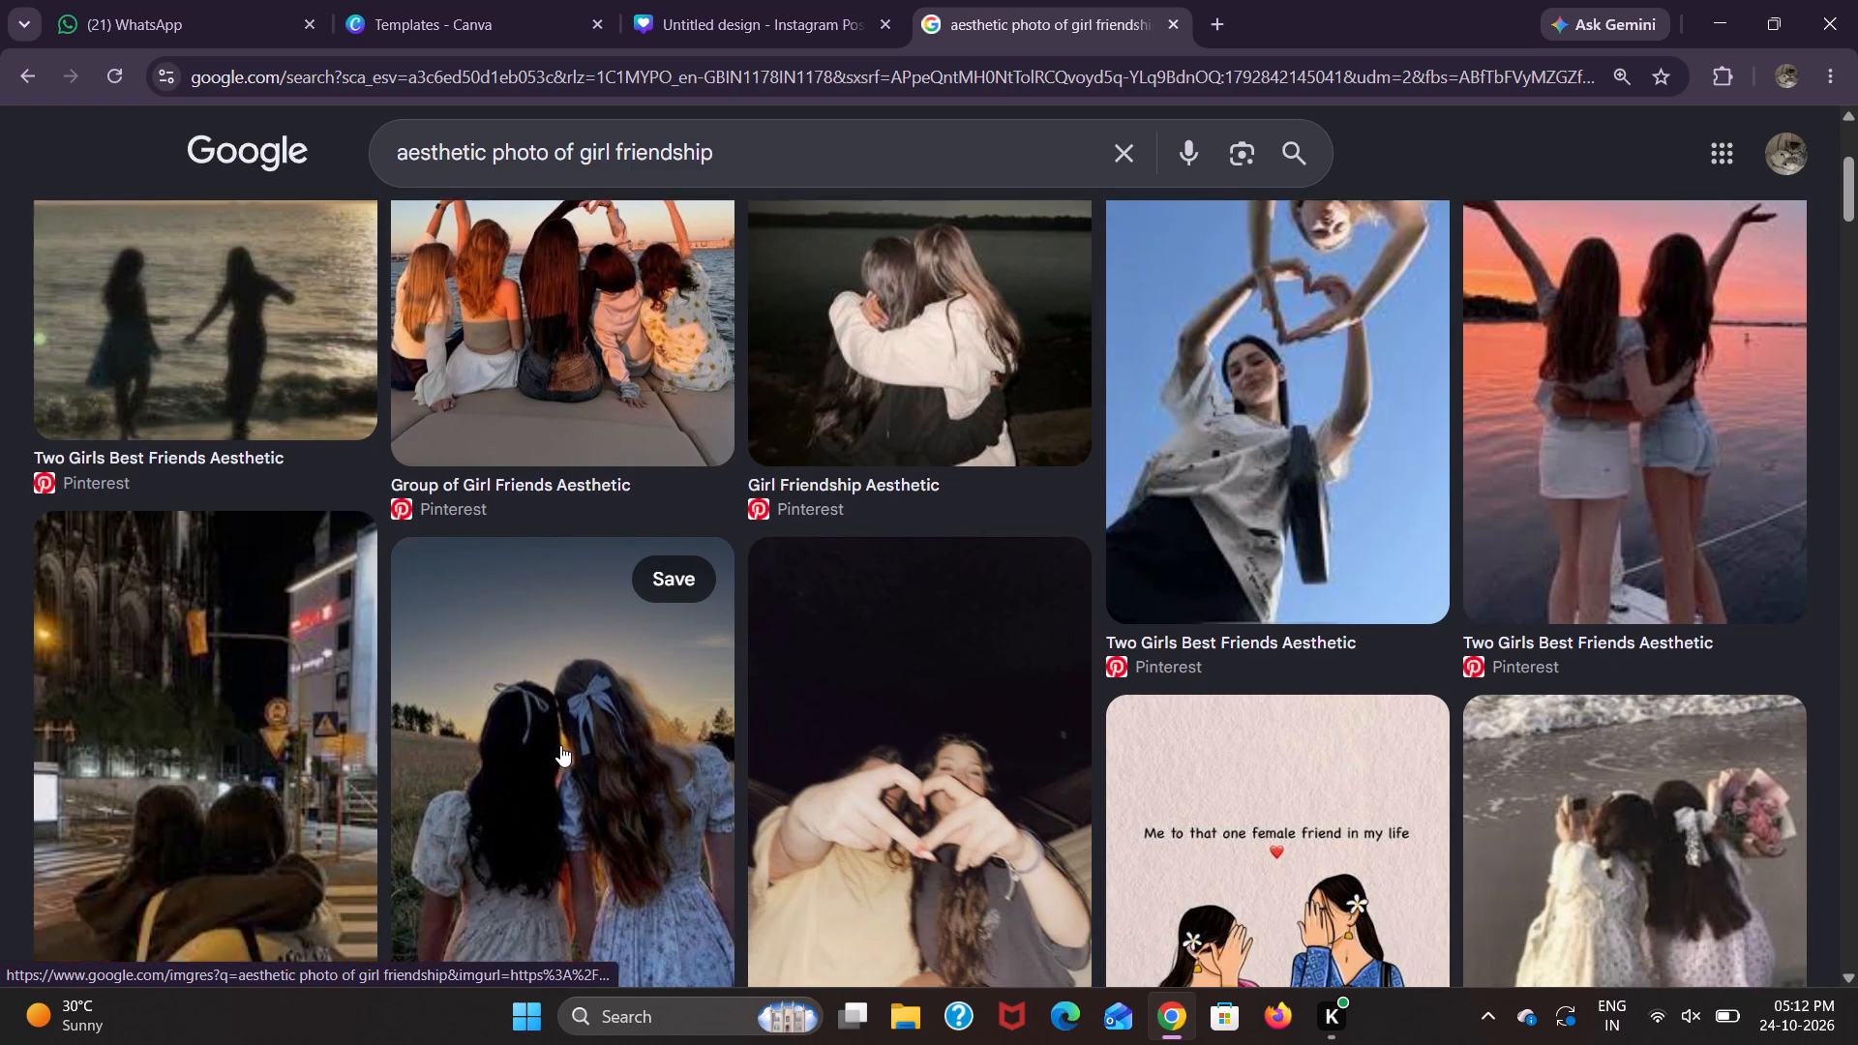
scroll(560, 745, "down", 2)
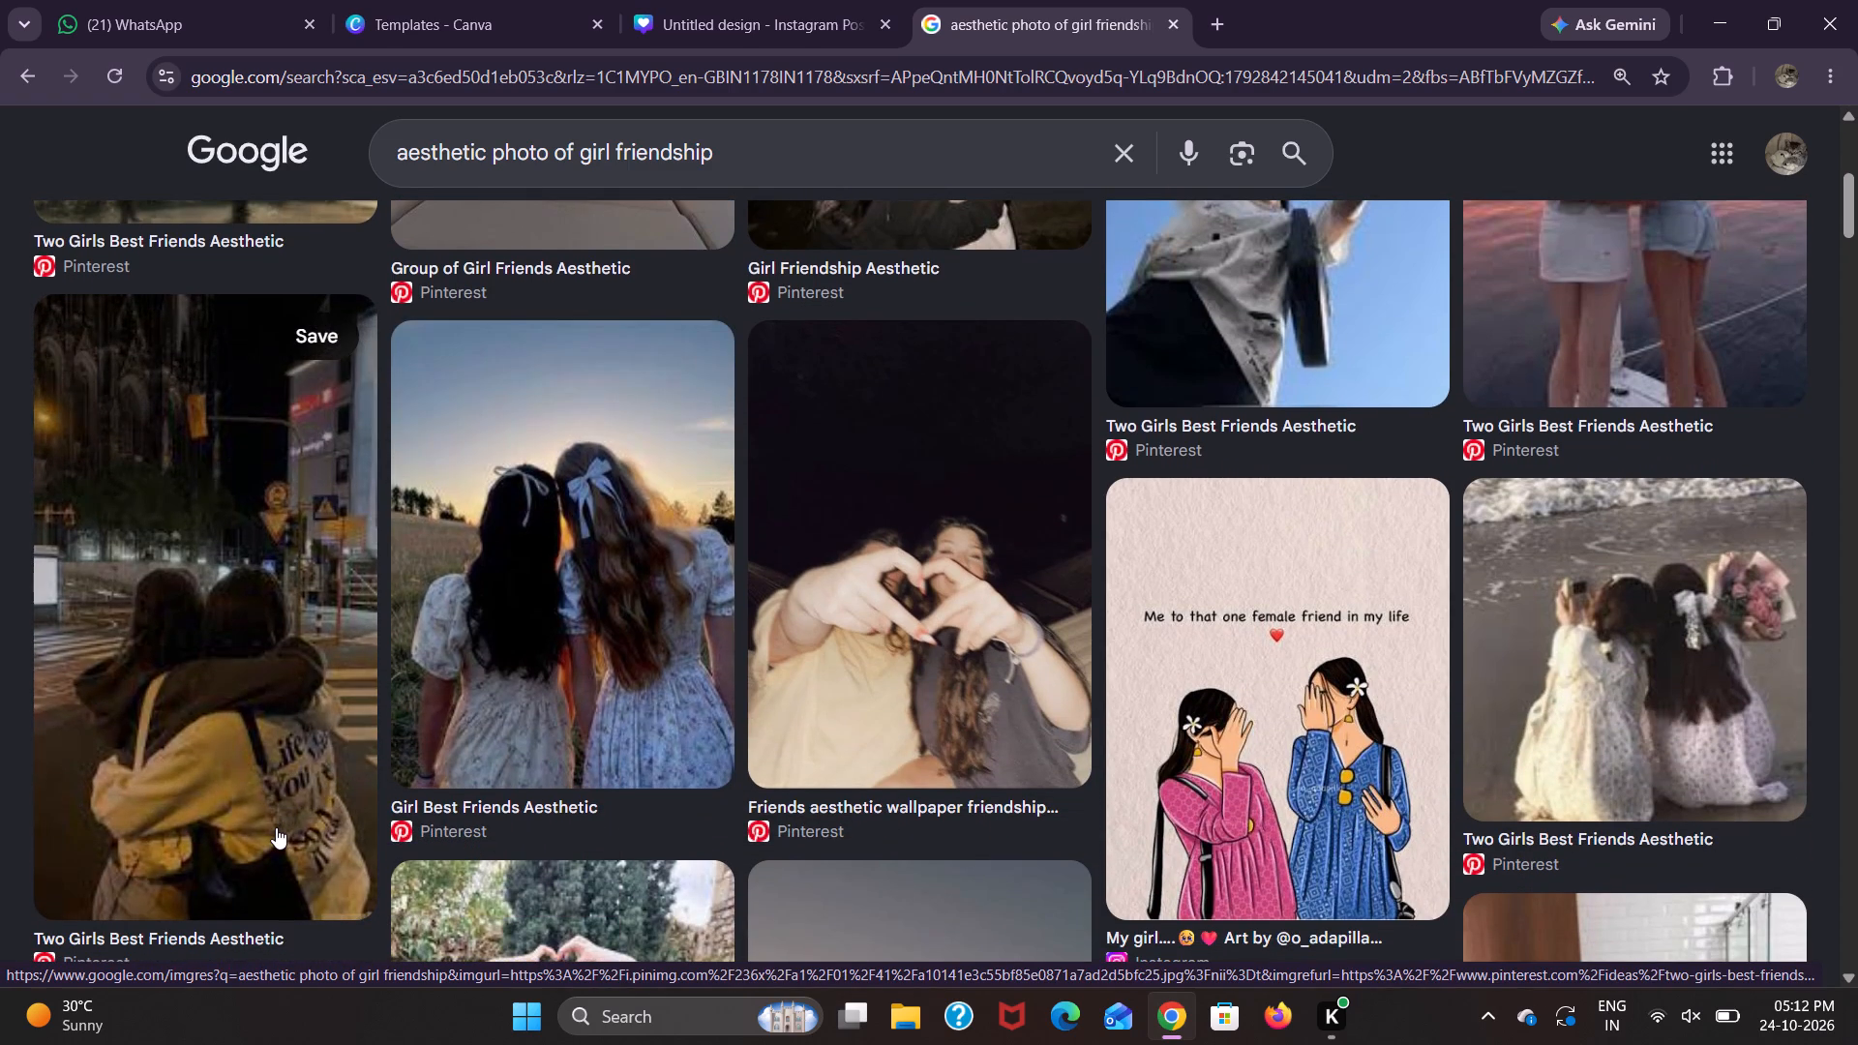
left_click_drag(266, 810, 736, 0)
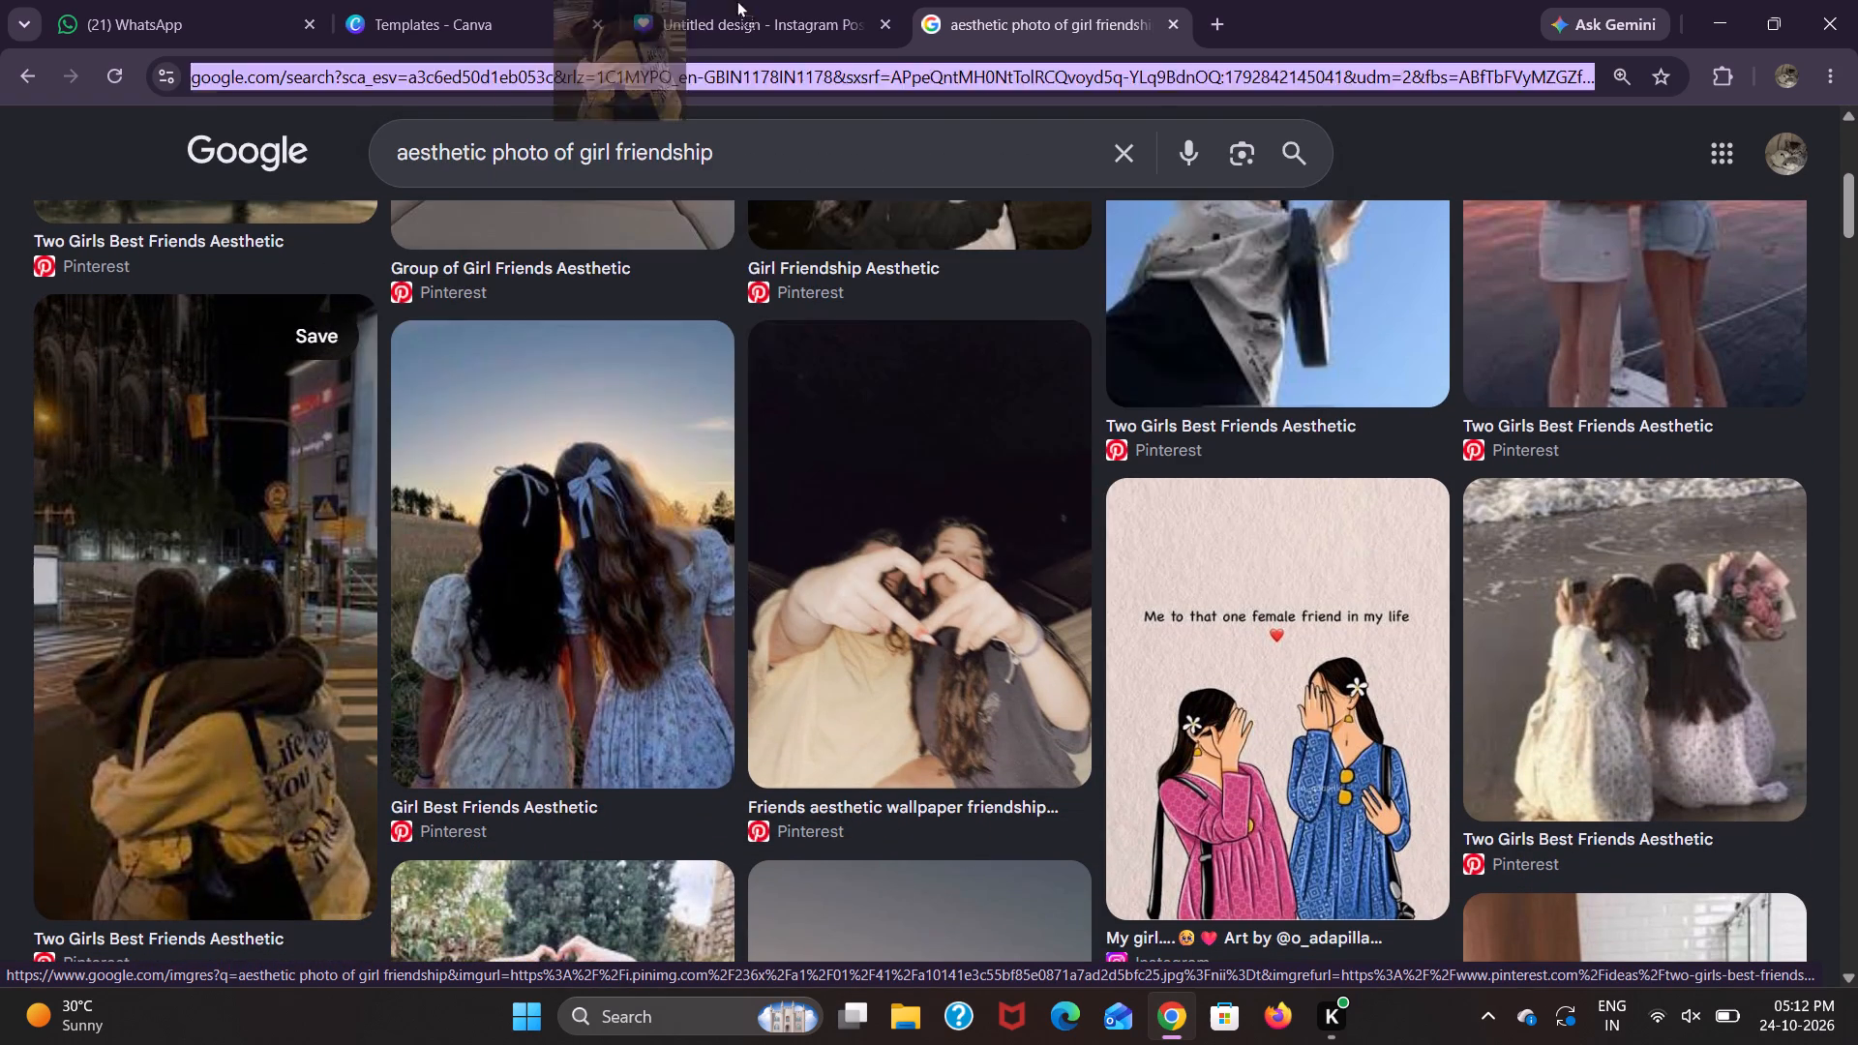
left_click_drag(736, 0, 1193, 692)
left_click(1224, 621)
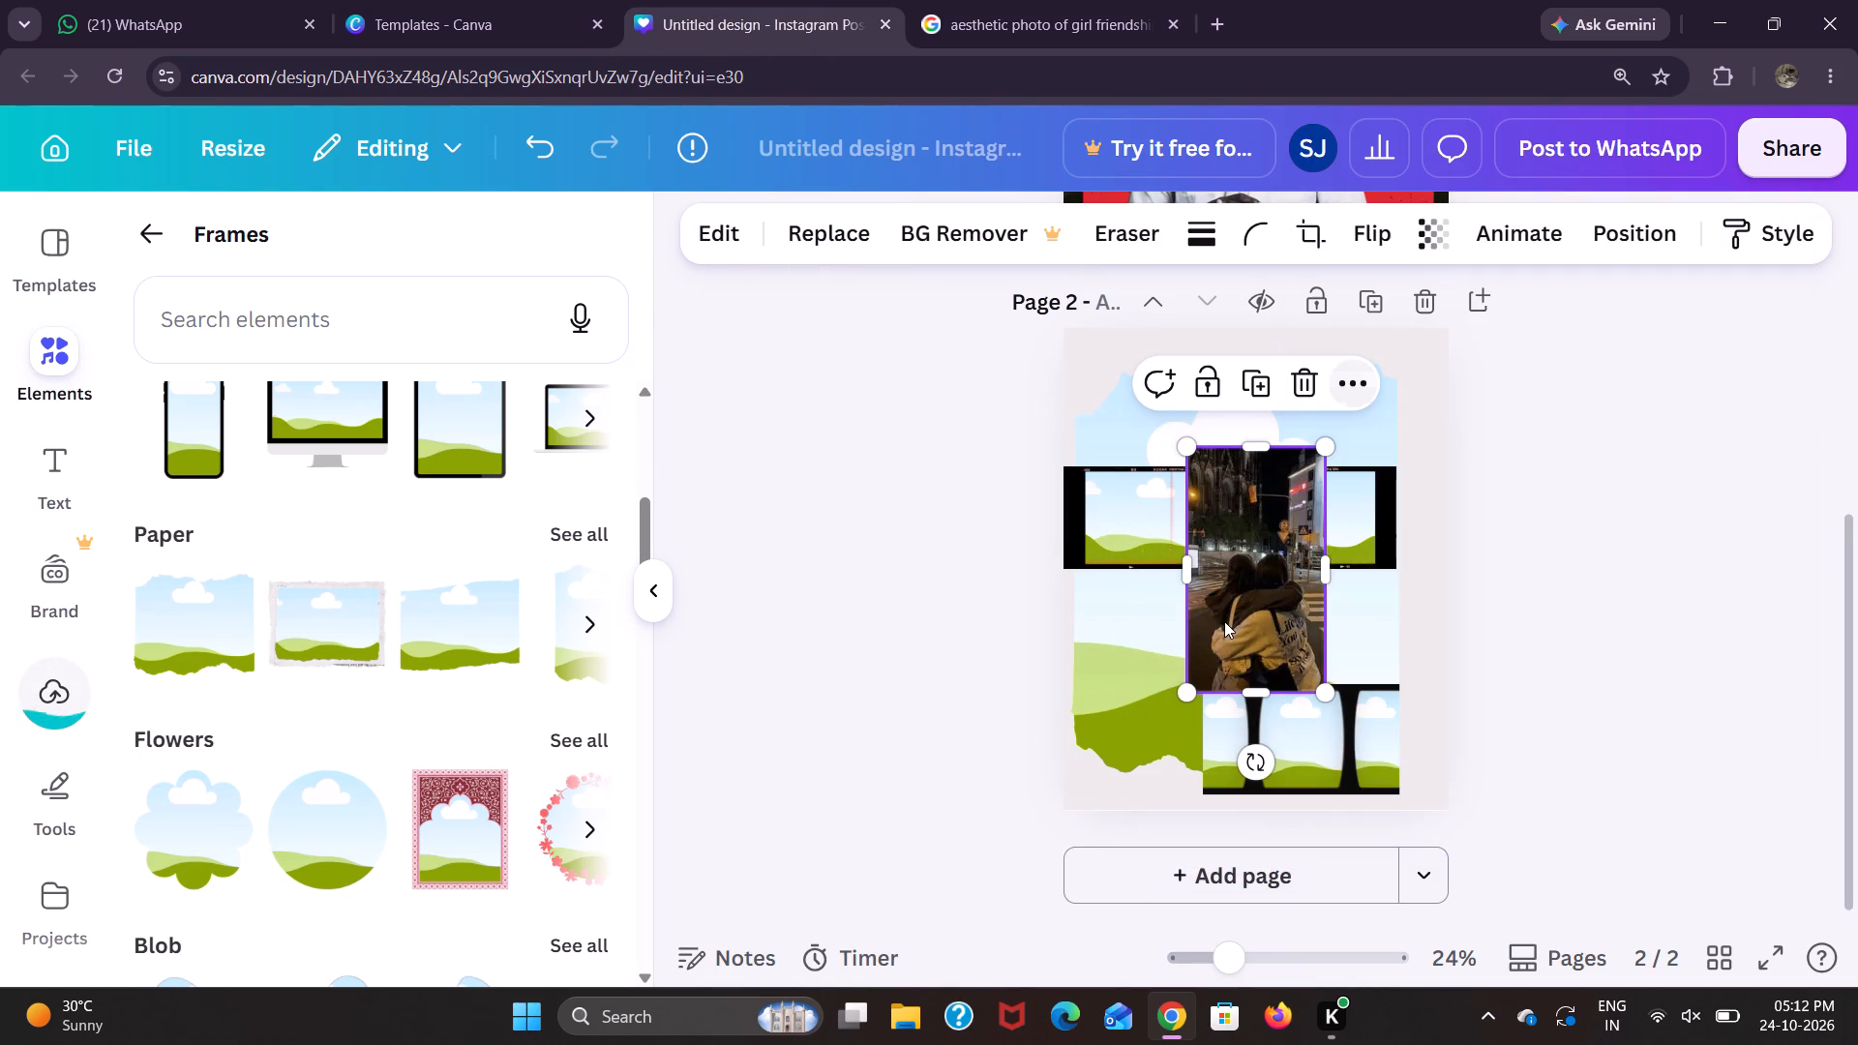
left_click_drag(1224, 621, 1166, 622)
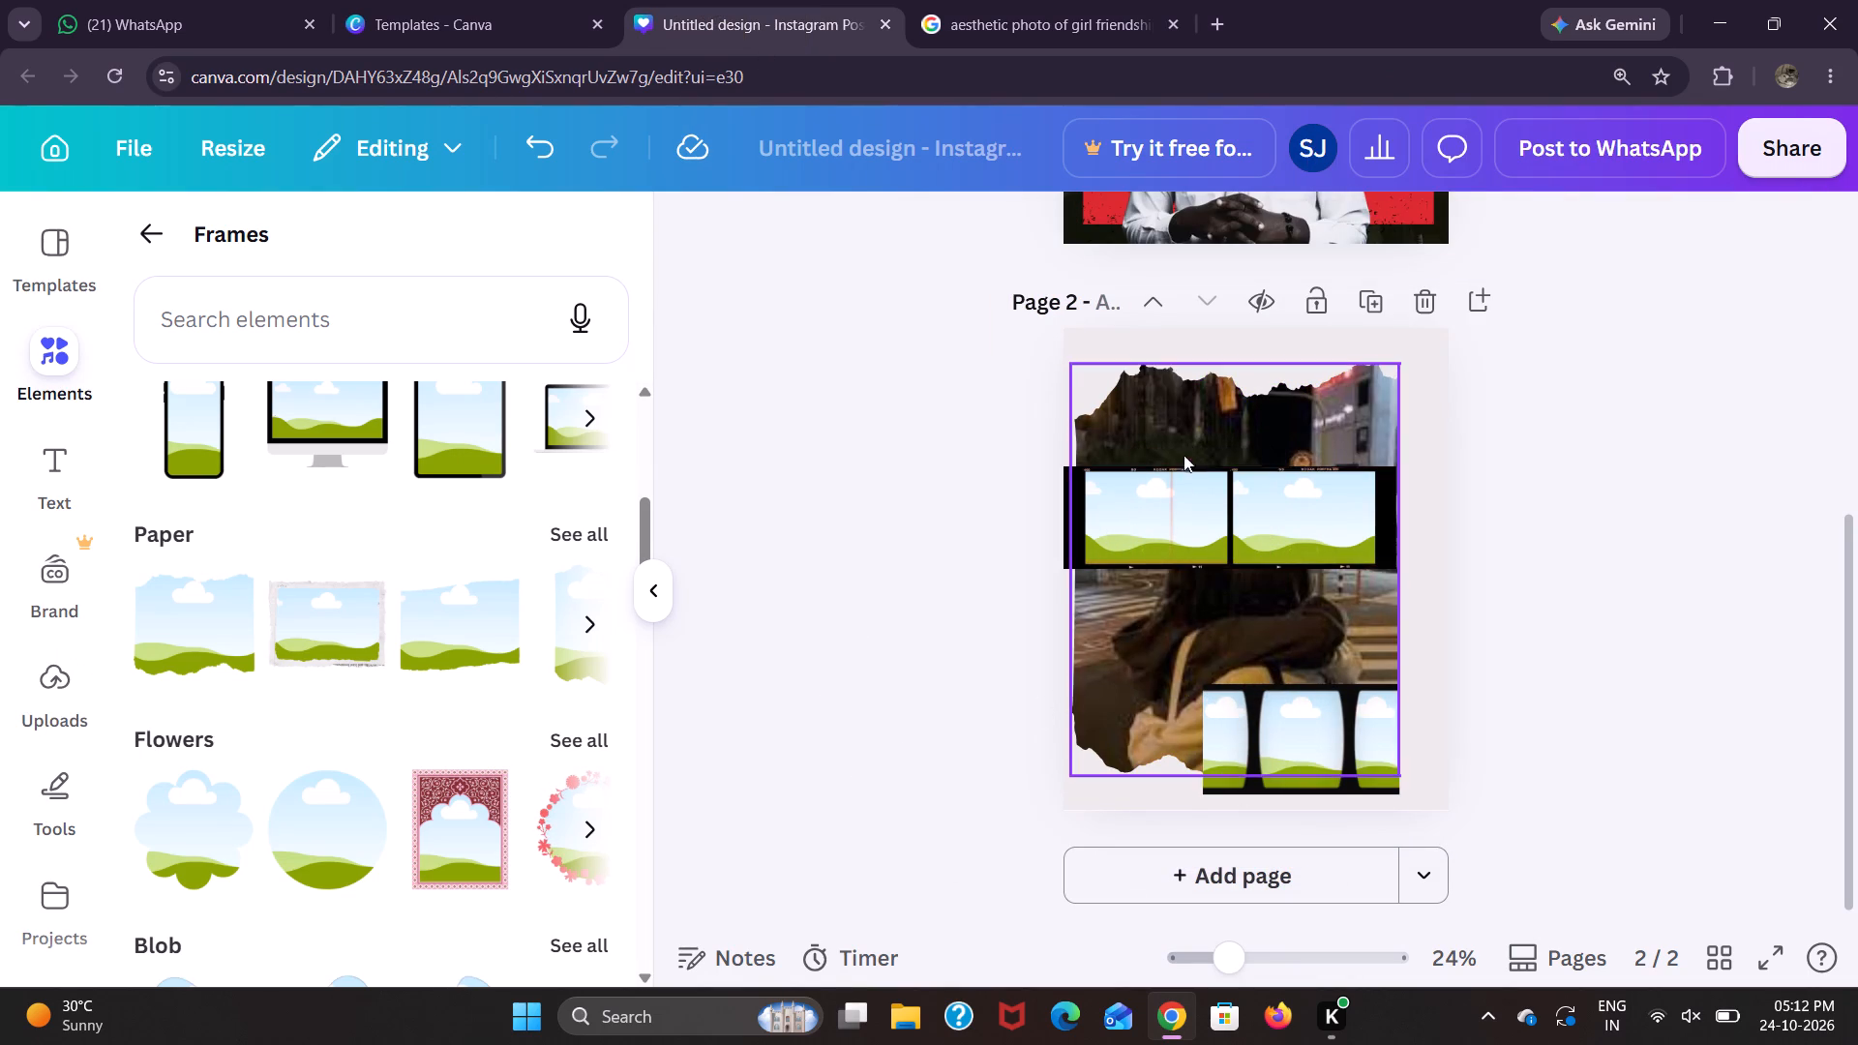
Shrink the two-photo film strip and place it across the upper-left part of the torn-paper photo.
left_click_drag(1184, 490, 1160, 407)
left_click_drag(1360, 480, 1260, 484)
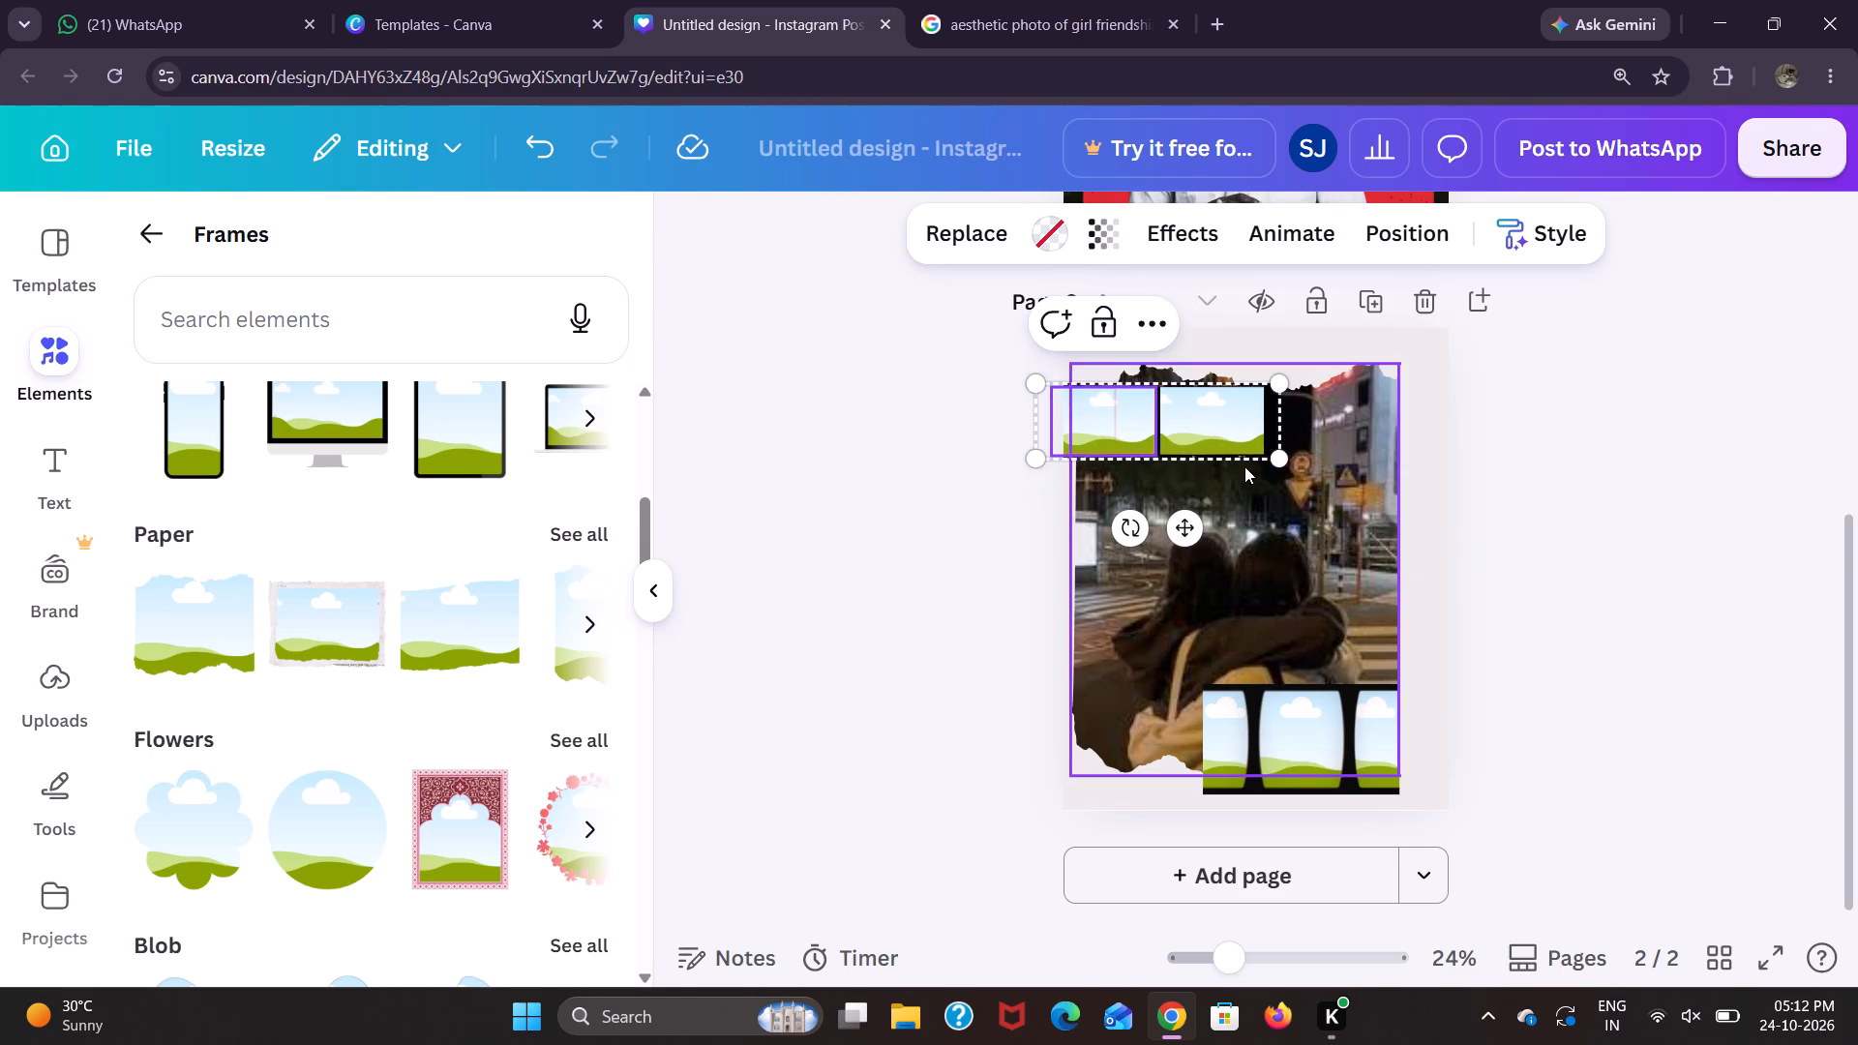
left_click_drag(1232, 447, 1258, 468)
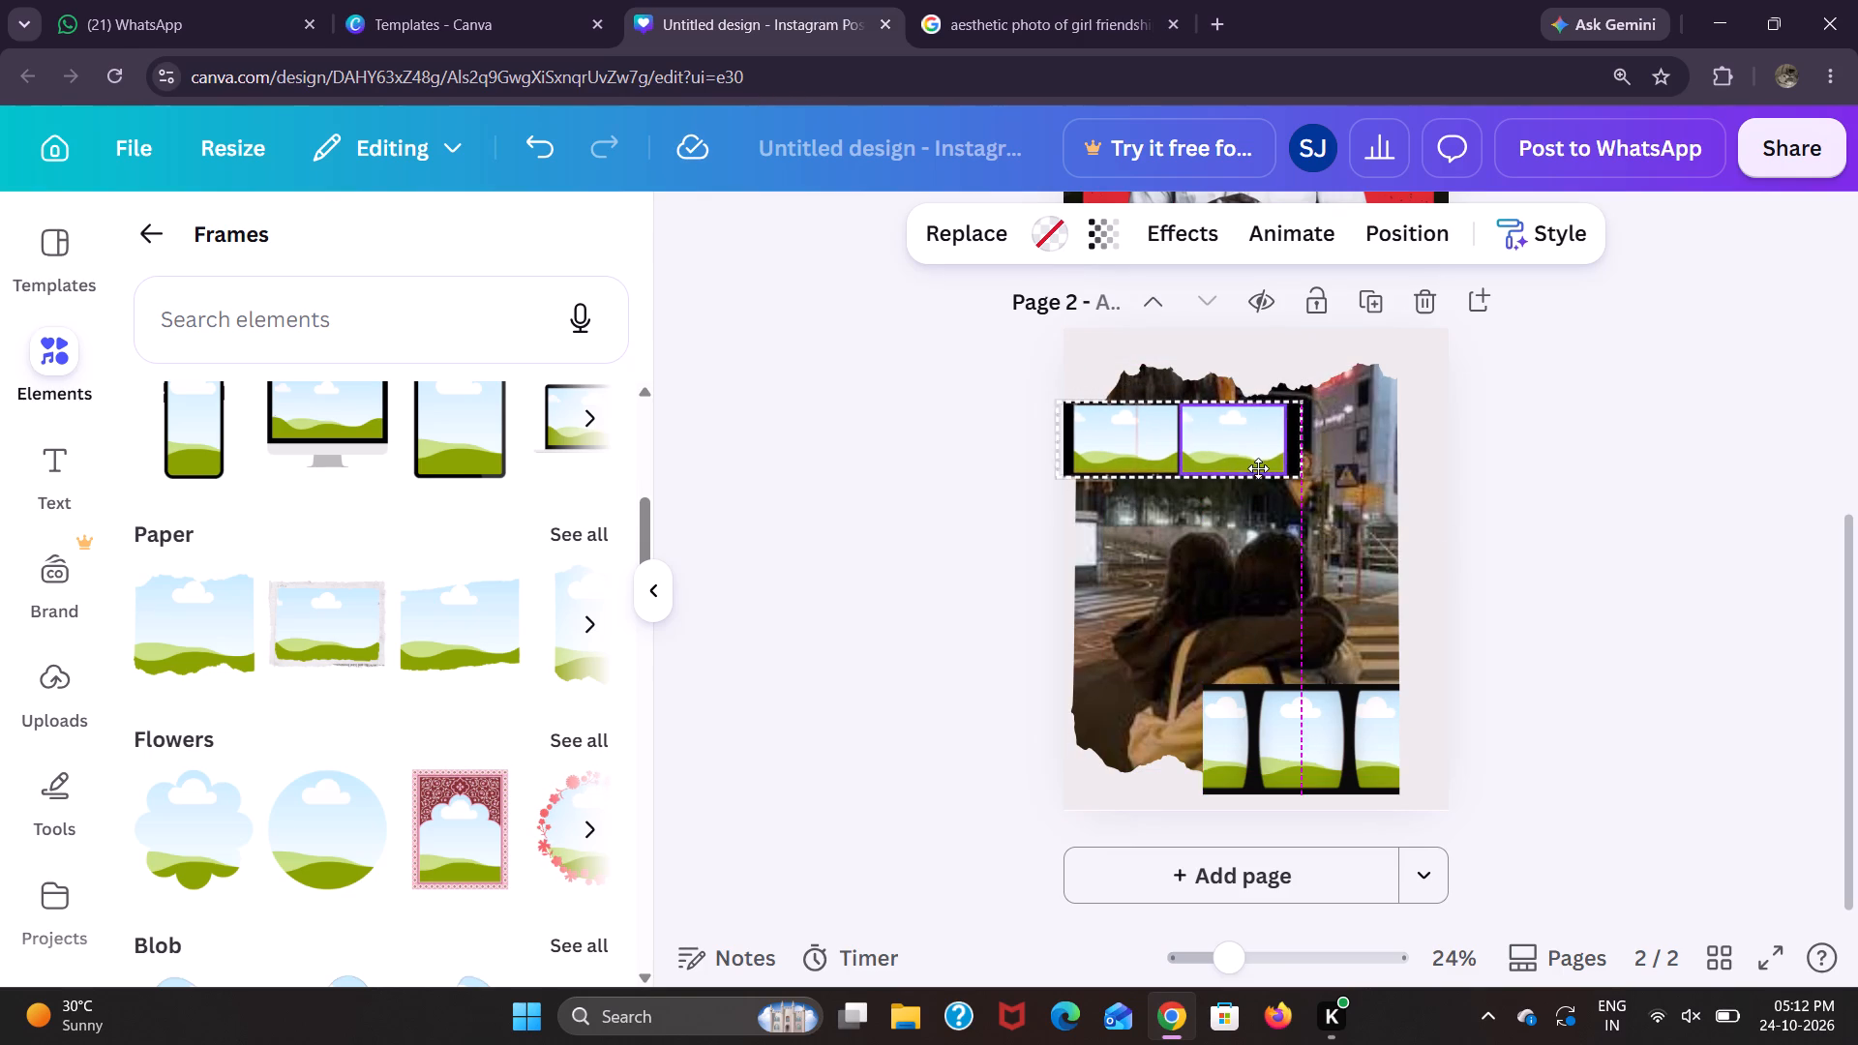
left_click_drag(1258, 468, 1271, 467)
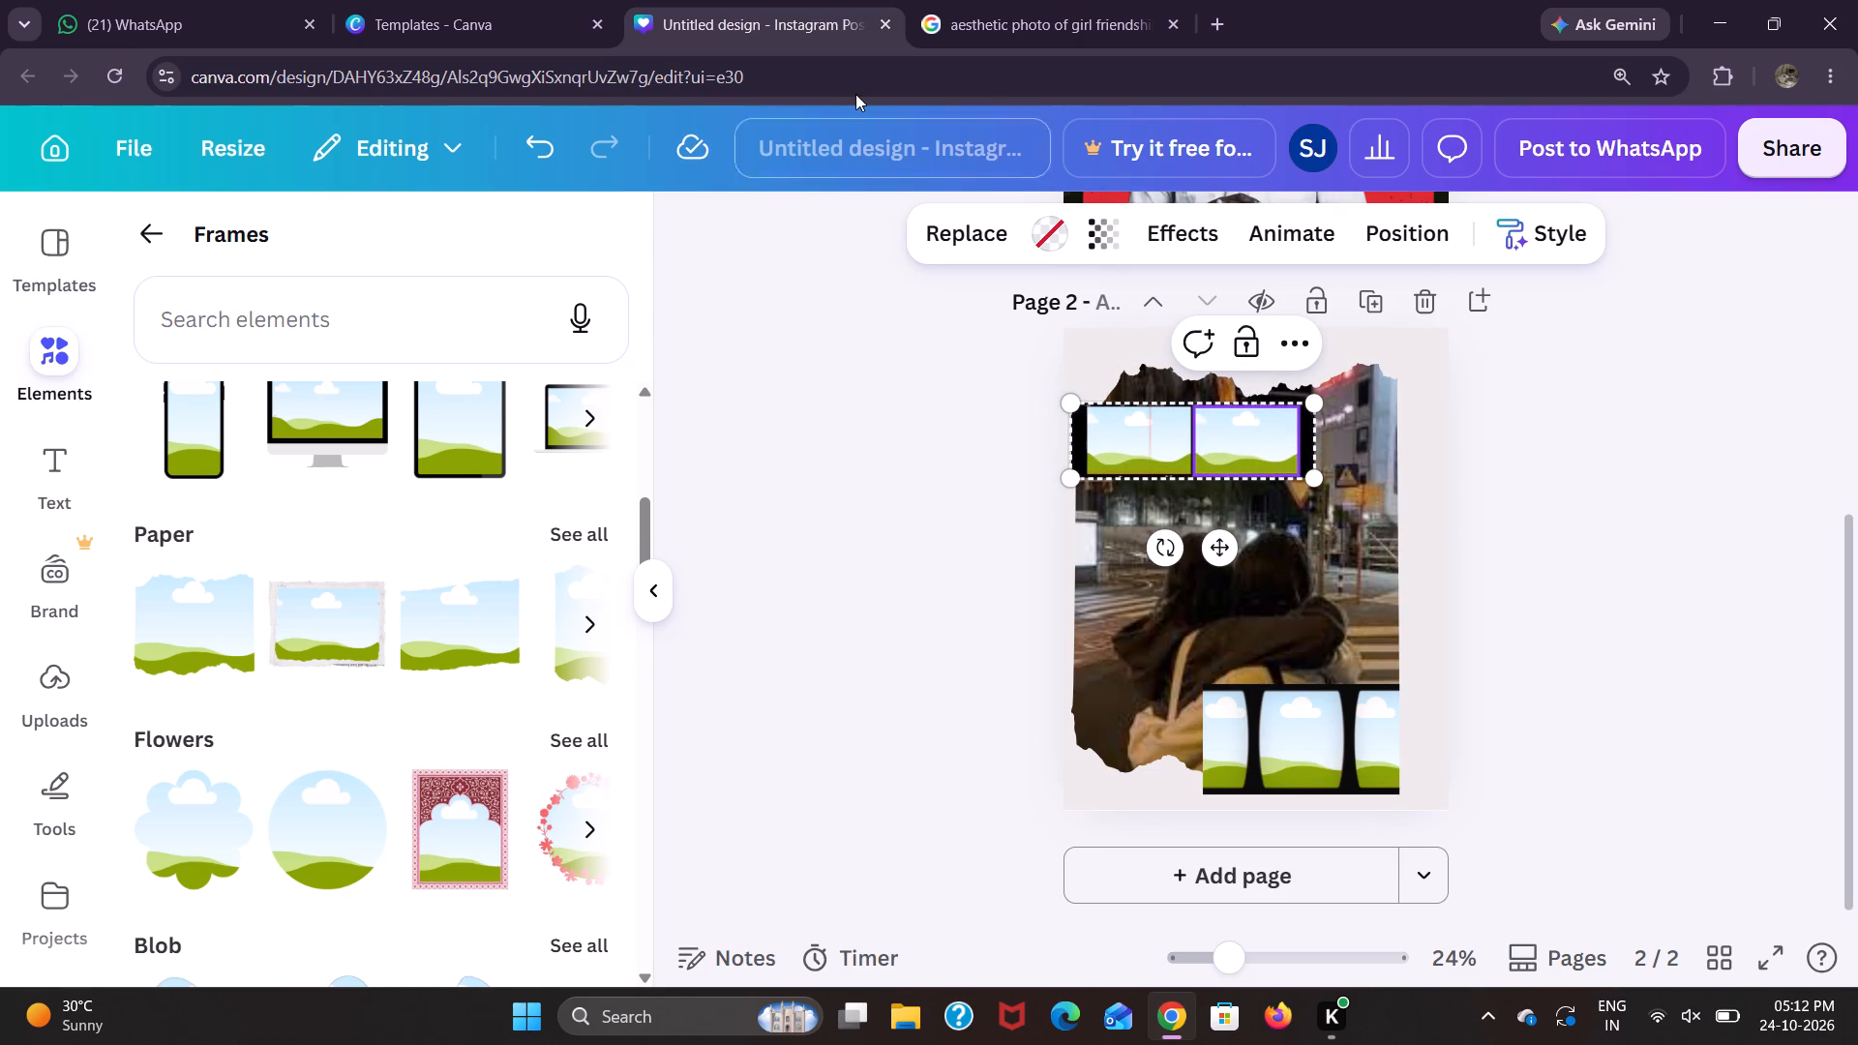
Bring the dark photo of two friends making a hand heart from Google Images into the first frame of the two-photo film strip.
left_click(1015, 0)
scroll(1141, 579, "down", 1)
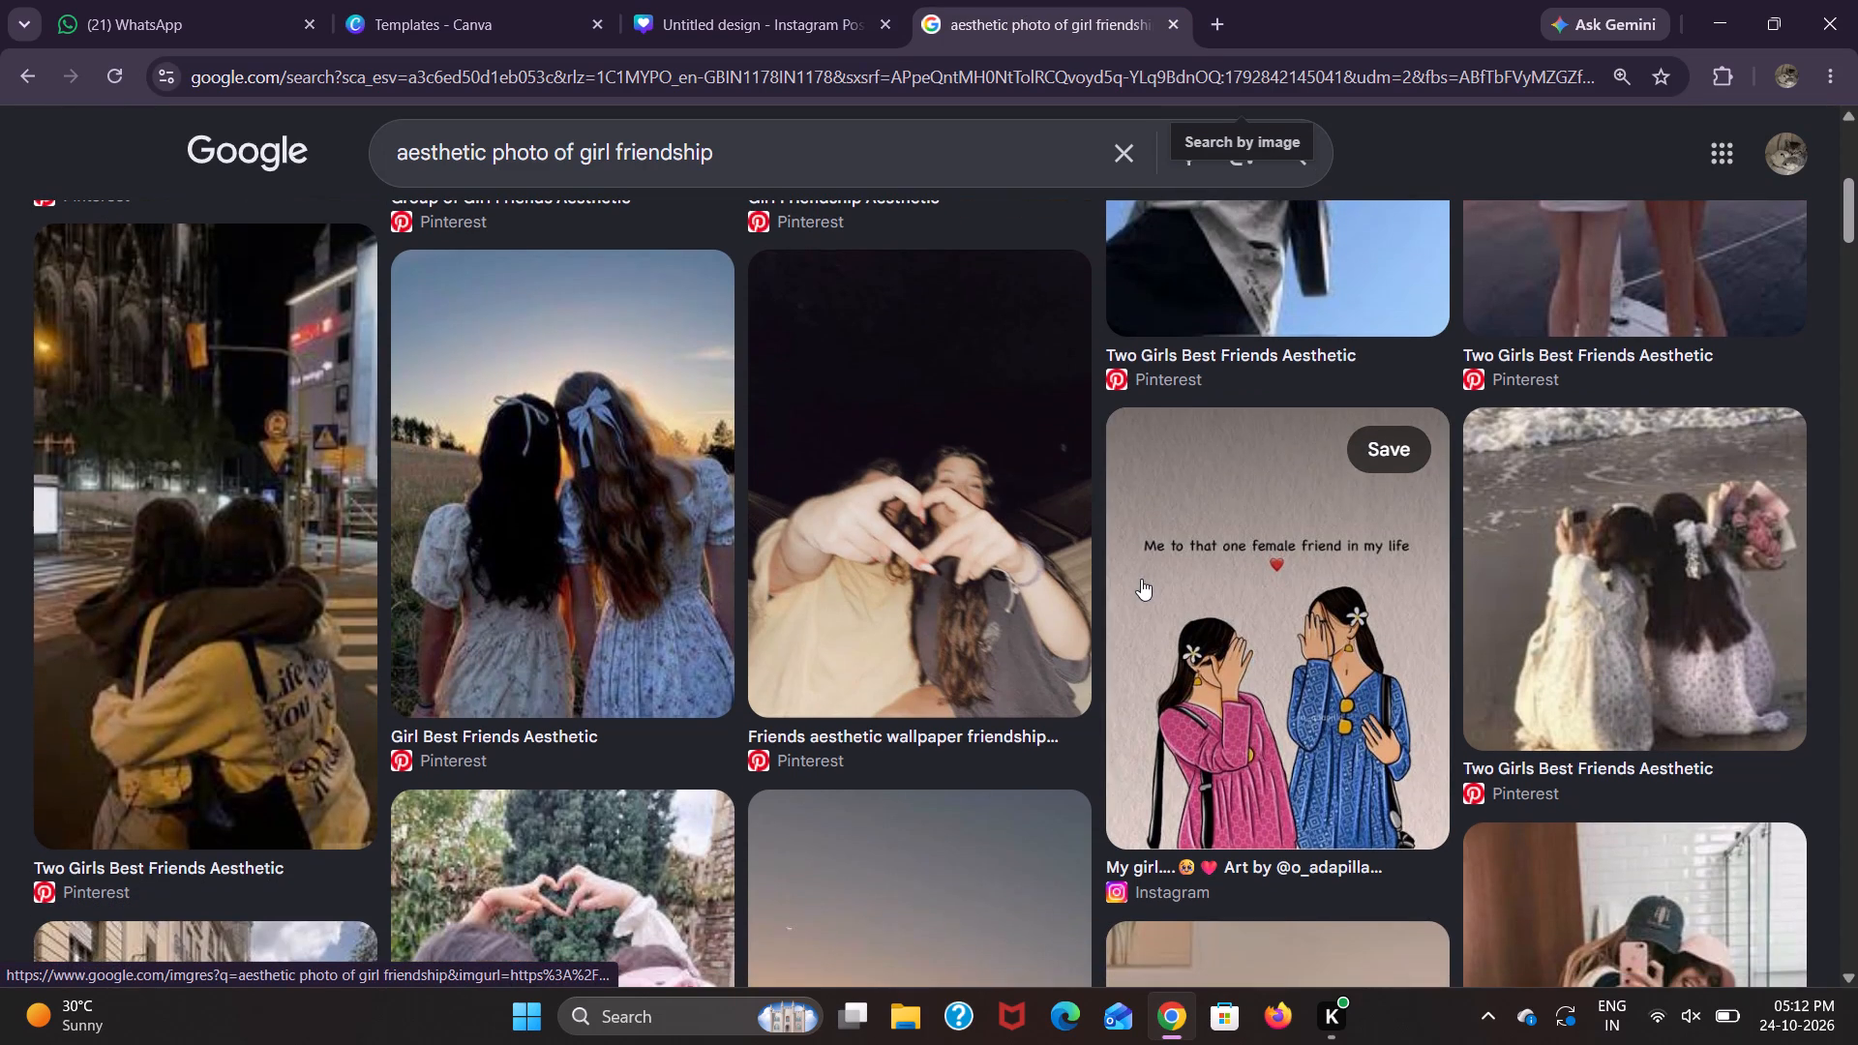
left_click_drag(903, 536, 748, 0)
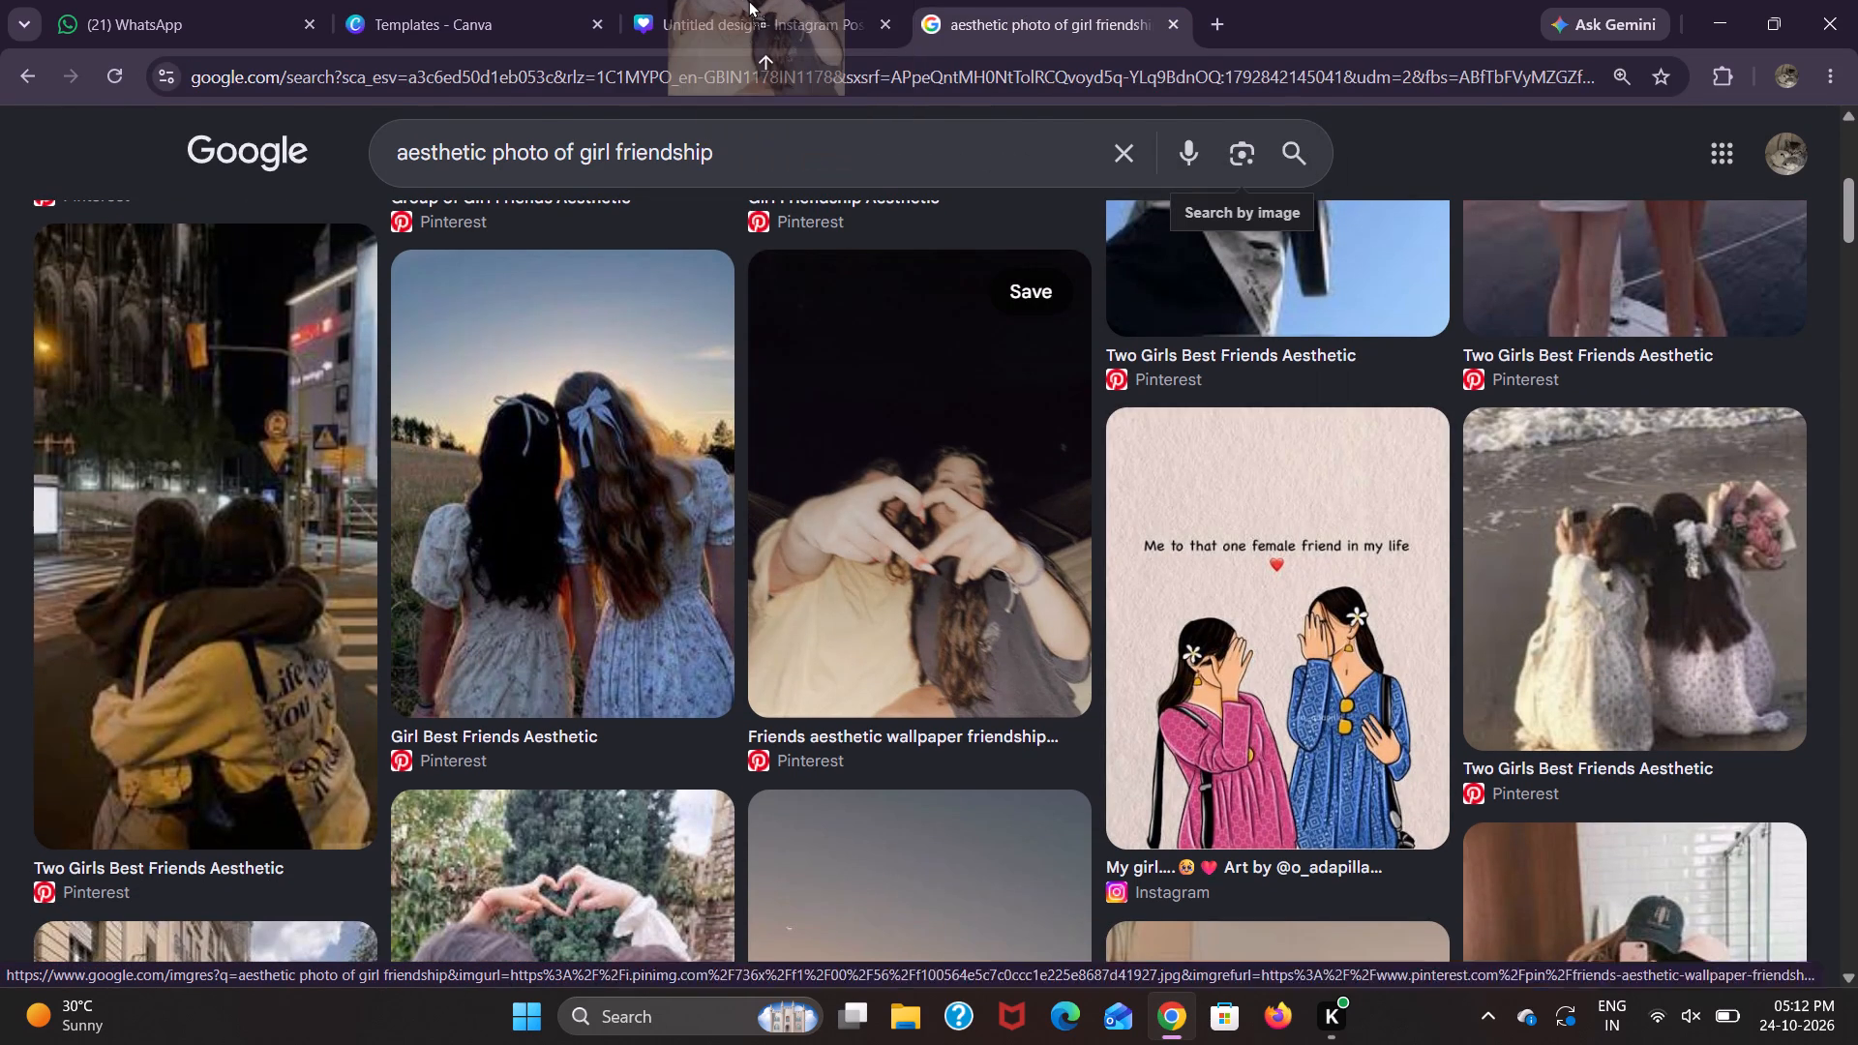
left_click_drag(748, 0, 1144, 437)
left_click_drag(1231, 501, 1165, 457)
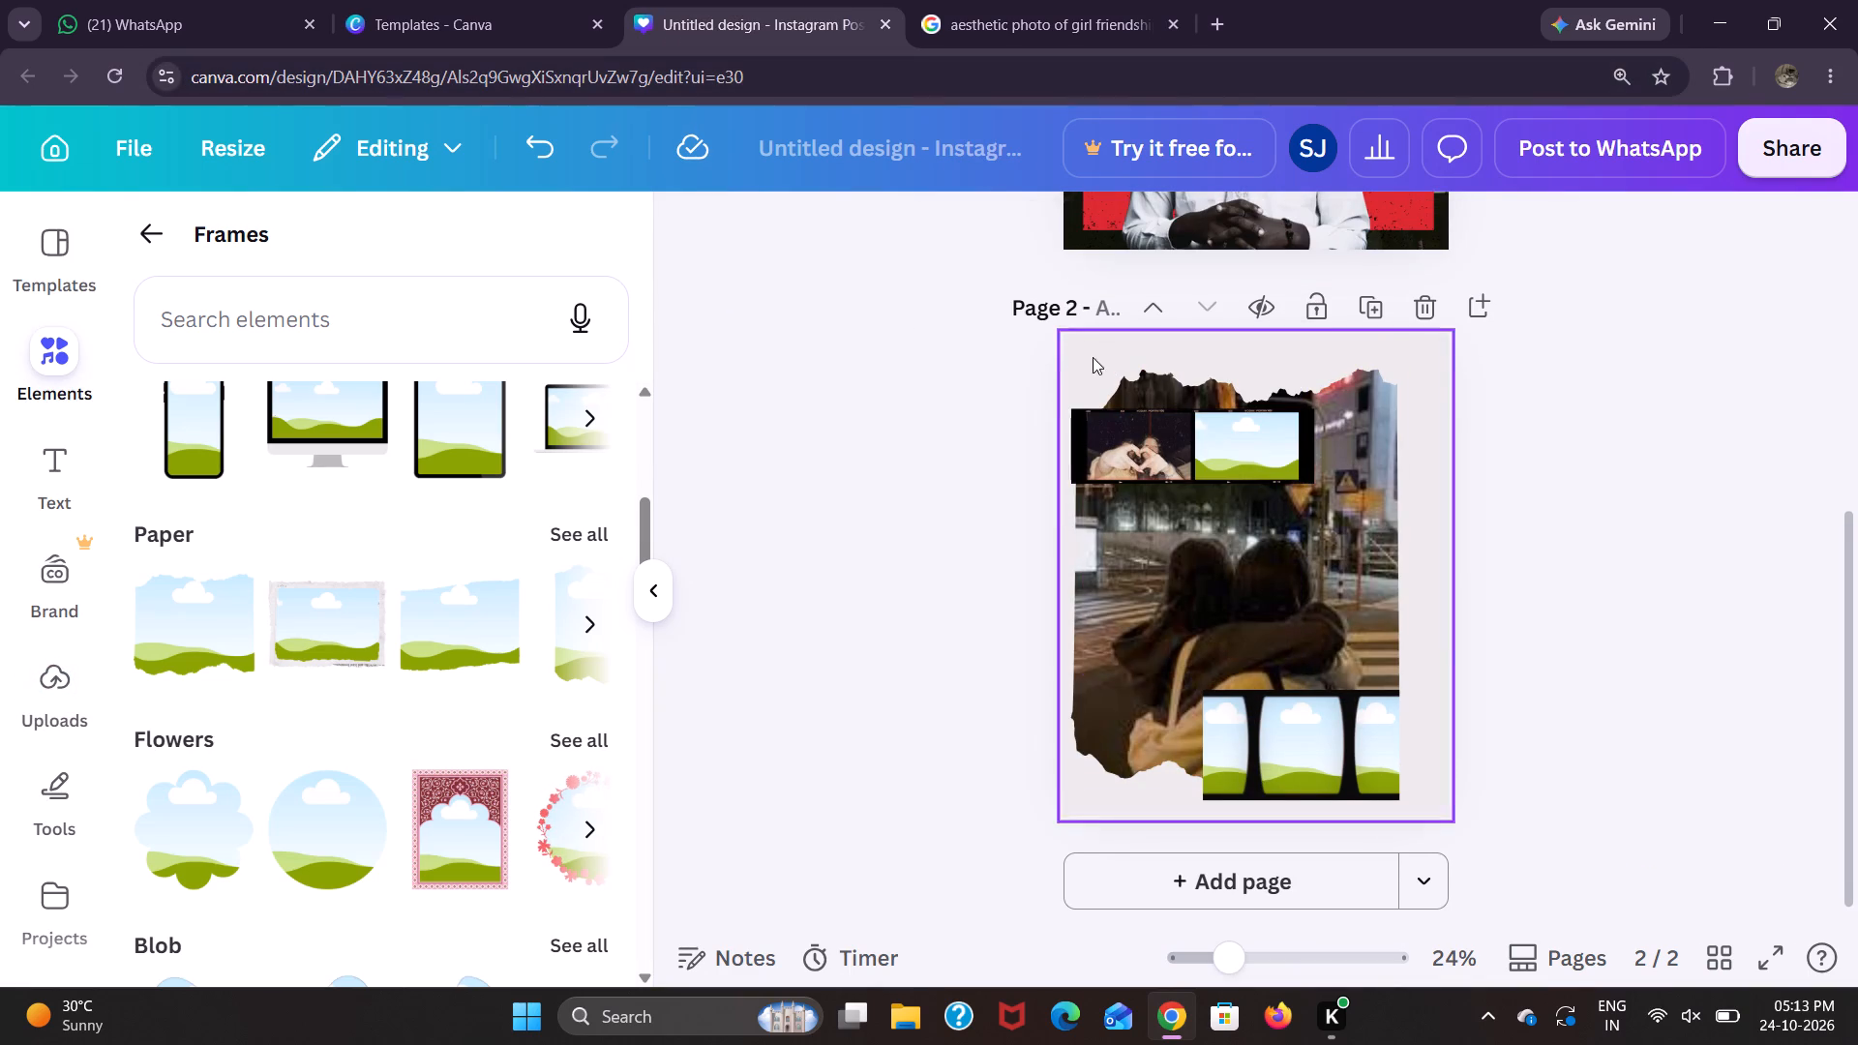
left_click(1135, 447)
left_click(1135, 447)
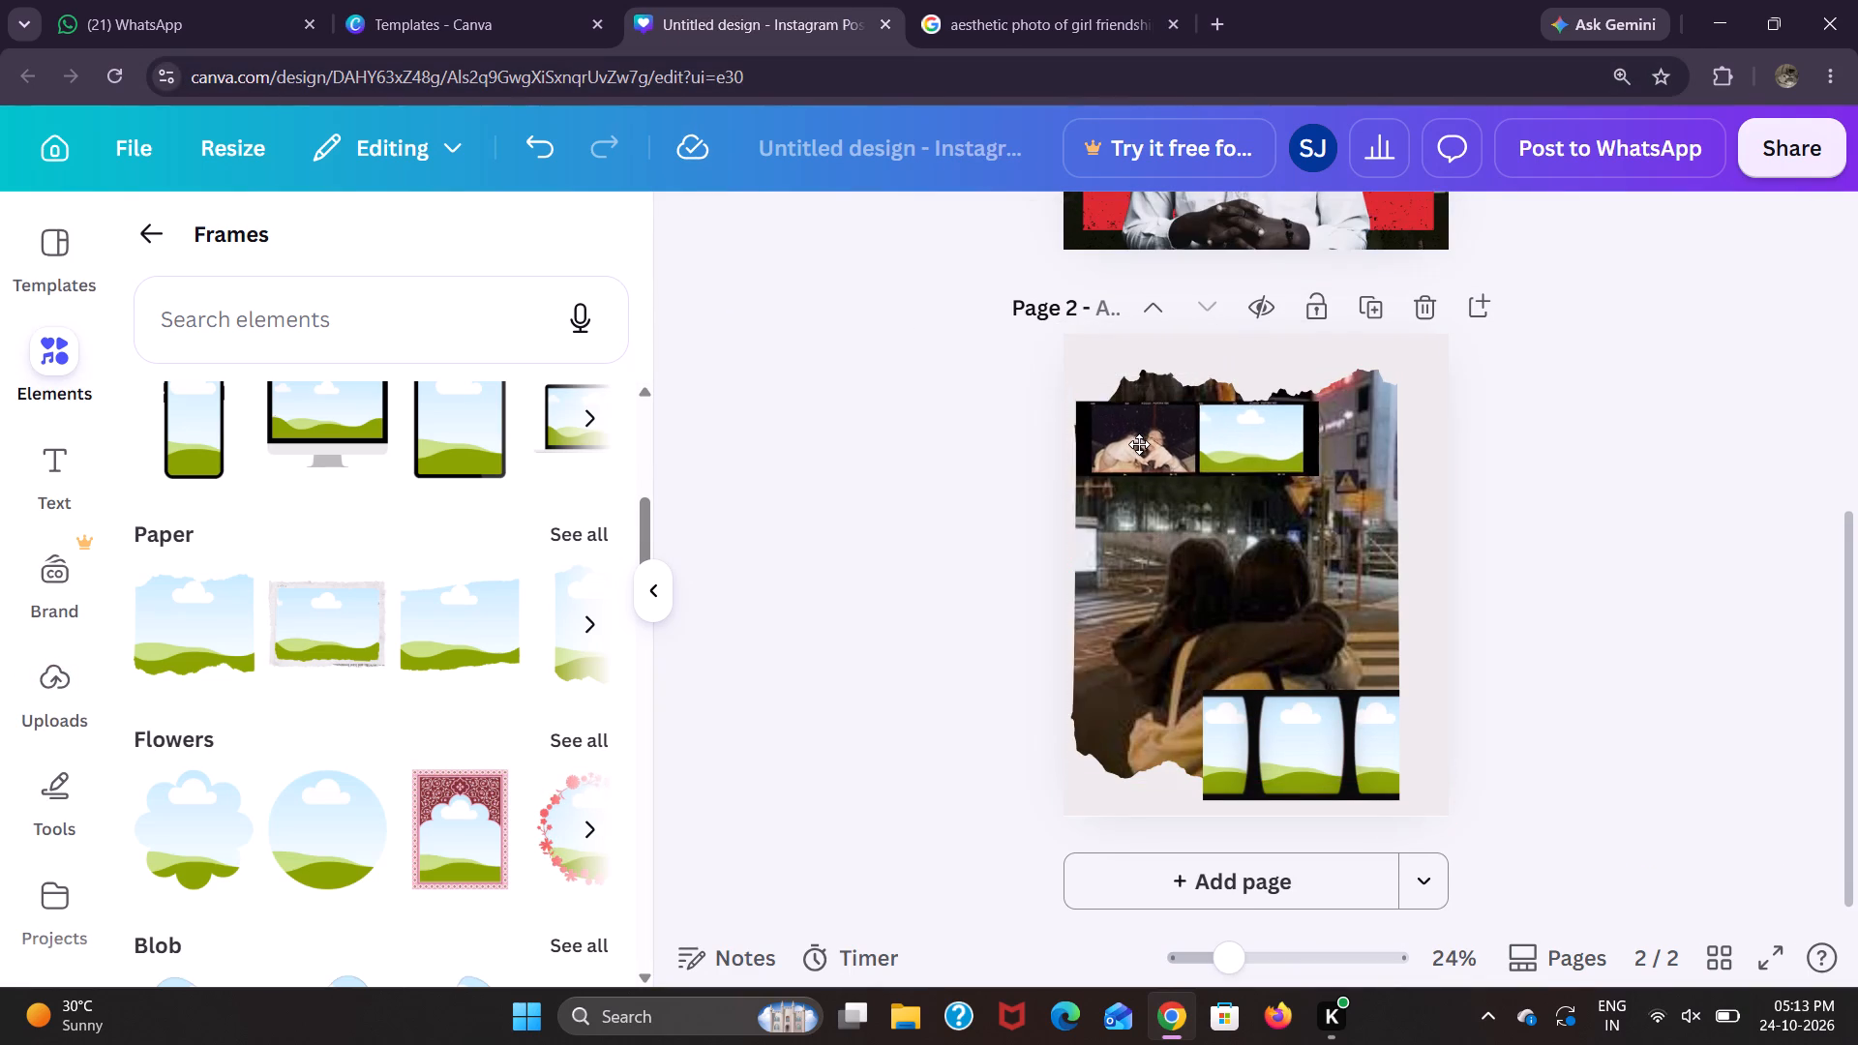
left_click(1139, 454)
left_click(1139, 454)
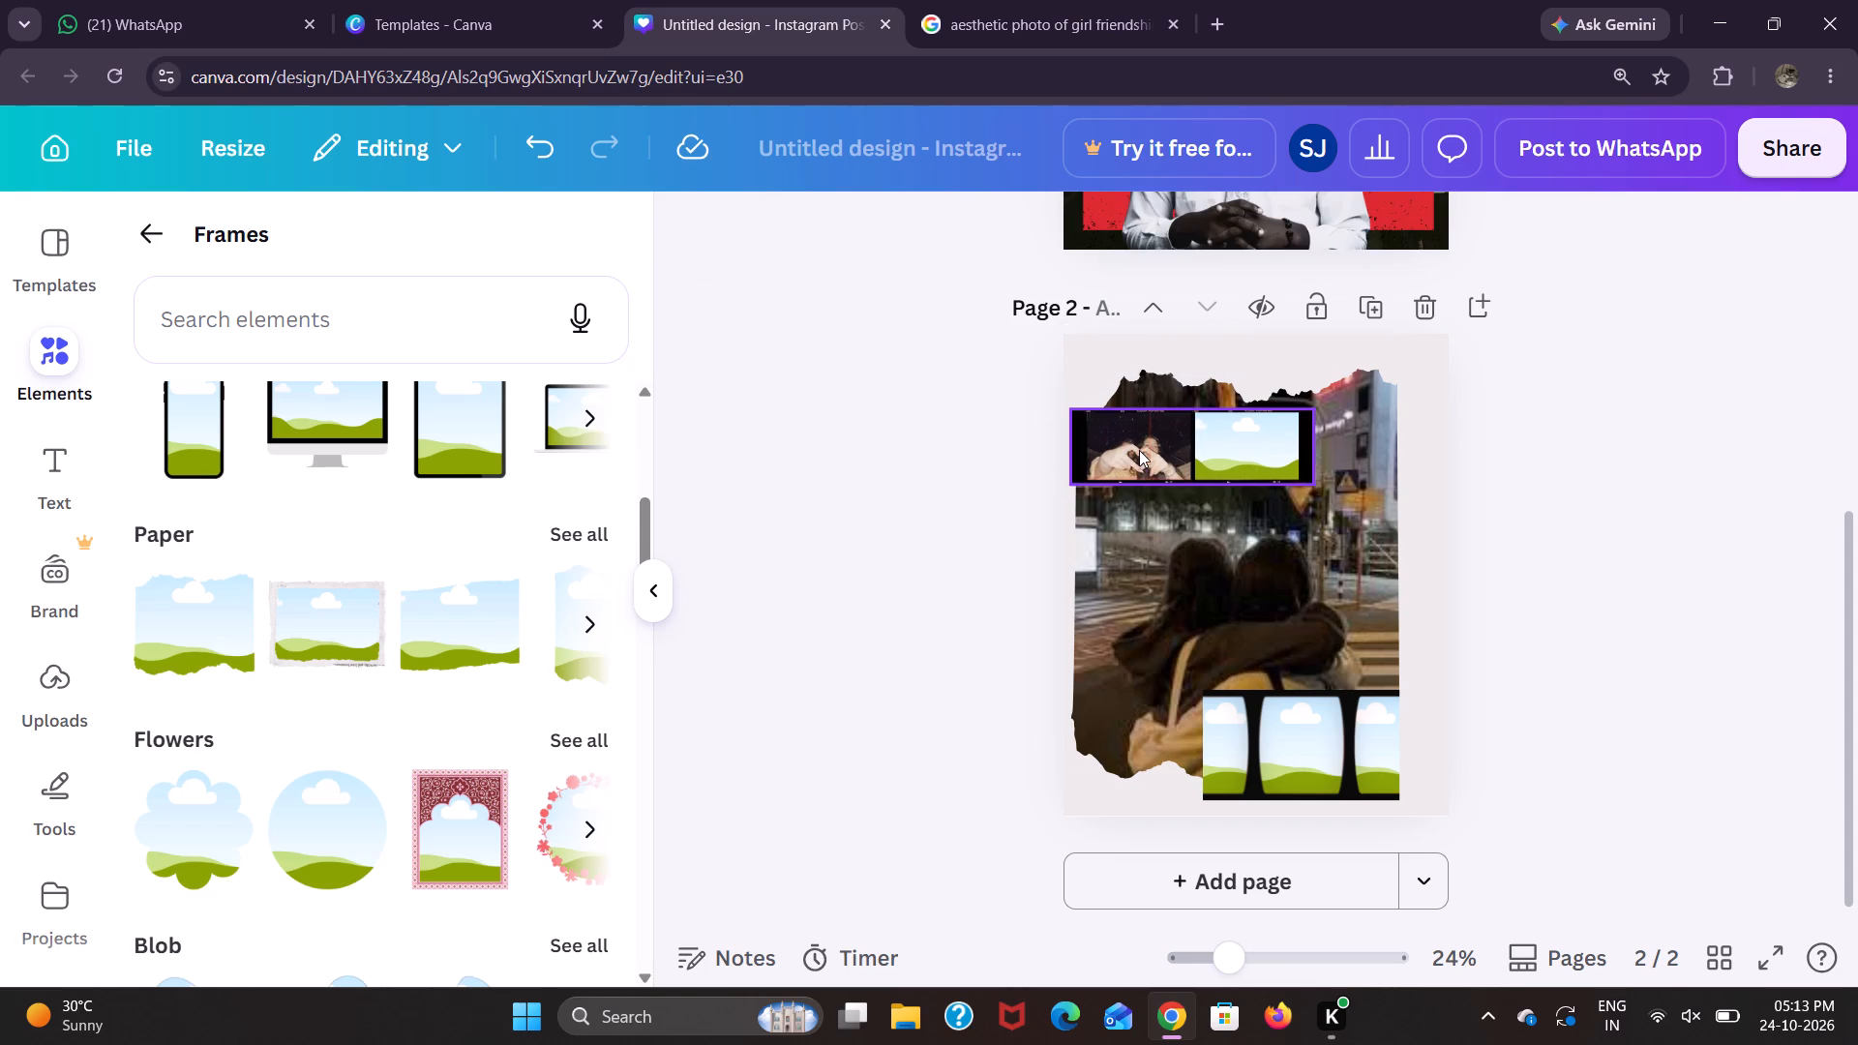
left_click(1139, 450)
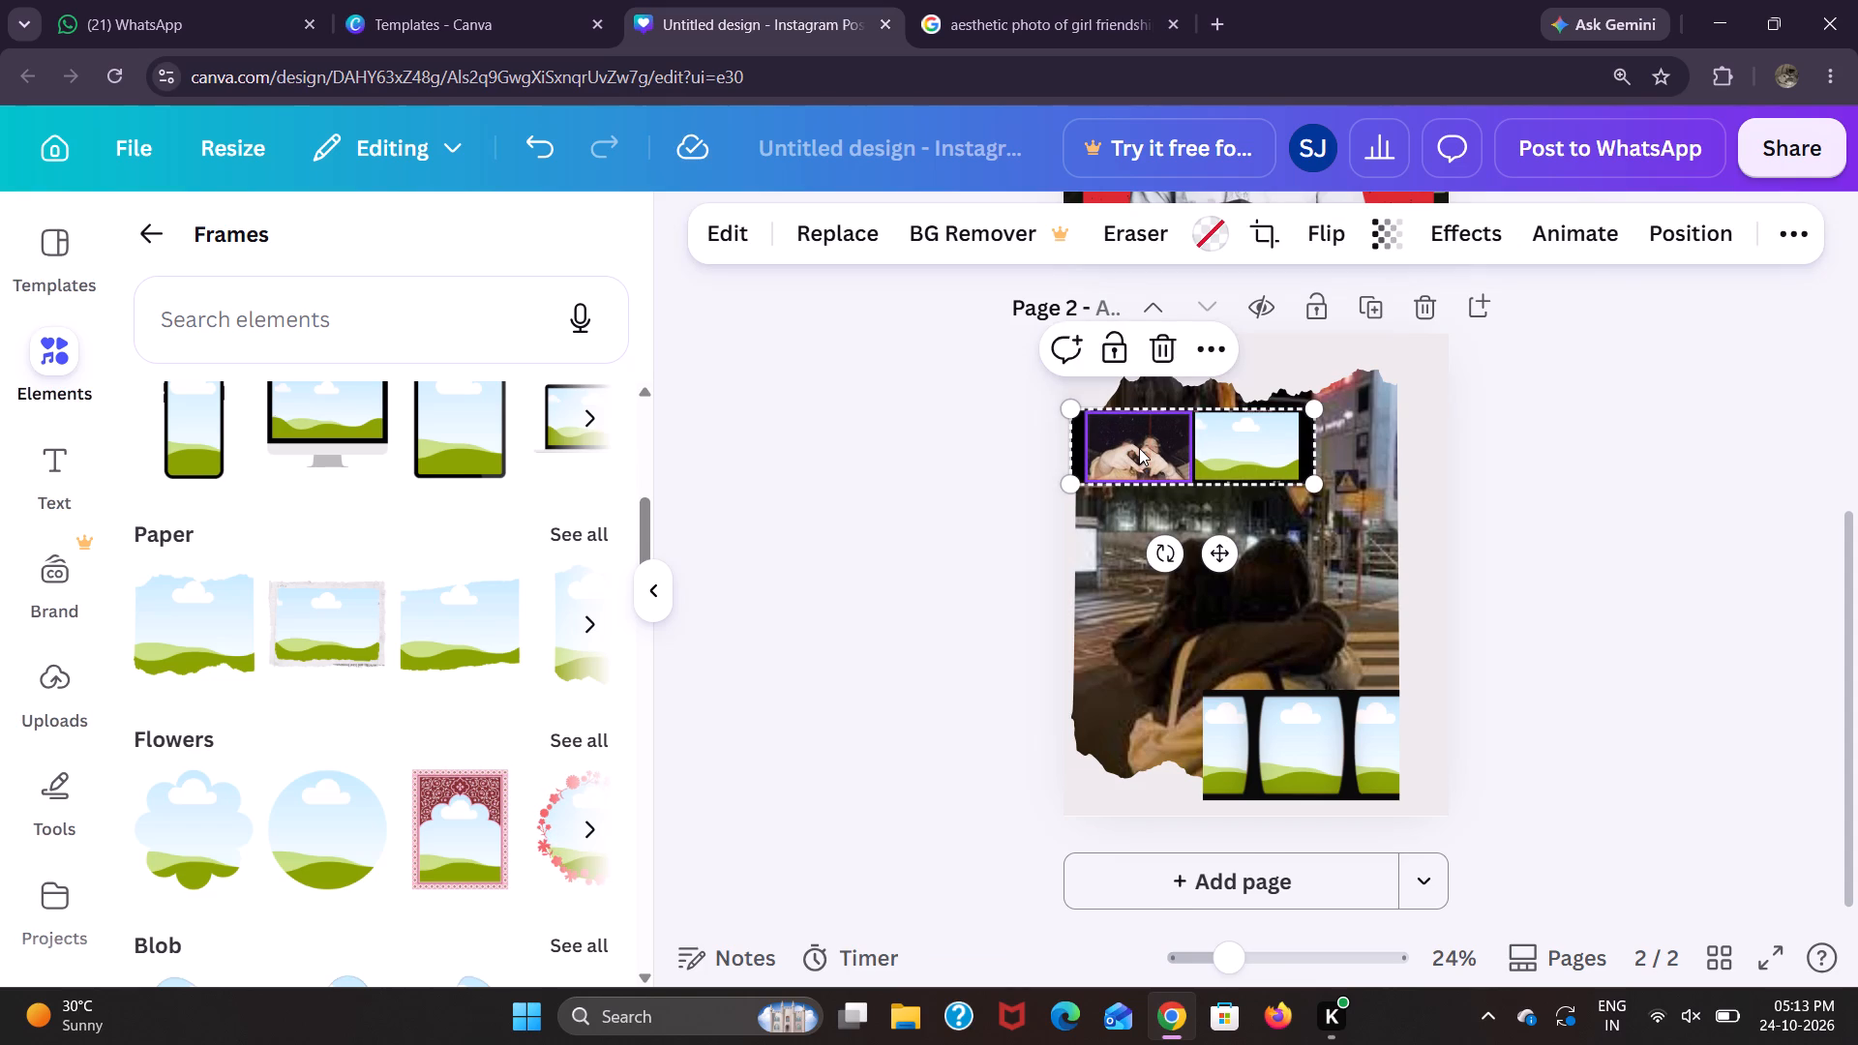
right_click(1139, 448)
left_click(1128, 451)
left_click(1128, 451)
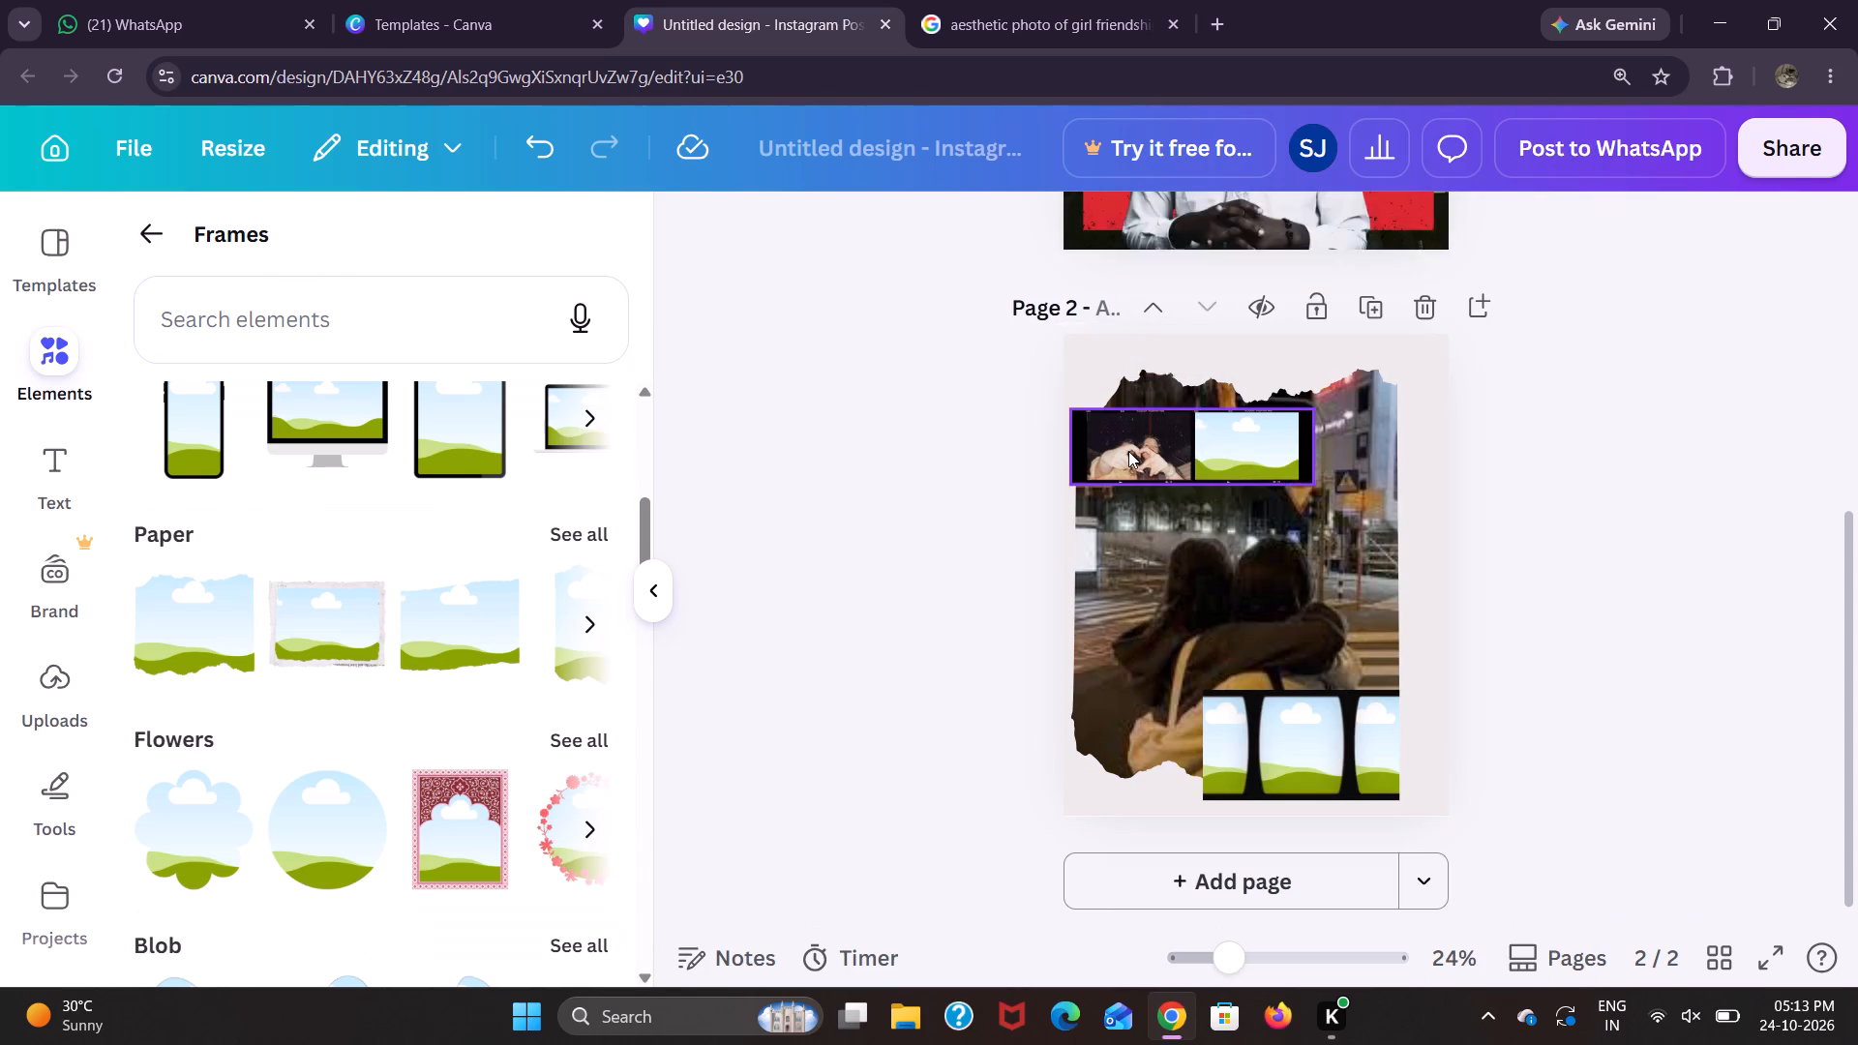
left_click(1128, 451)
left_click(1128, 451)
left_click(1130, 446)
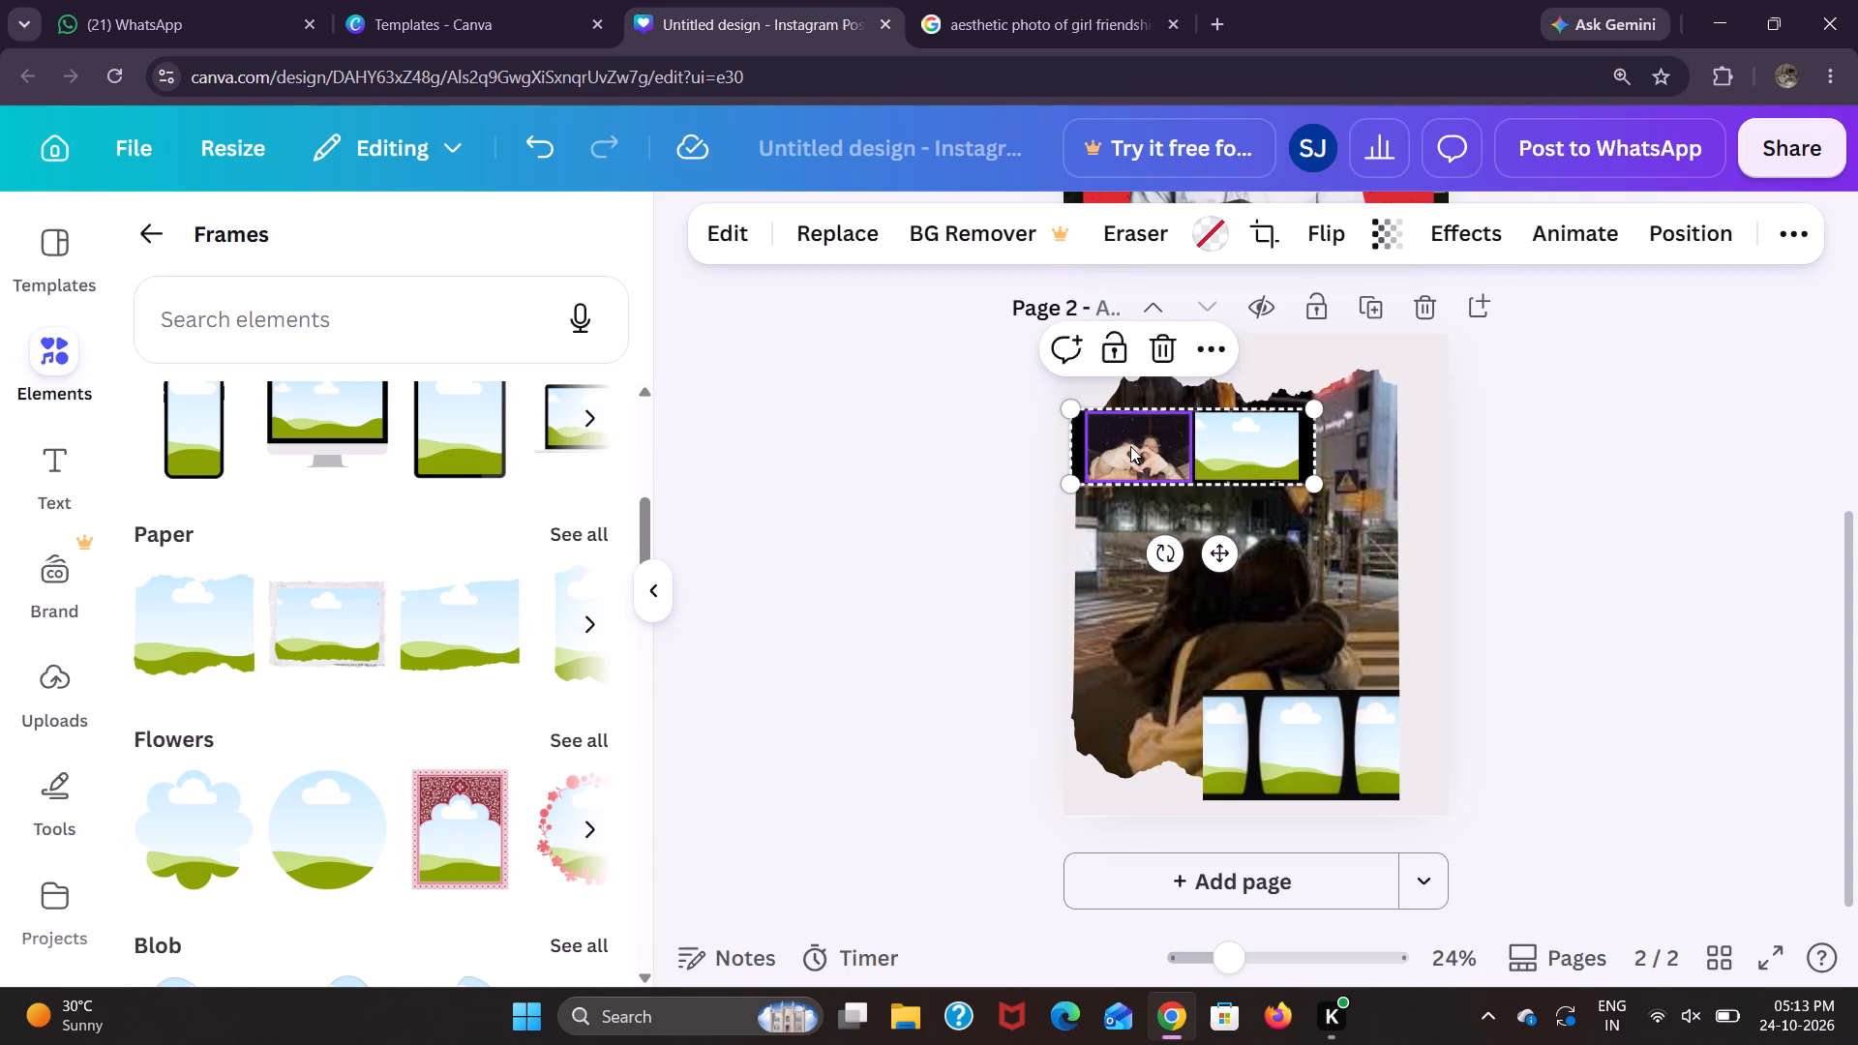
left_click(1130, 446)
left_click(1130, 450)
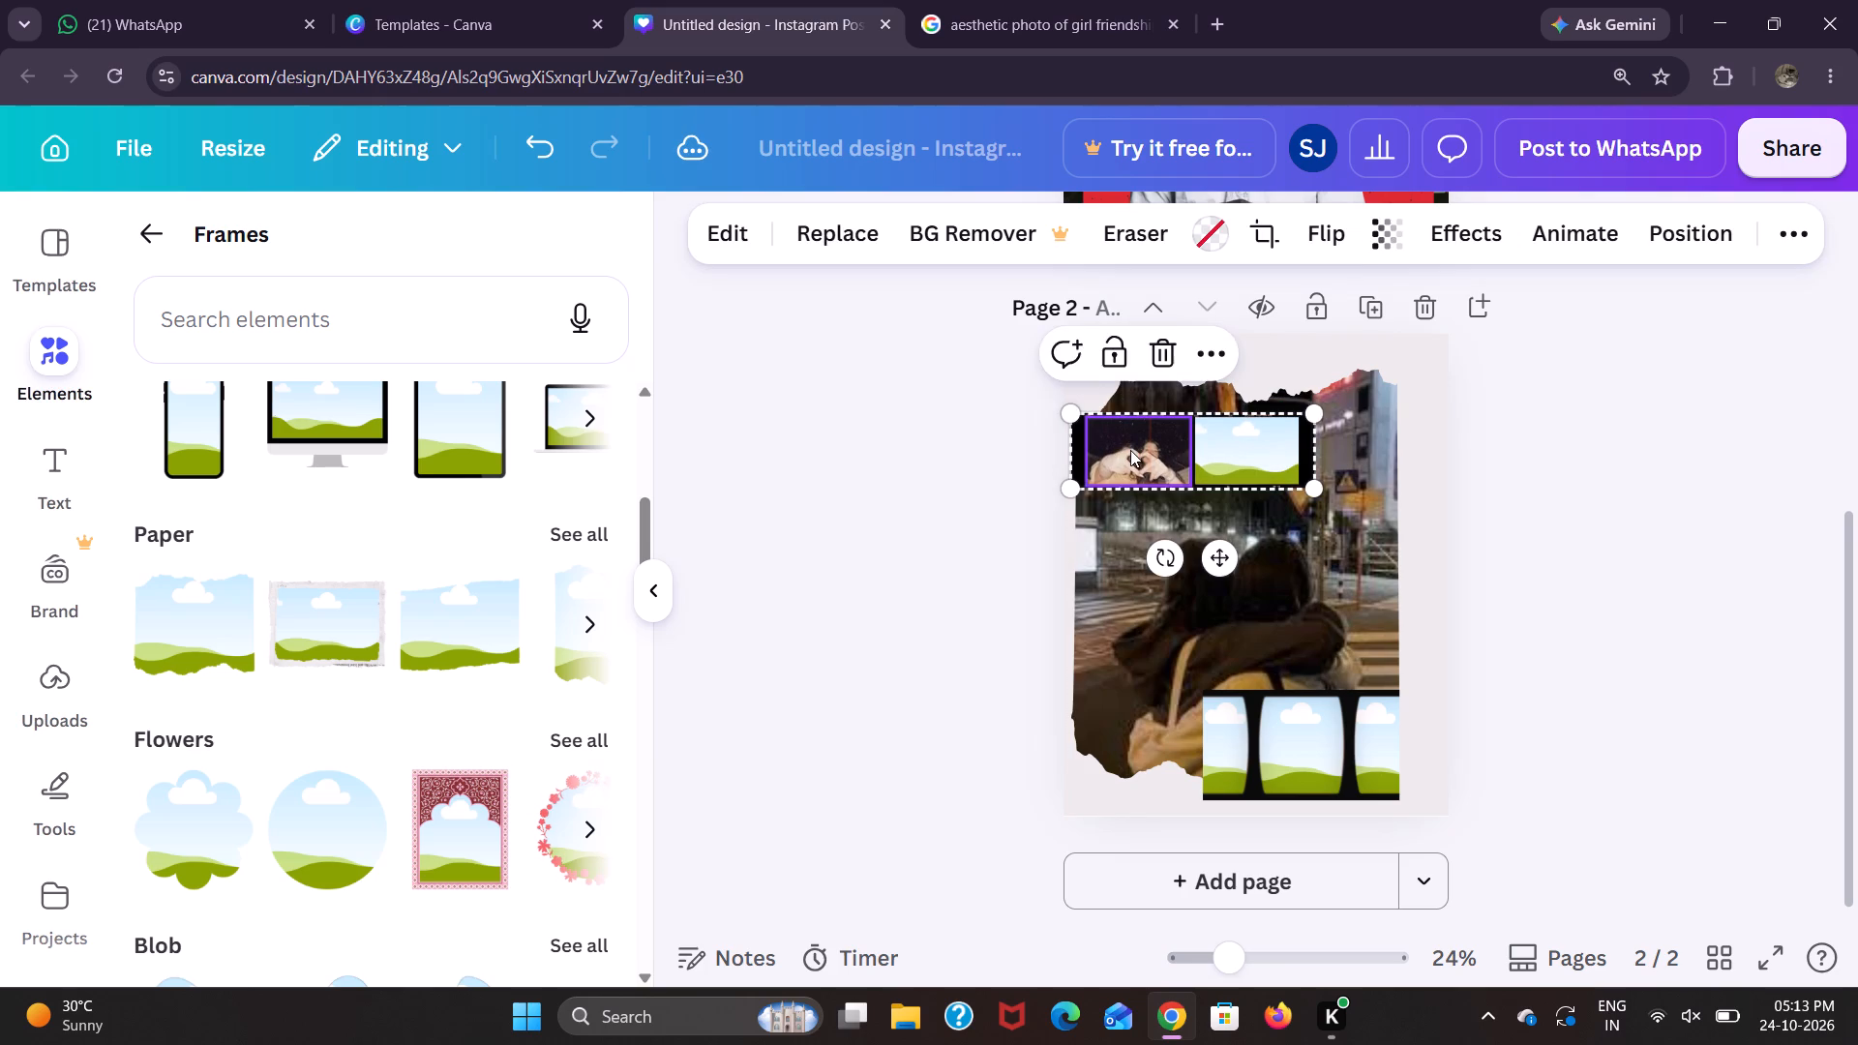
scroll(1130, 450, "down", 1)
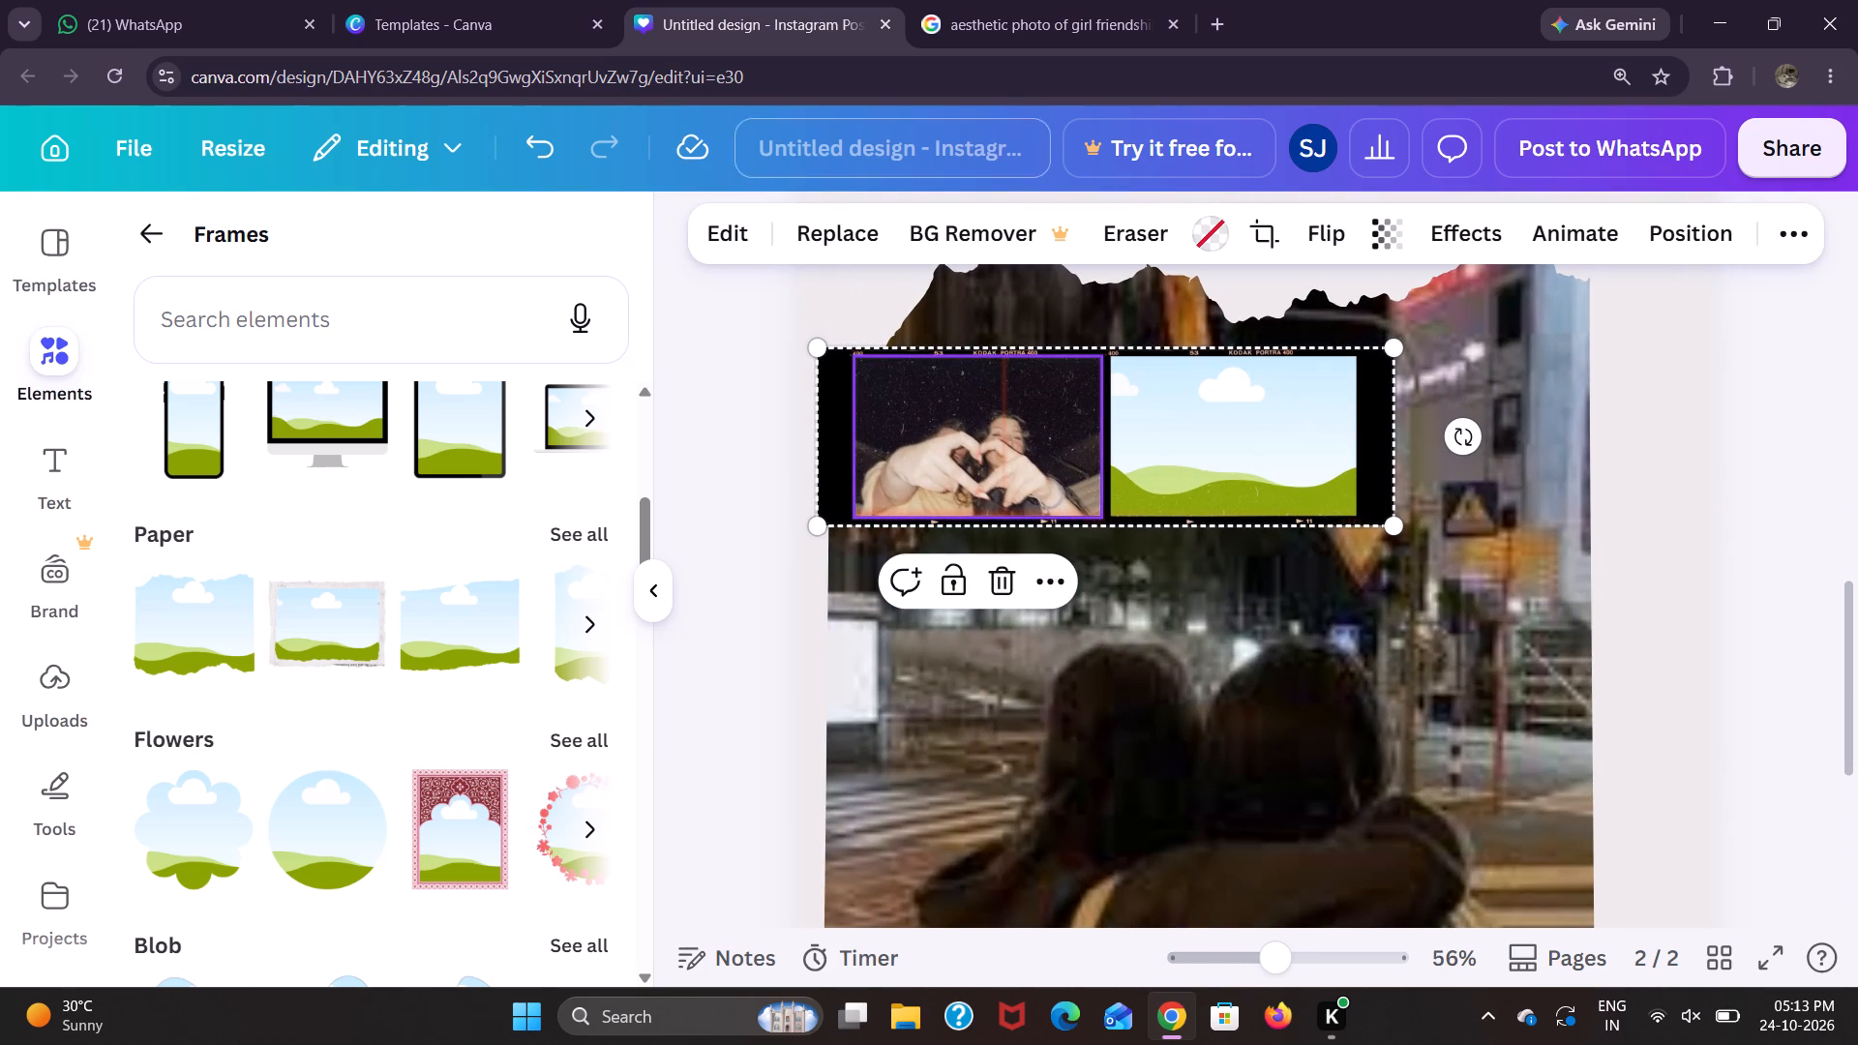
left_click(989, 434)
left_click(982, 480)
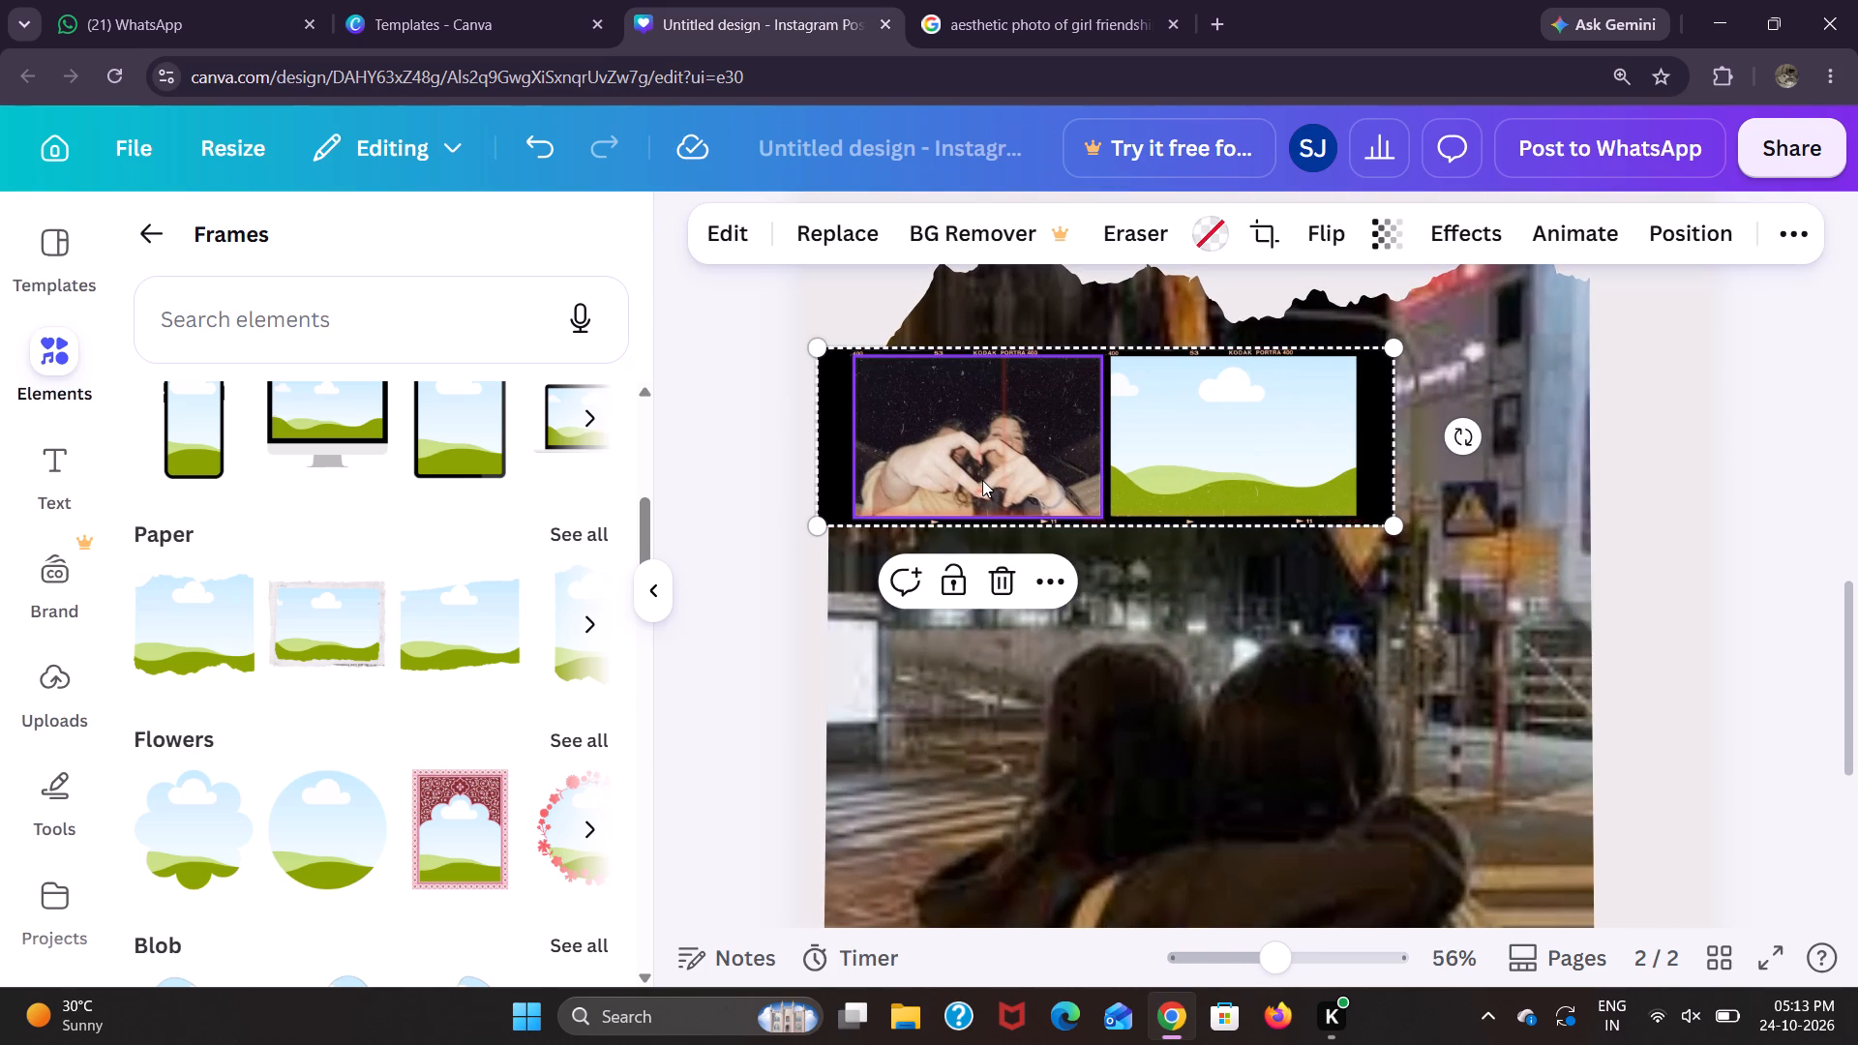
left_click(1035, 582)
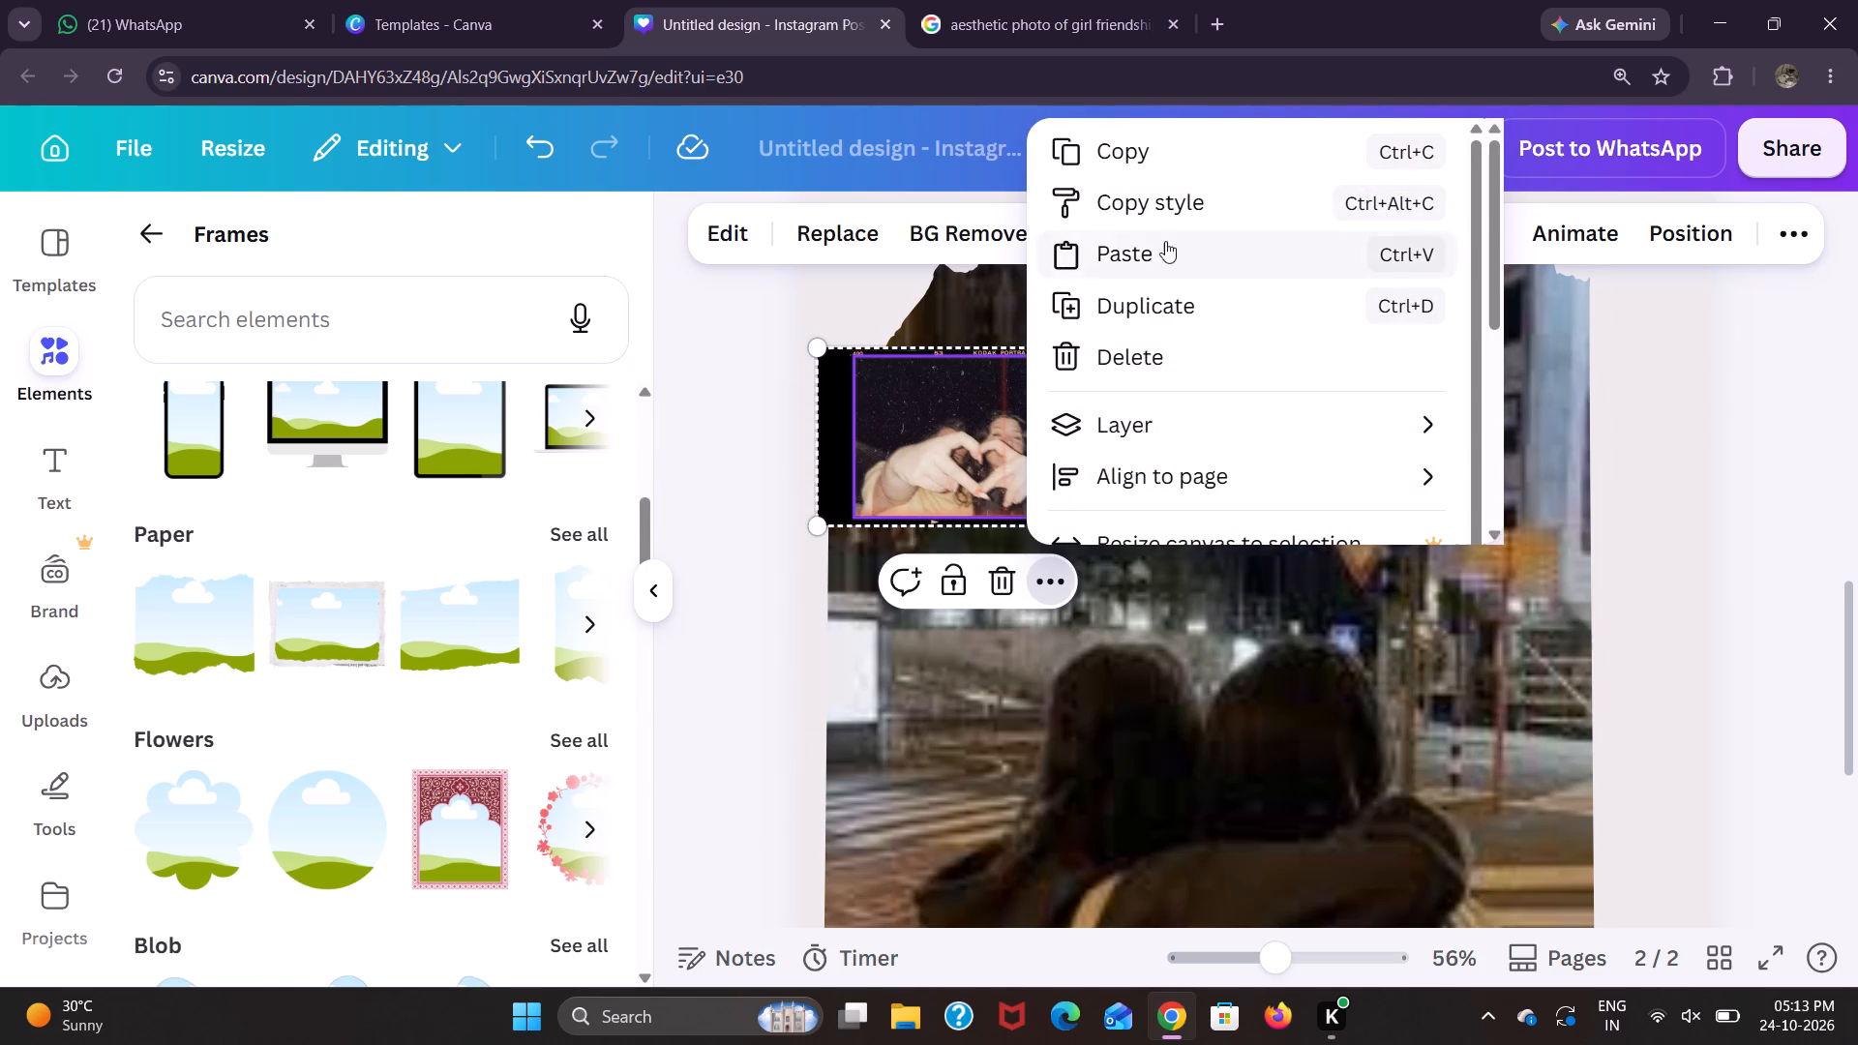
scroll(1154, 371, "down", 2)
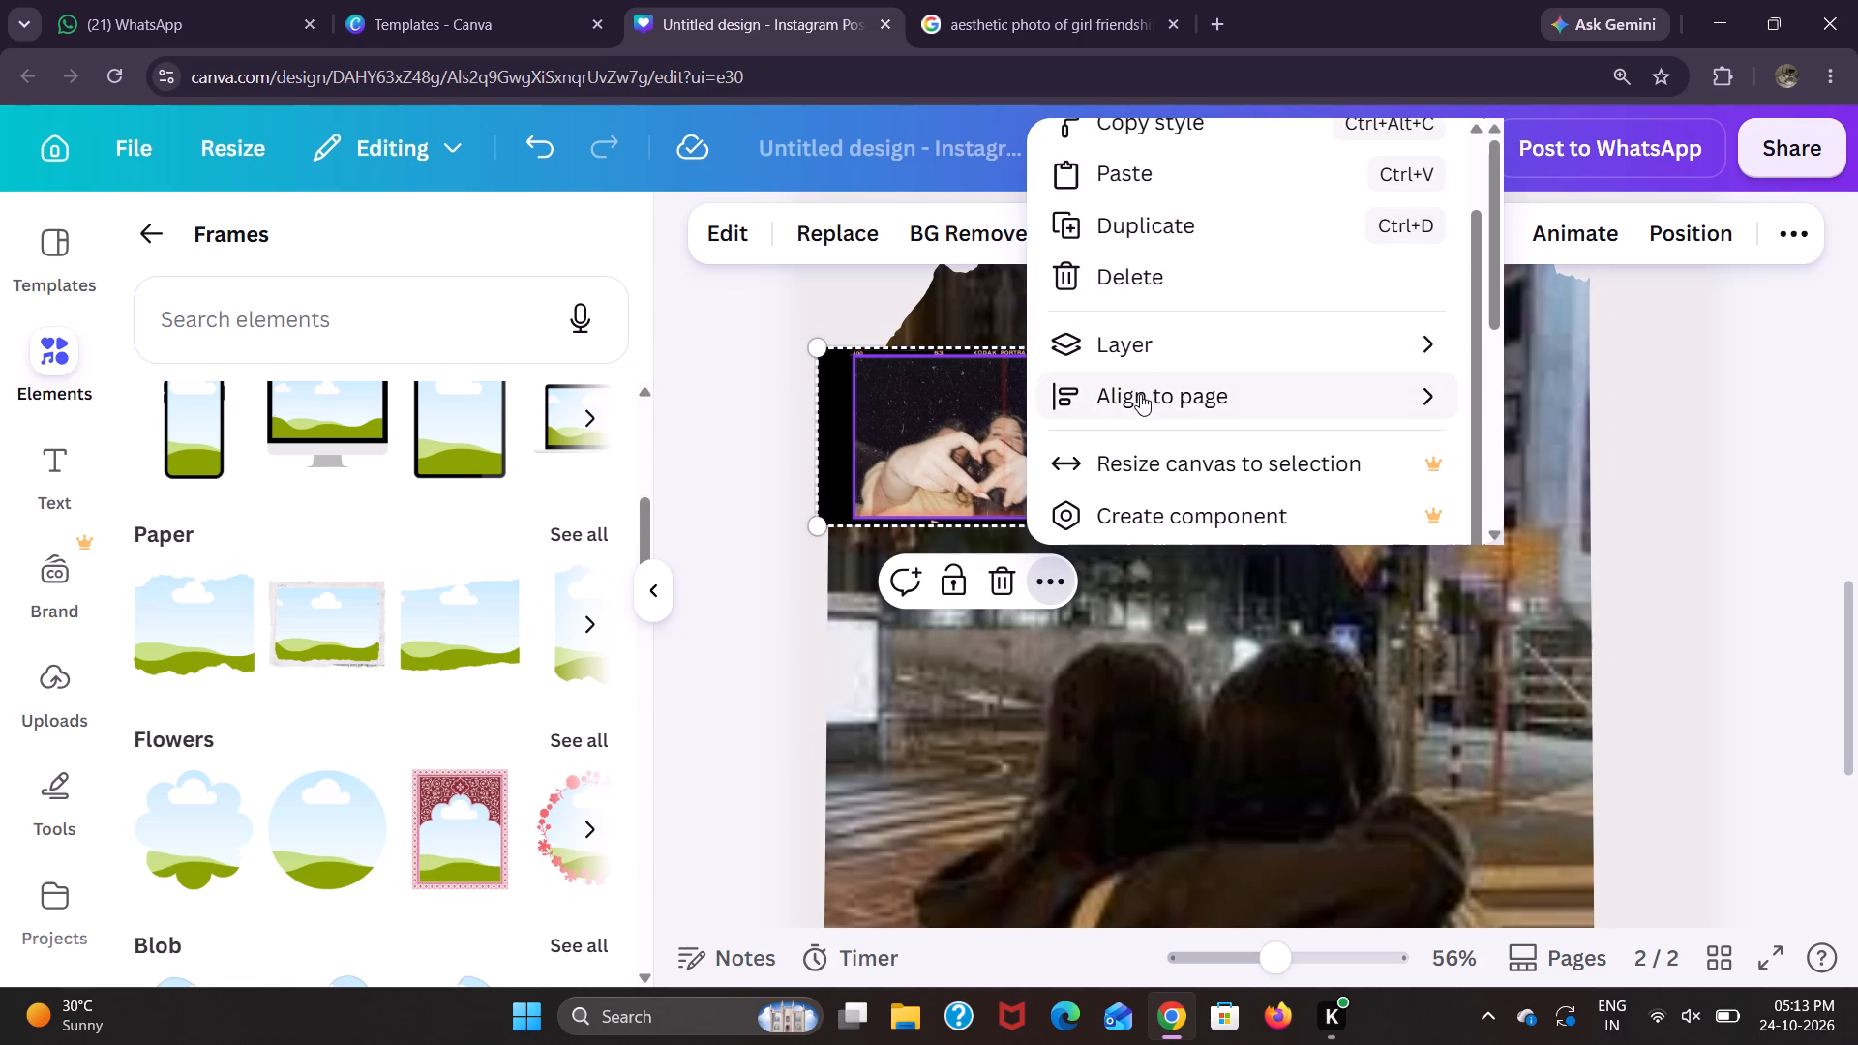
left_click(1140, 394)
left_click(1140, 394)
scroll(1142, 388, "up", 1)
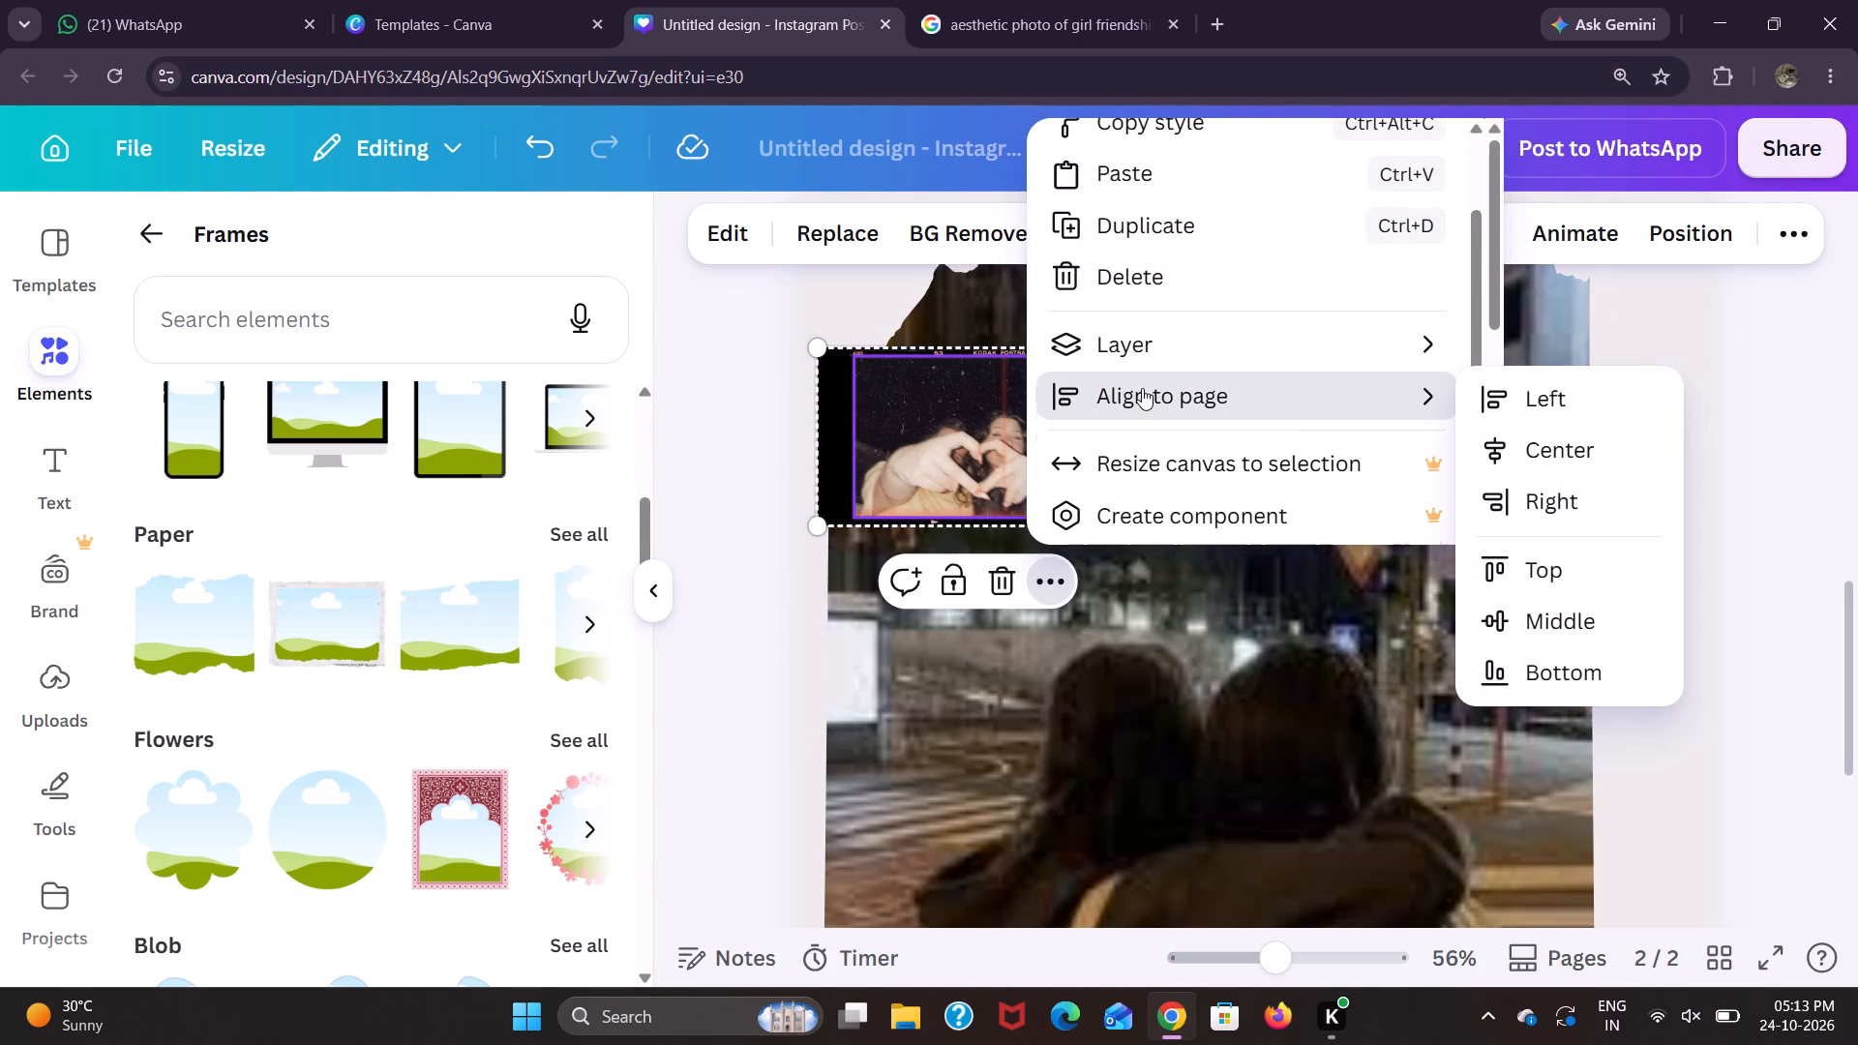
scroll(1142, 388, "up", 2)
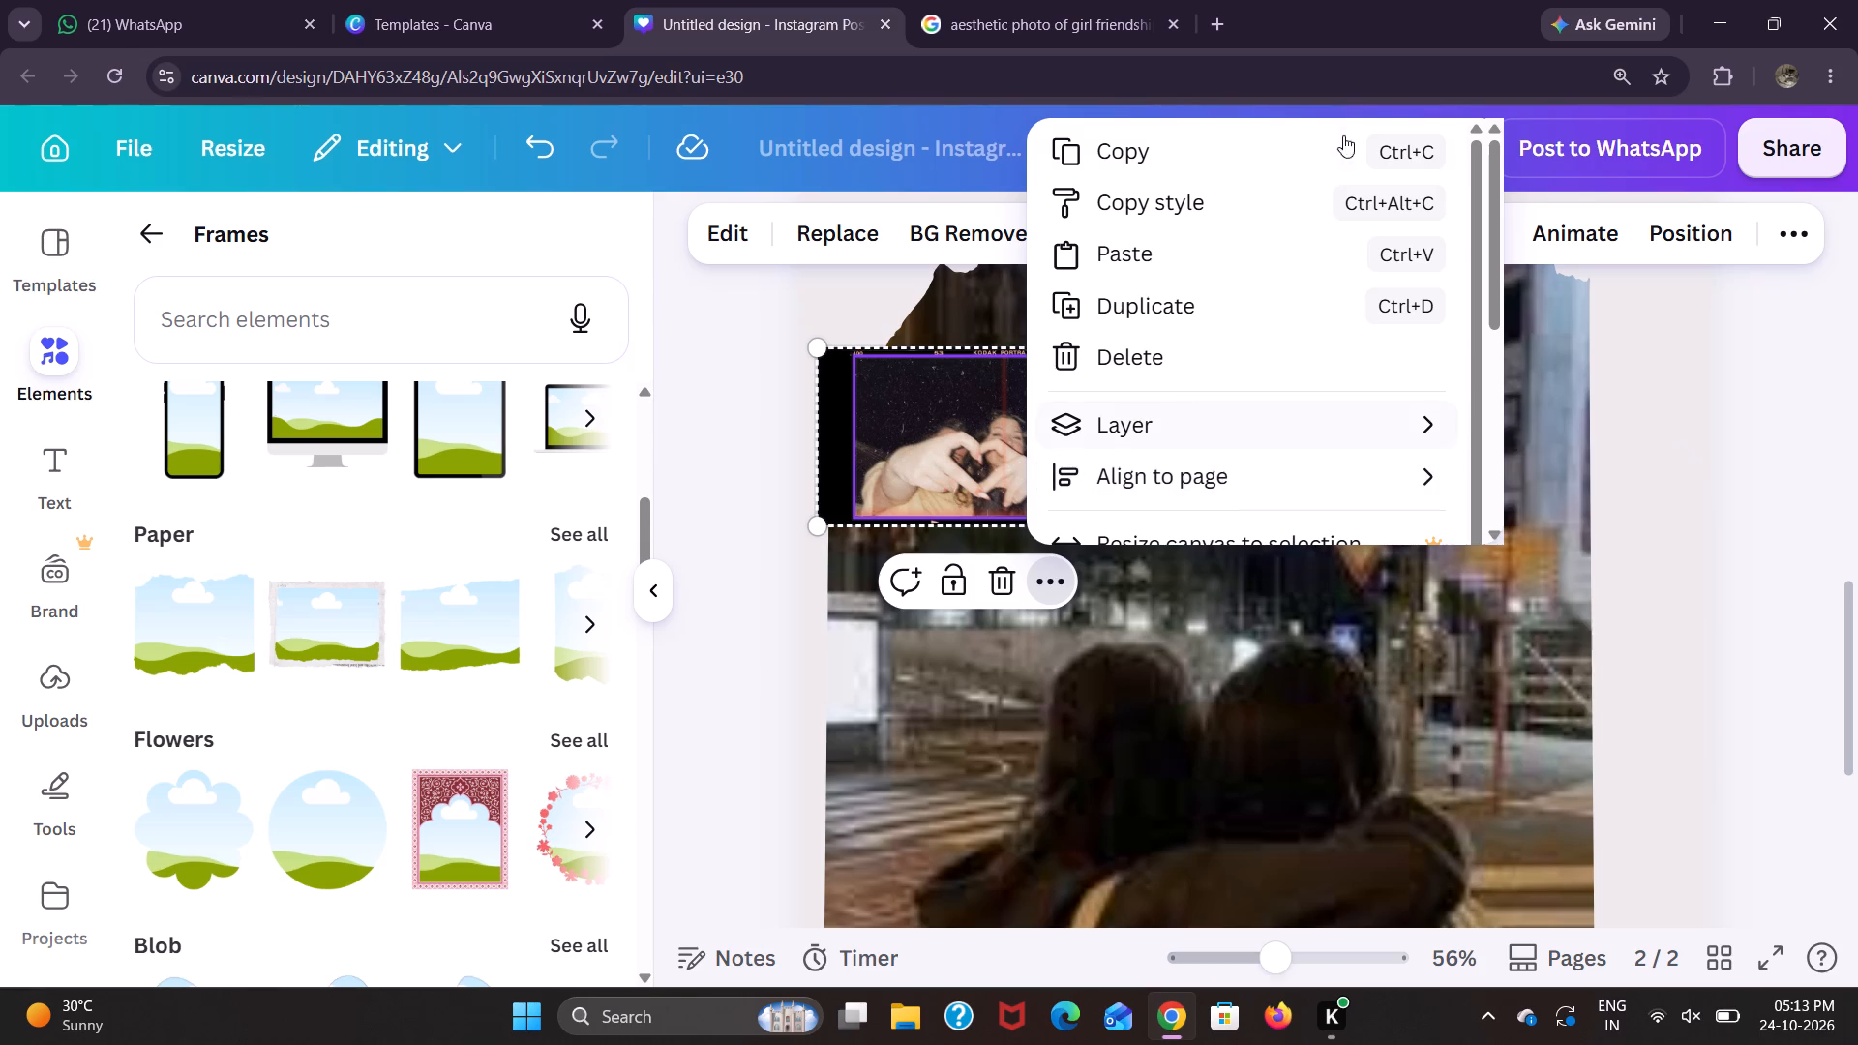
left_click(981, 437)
From the Google image results, bring the black-and-white photo of two posing friends into the middle frame of the three-photo film strip.
left_click(1045, 13)
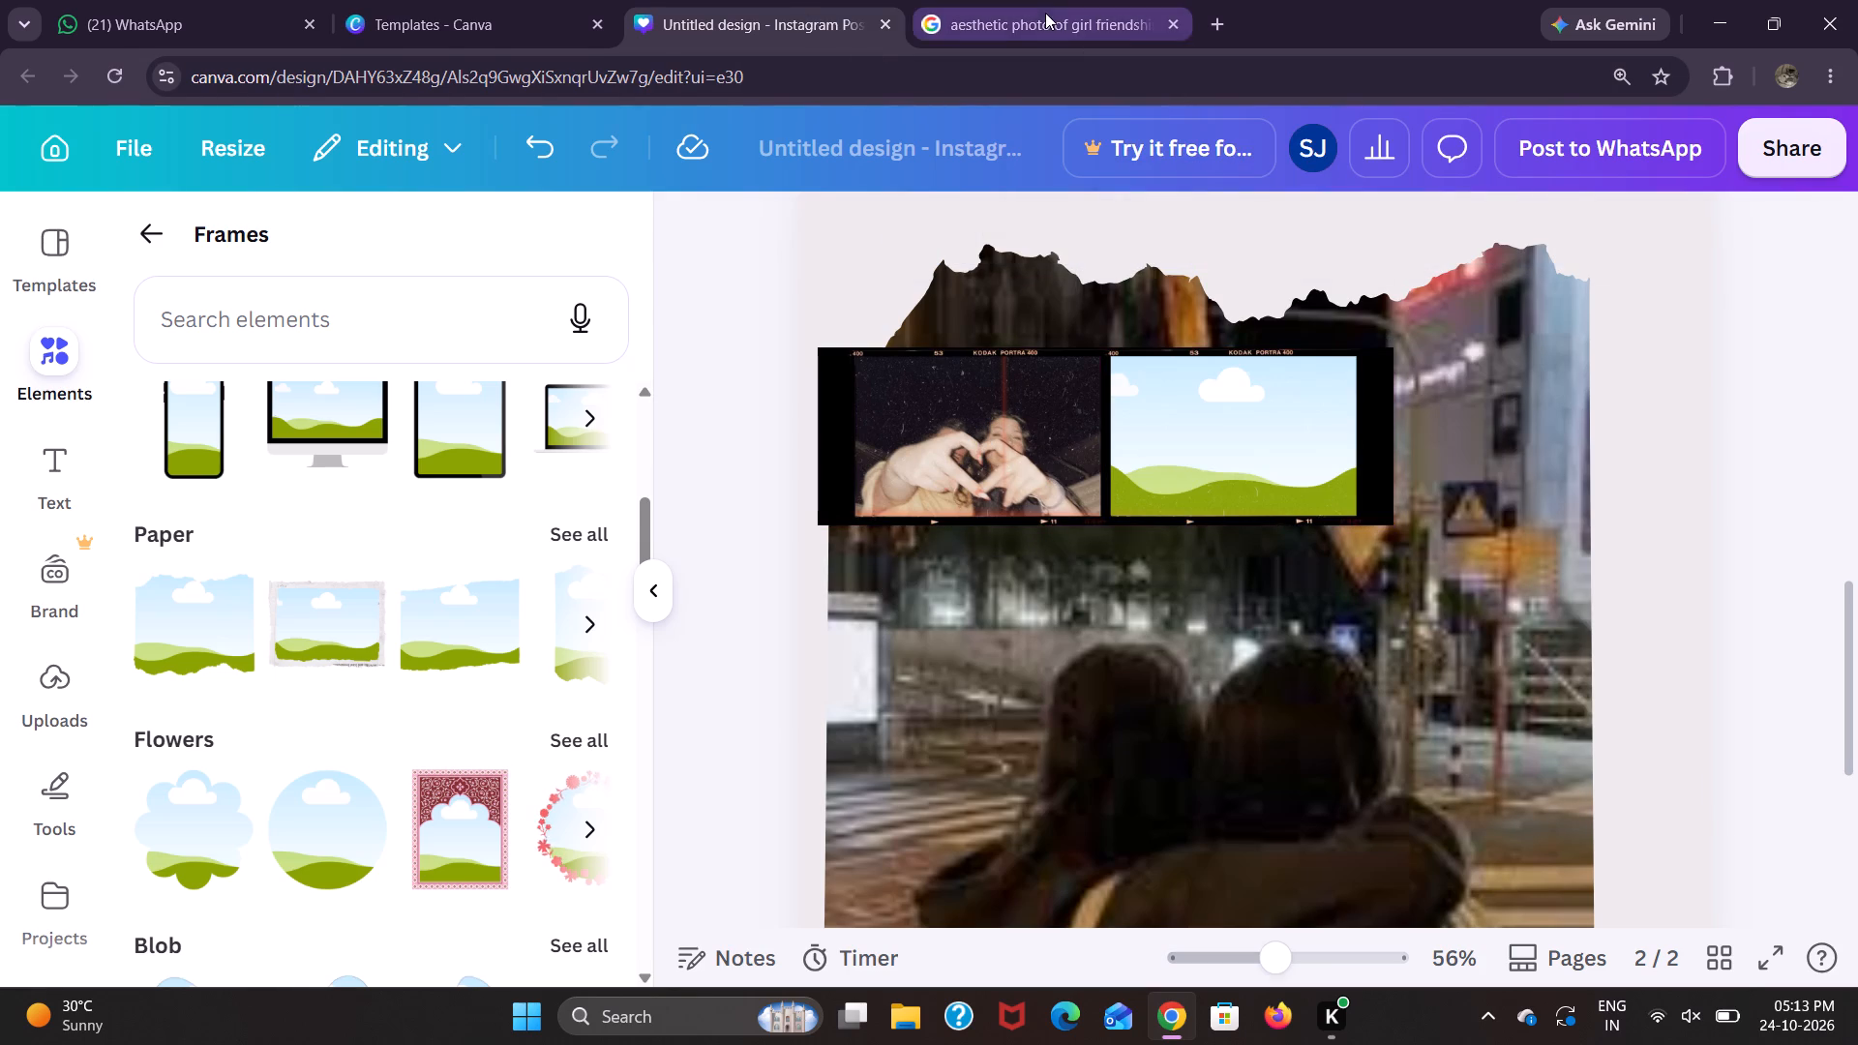
scroll(1342, 530, "down", 3)
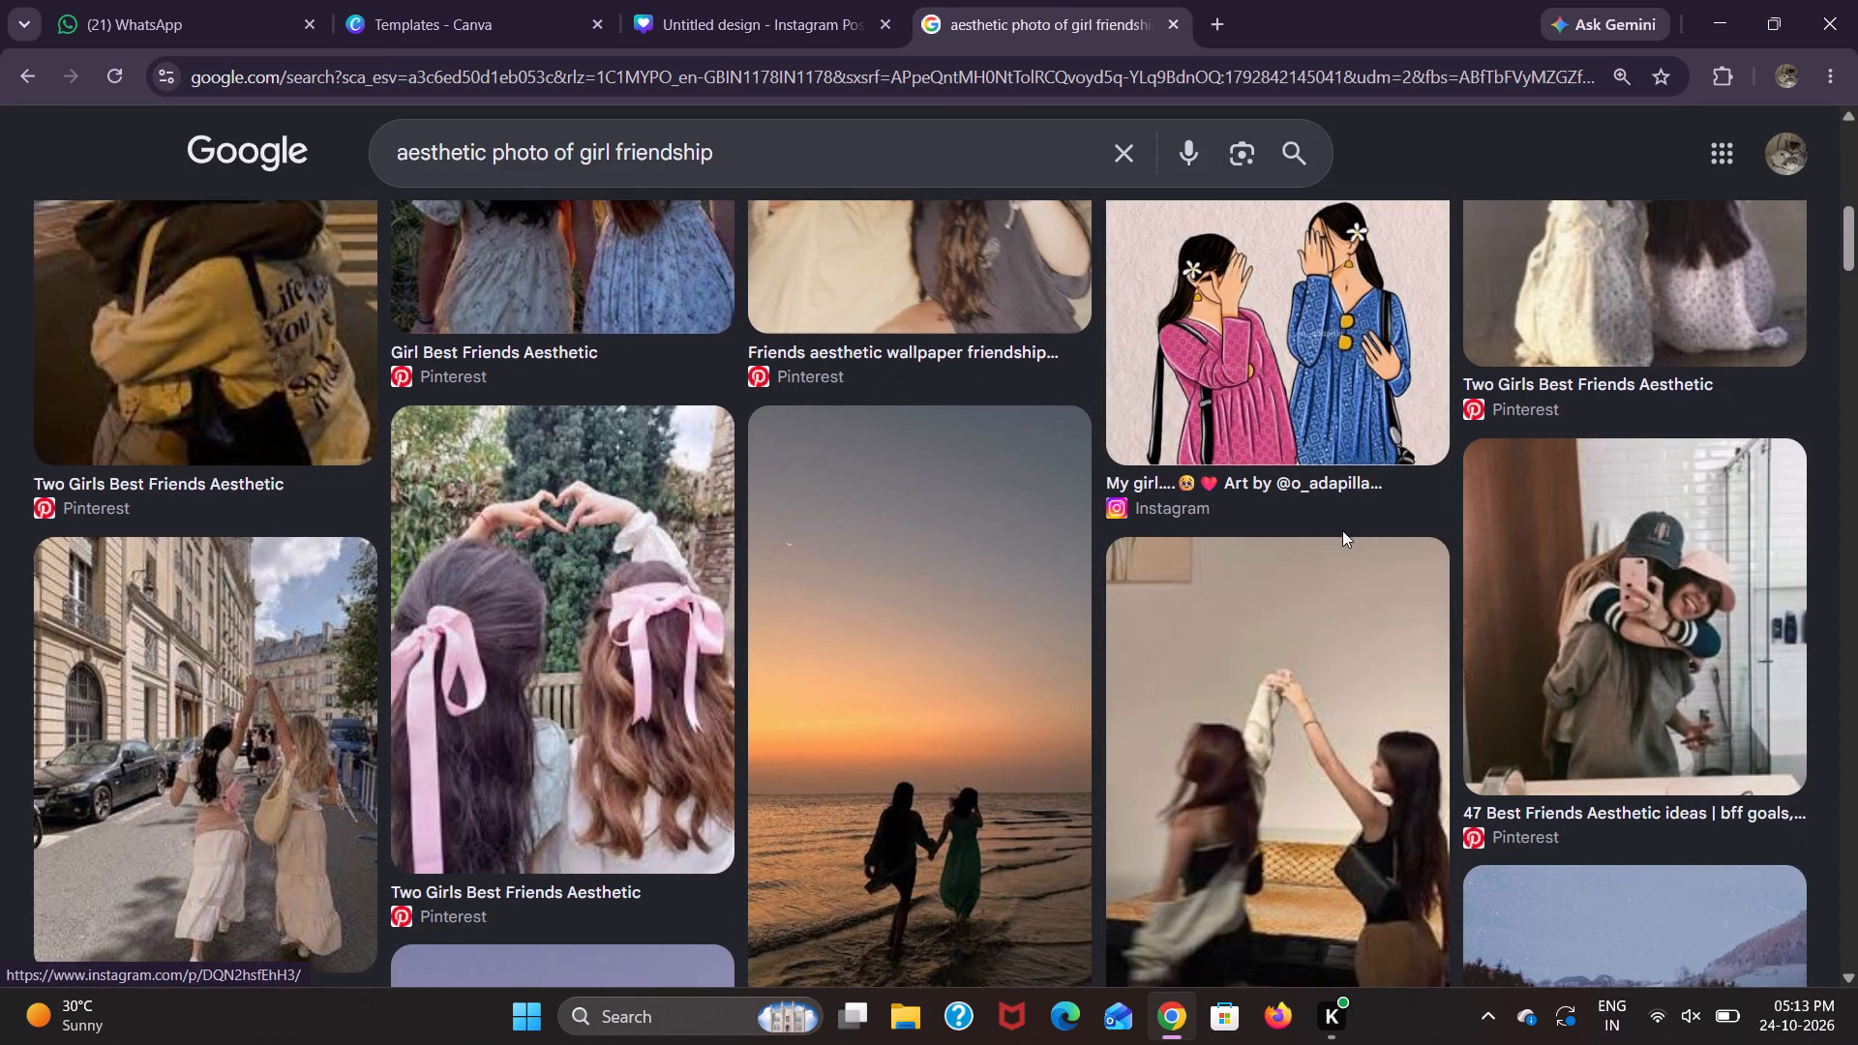
scroll(1342, 530, "down", 4)
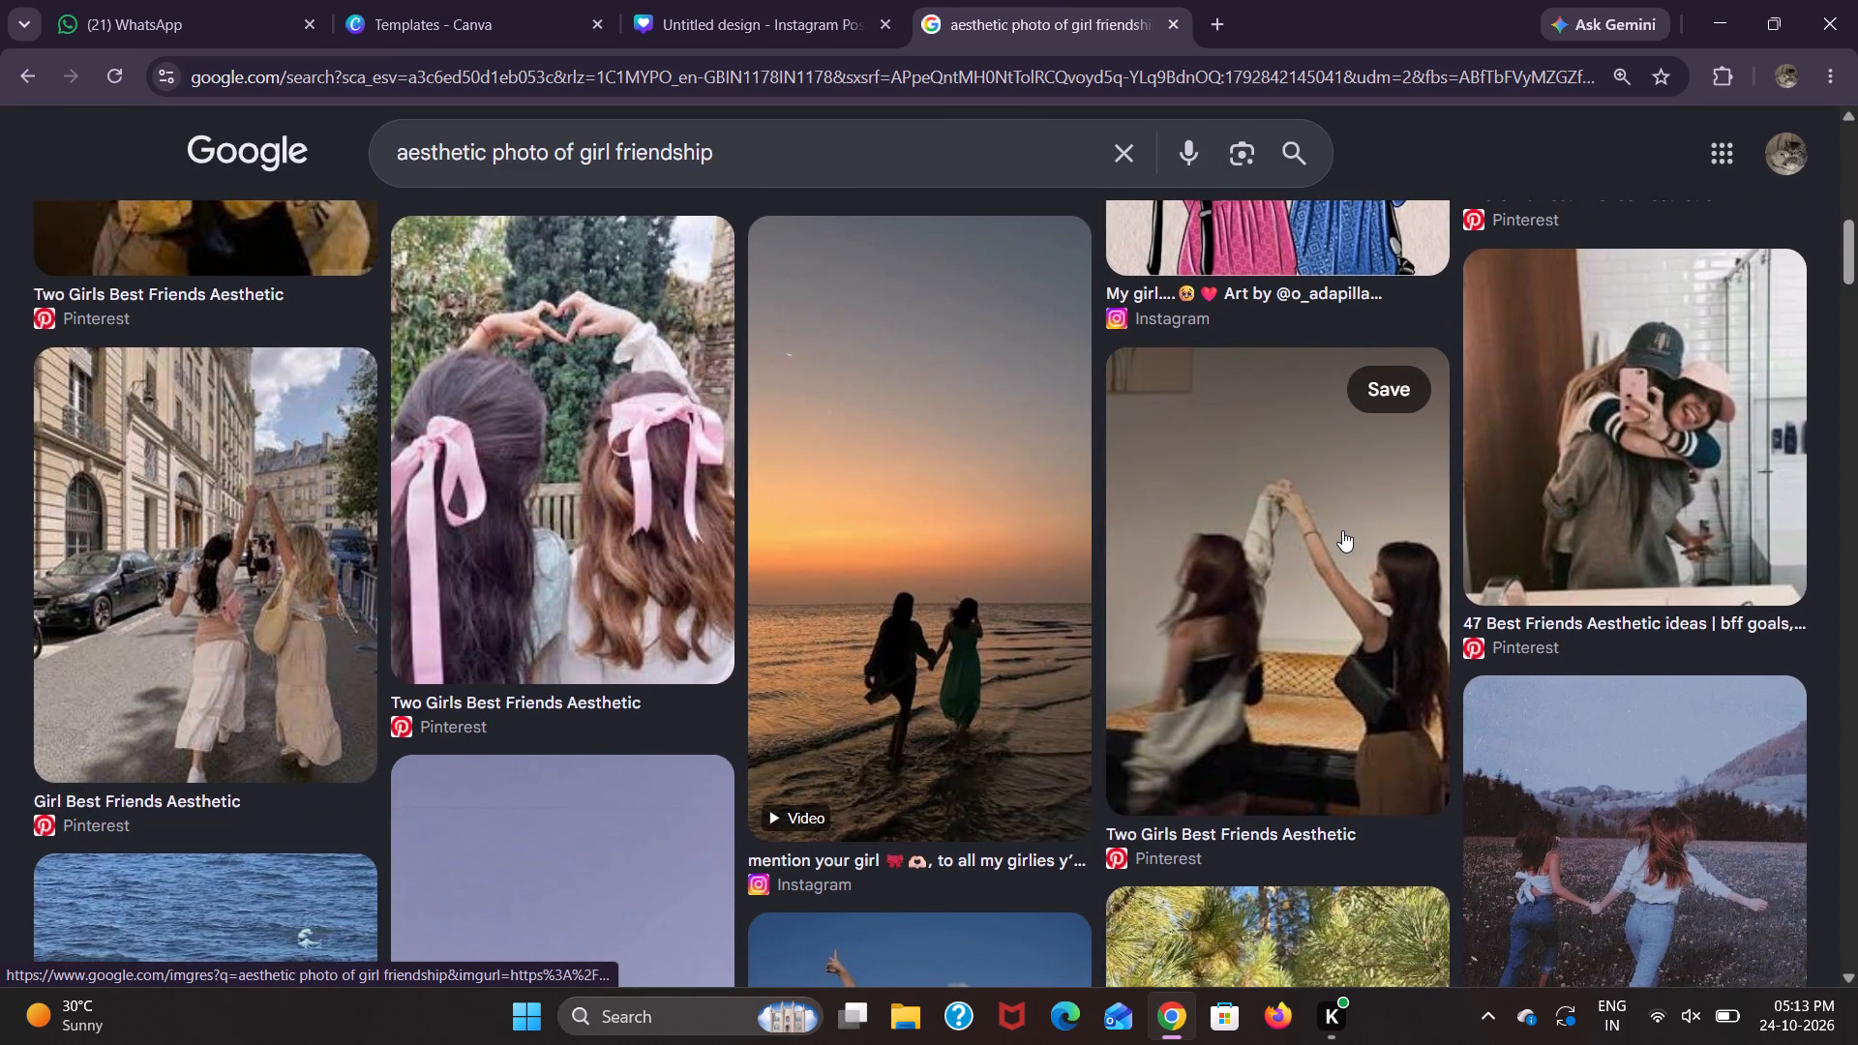
scroll(1342, 530, "down", 2)
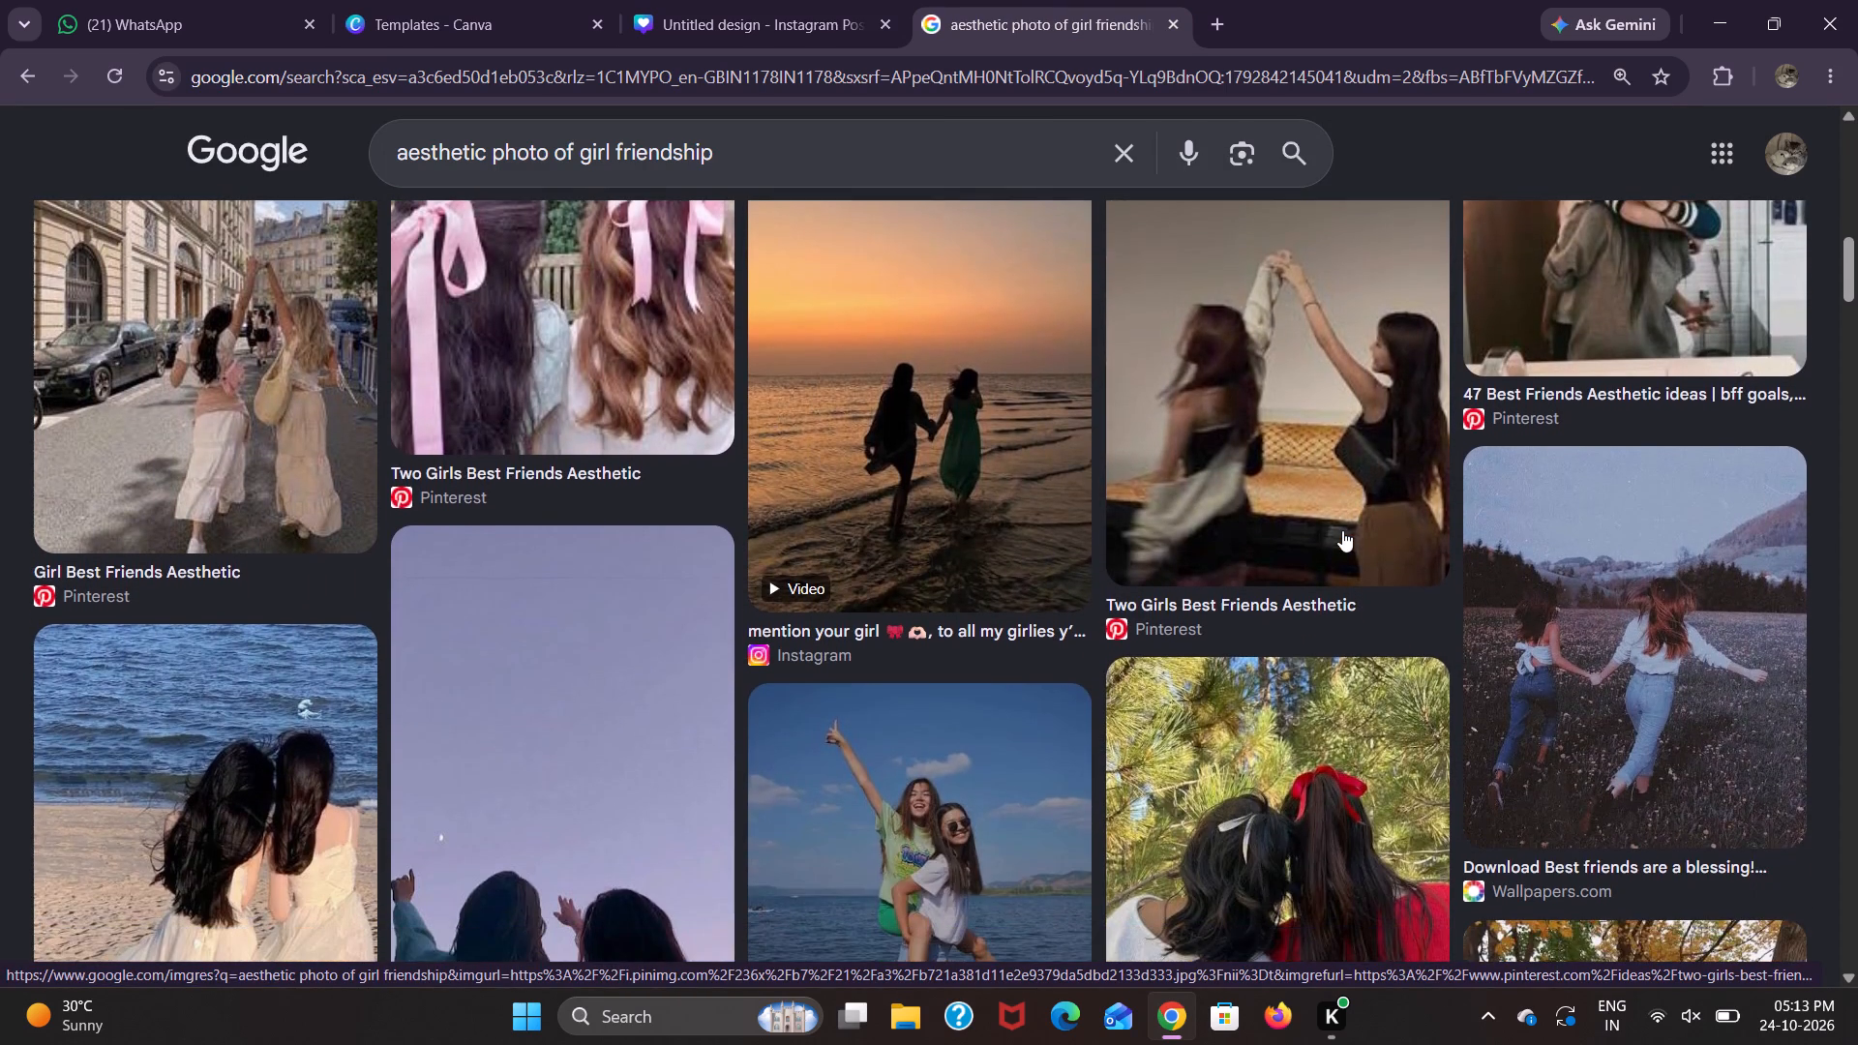
scroll(1342, 530, "down", 5)
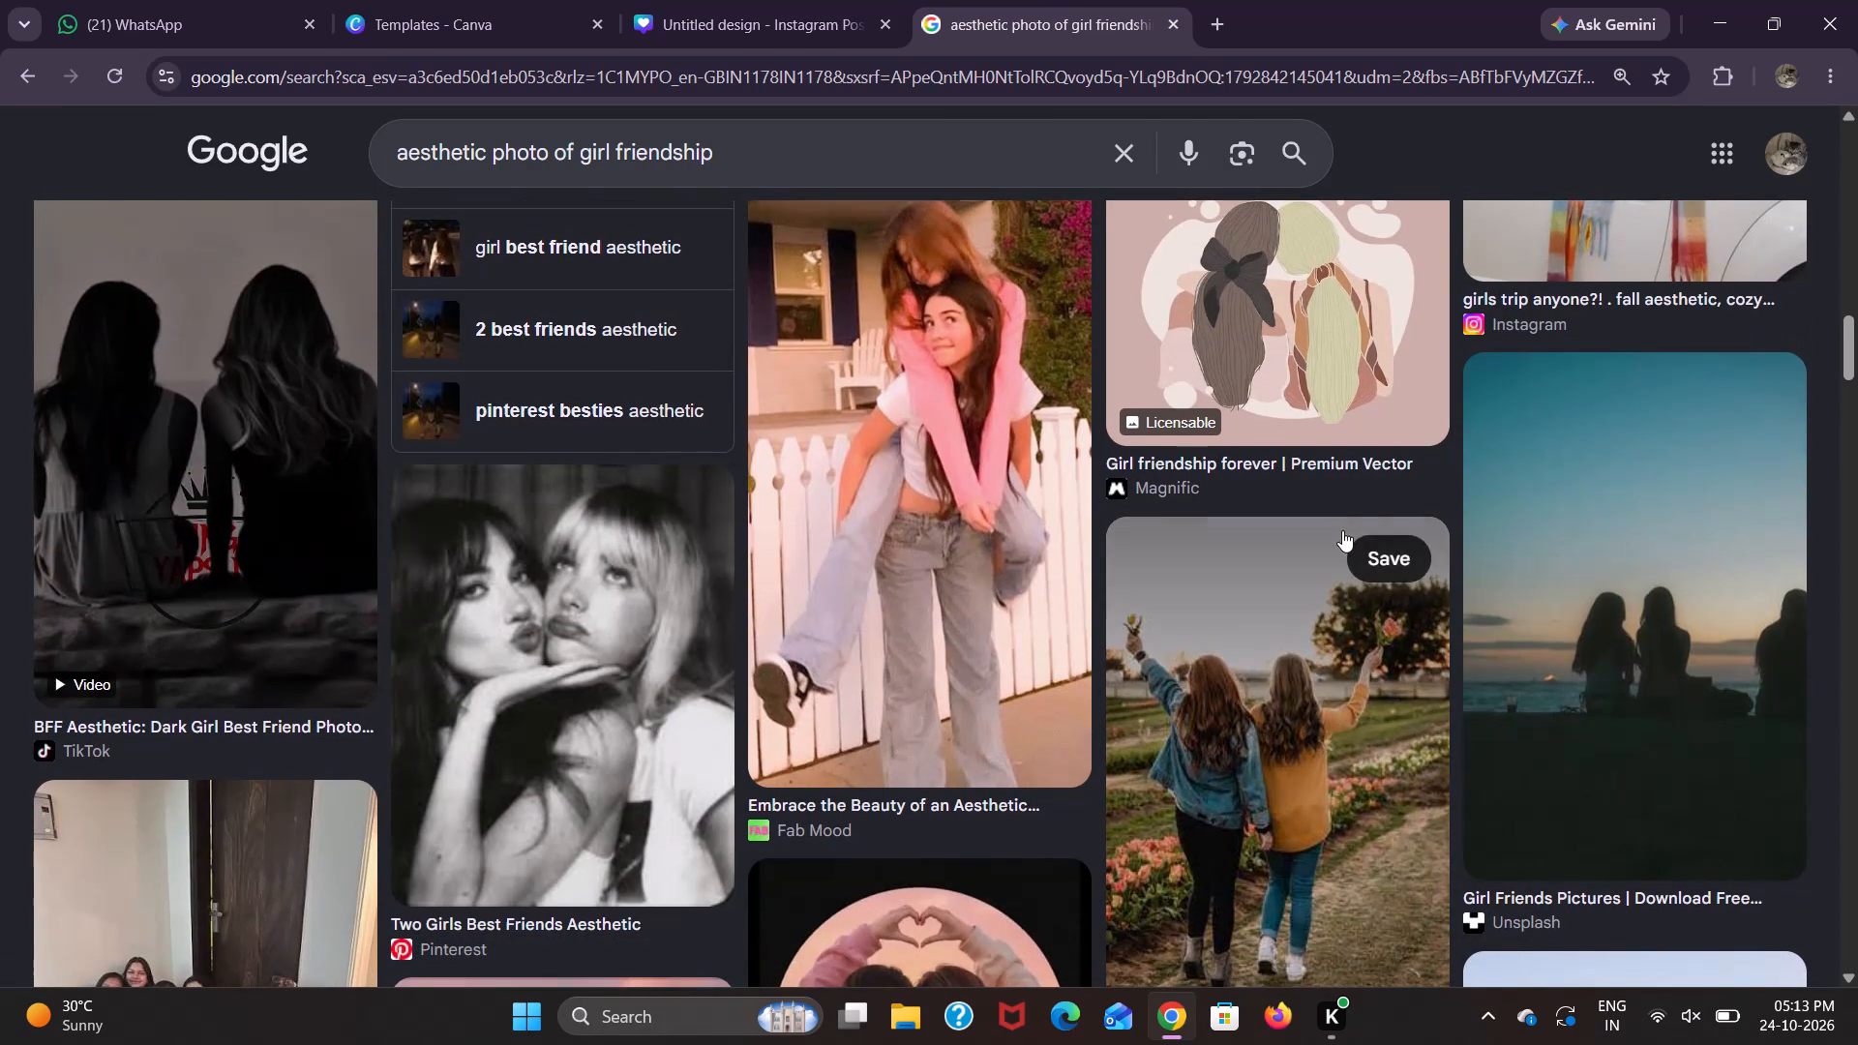
left_click_drag(501, 730, 852, 0)
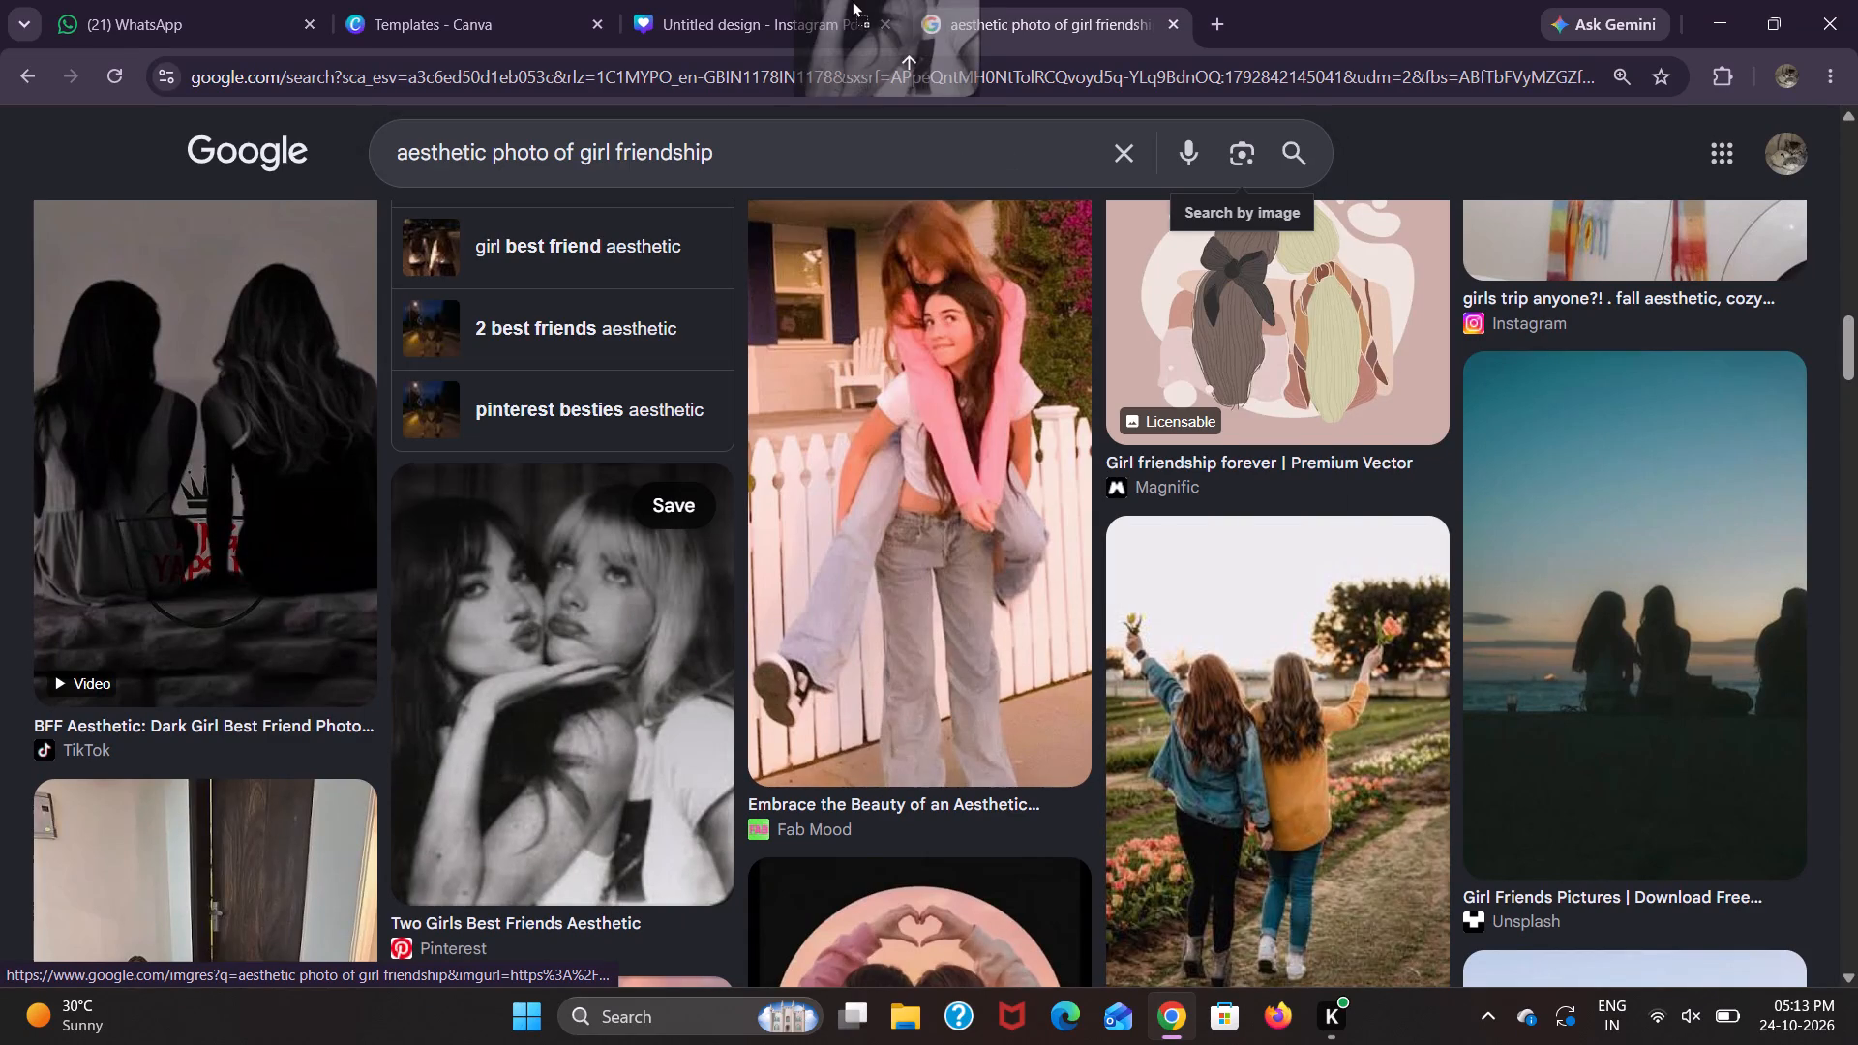
left_click_drag(852, 0, 1382, 830)
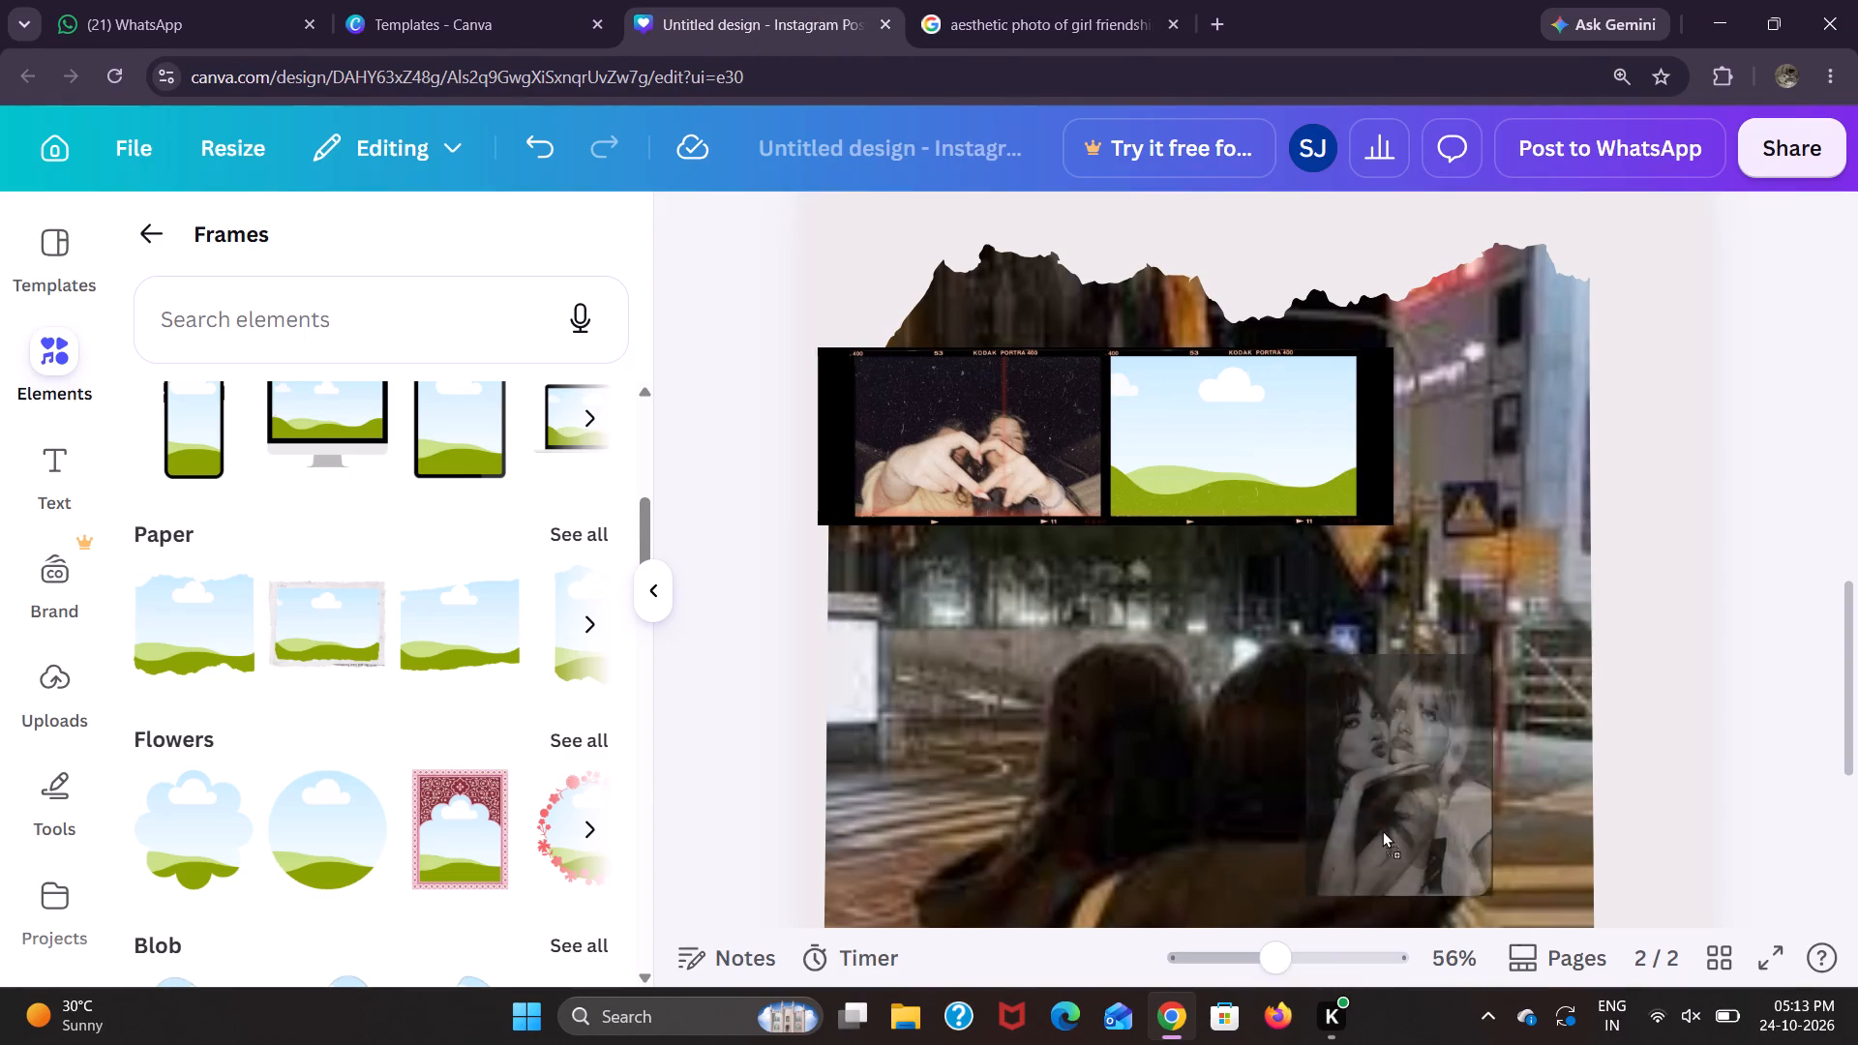
left_click_drag(1382, 830, 1442, 957)
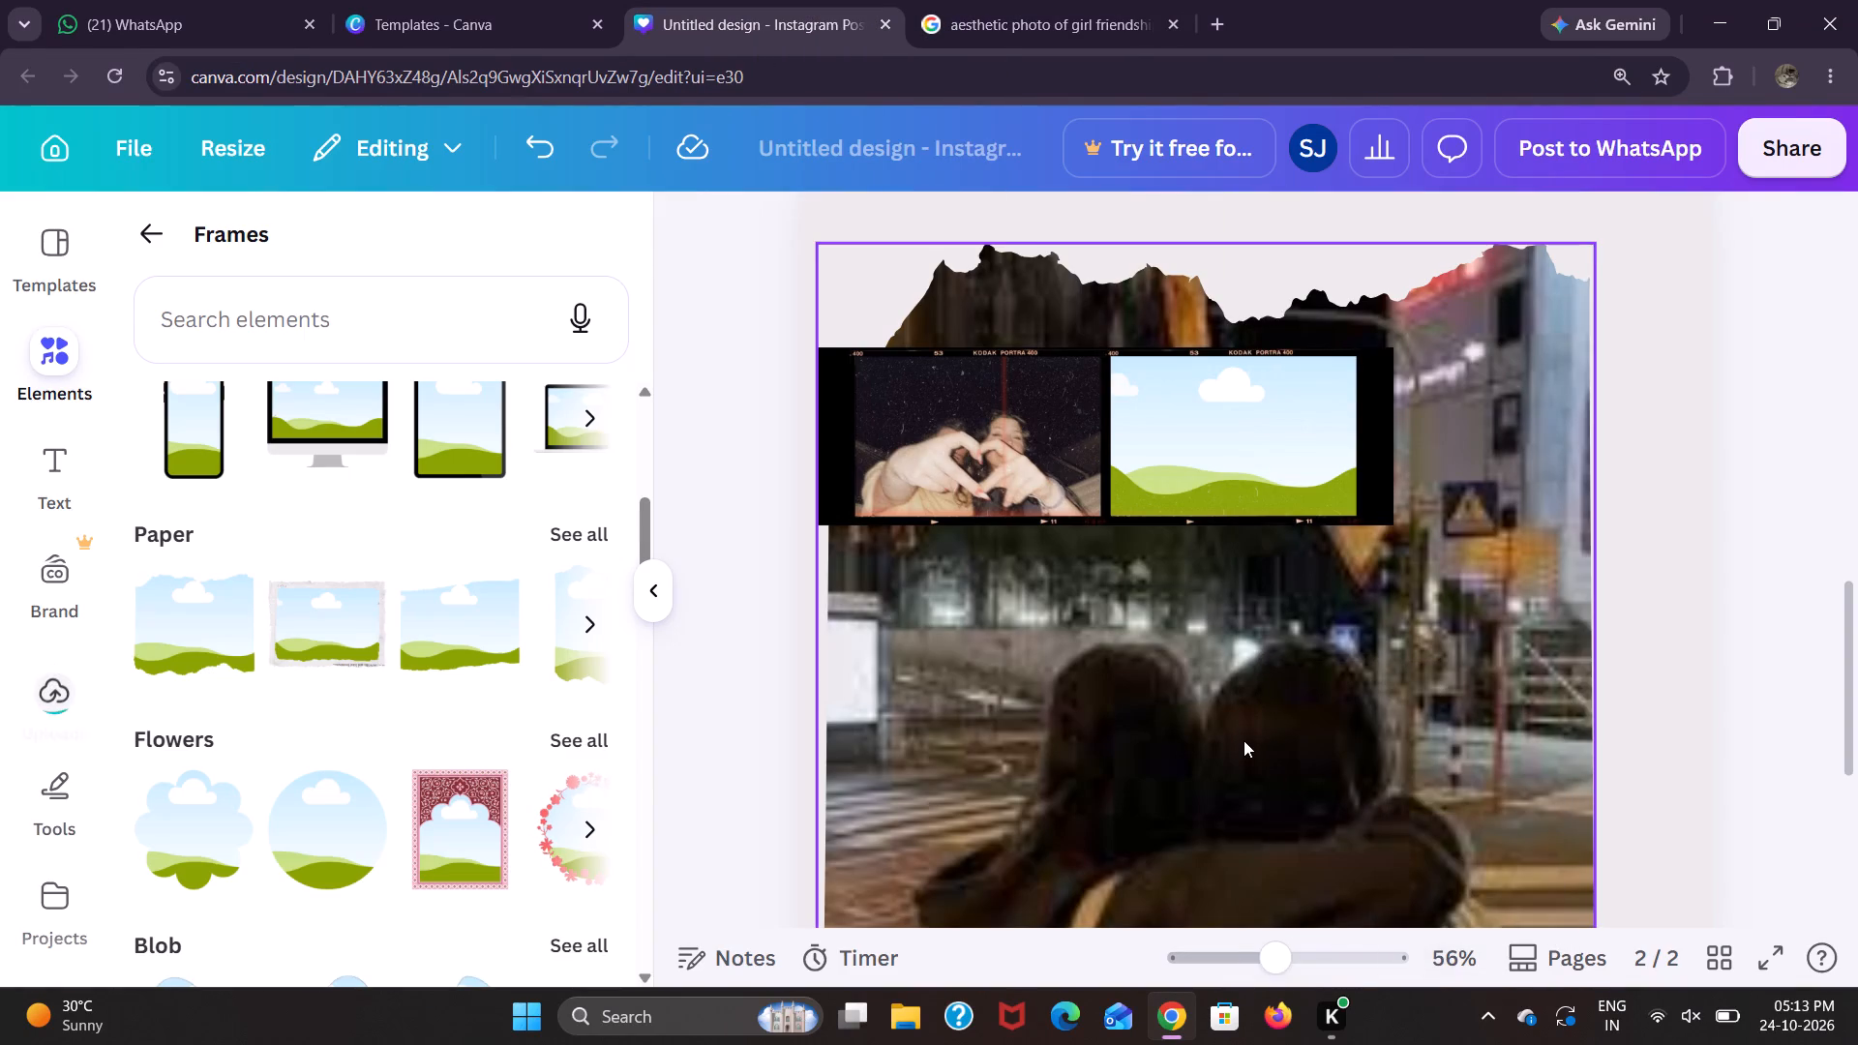
scroll(1244, 740, "down", 2)
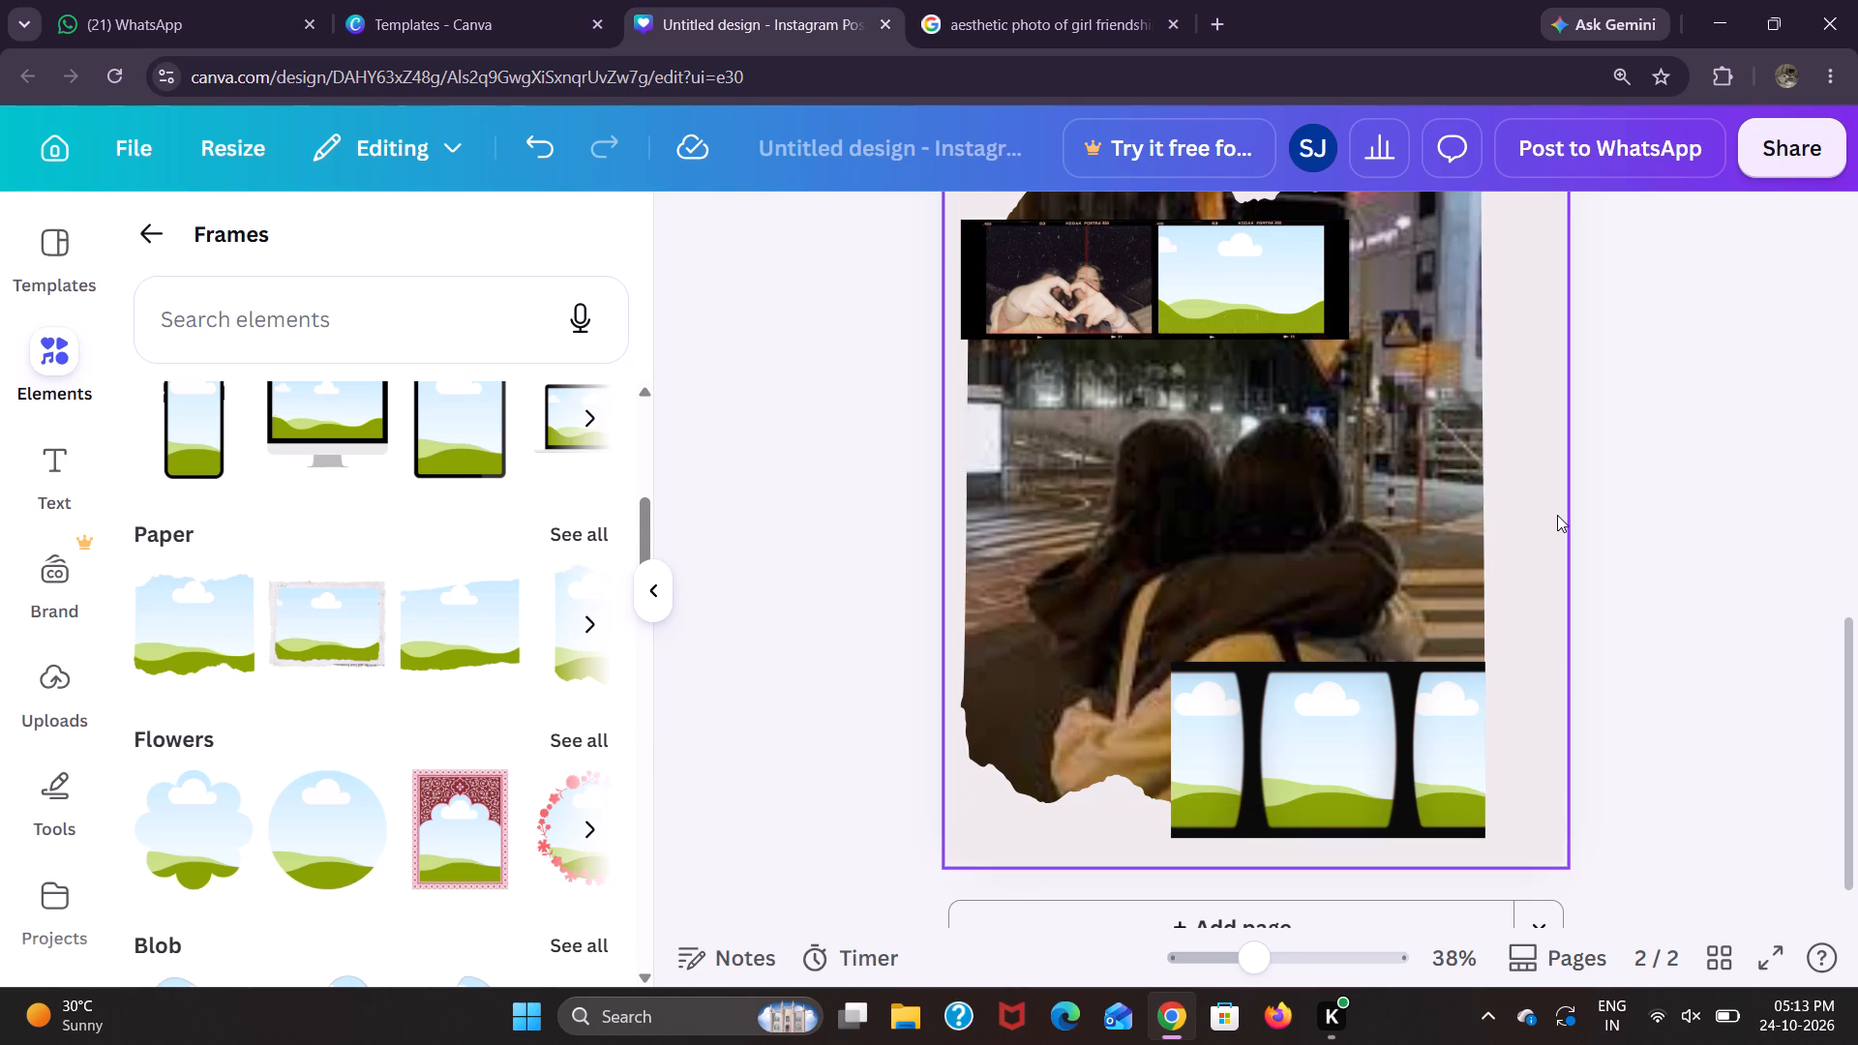
scroll(1557, 515, "up", 2)
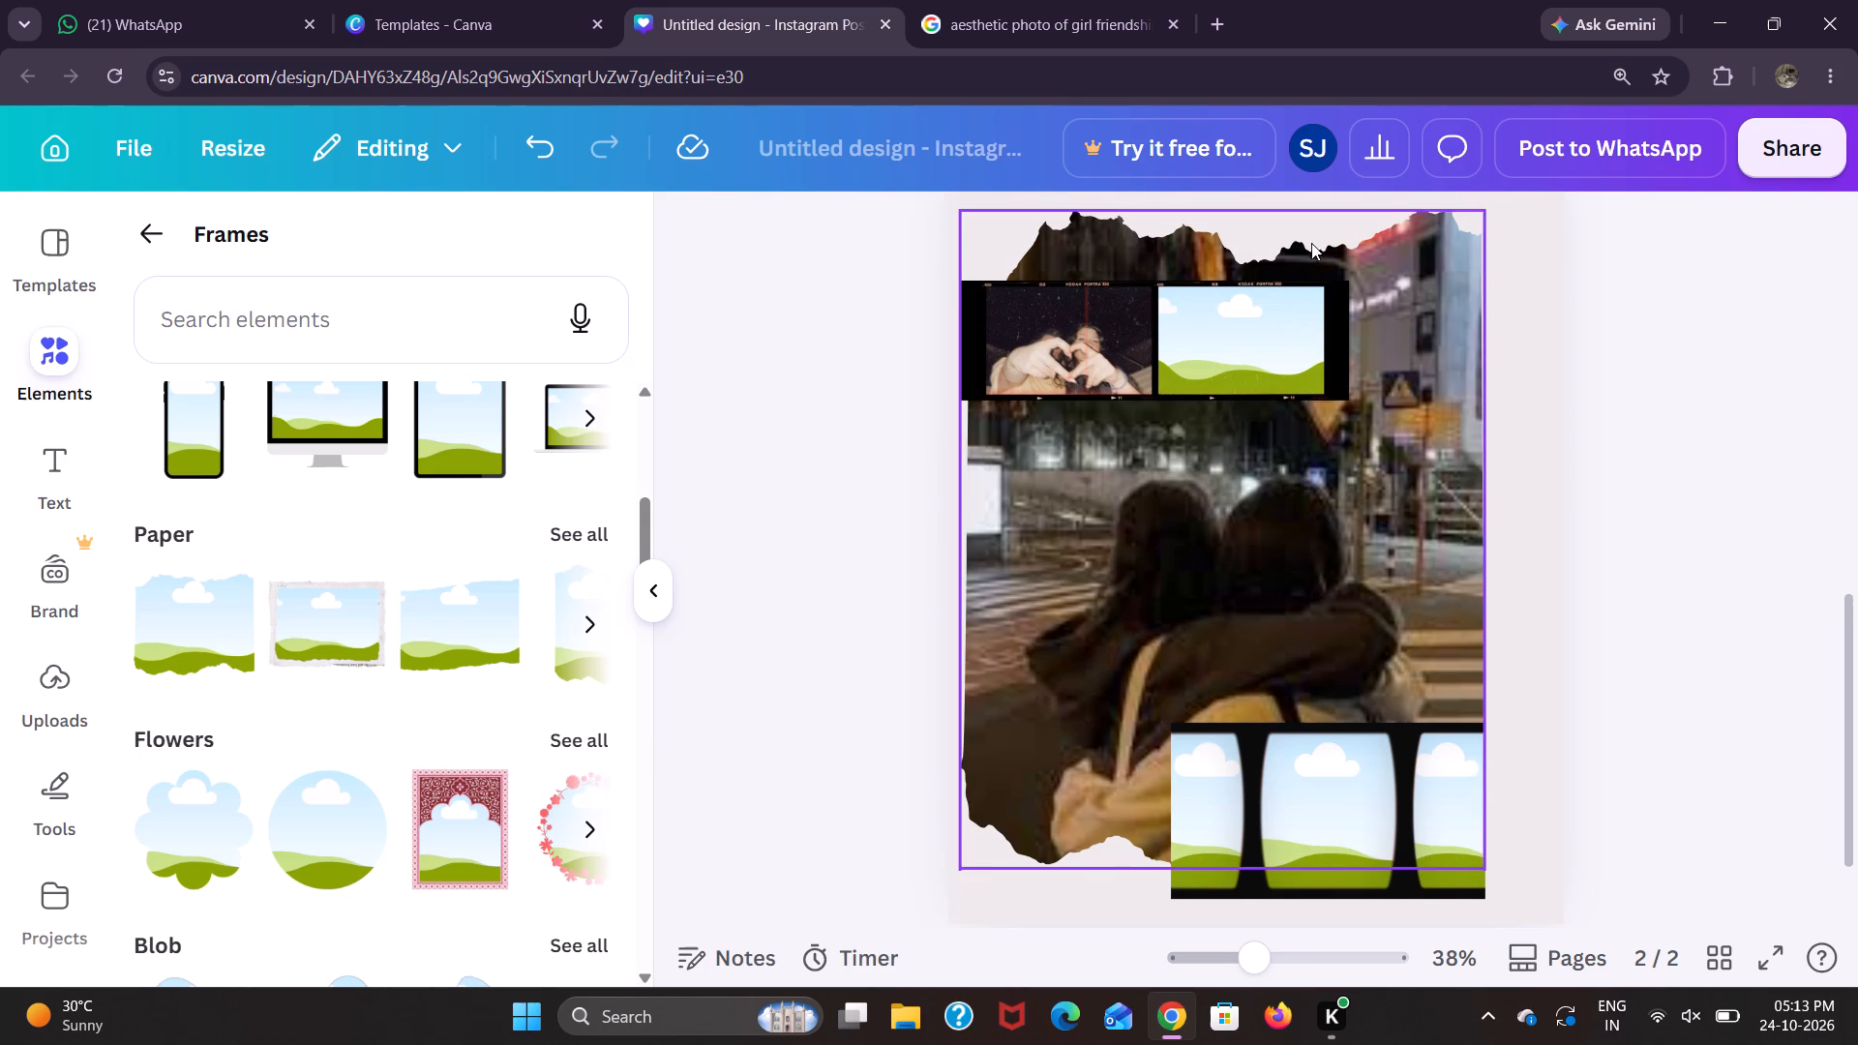
left_click(1068, 0)
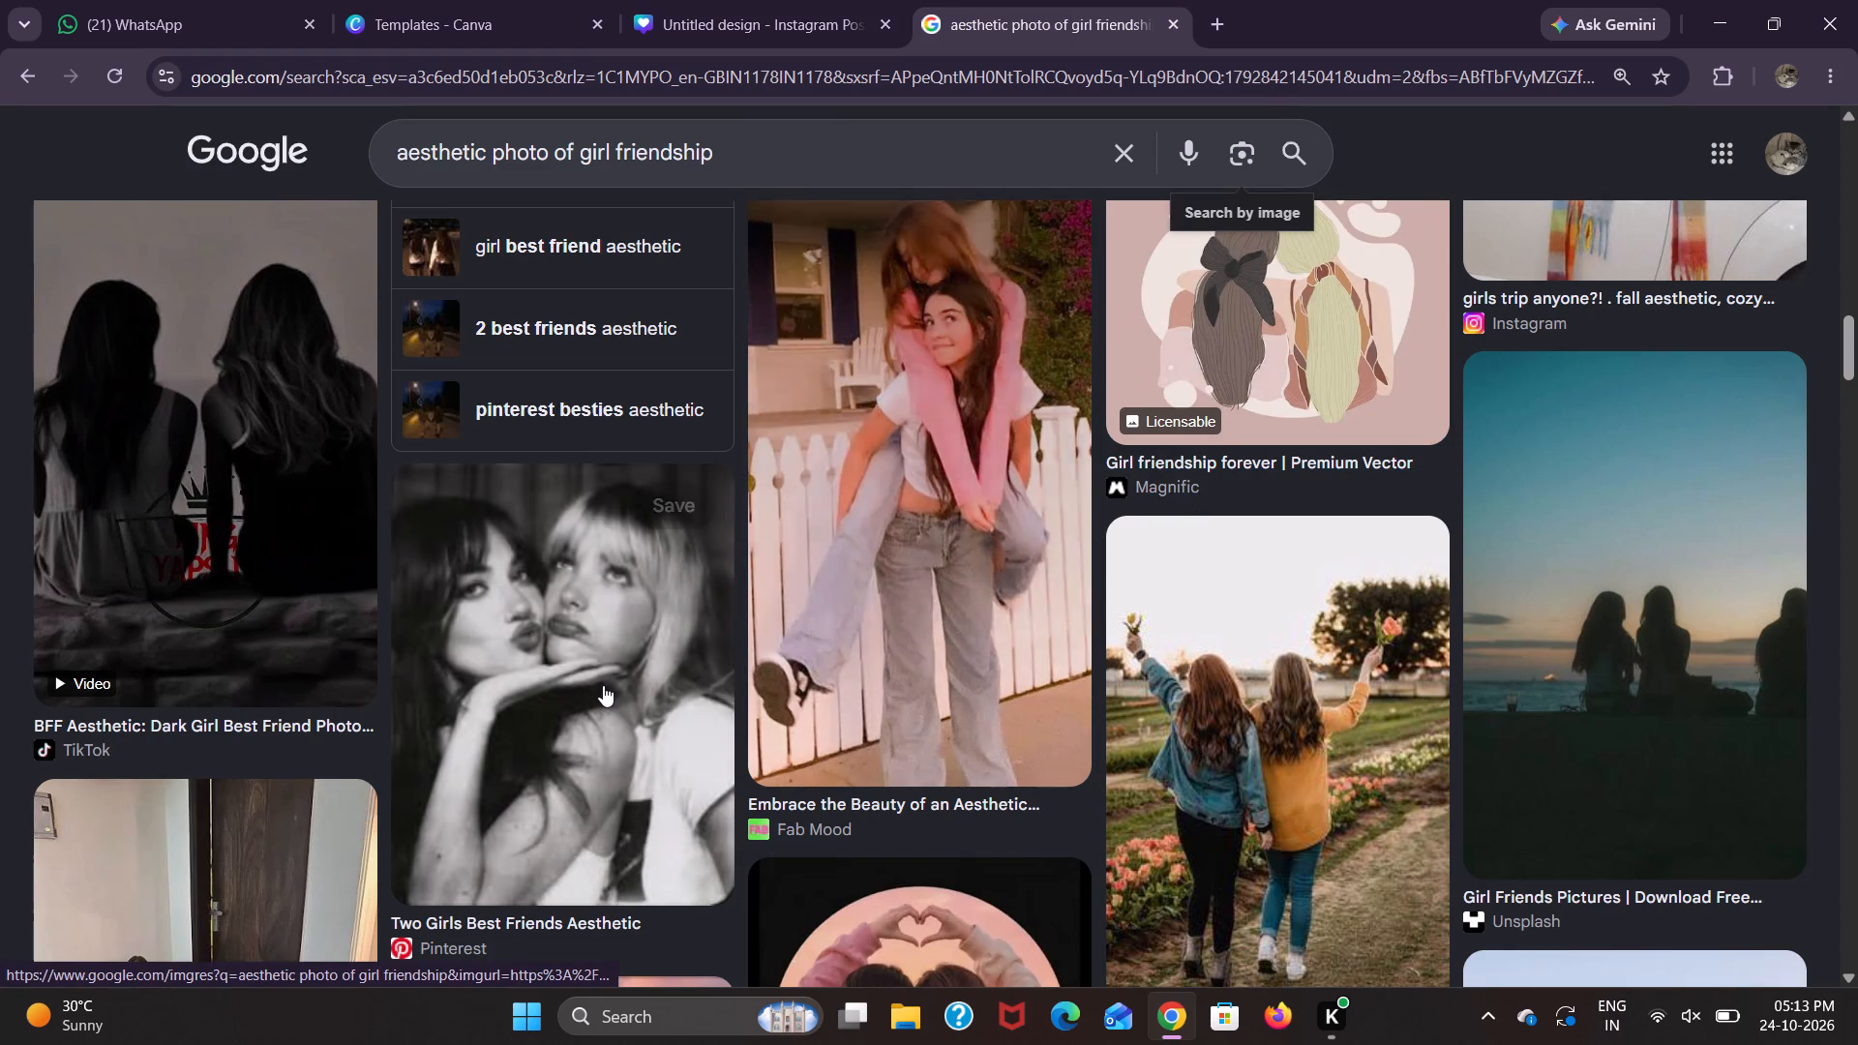
left_click_drag(600, 686, 1360, 812)
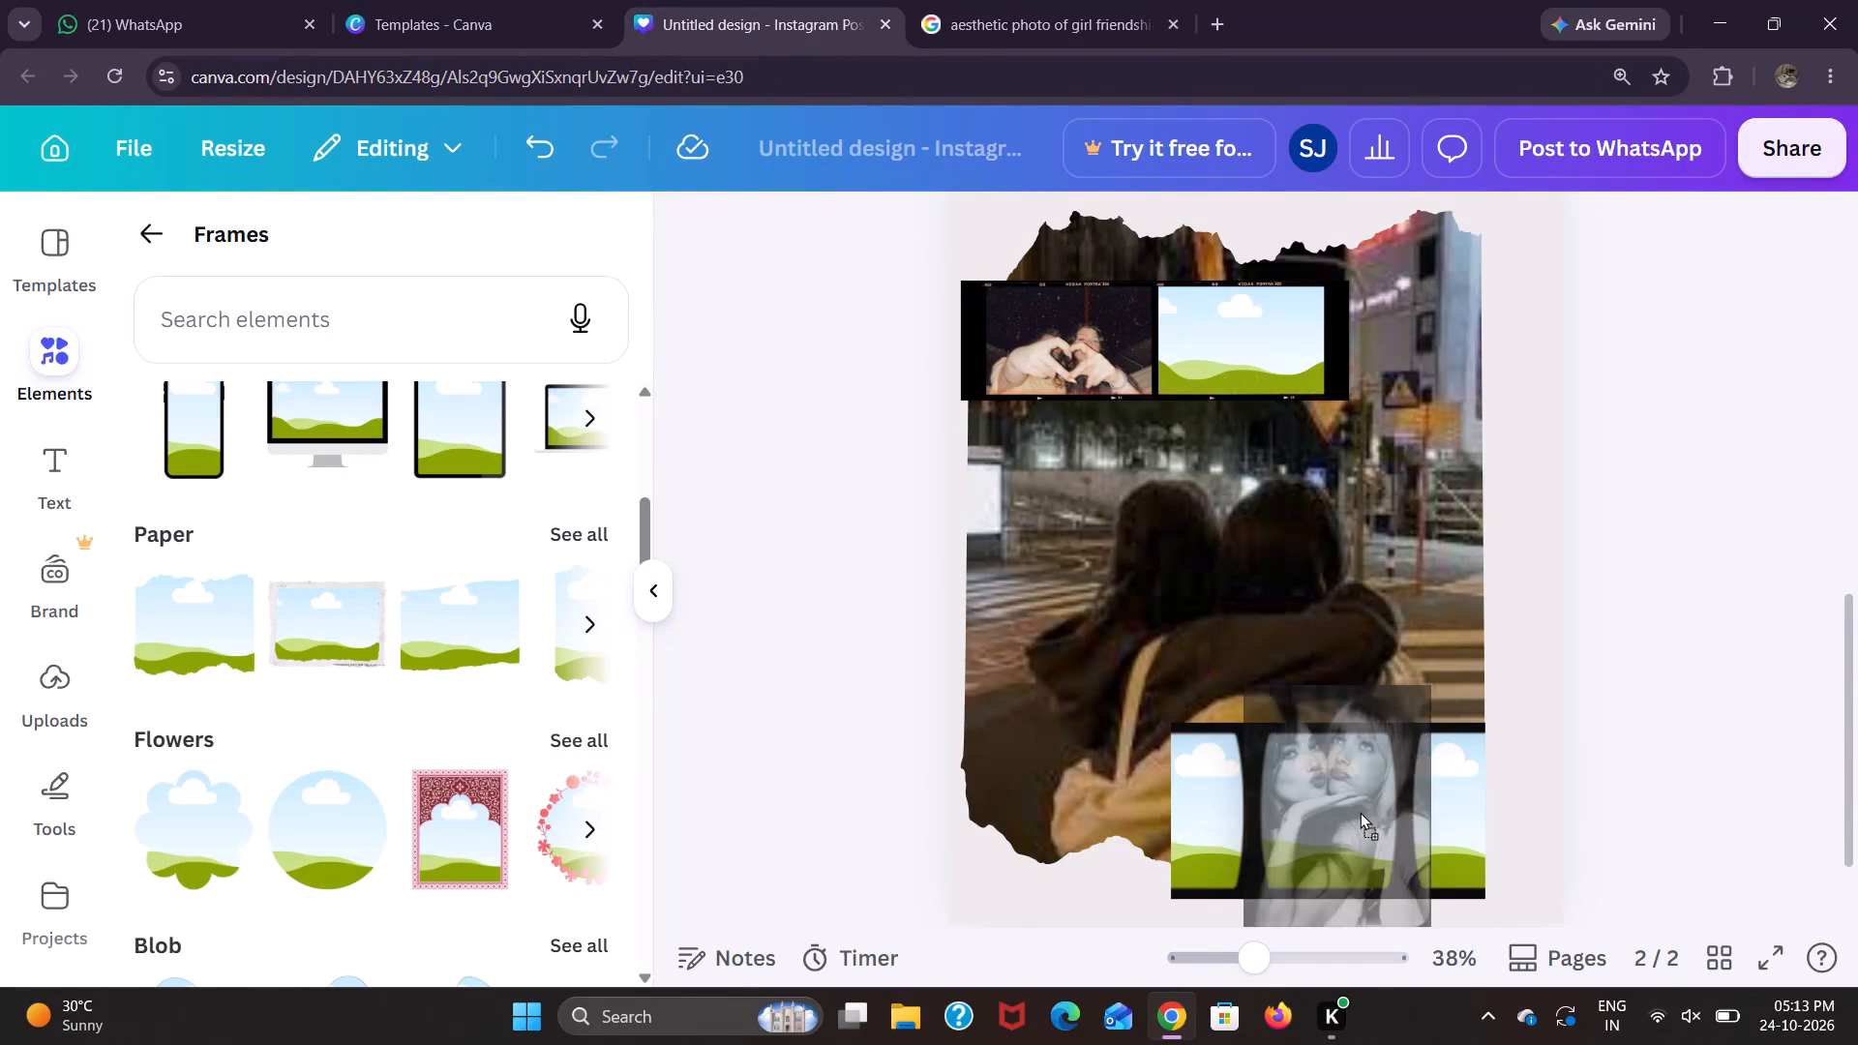
Fill the middle frame of the three-photo film strip with the black-and-white photo of two posing friends.
left_click_drag(1360, 812, 1336, 802)
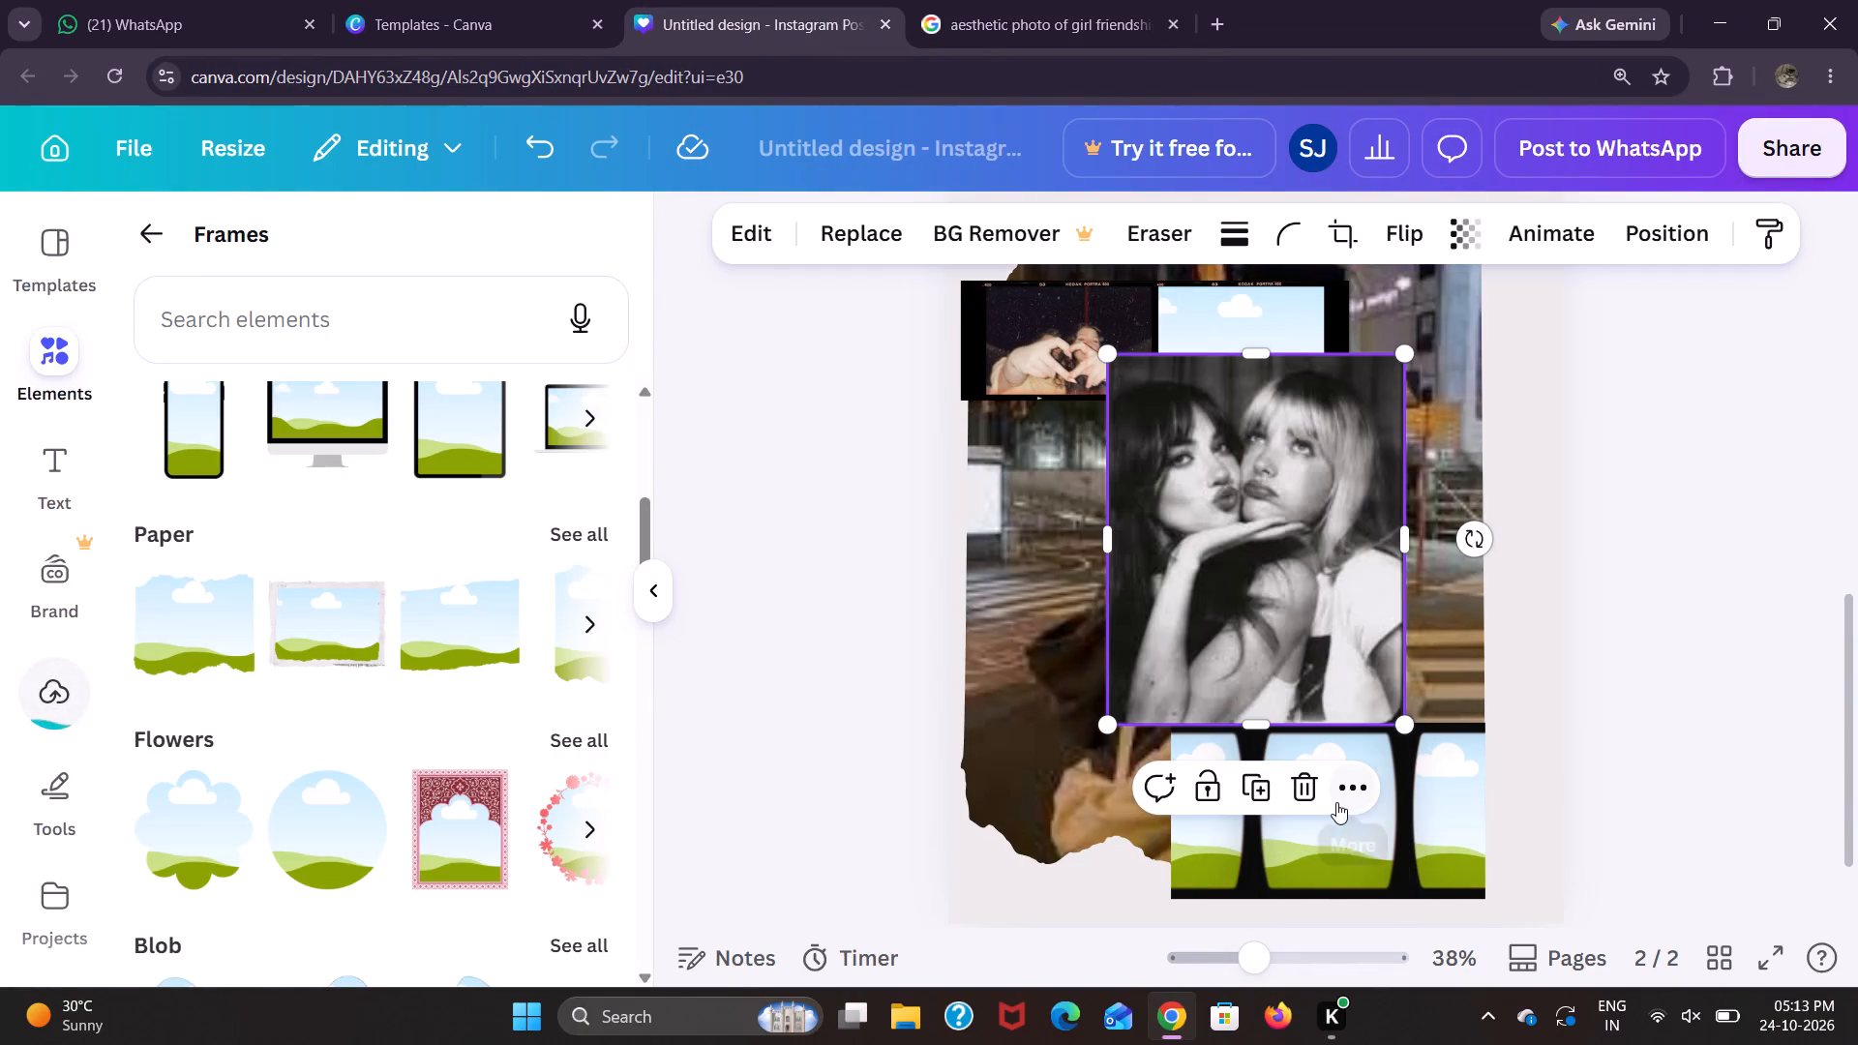
left_click_drag(1284, 582, 1336, 787)
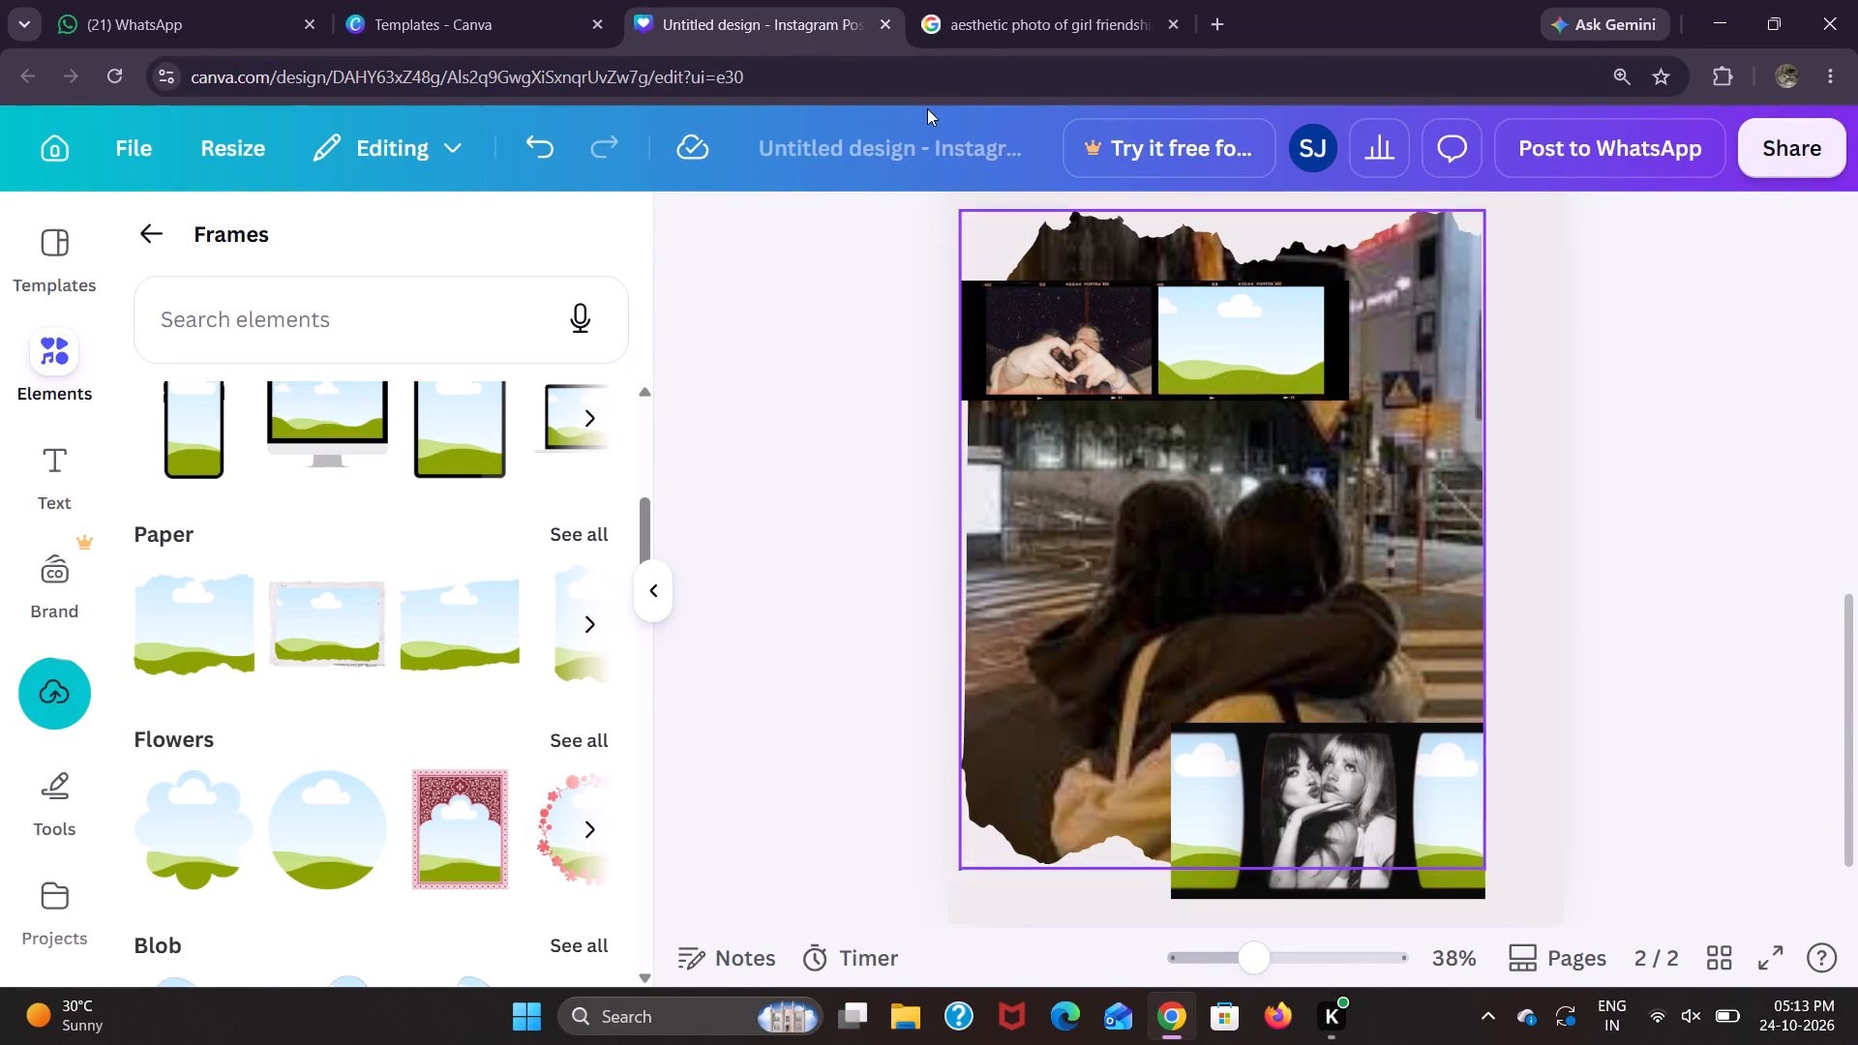
From the Google image results, bring the dark beach photo of two seated friends into the last frame of the three-photo film strip in Canva.
left_click(995, 0)
scroll(915, 403, "down", 5)
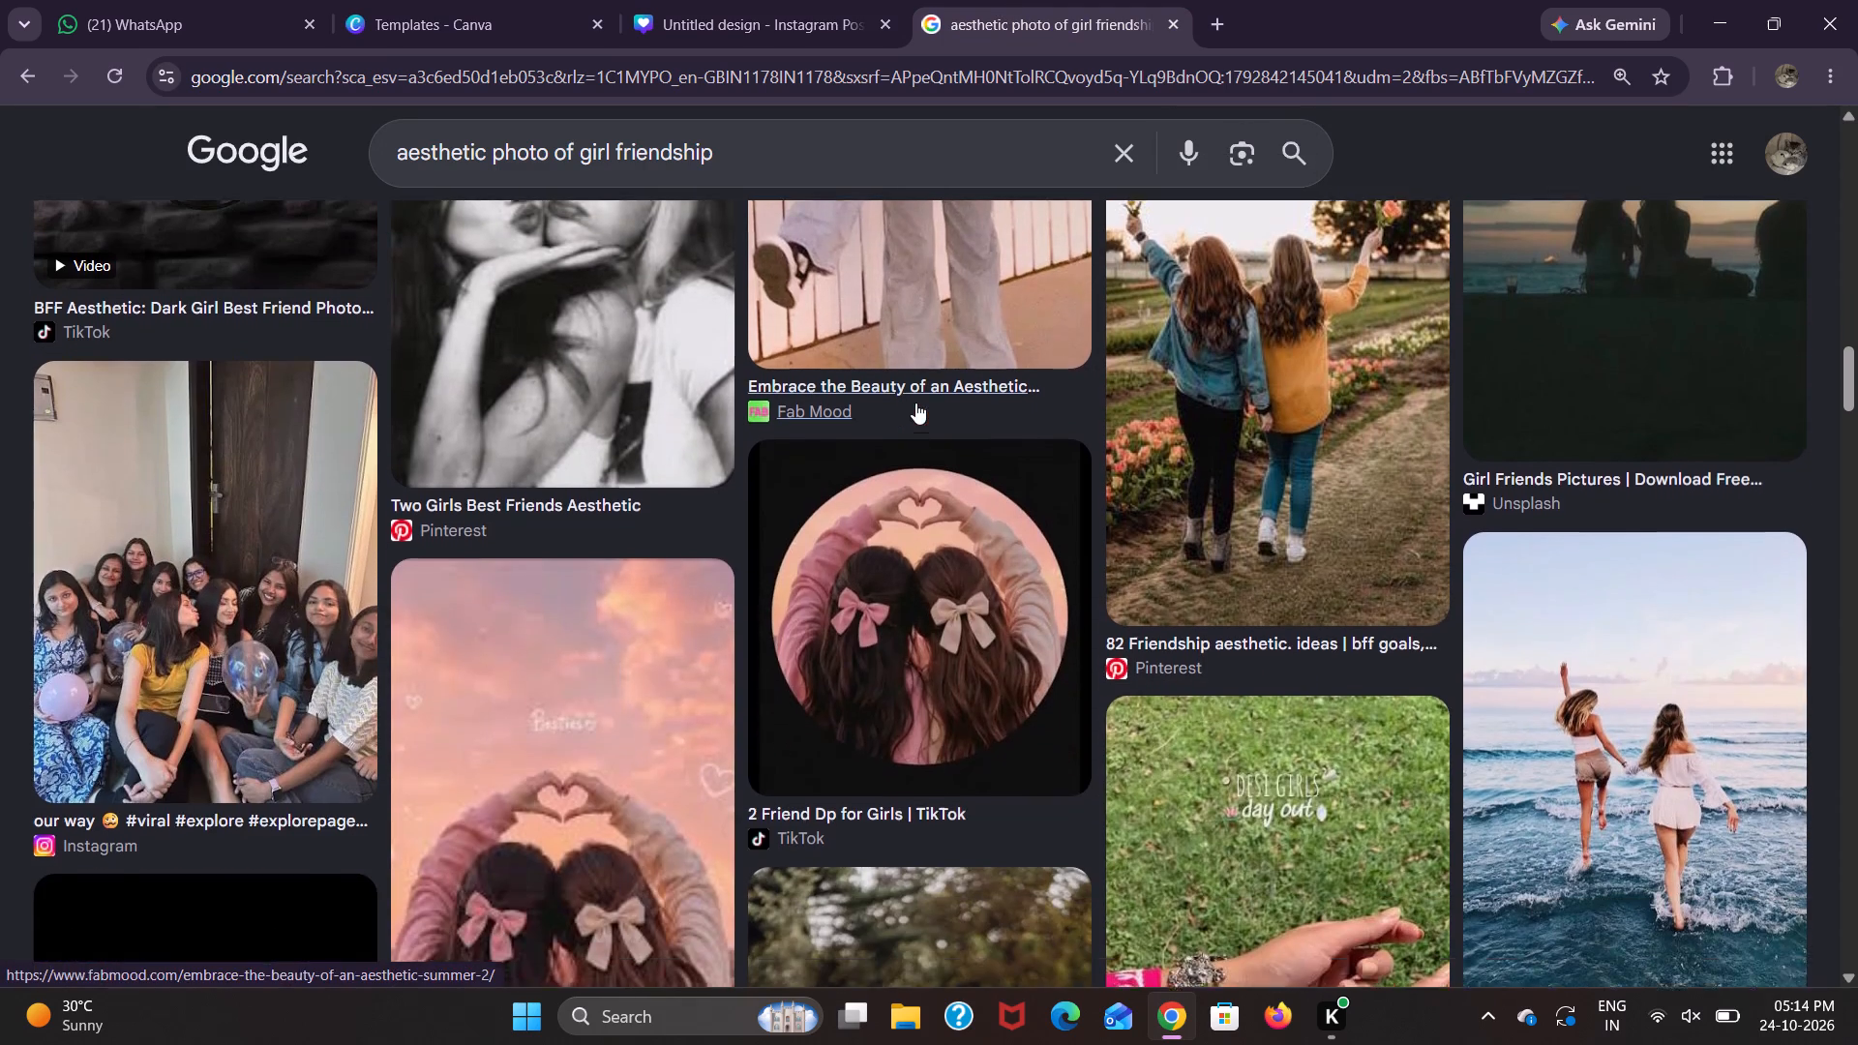
scroll(915, 403, "down", 5)
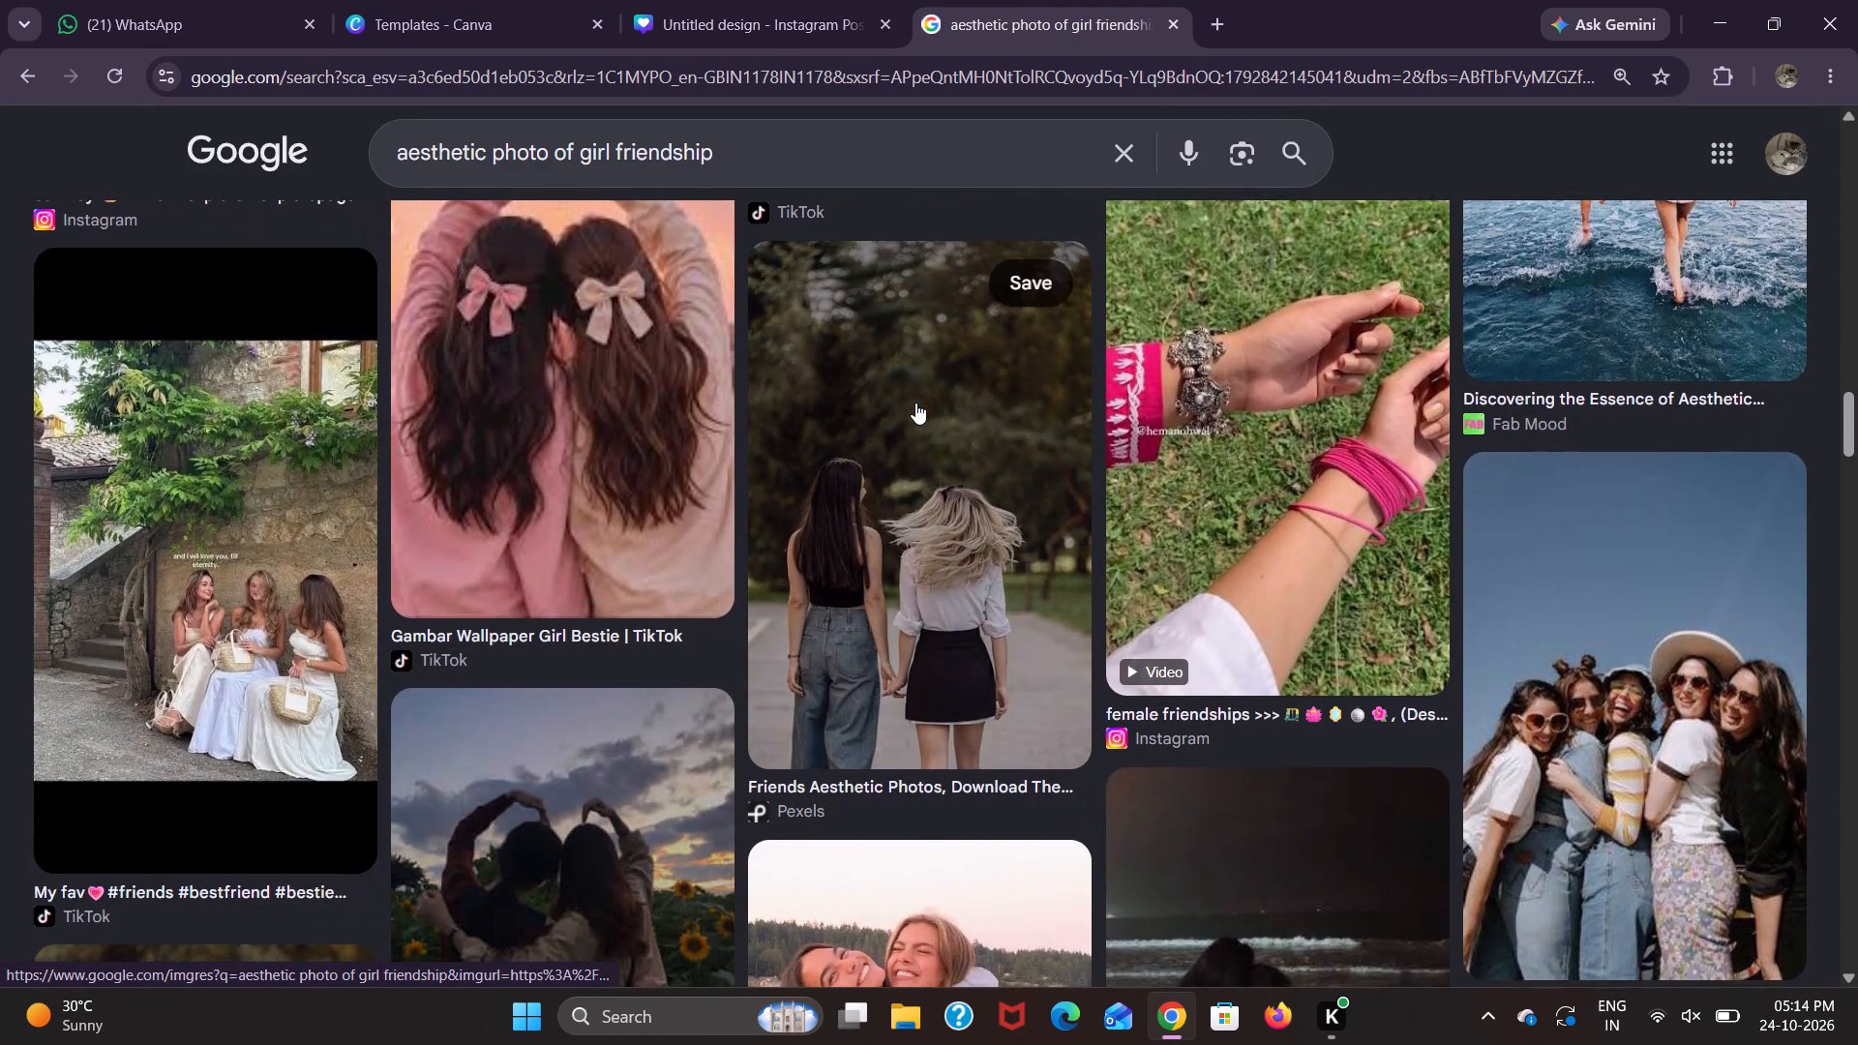
scroll(915, 403, "down", 3)
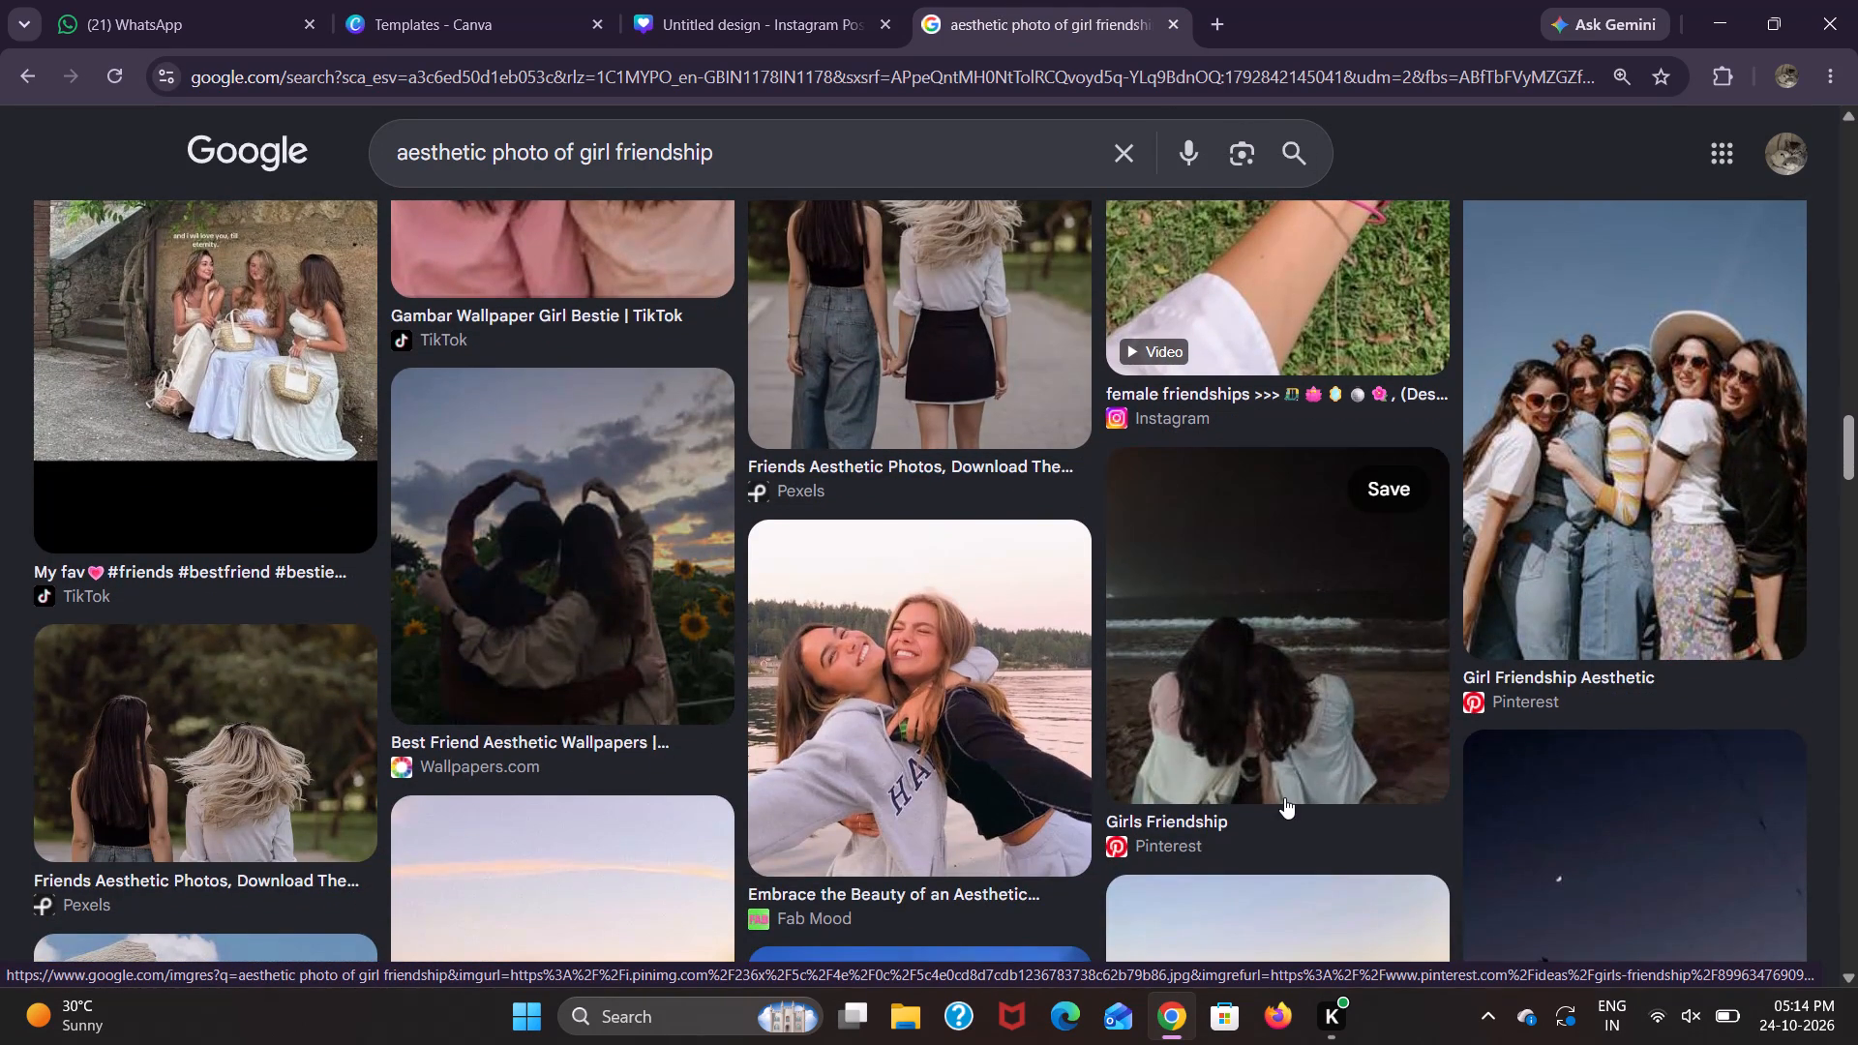
left_click_drag(1274, 730, 1270, 725)
left_click_drag(1270, 725, 837, 18)
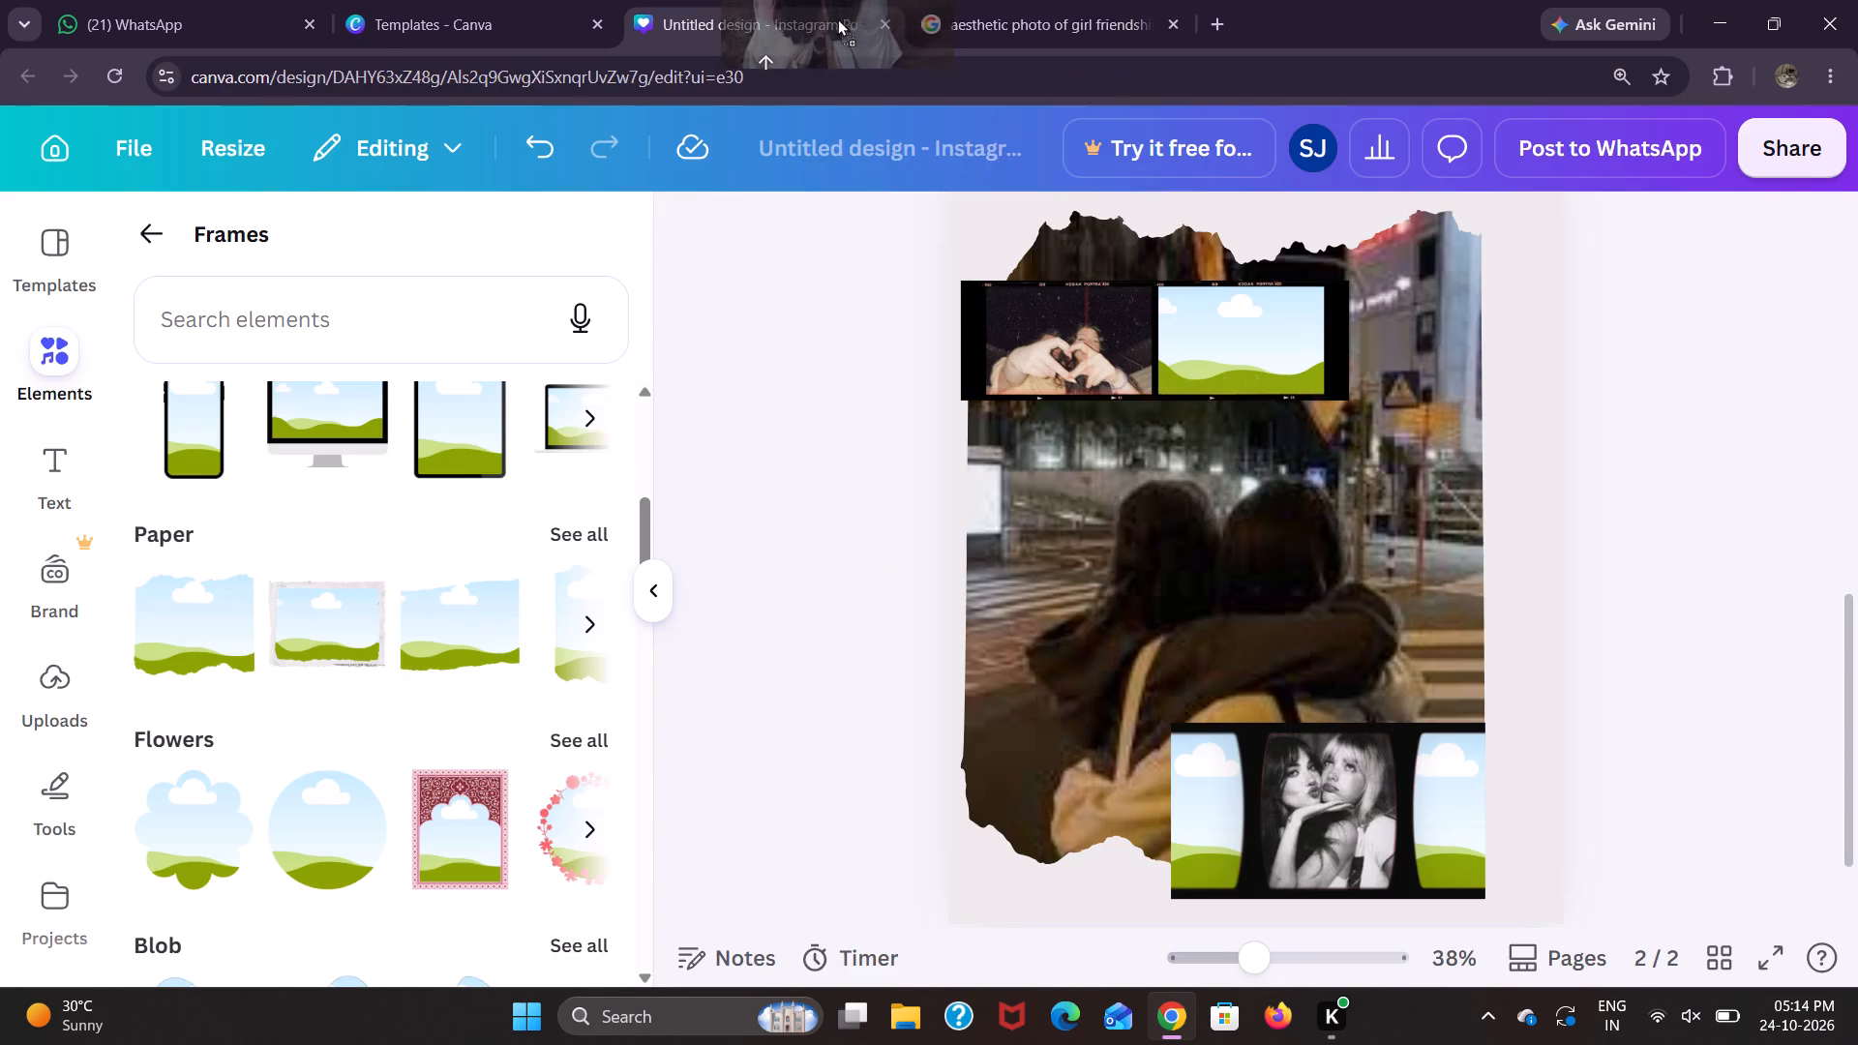
left_click_drag(837, 18, 1494, 837)
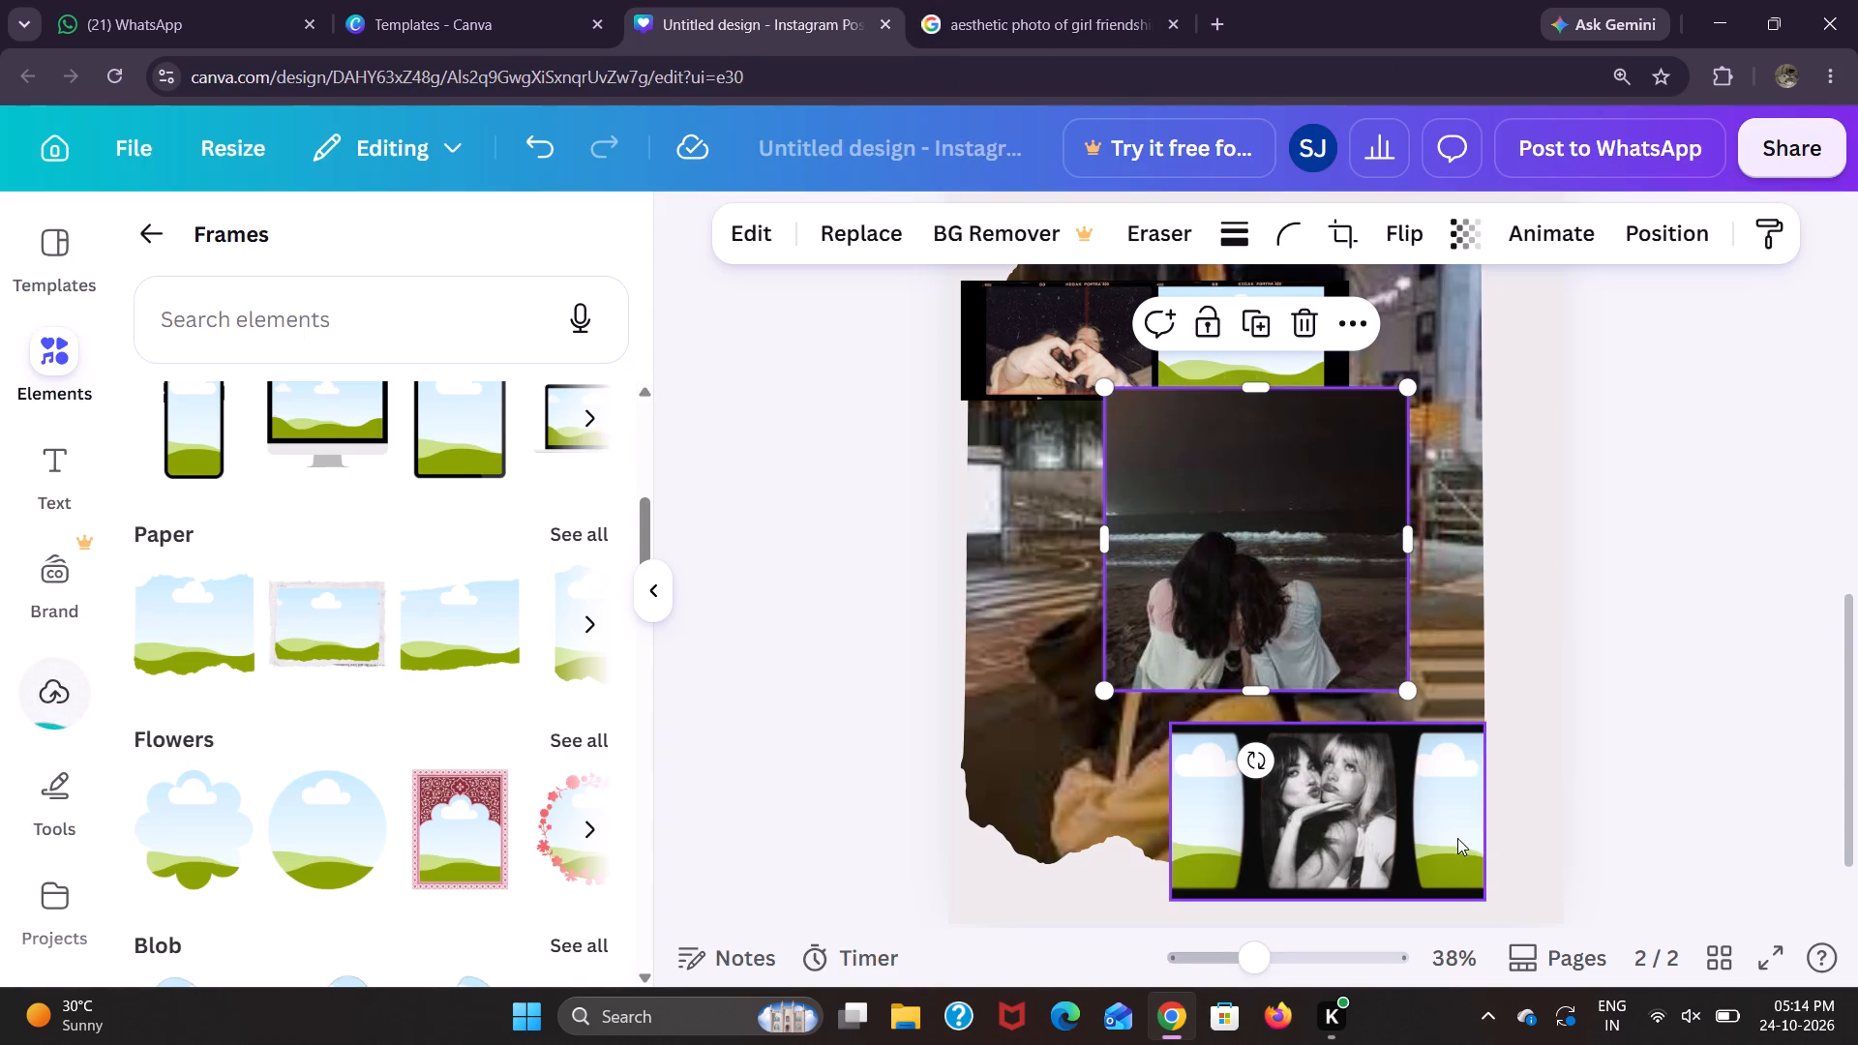
left_click_drag(1248, 588, 1463, 844)
Nudge the three-photo film strip slightly to the right, past the torn-paper photo's edge.
left_click_drag(1353, 821, 1366, 822)
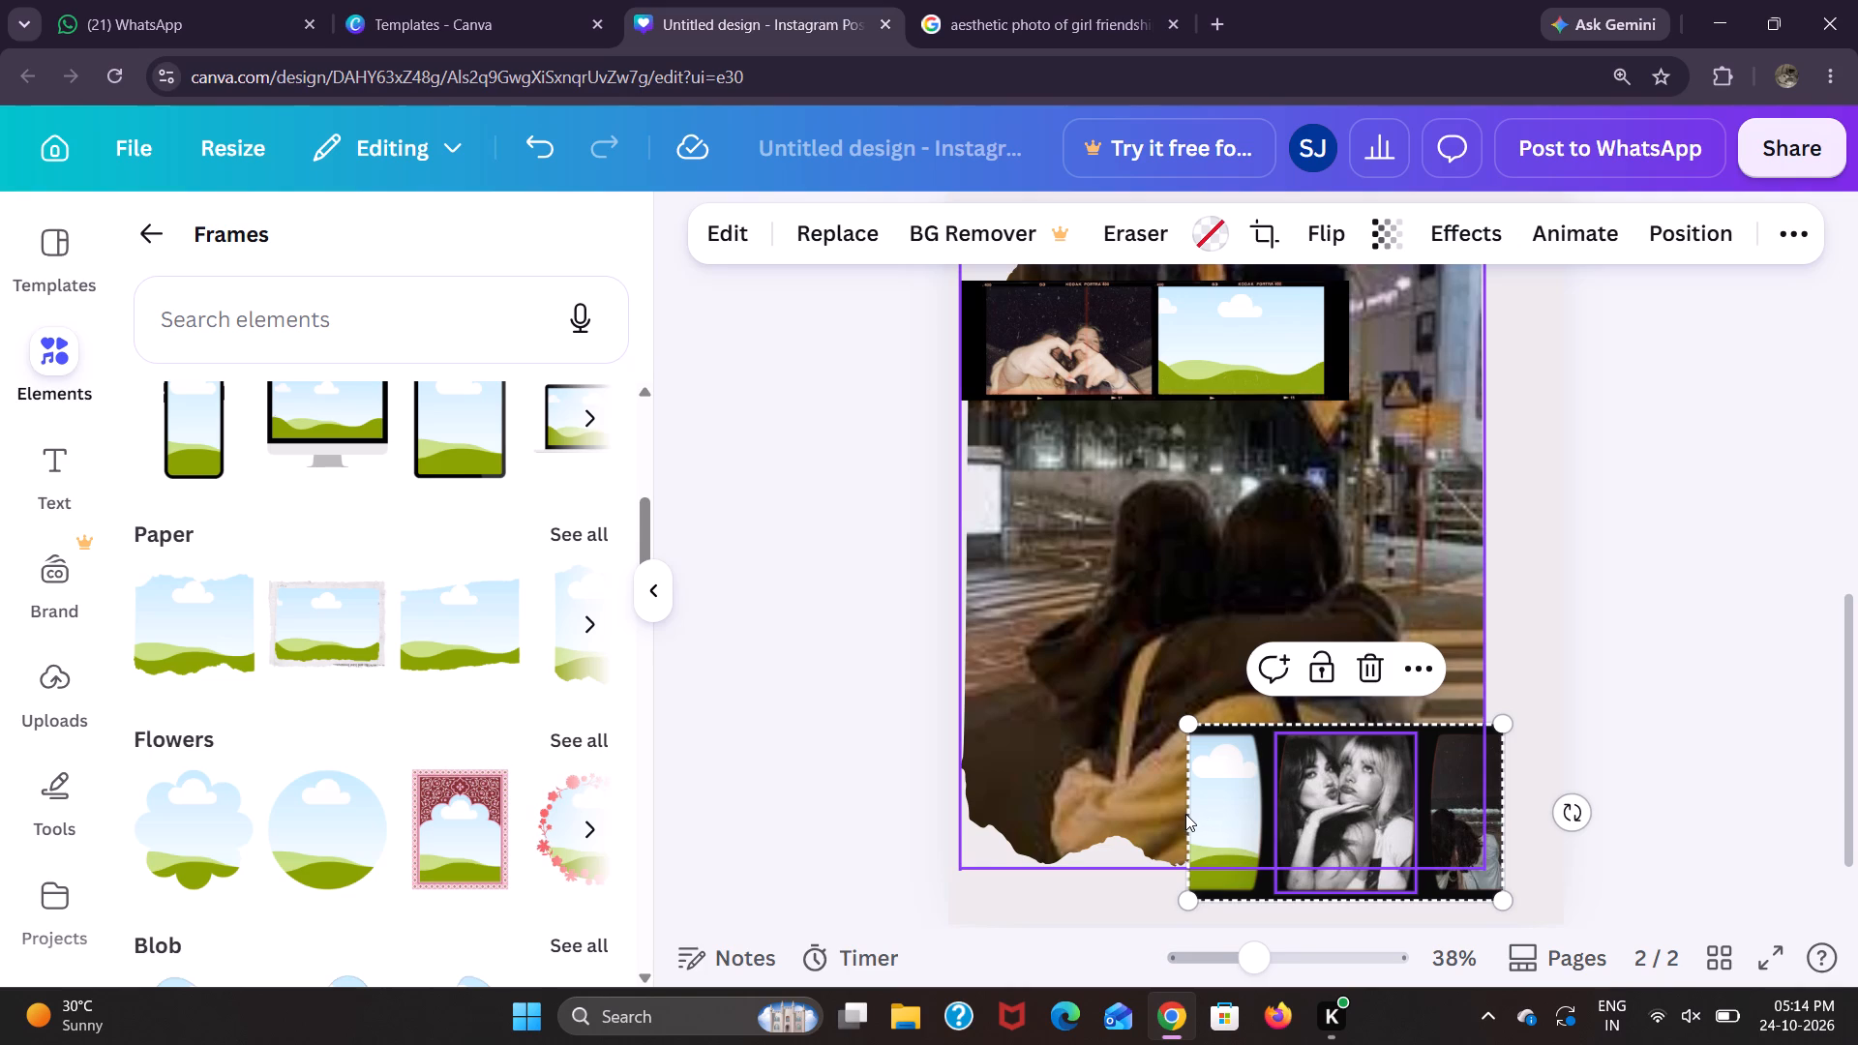
Browse the Google image results for another friendship photo to use in the film strips' empty frames.
left_click(972, 5)
scroll(960, 618, "right", 1)
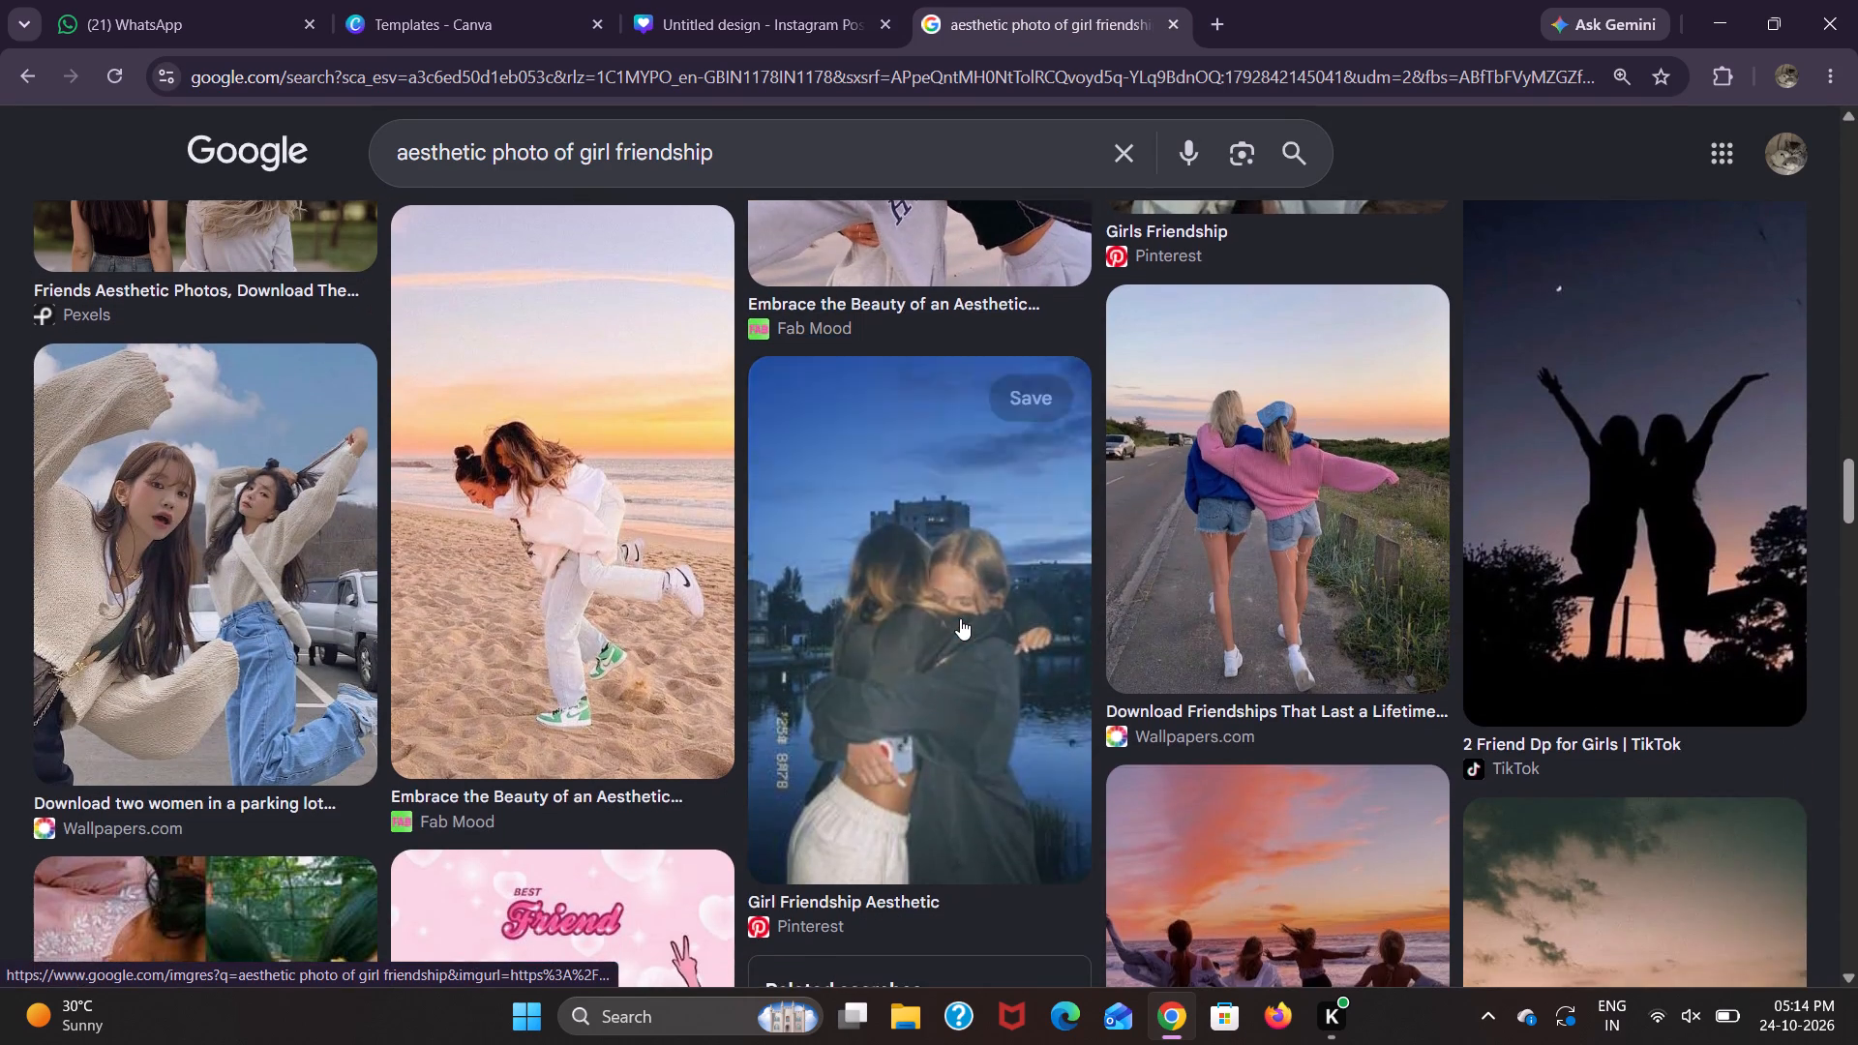
scroll(960, 618, "right", 3)
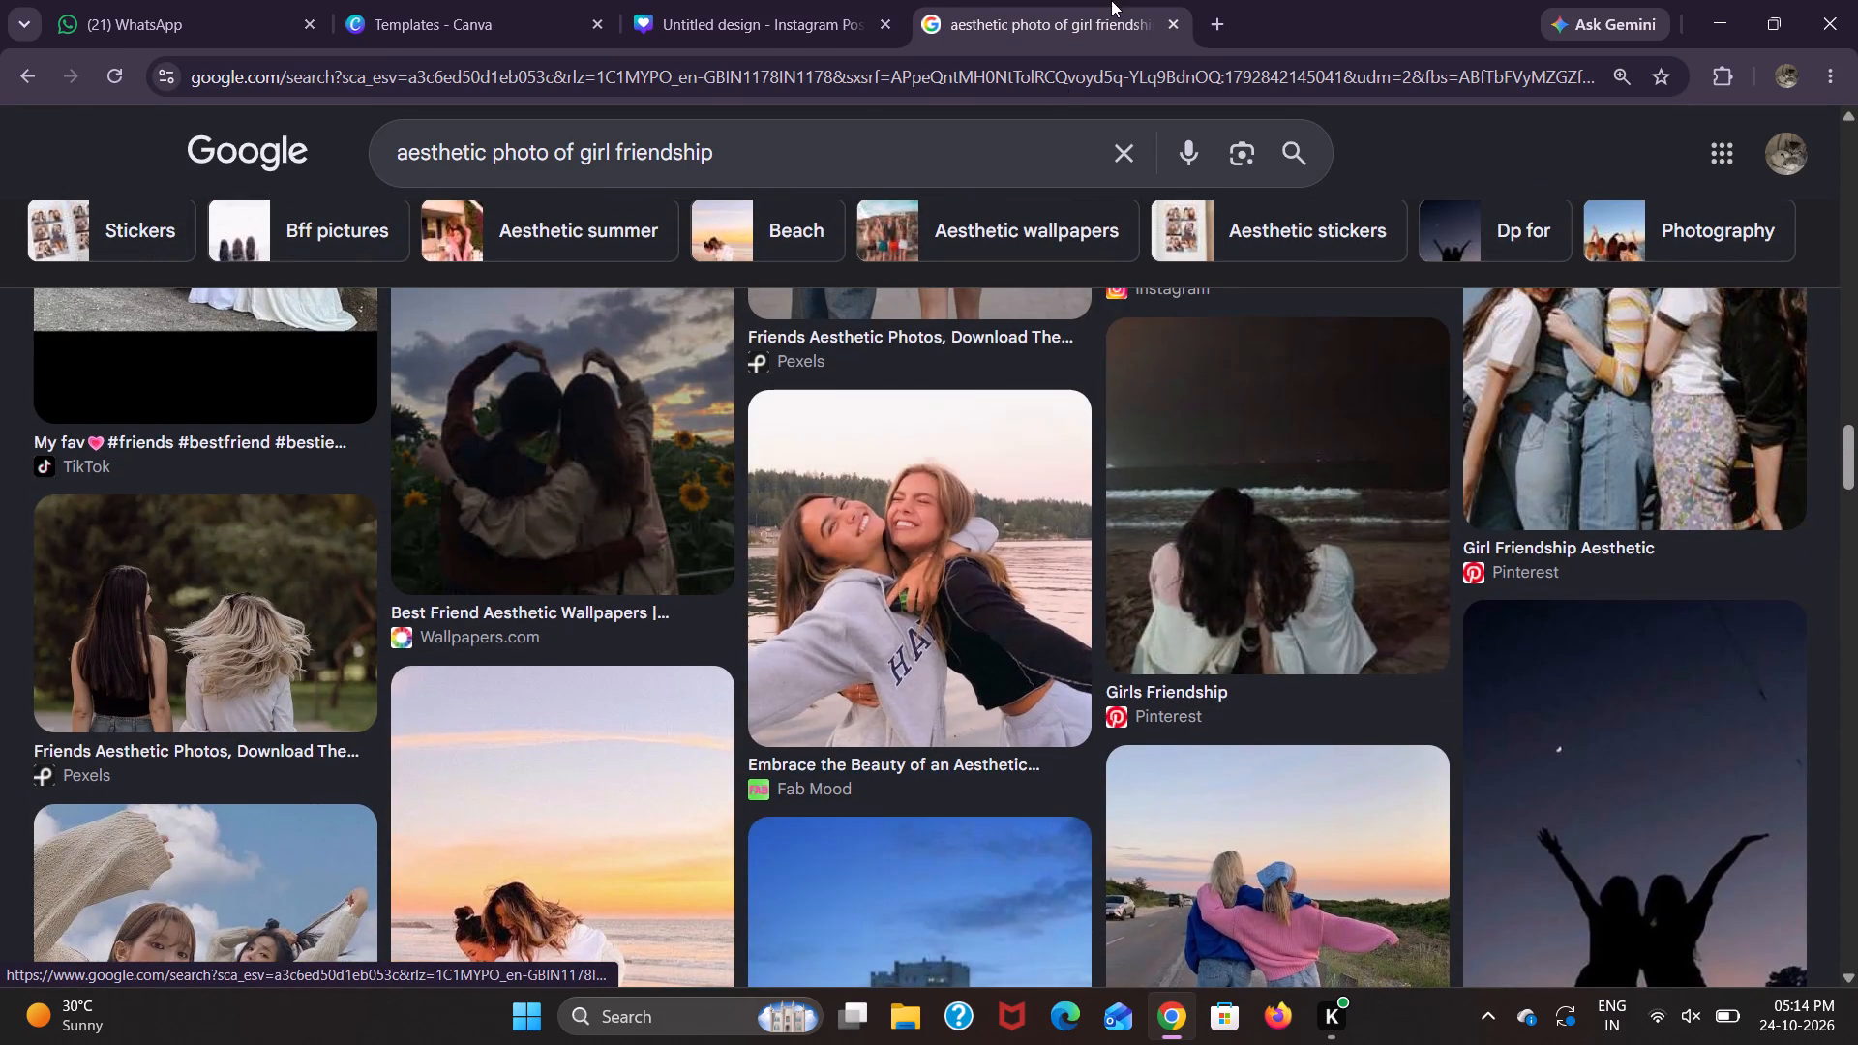
left_click(752, 6)
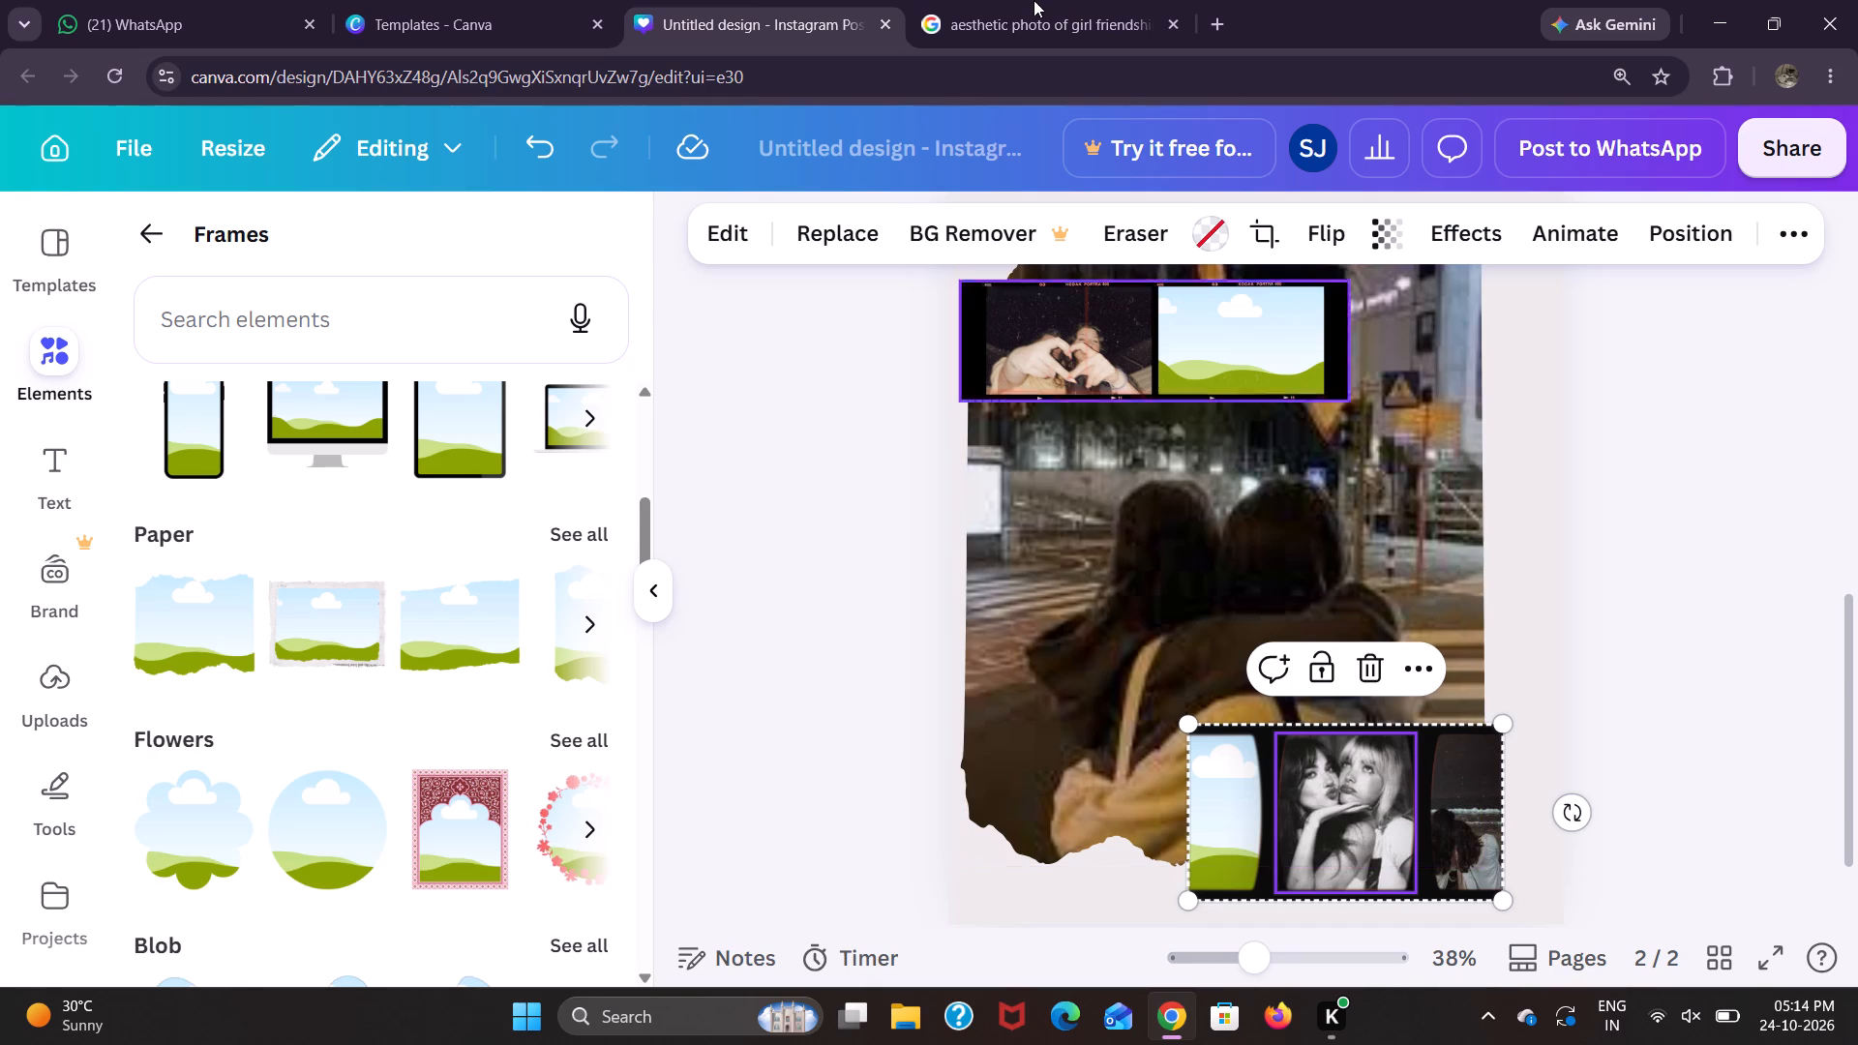
left_click(1020, 0)
scroll(1033, 535, "down", 7)
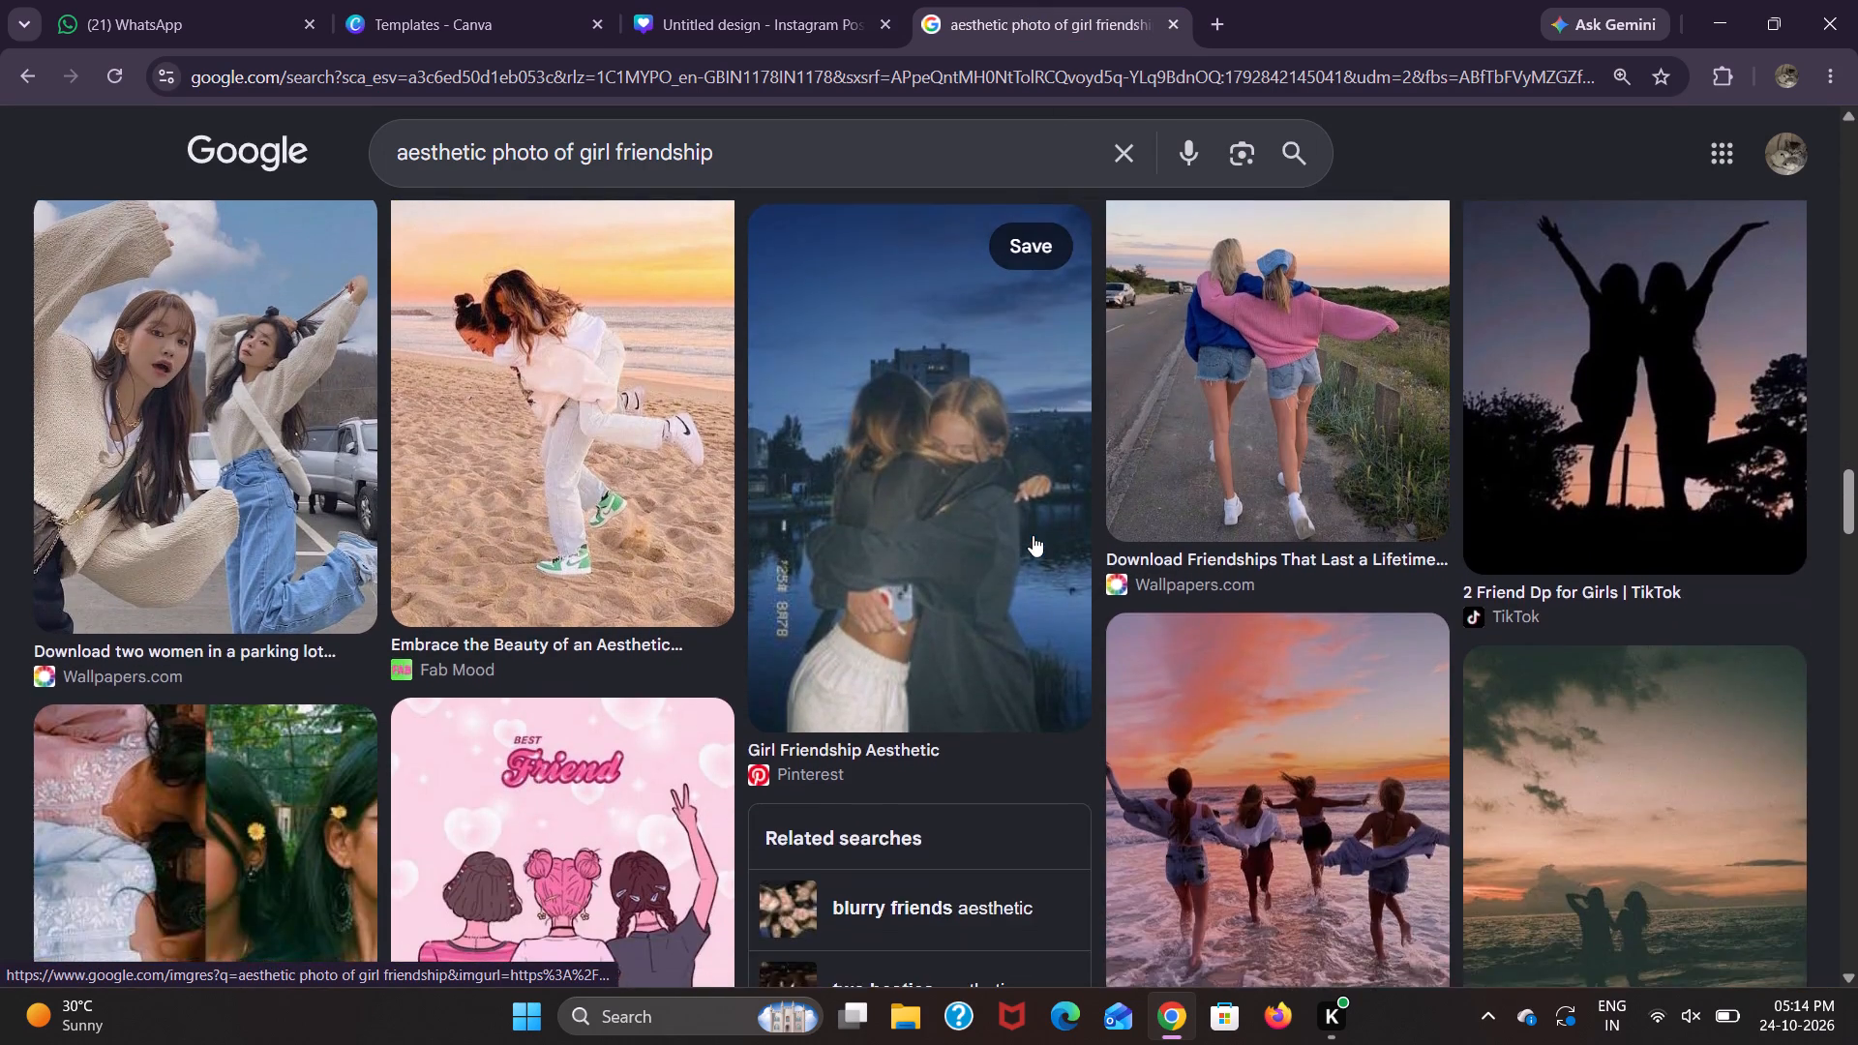
Find the dark photo of two friends with hands covering their faces in Google Images and place it in the two-photo strip's second frame.
scroll(1033, 535, "down", 5)
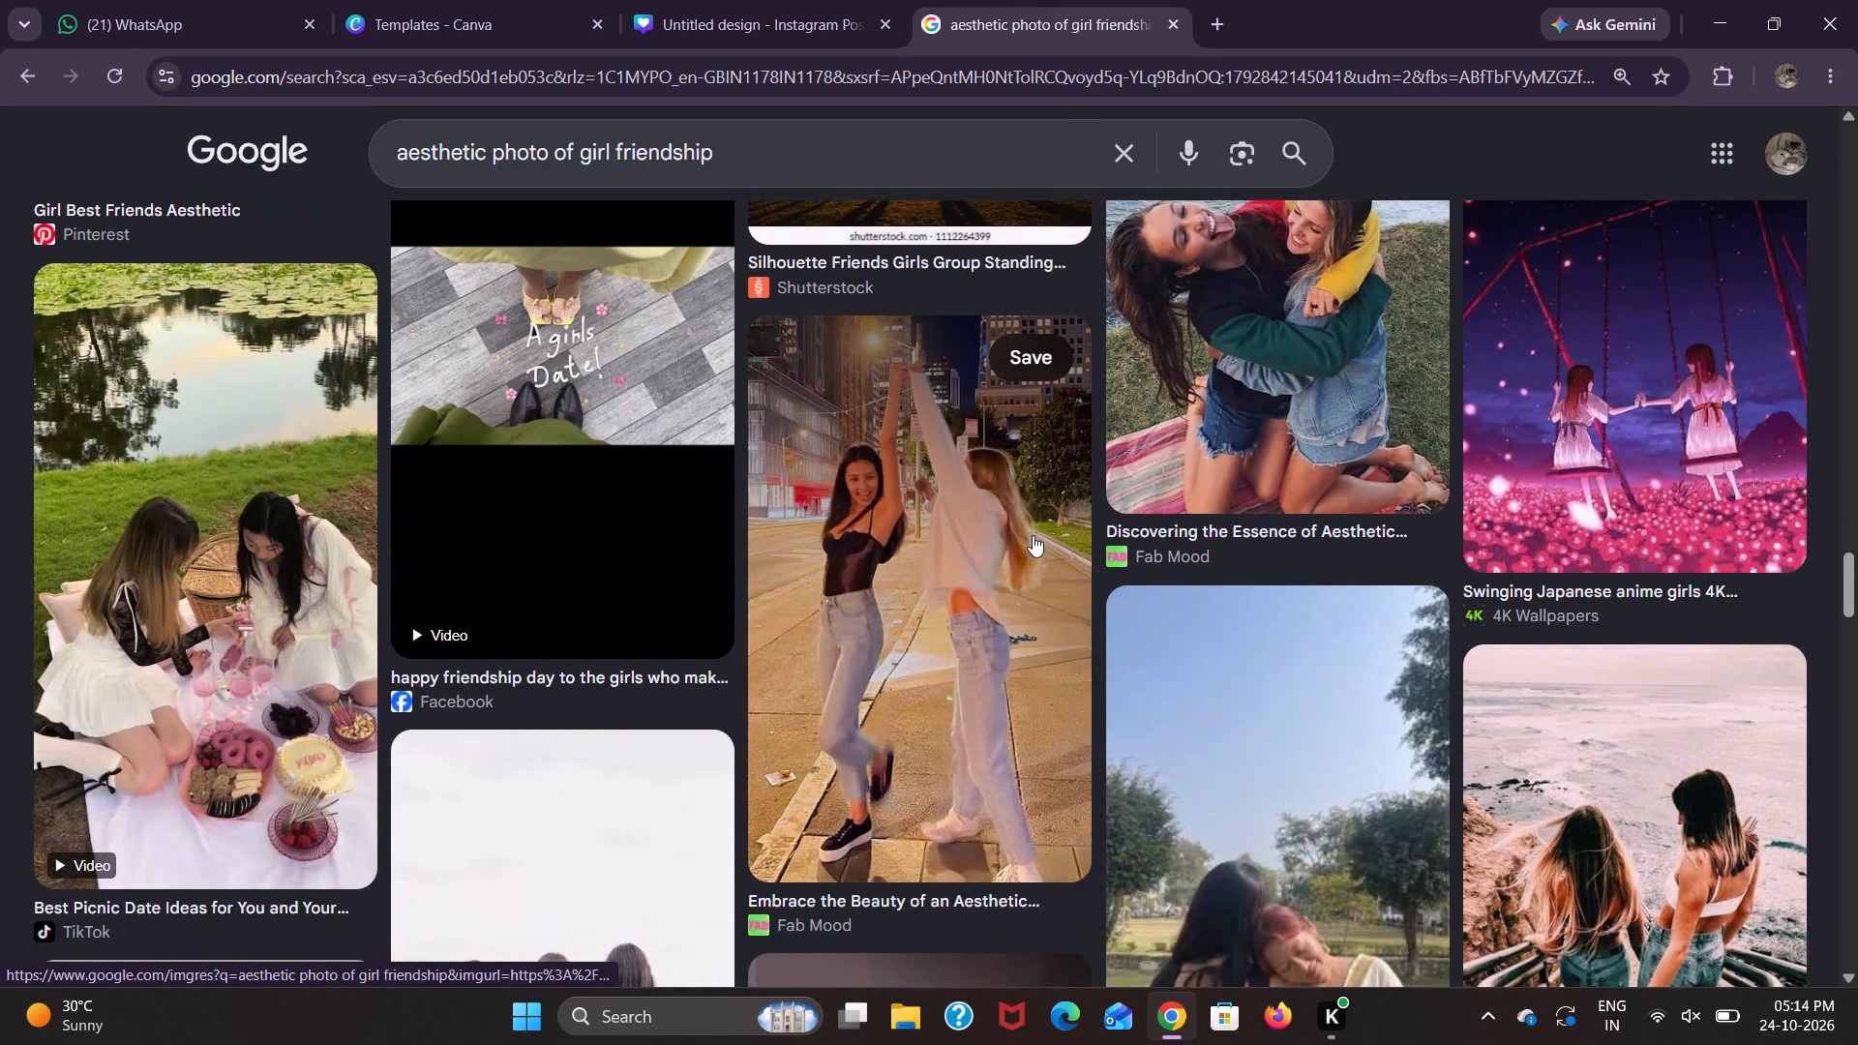
scroll(1033, 535, "down", 4)
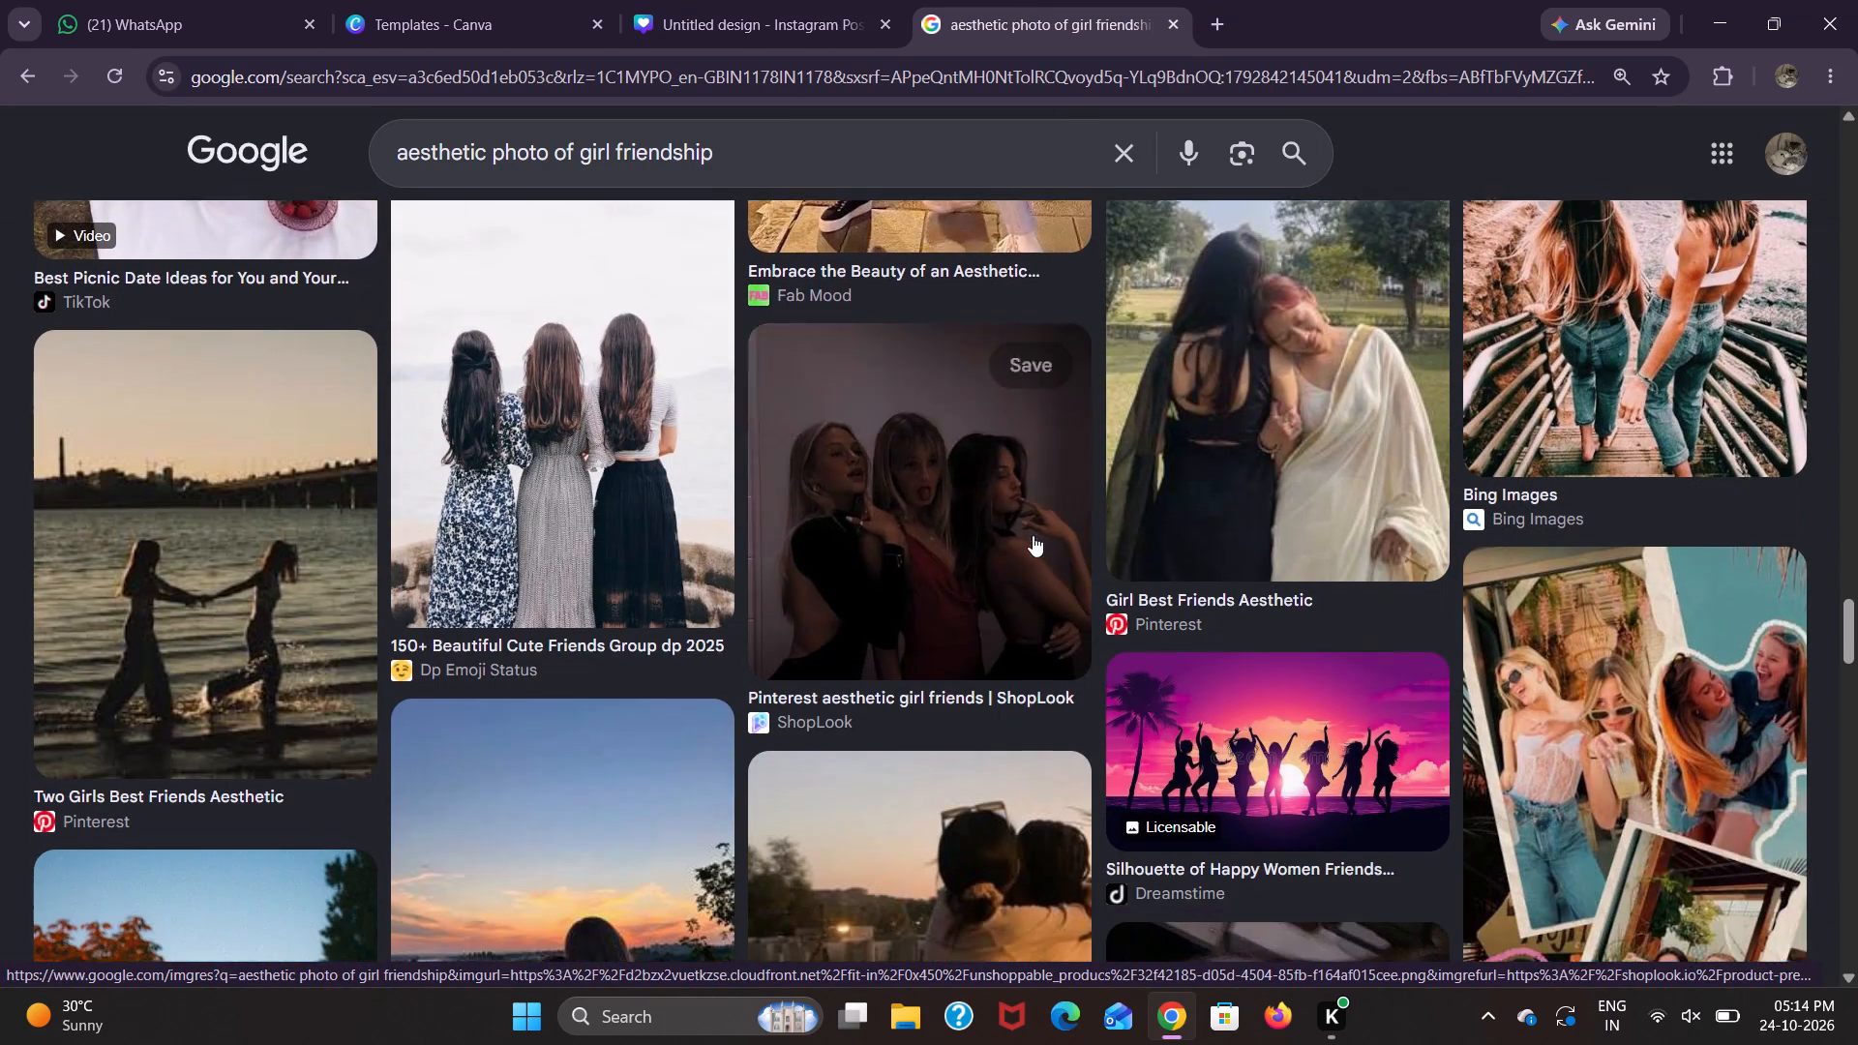
scroll(1033, 535, "down", 5)
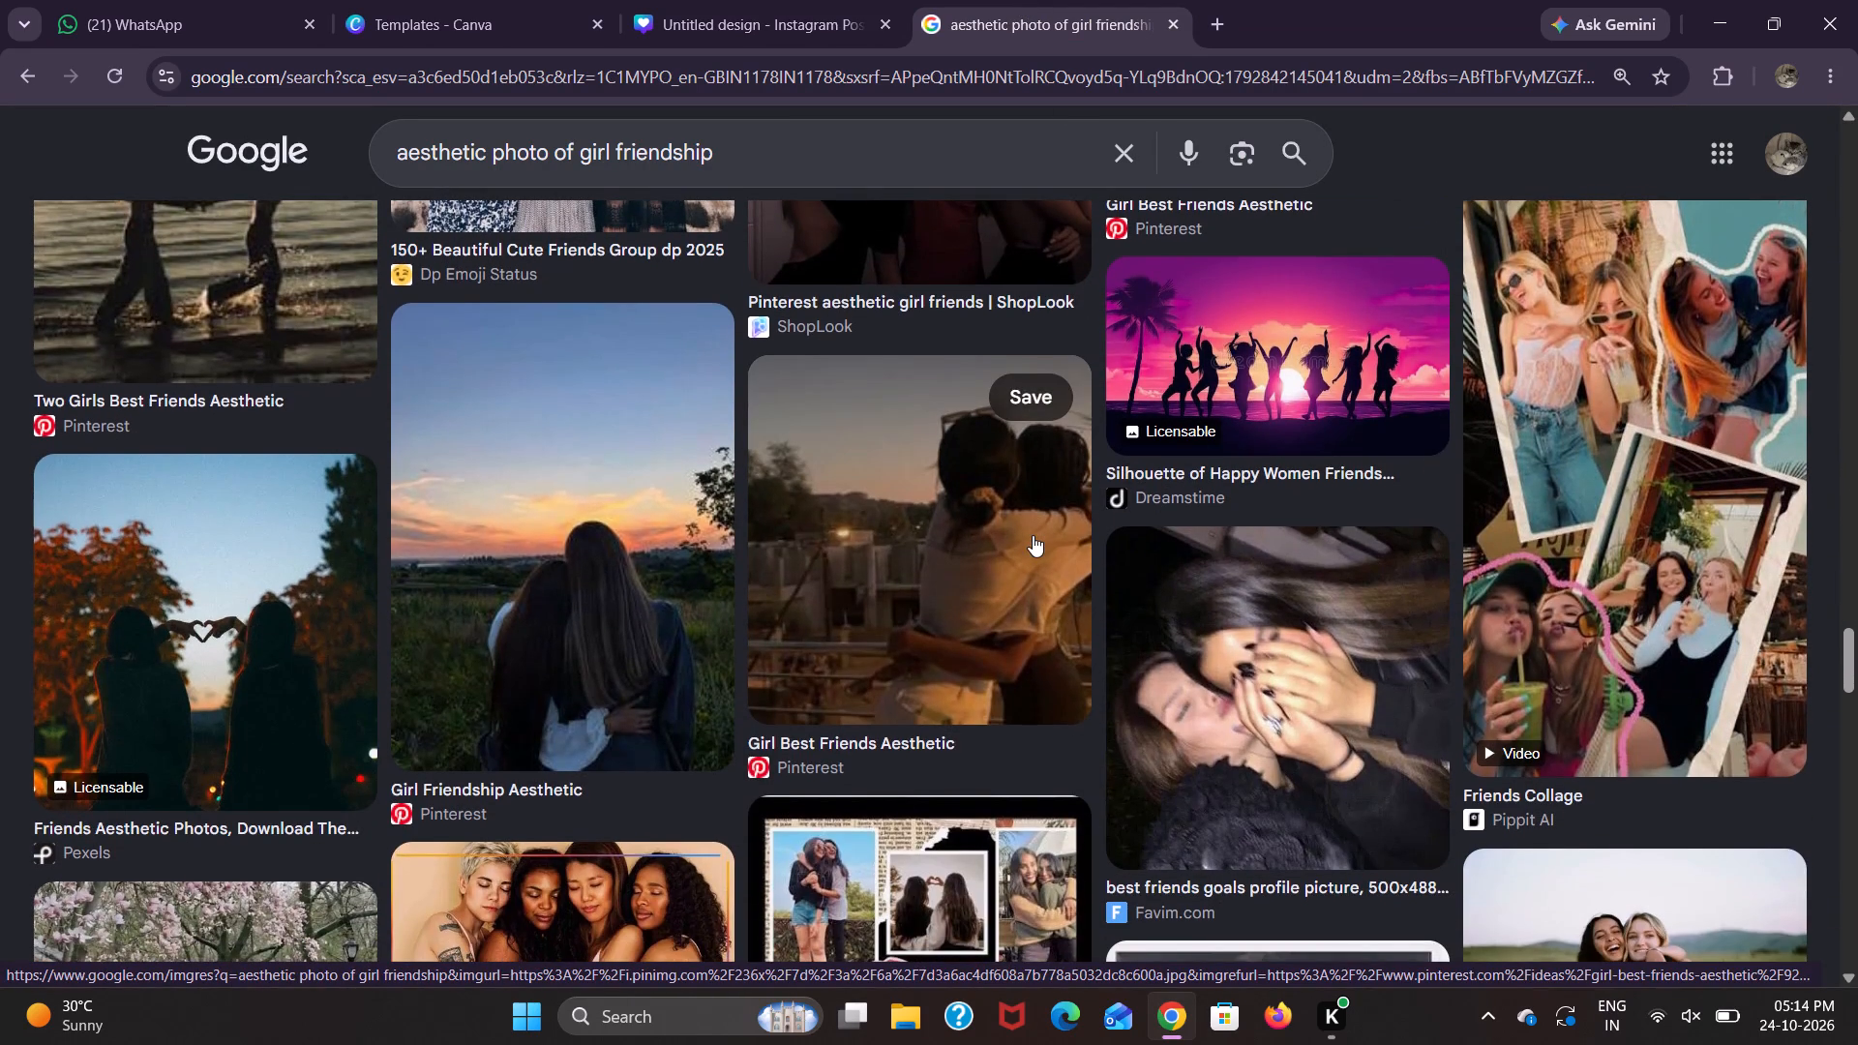
left_click_drag(1347, 685, 958, 0)
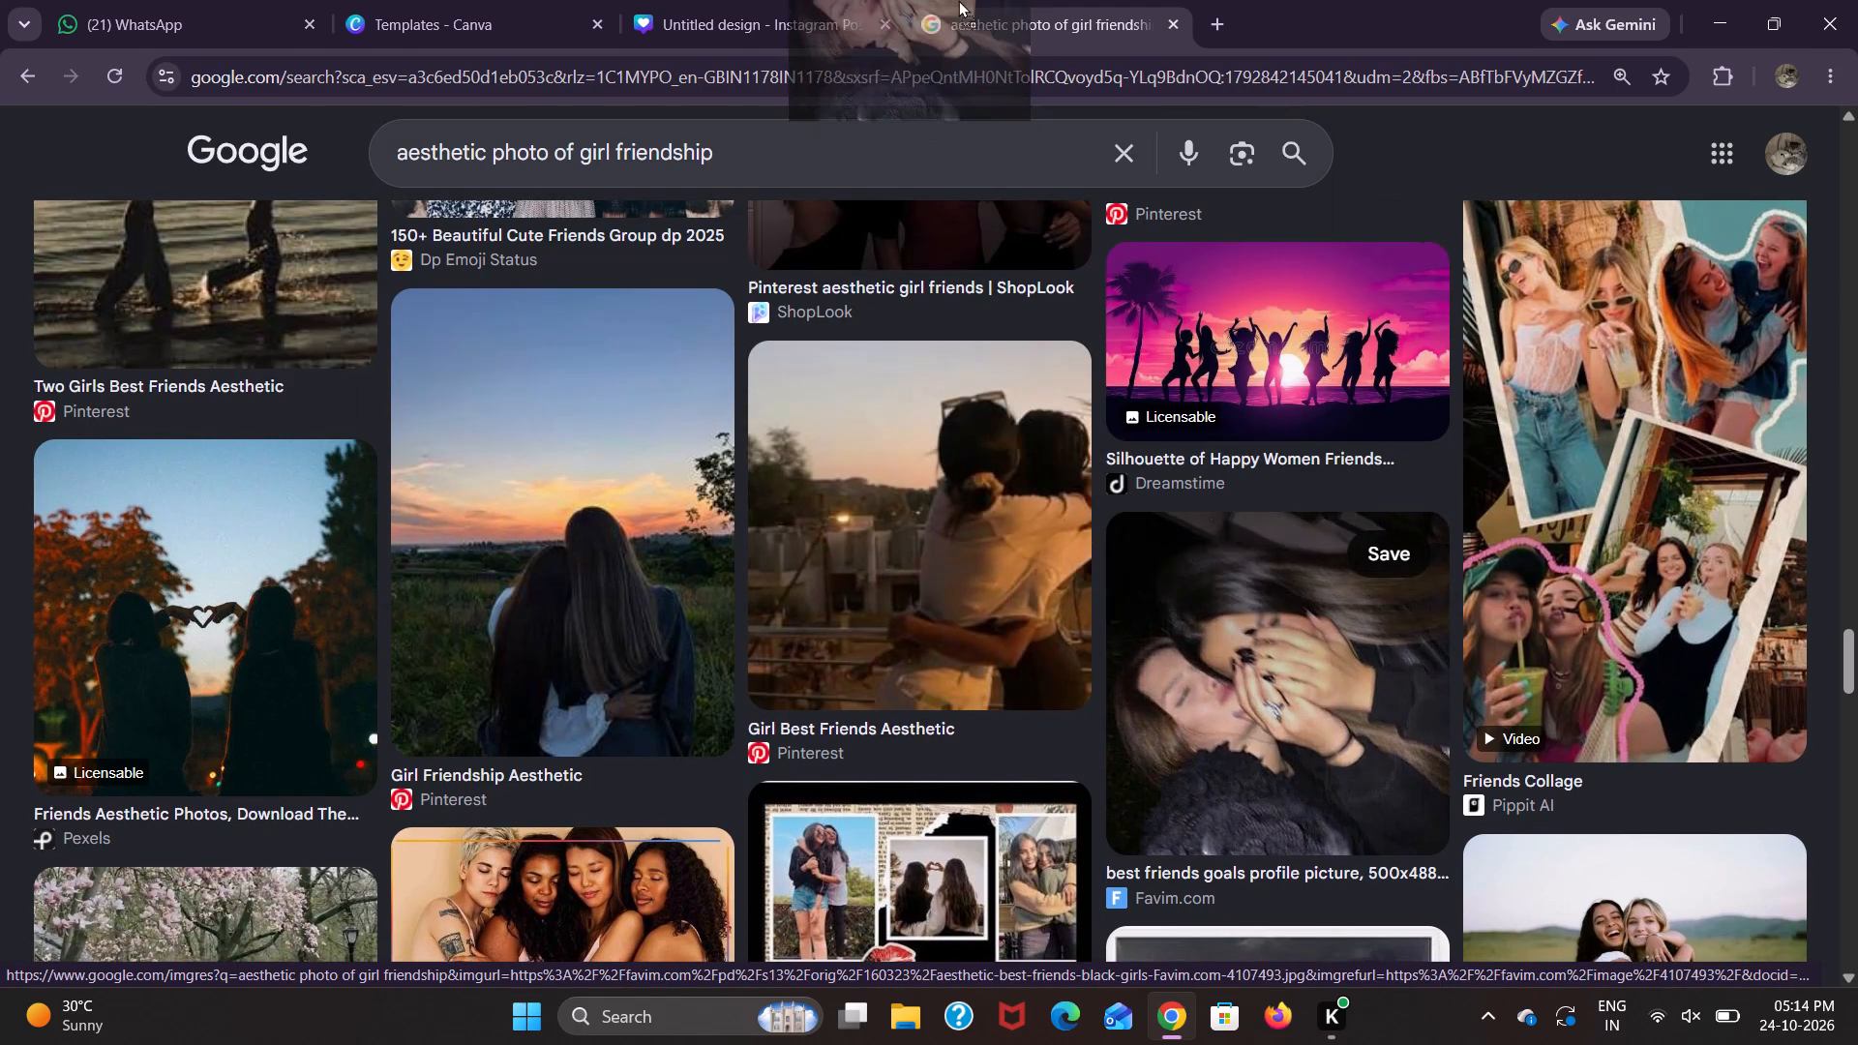
left_click_drag(958, 0, 1219, 352)
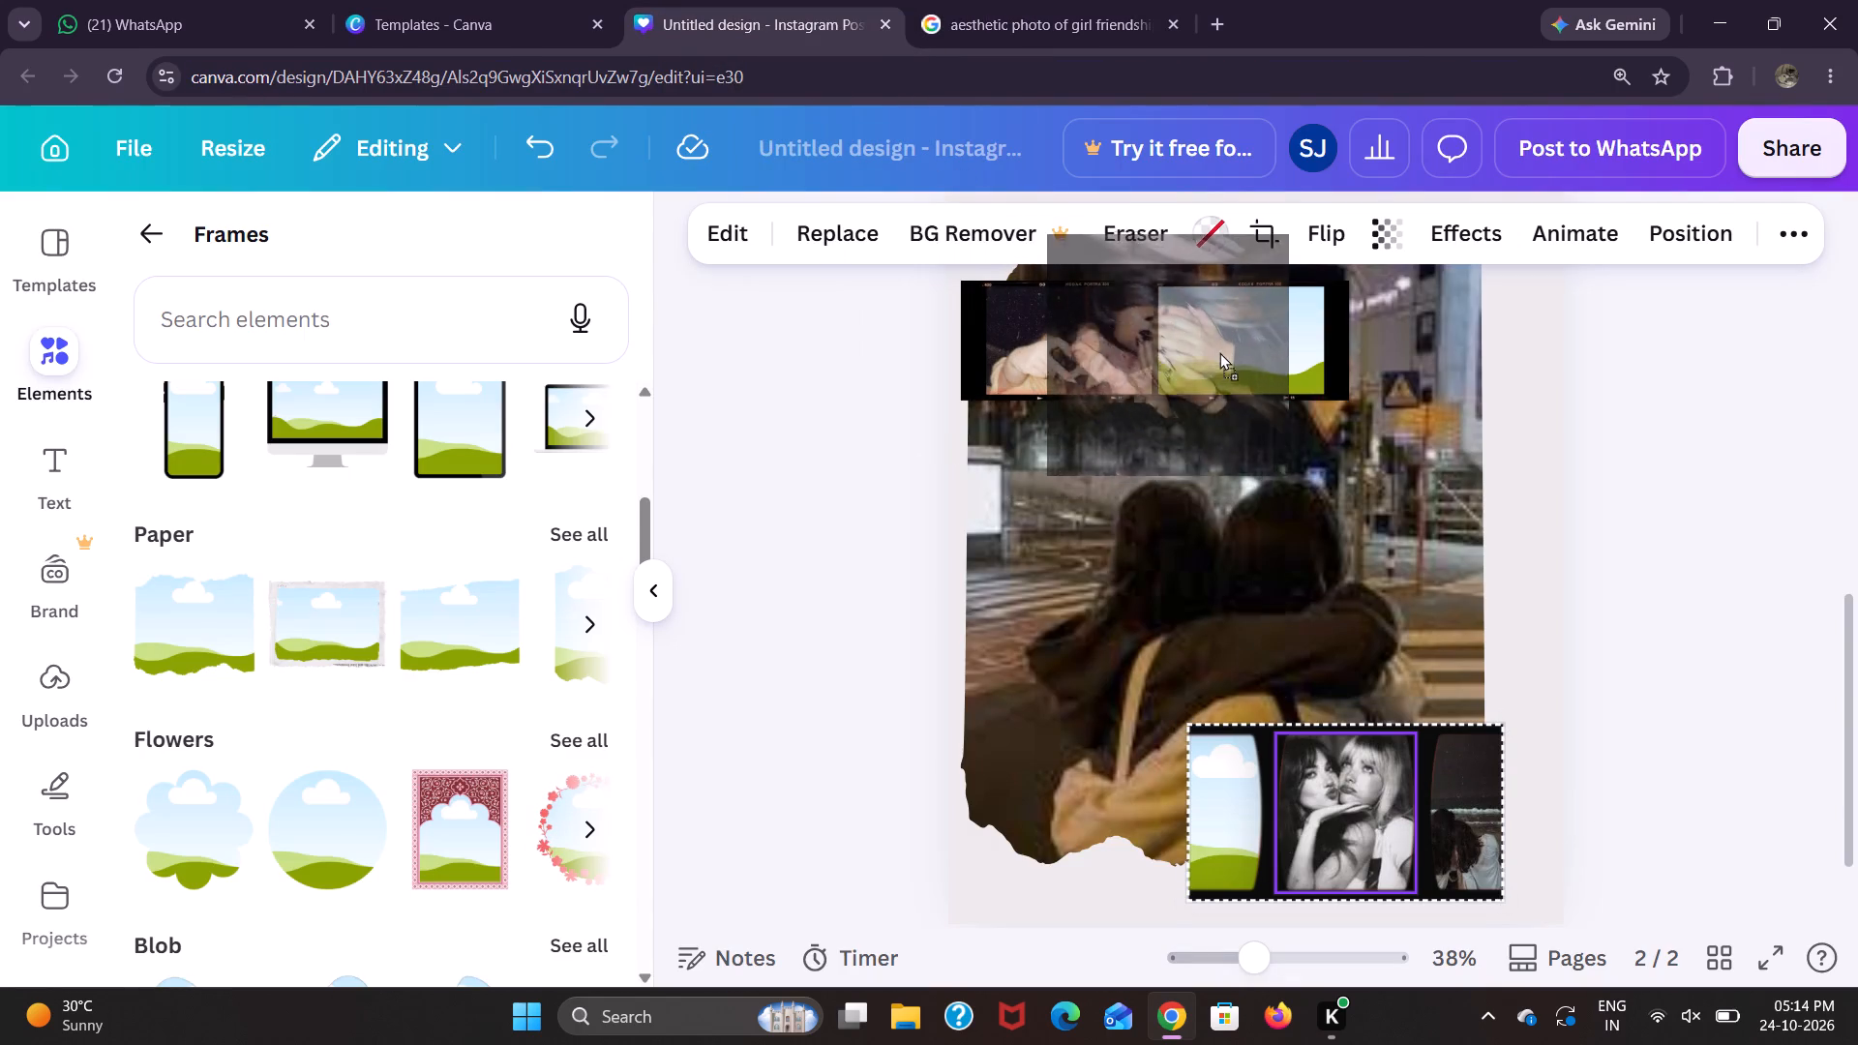
left_click_drag(1219, 352, 1244, 343)
left_click_drag(1263, 497, 1251, 344)
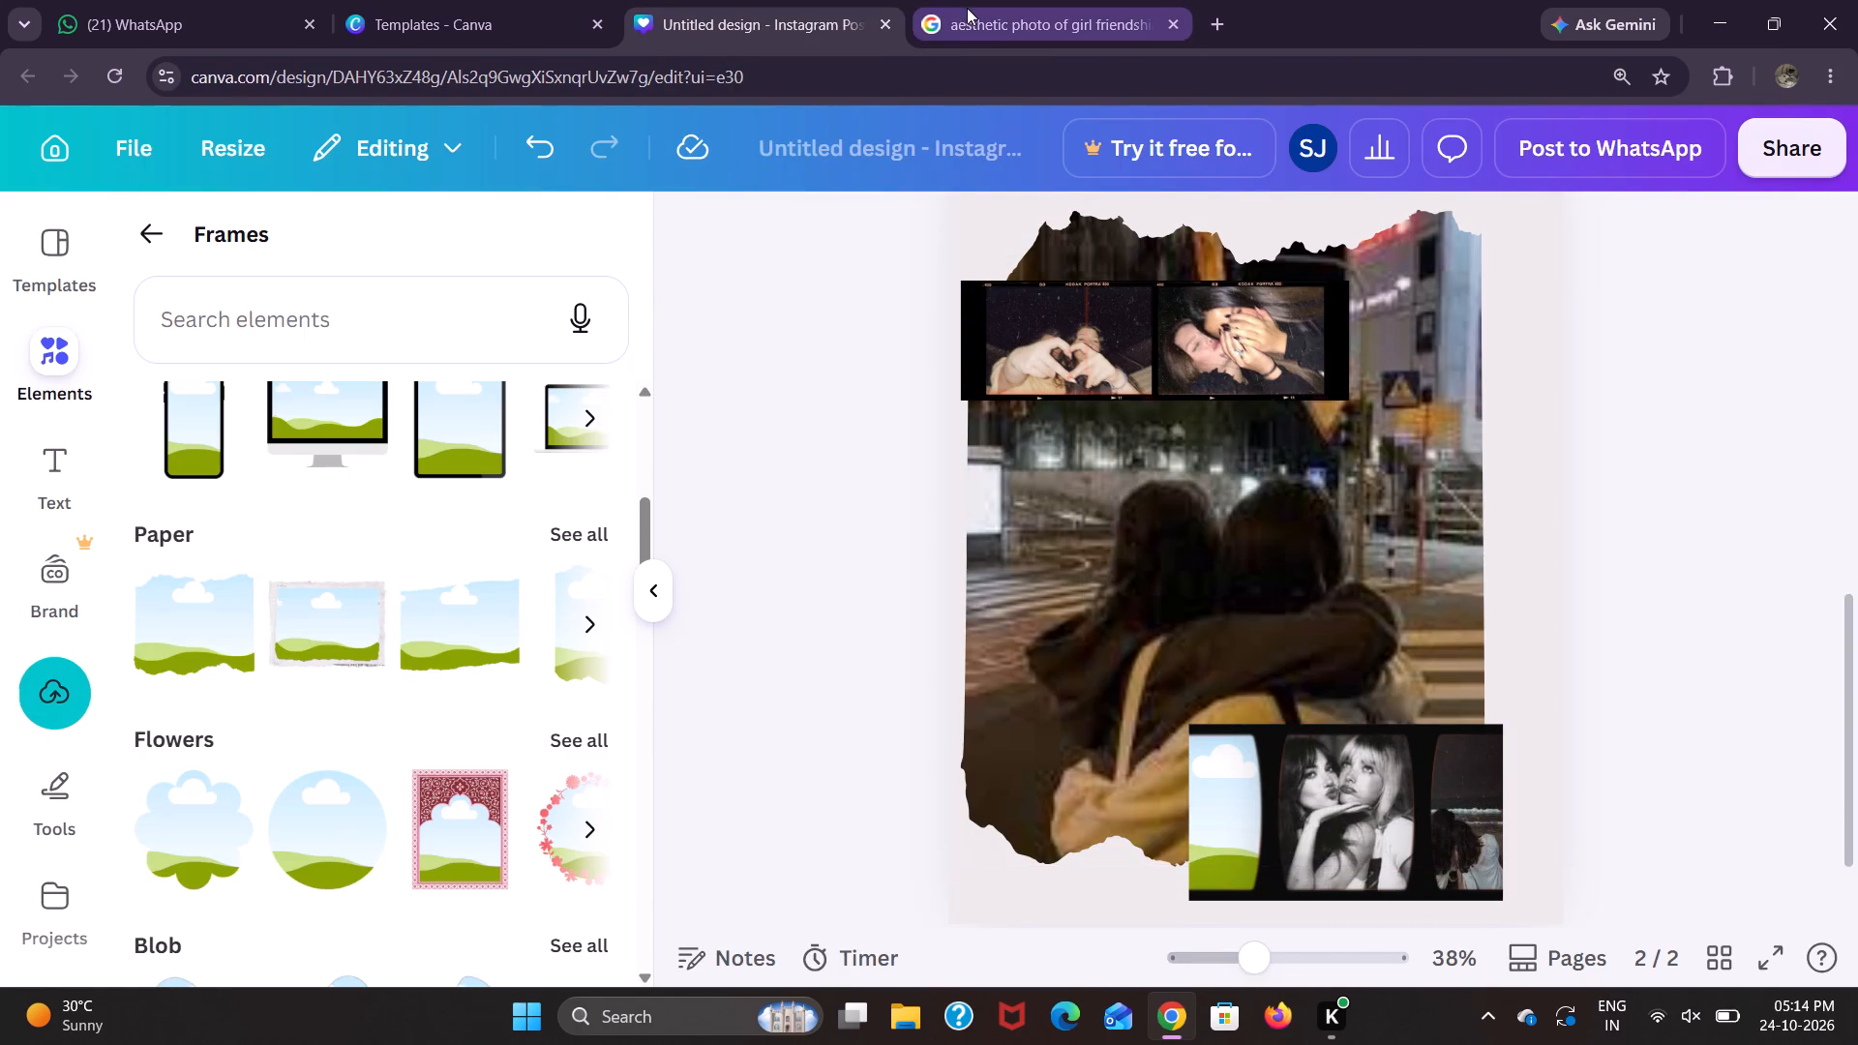
Change the Google image search to "aesthetic photo of coffe".
left_click(967, 8)
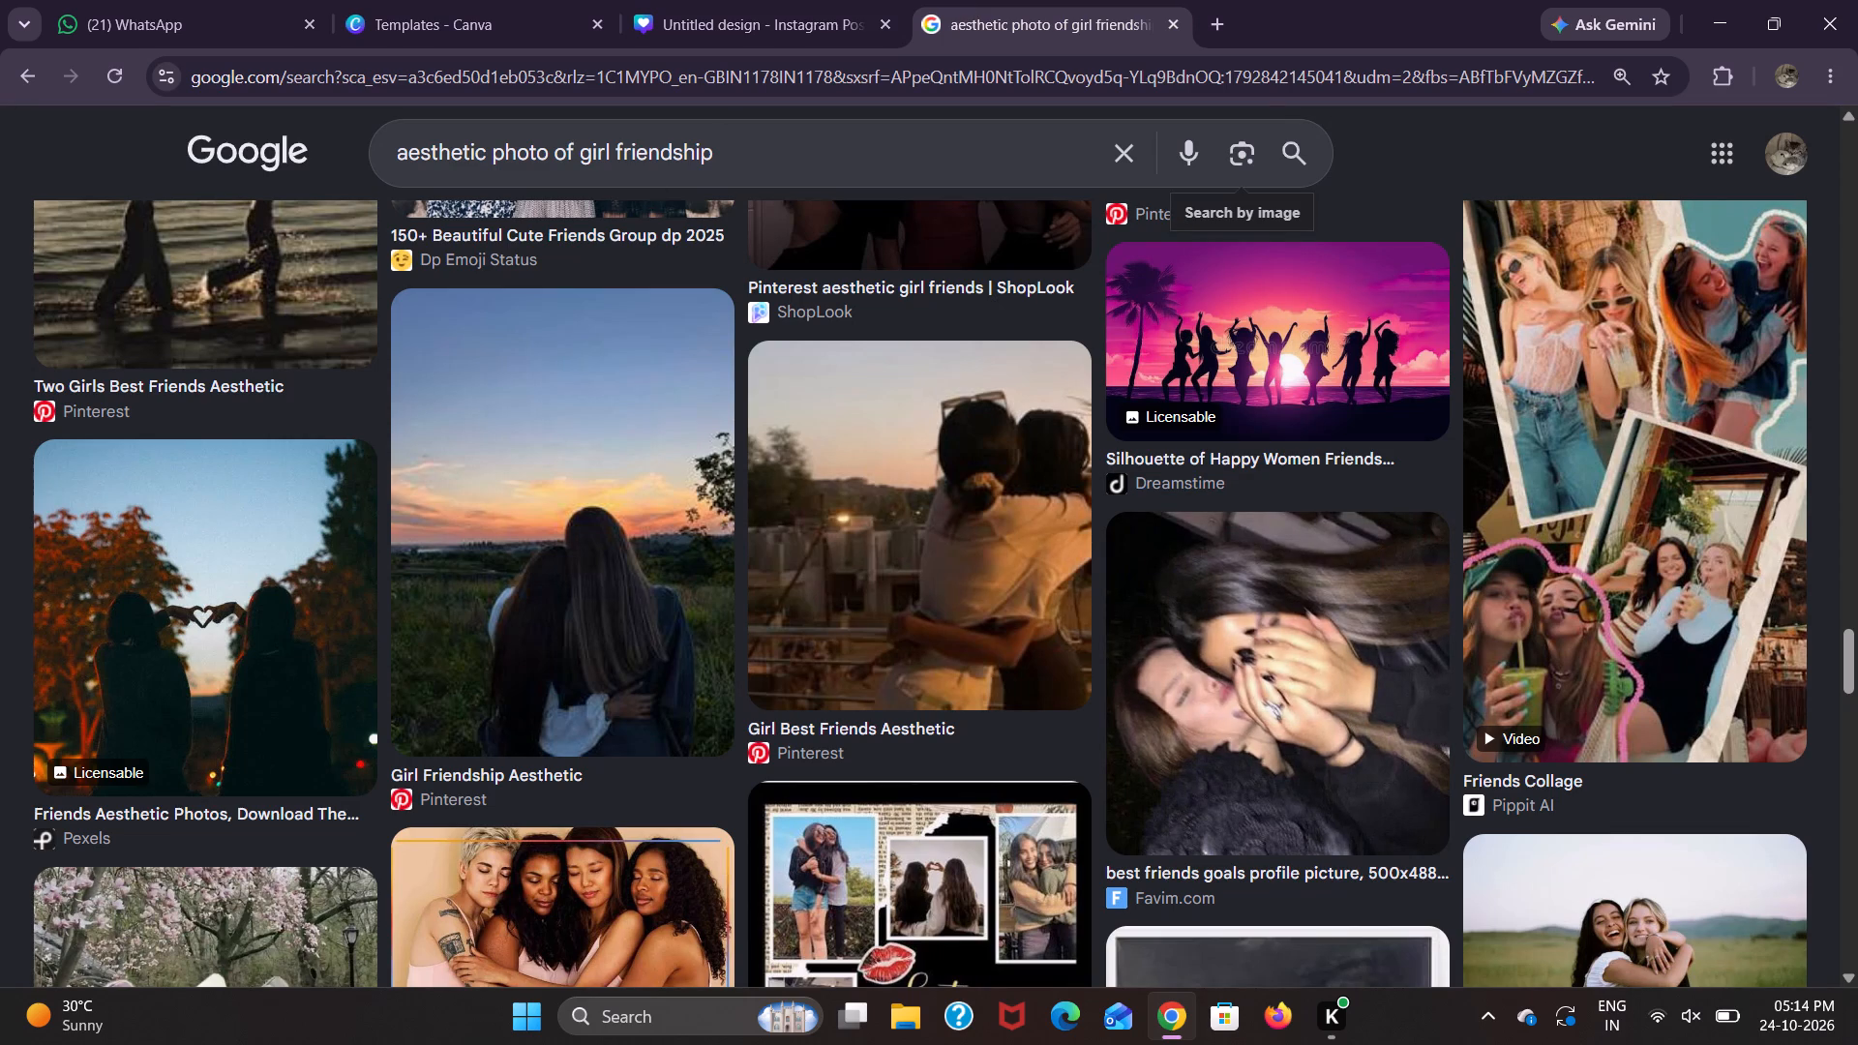
left_click_drag(584, 155, 822, 151)
type("codd")
key("BackSpace")
key("BackSpace")
type("ffe")
key("Return")
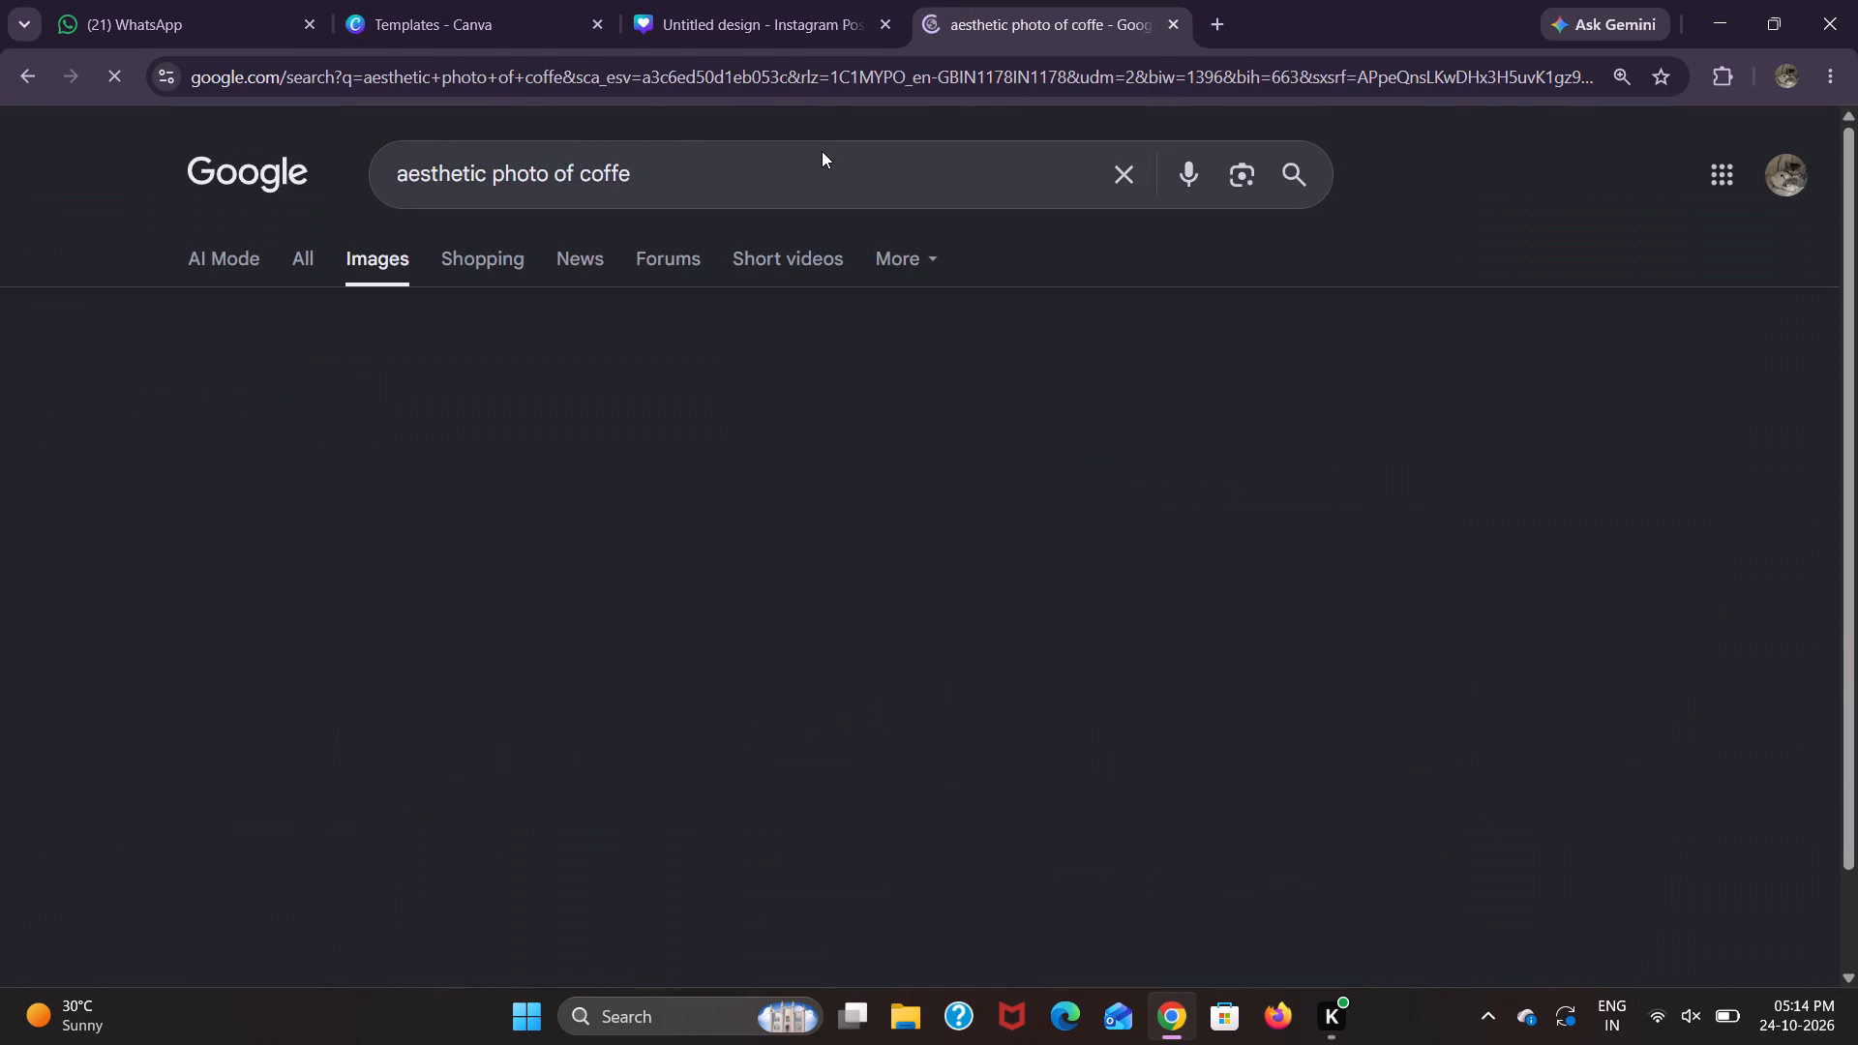
Bring the photo of two lattes with a brown bag from Google Images into the three-photo film strip's third frame.
scroll(410, 622, "down", 1)
left_click_drag(246, 729, 701, 185)
left_click(85, 795)
left_click_drag(133, 756, 167, 723)
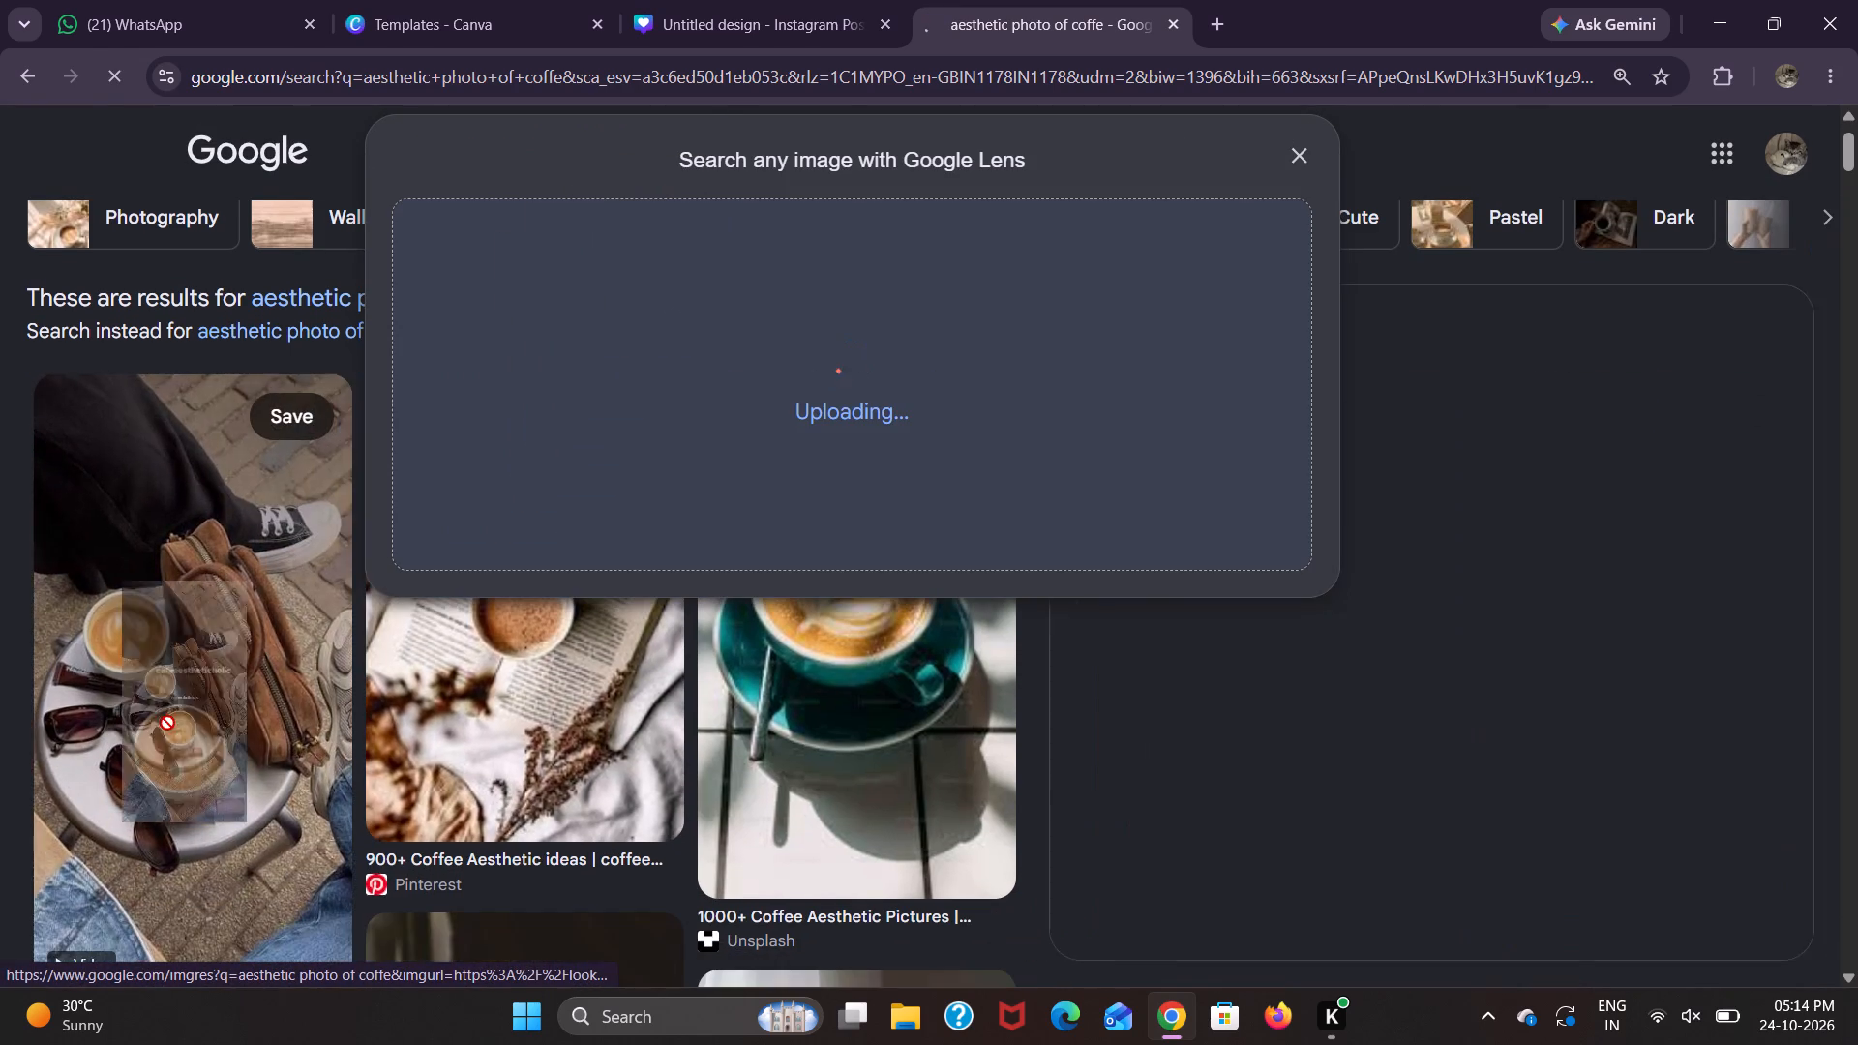
left_click_drag(167, 723, 1404, 771)
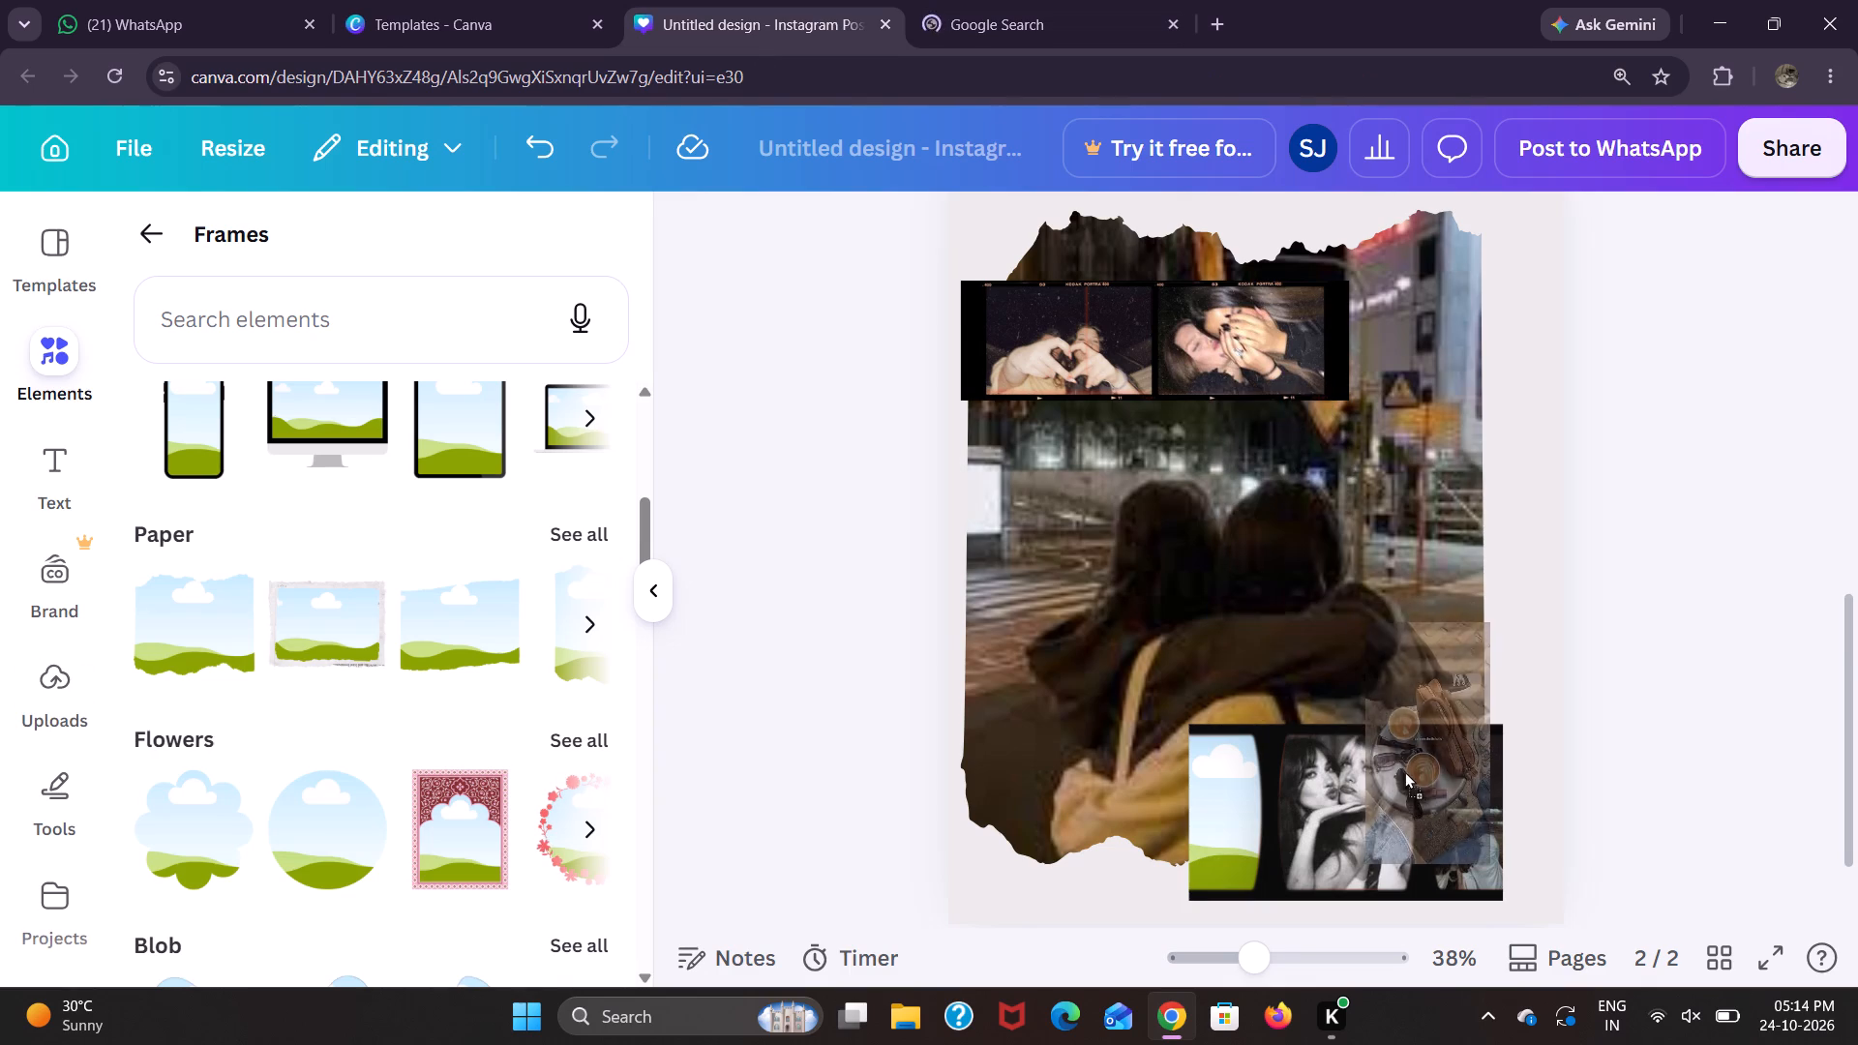
left_click_drag(1404, 771, 1442, 804)
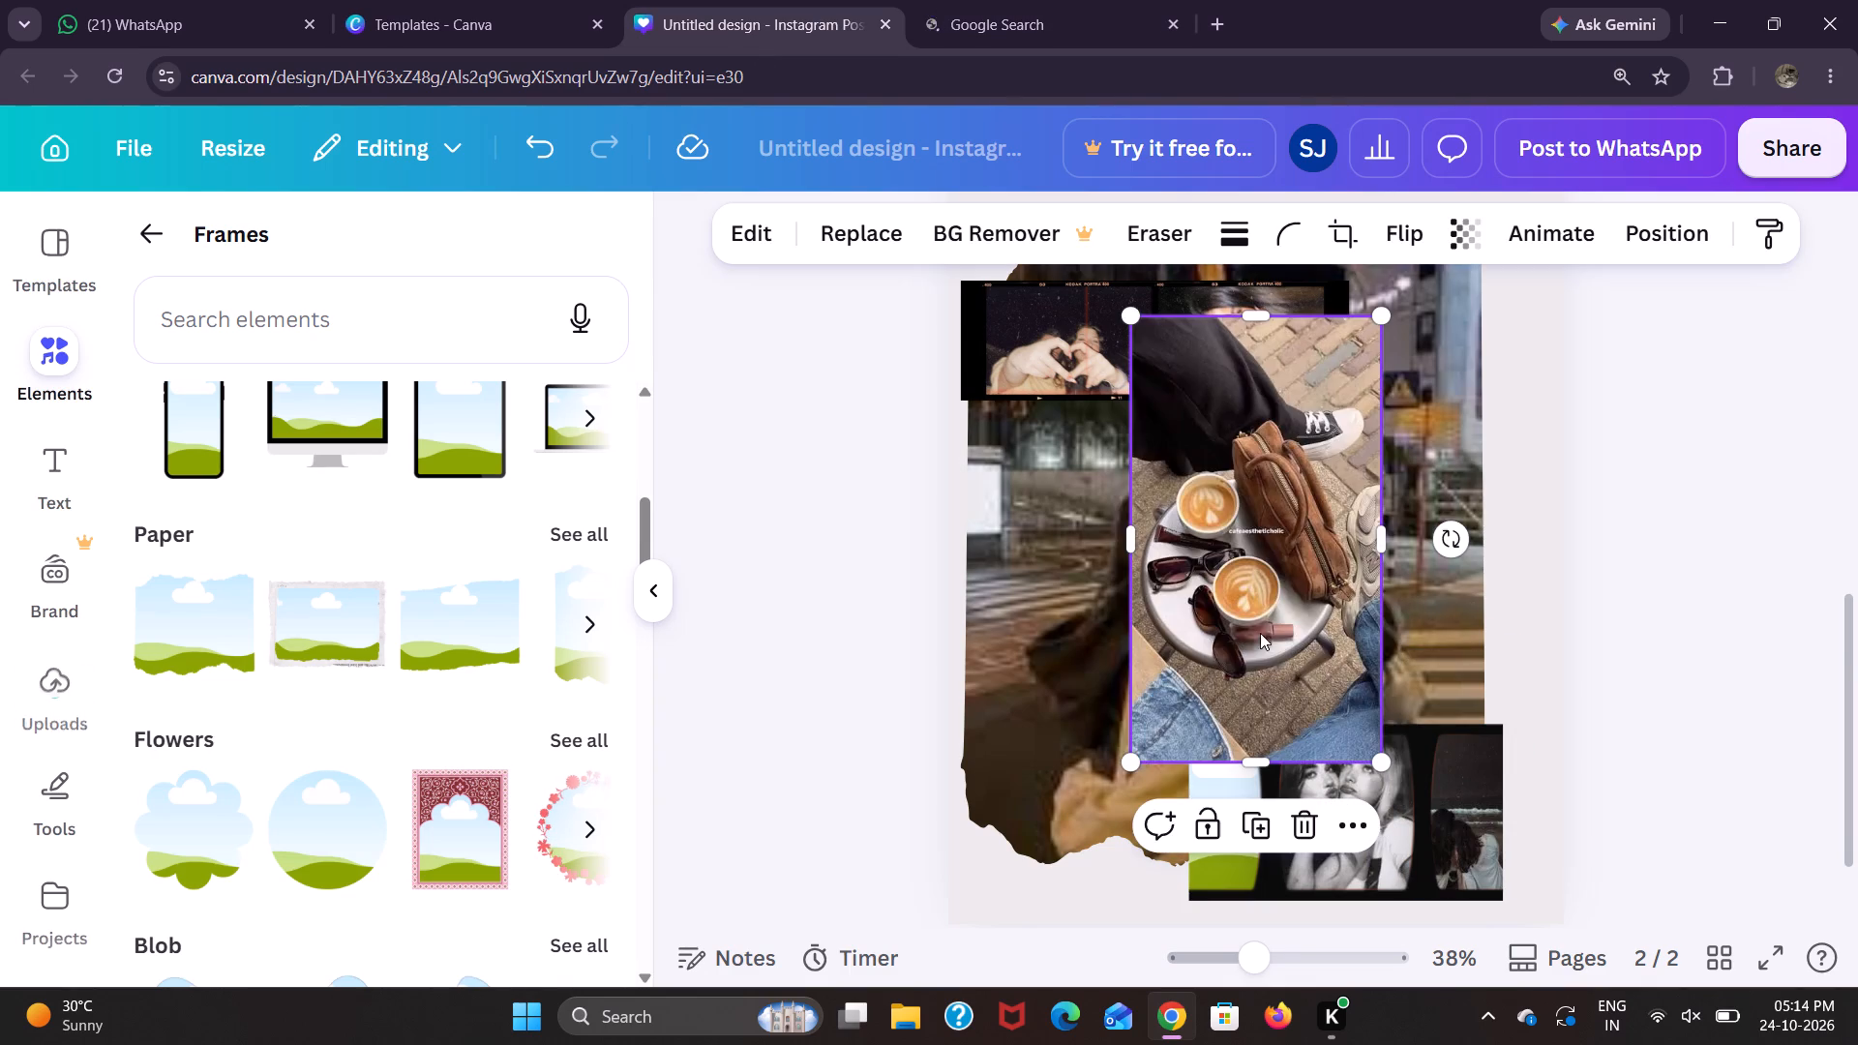
left_click_drag(1250, 619, 1466, 817)
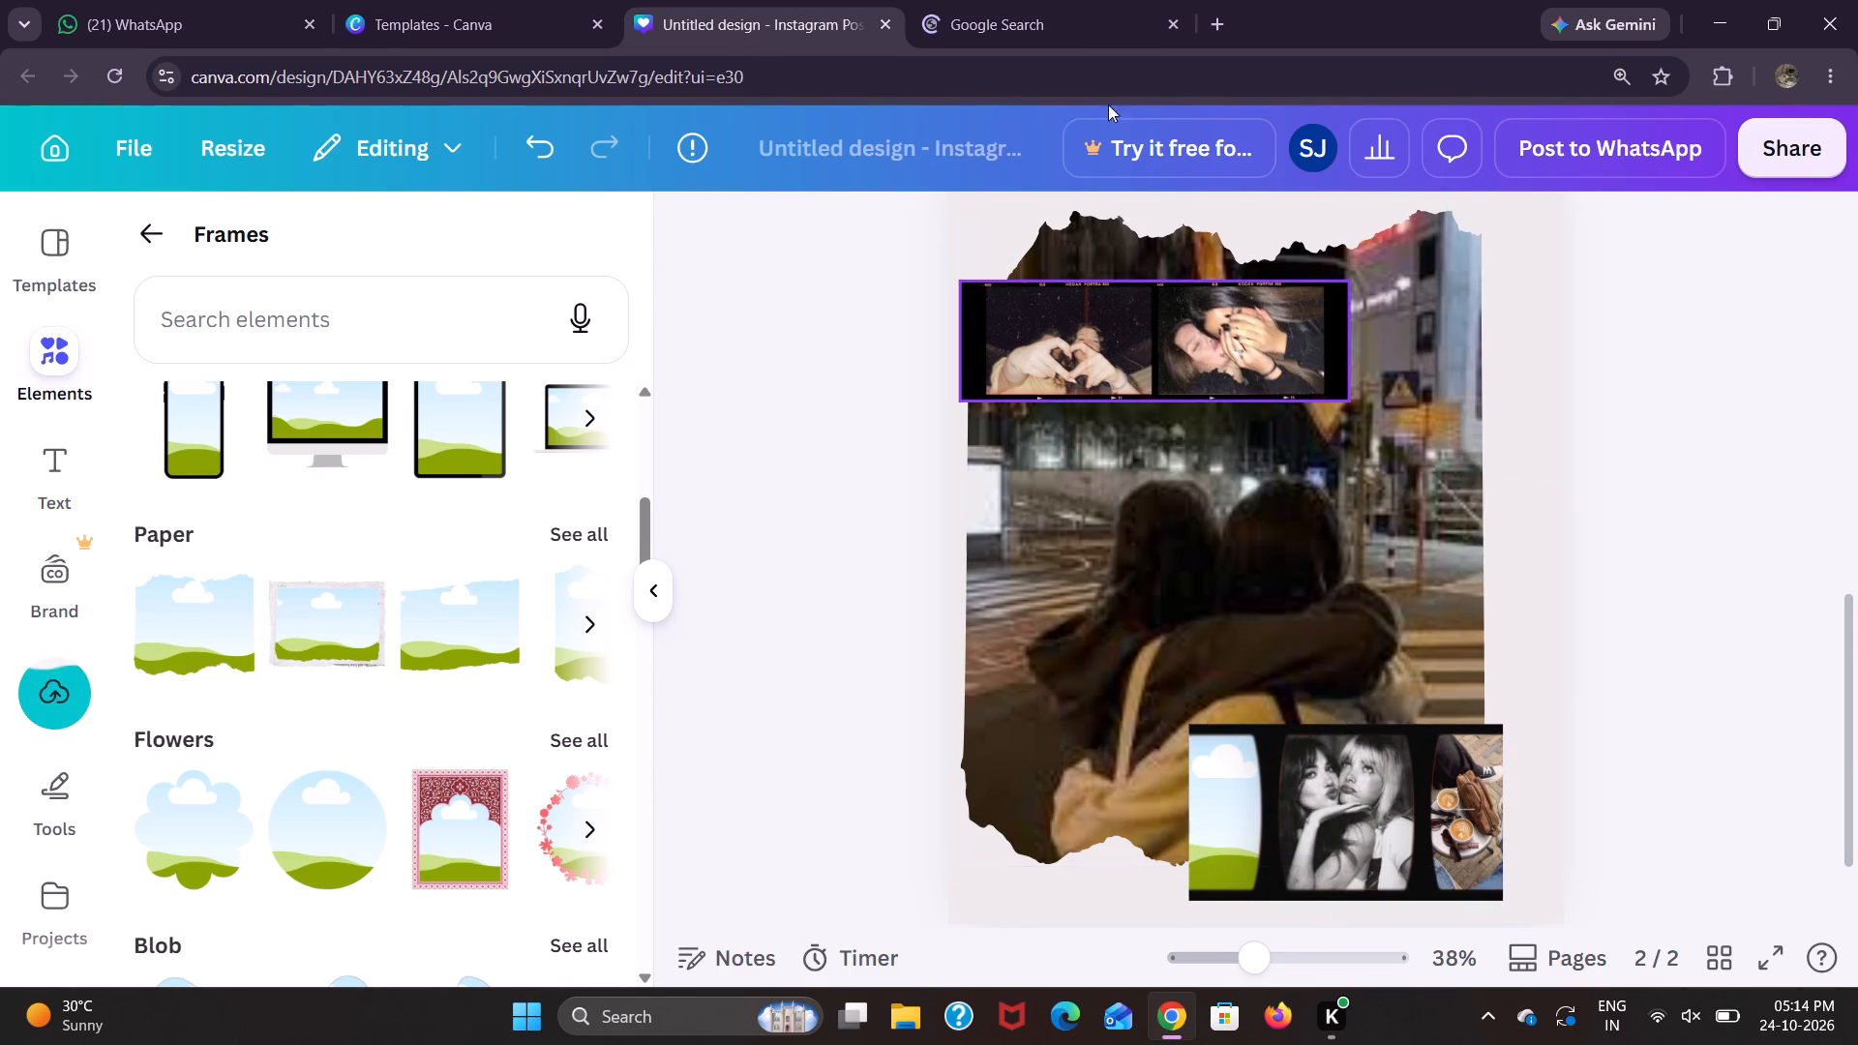
Look through the Google Images coffee results for another photo suited to the collage.
left_click(1010, 1)
scroll(832, 404, "right", 11)
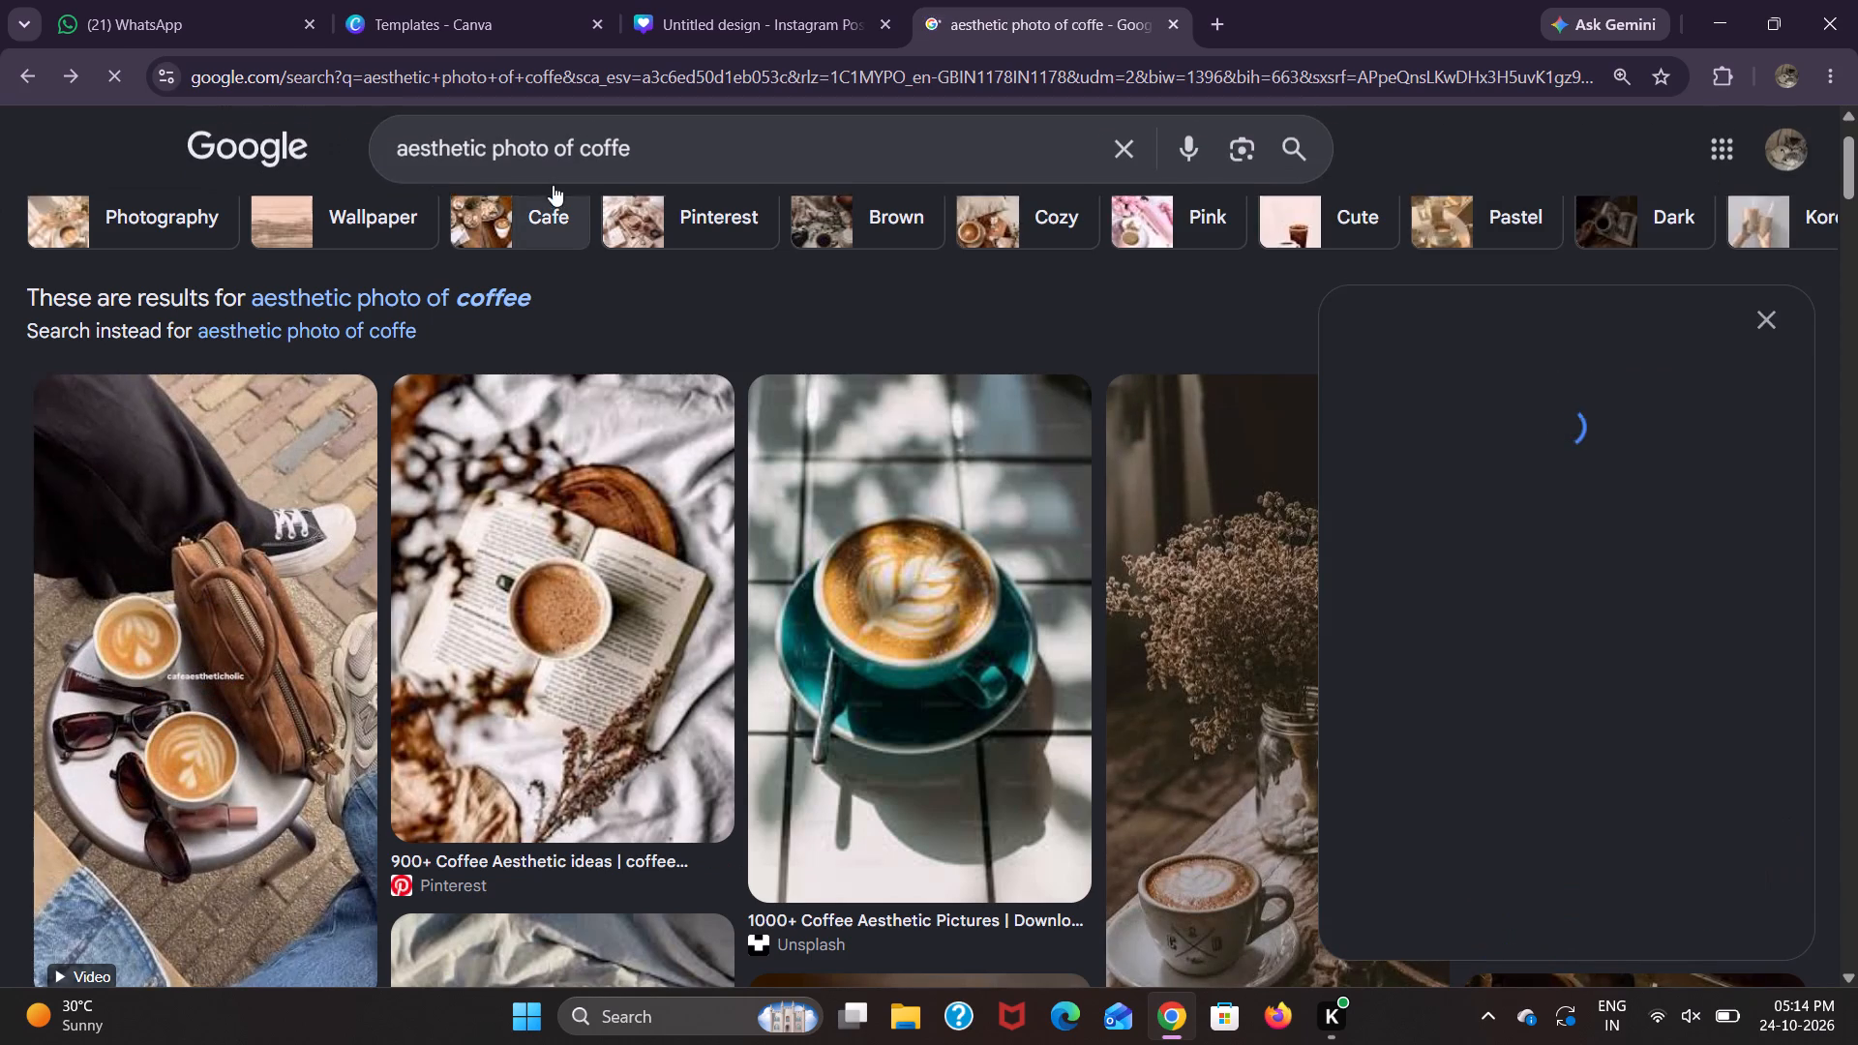
scroll(709, 568, "down", 11)
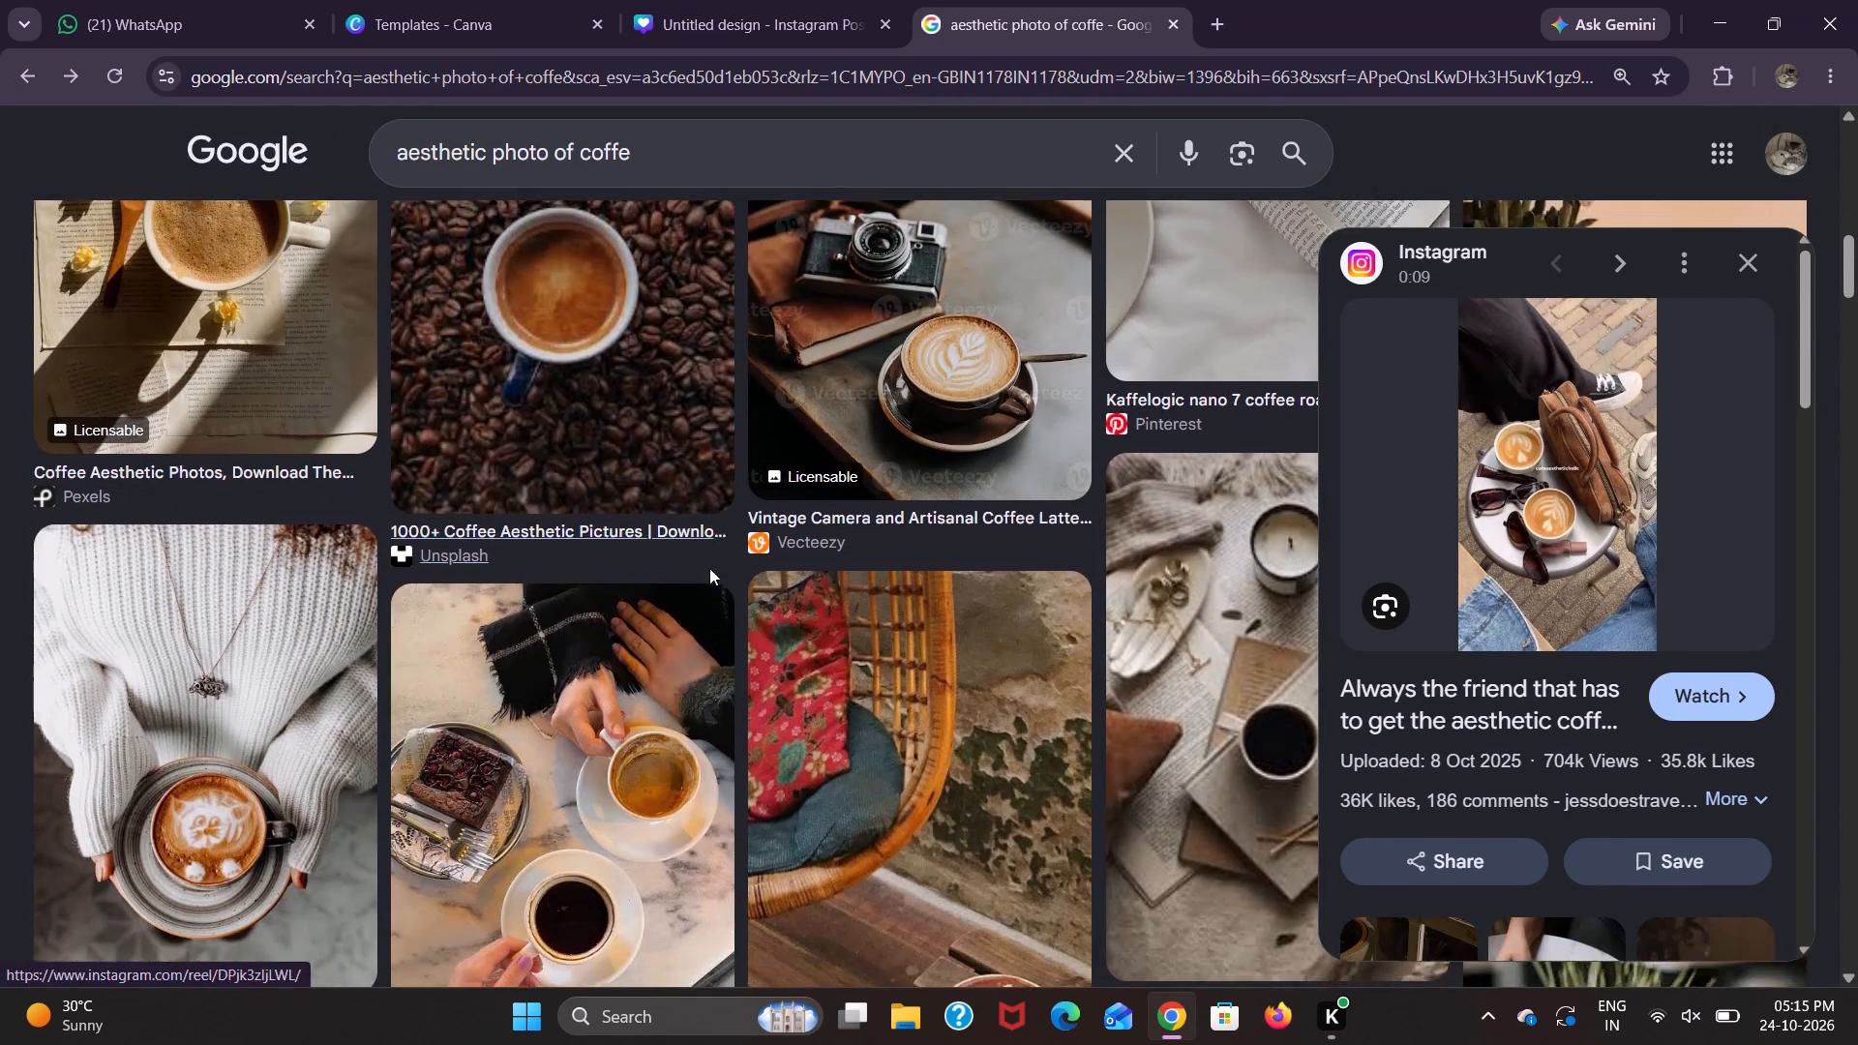
scroll(750, 527, "down", 5)
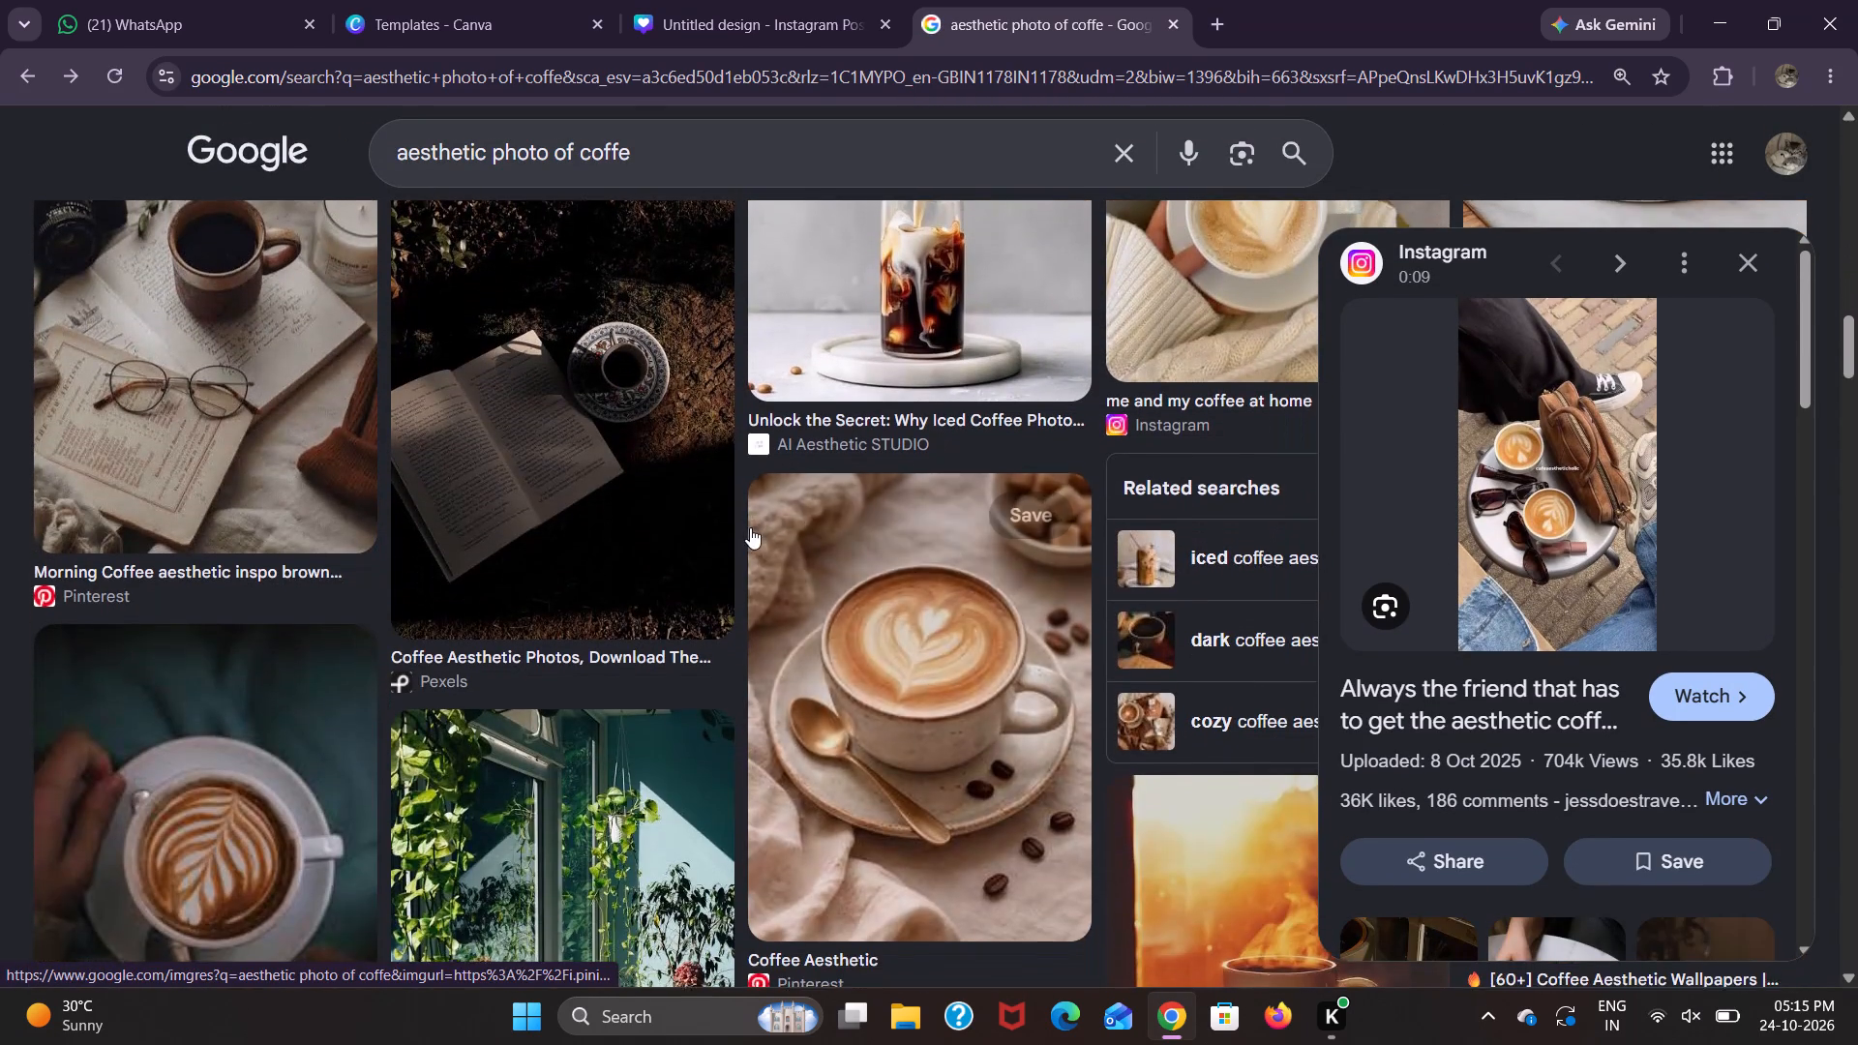
scroll(750, 527, "down", 2)
scroll(1264, 593, "up", 5)
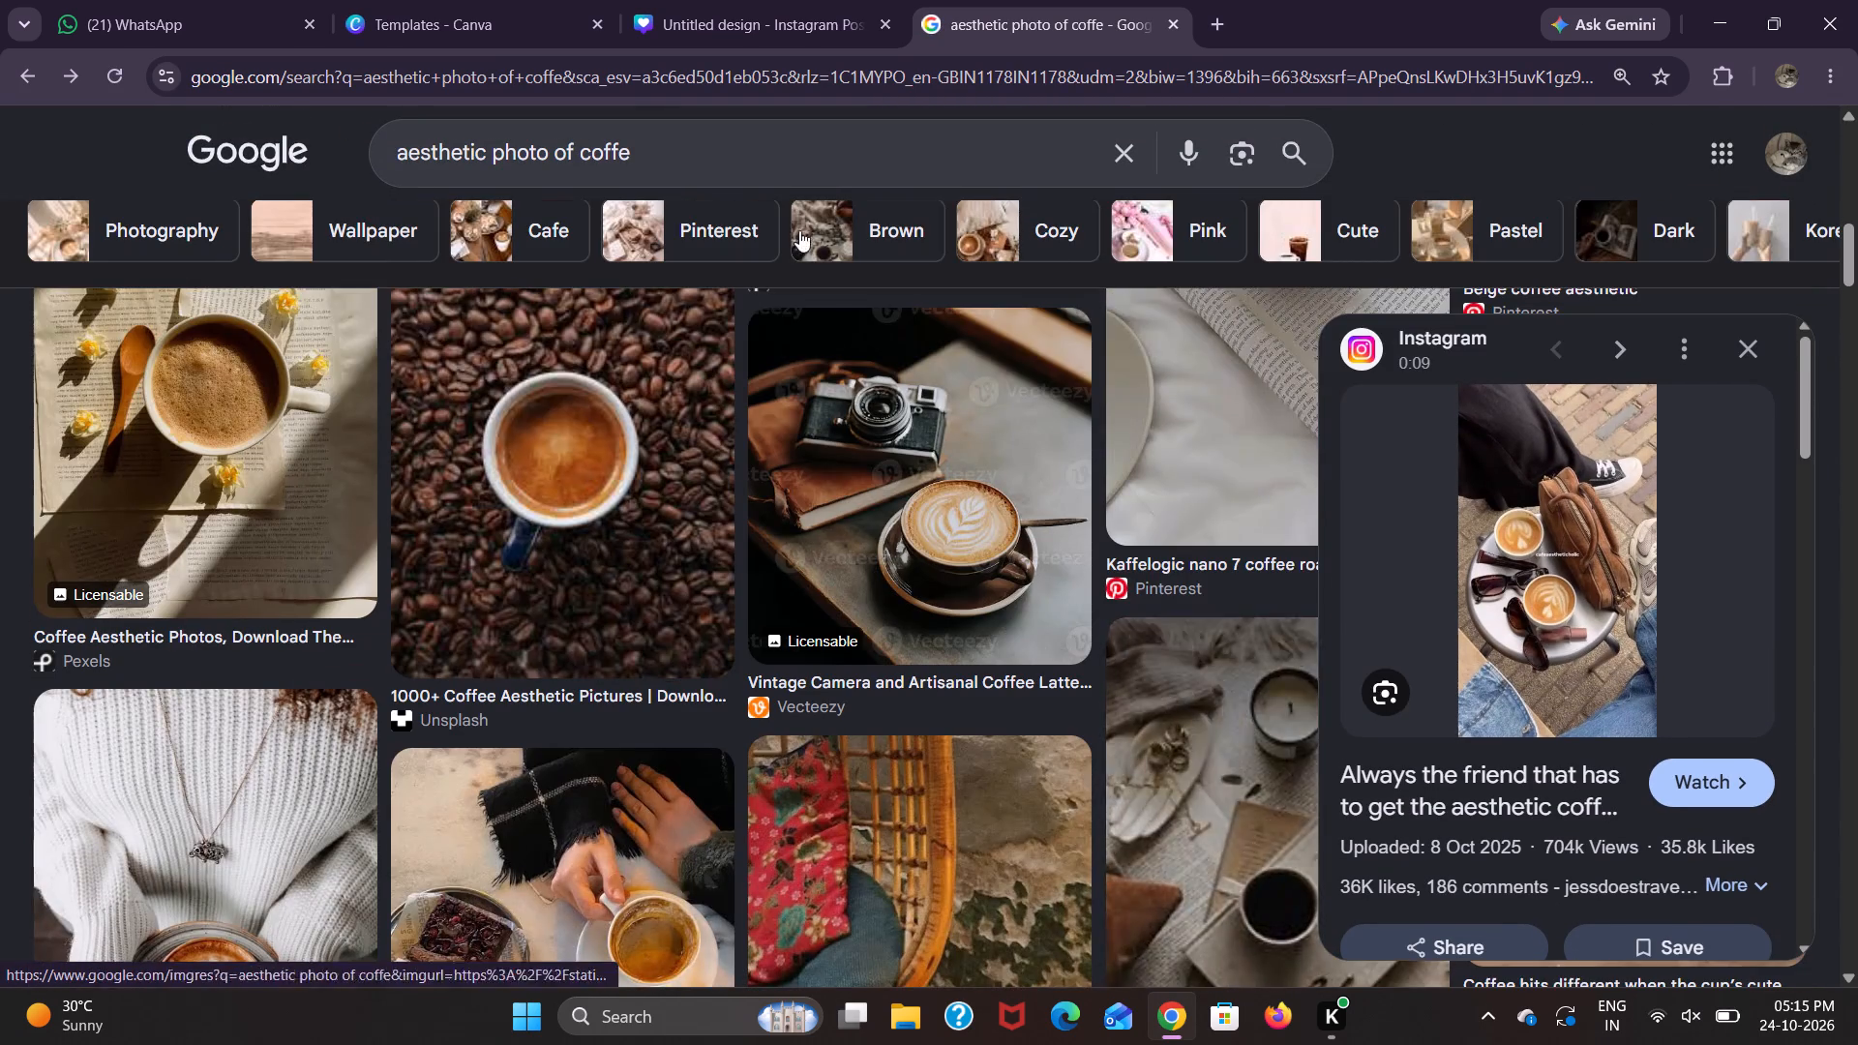
Change the Google image search to "aesthetic photo of fall tree" and close the open image preview.
left_click(727, 148)
key("BackSpace")
key("BackSpace")
key("BackSpace")
key("BackSpace")
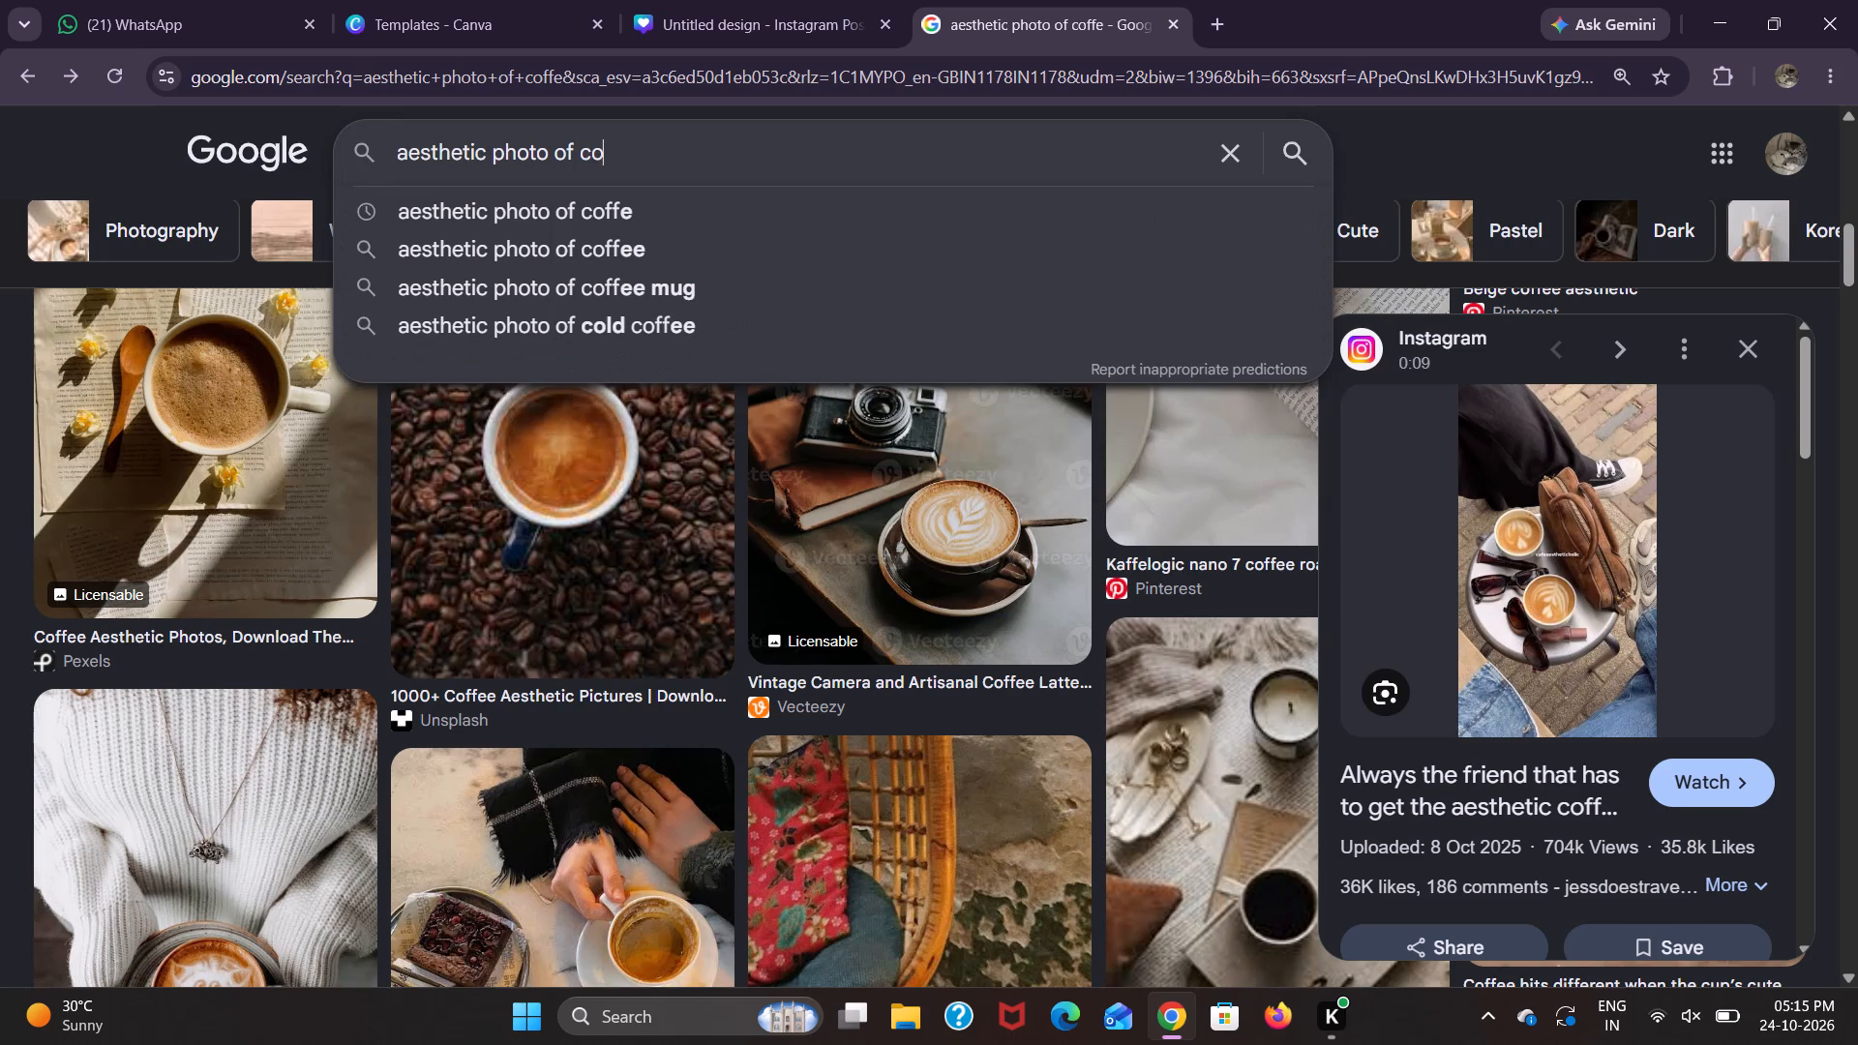
key("BackSpace")
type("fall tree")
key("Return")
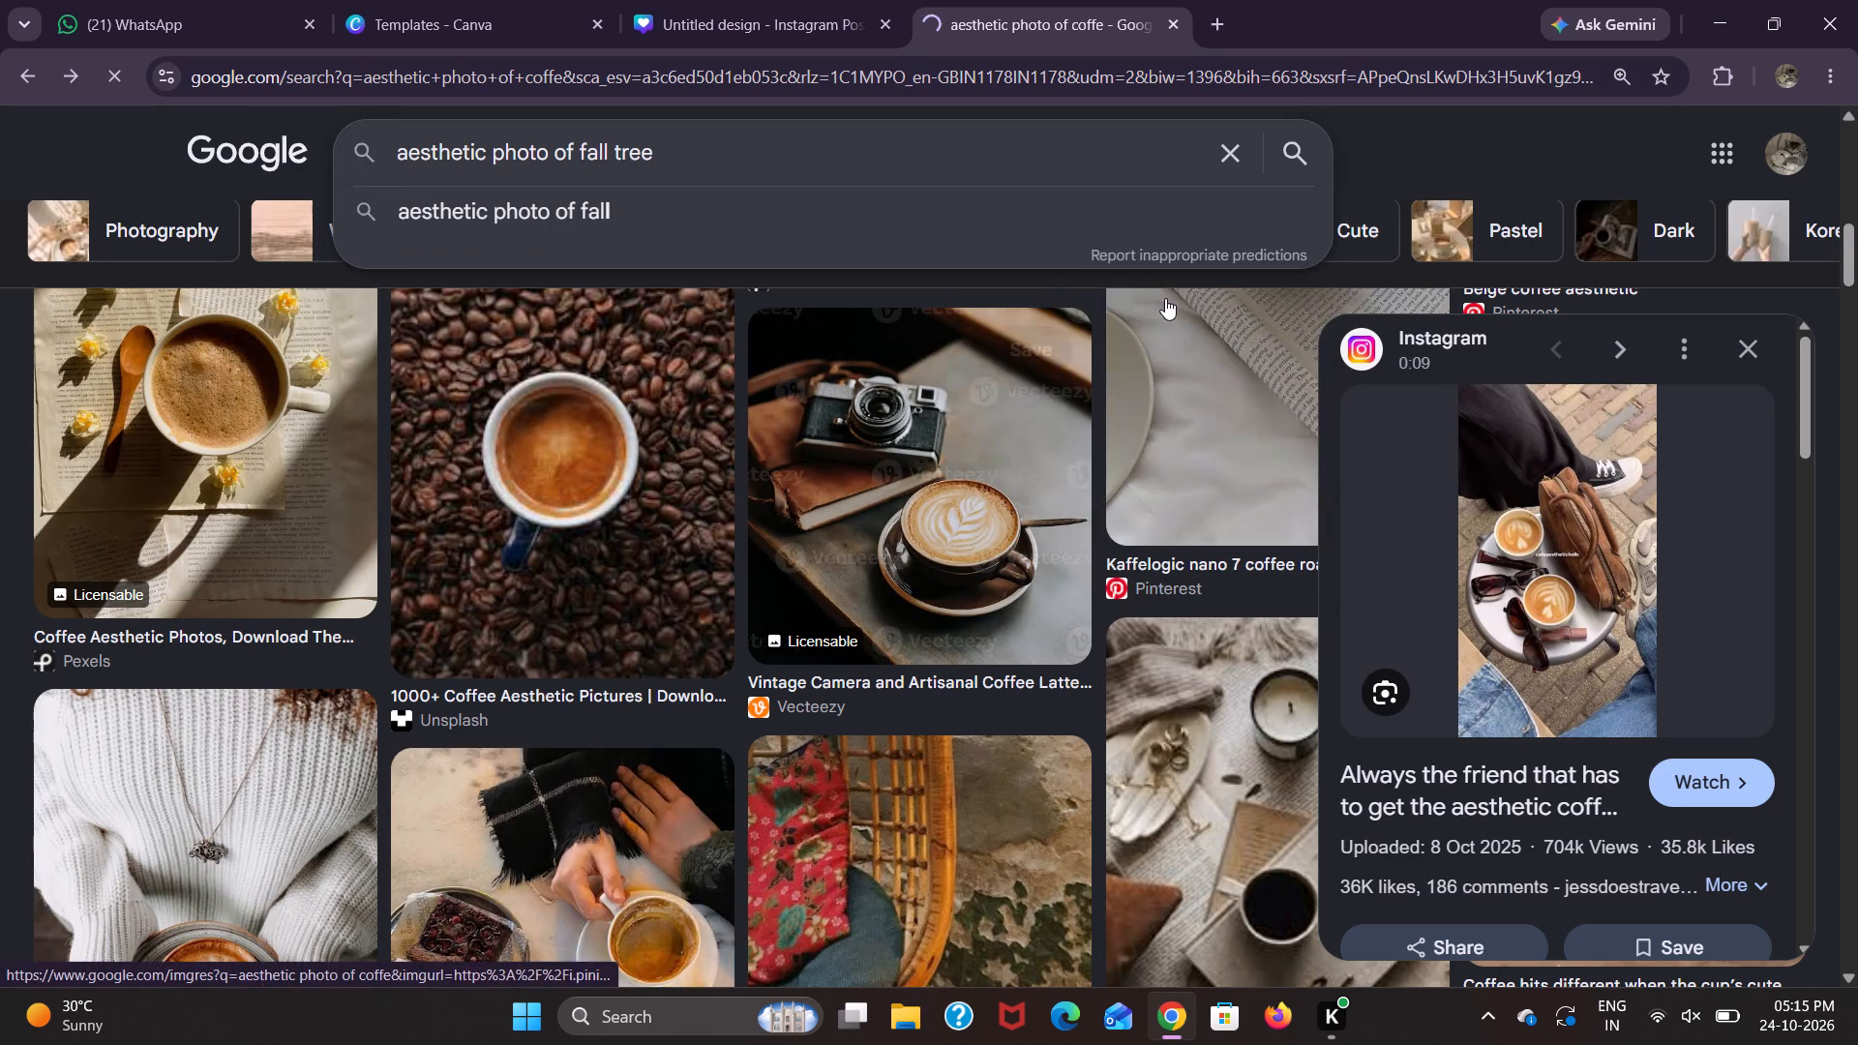
left_click(1730, 356)
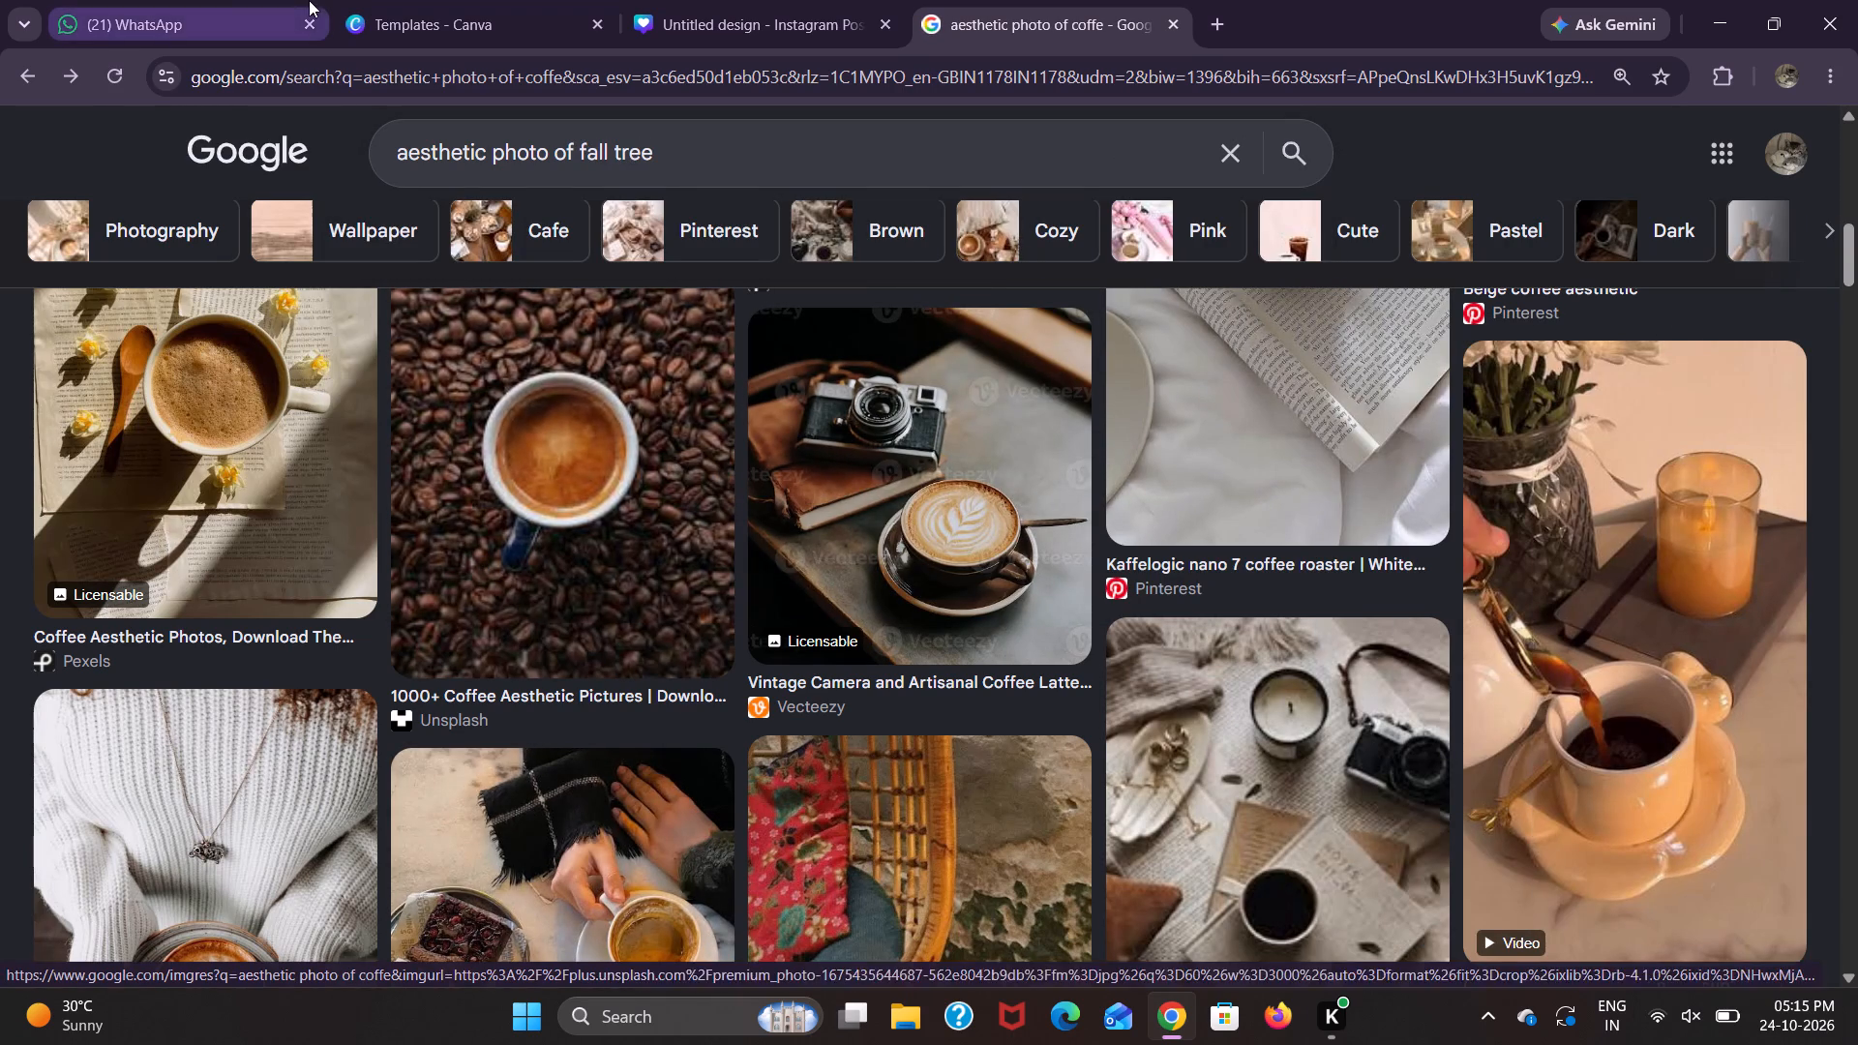
Close the WhatsApp browser tab.
left_click(310, 28)
scroll(341, 557, "up", 5)
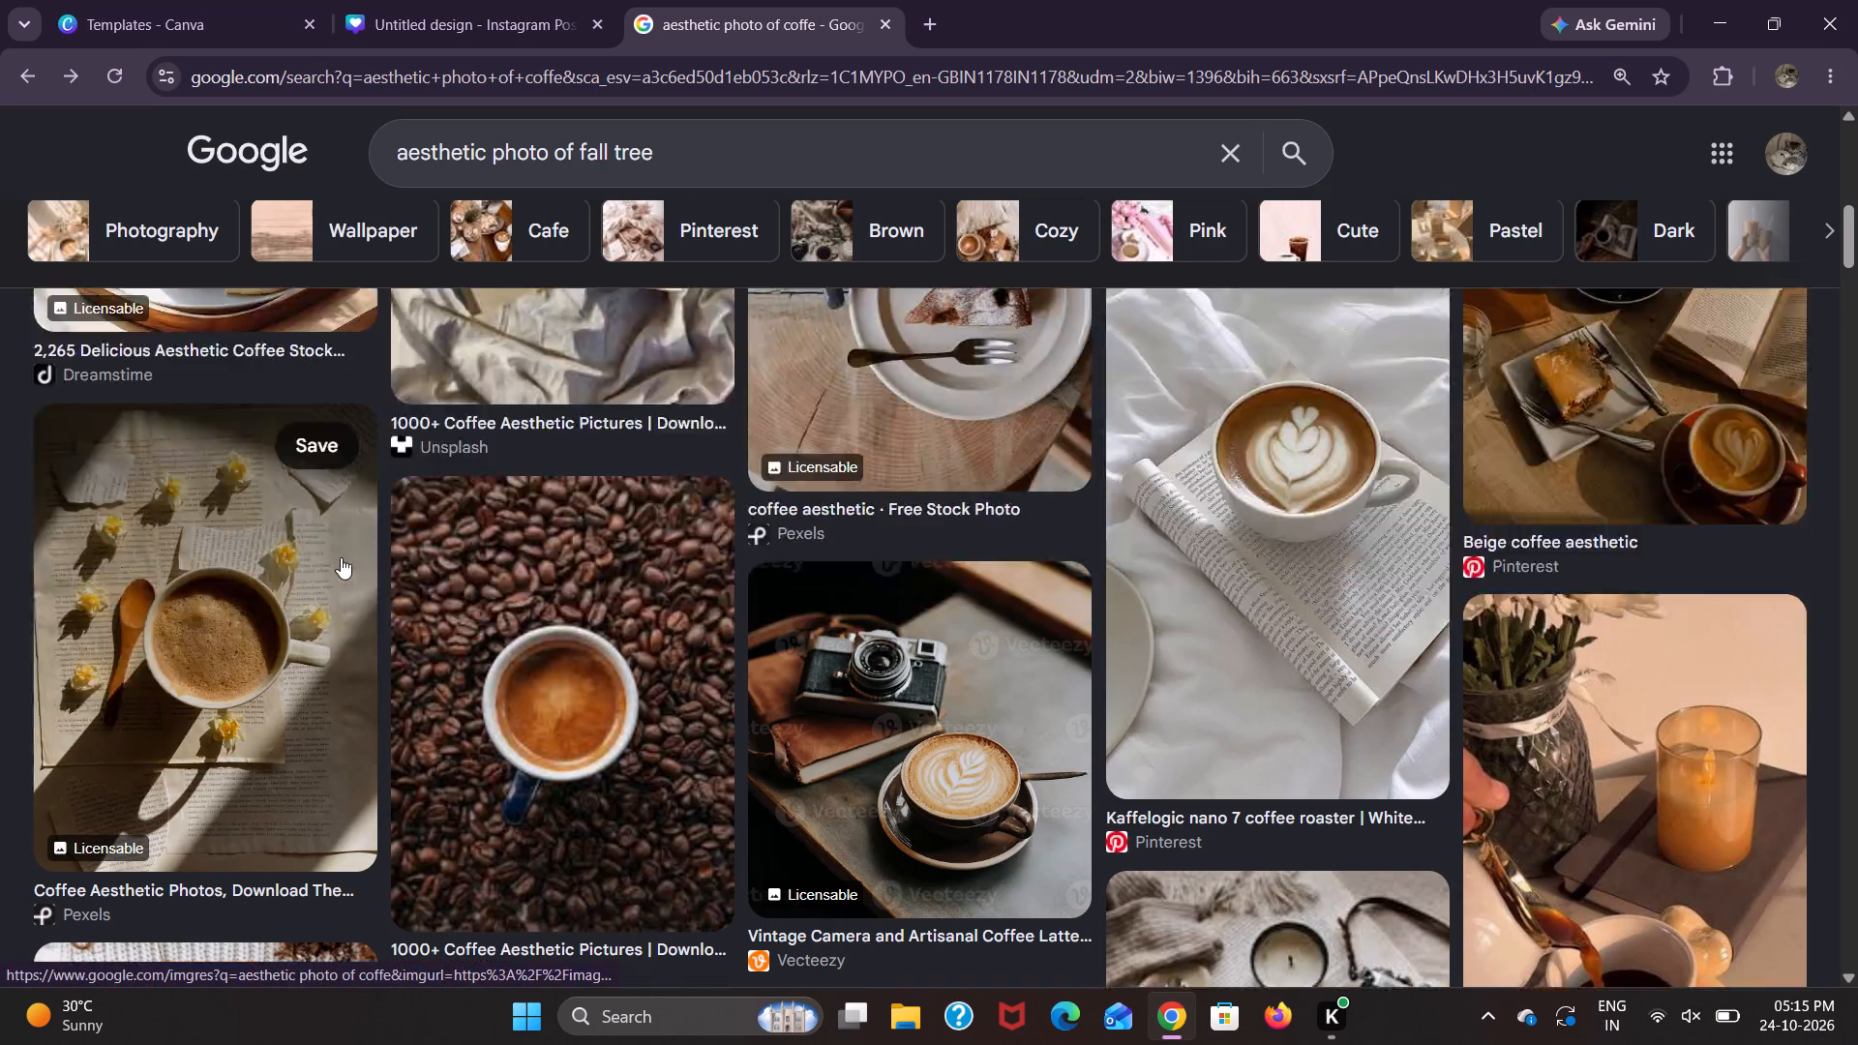
Search Google Images for "aesthetic photo of fall tree" and look through the autumn tree results for a suitable photo.
left_click(756, 182)
key("Return")
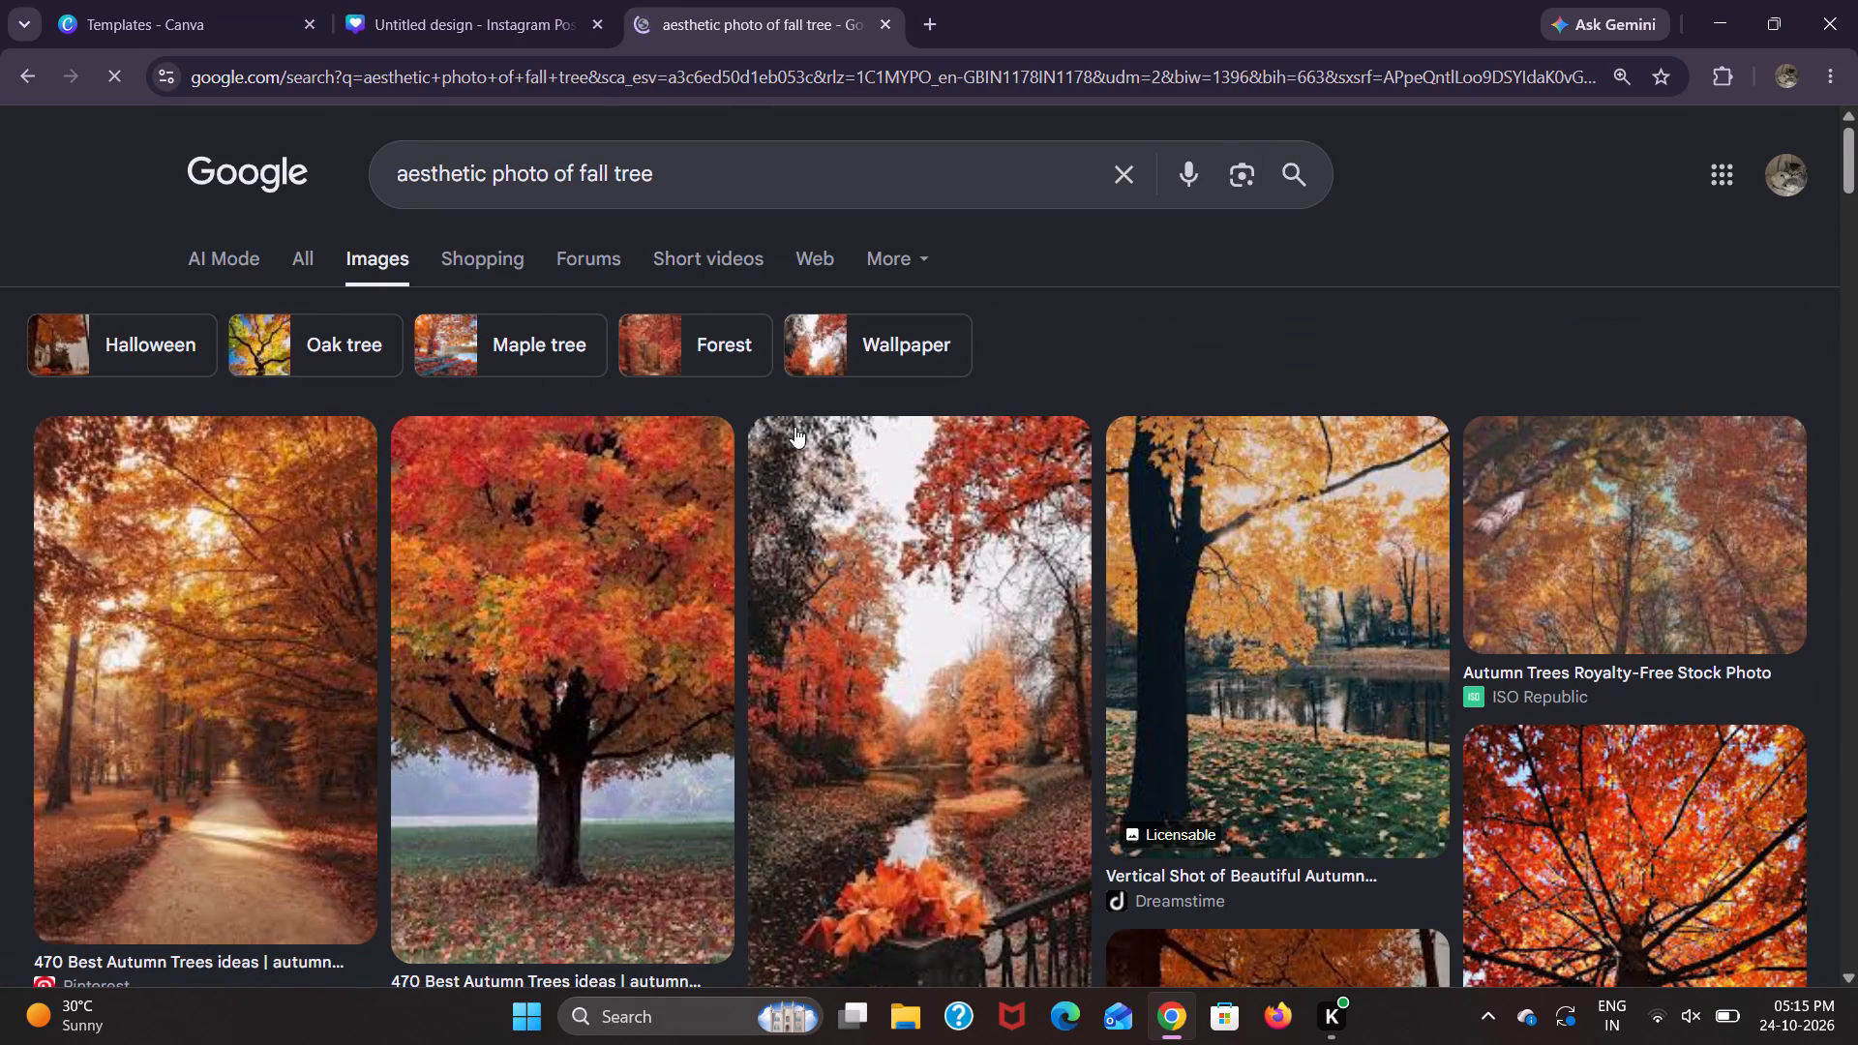
scroll(914, 655, "down", 5)
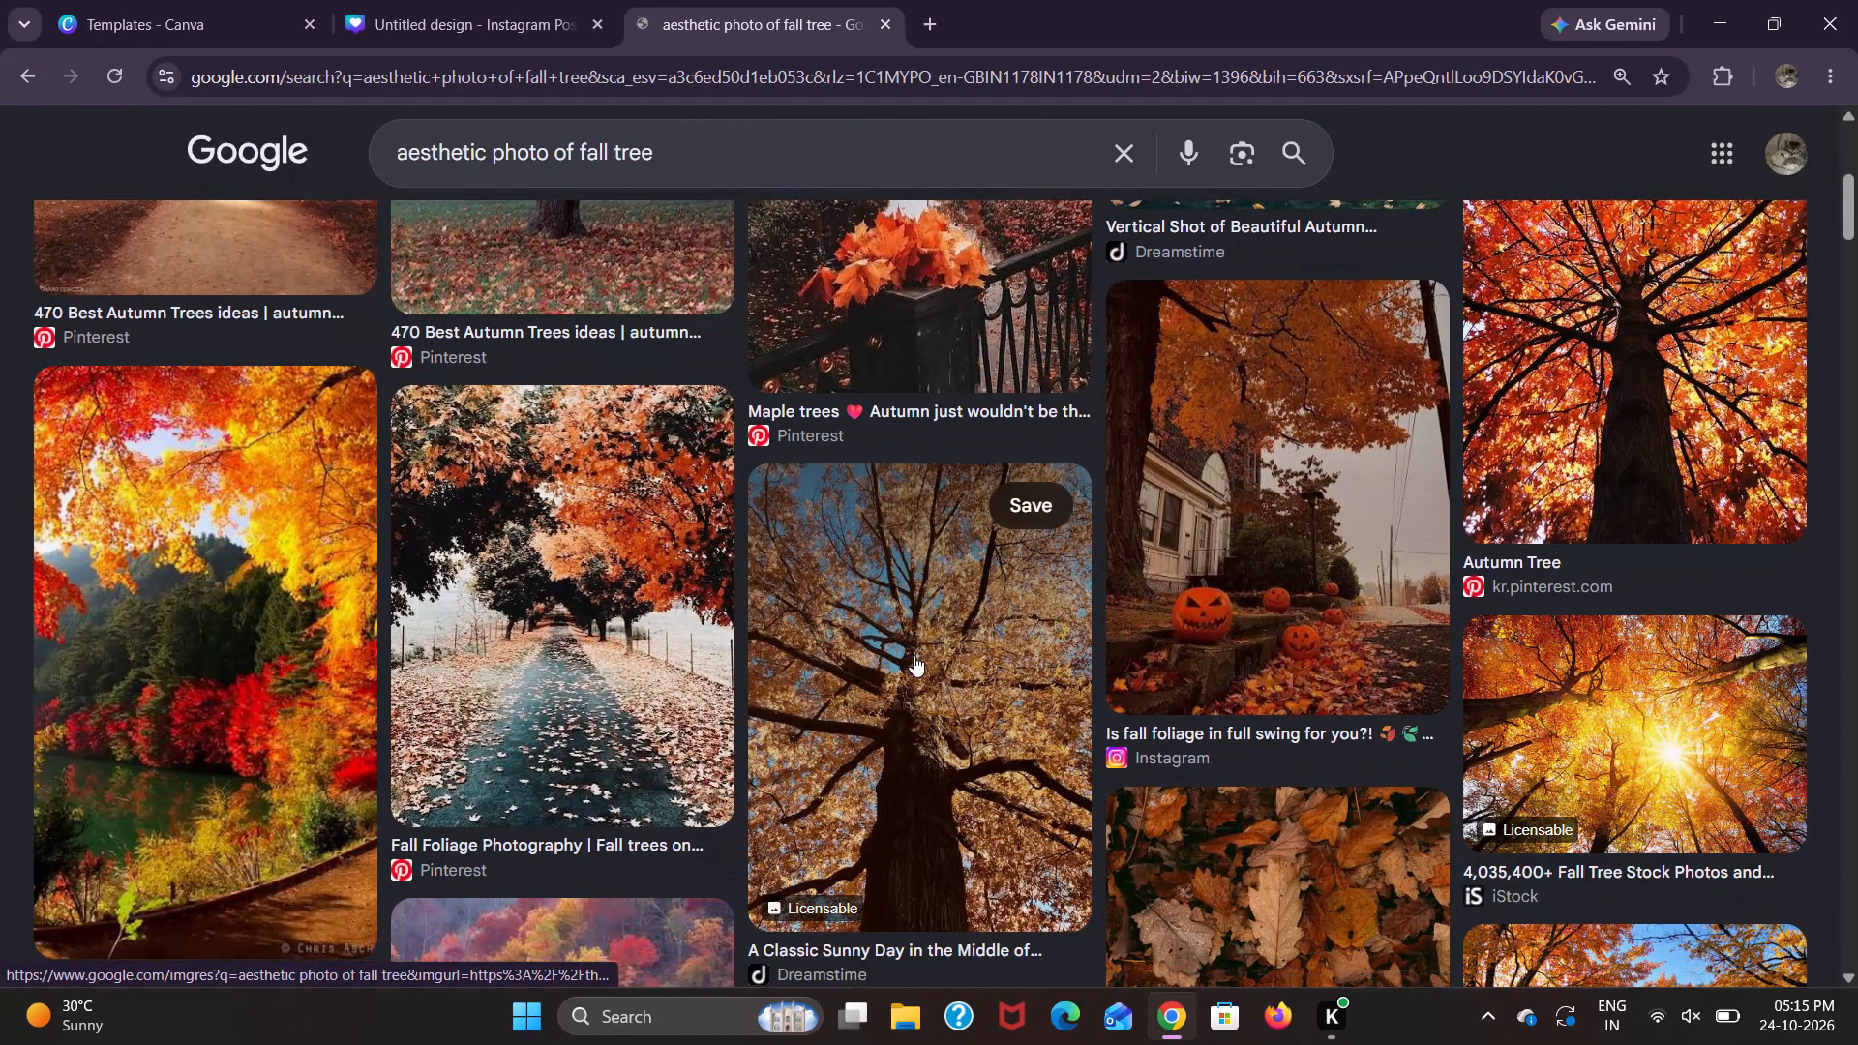
scroll(914, 655, "down", 1)
scroll(743, 701, "down", 2)
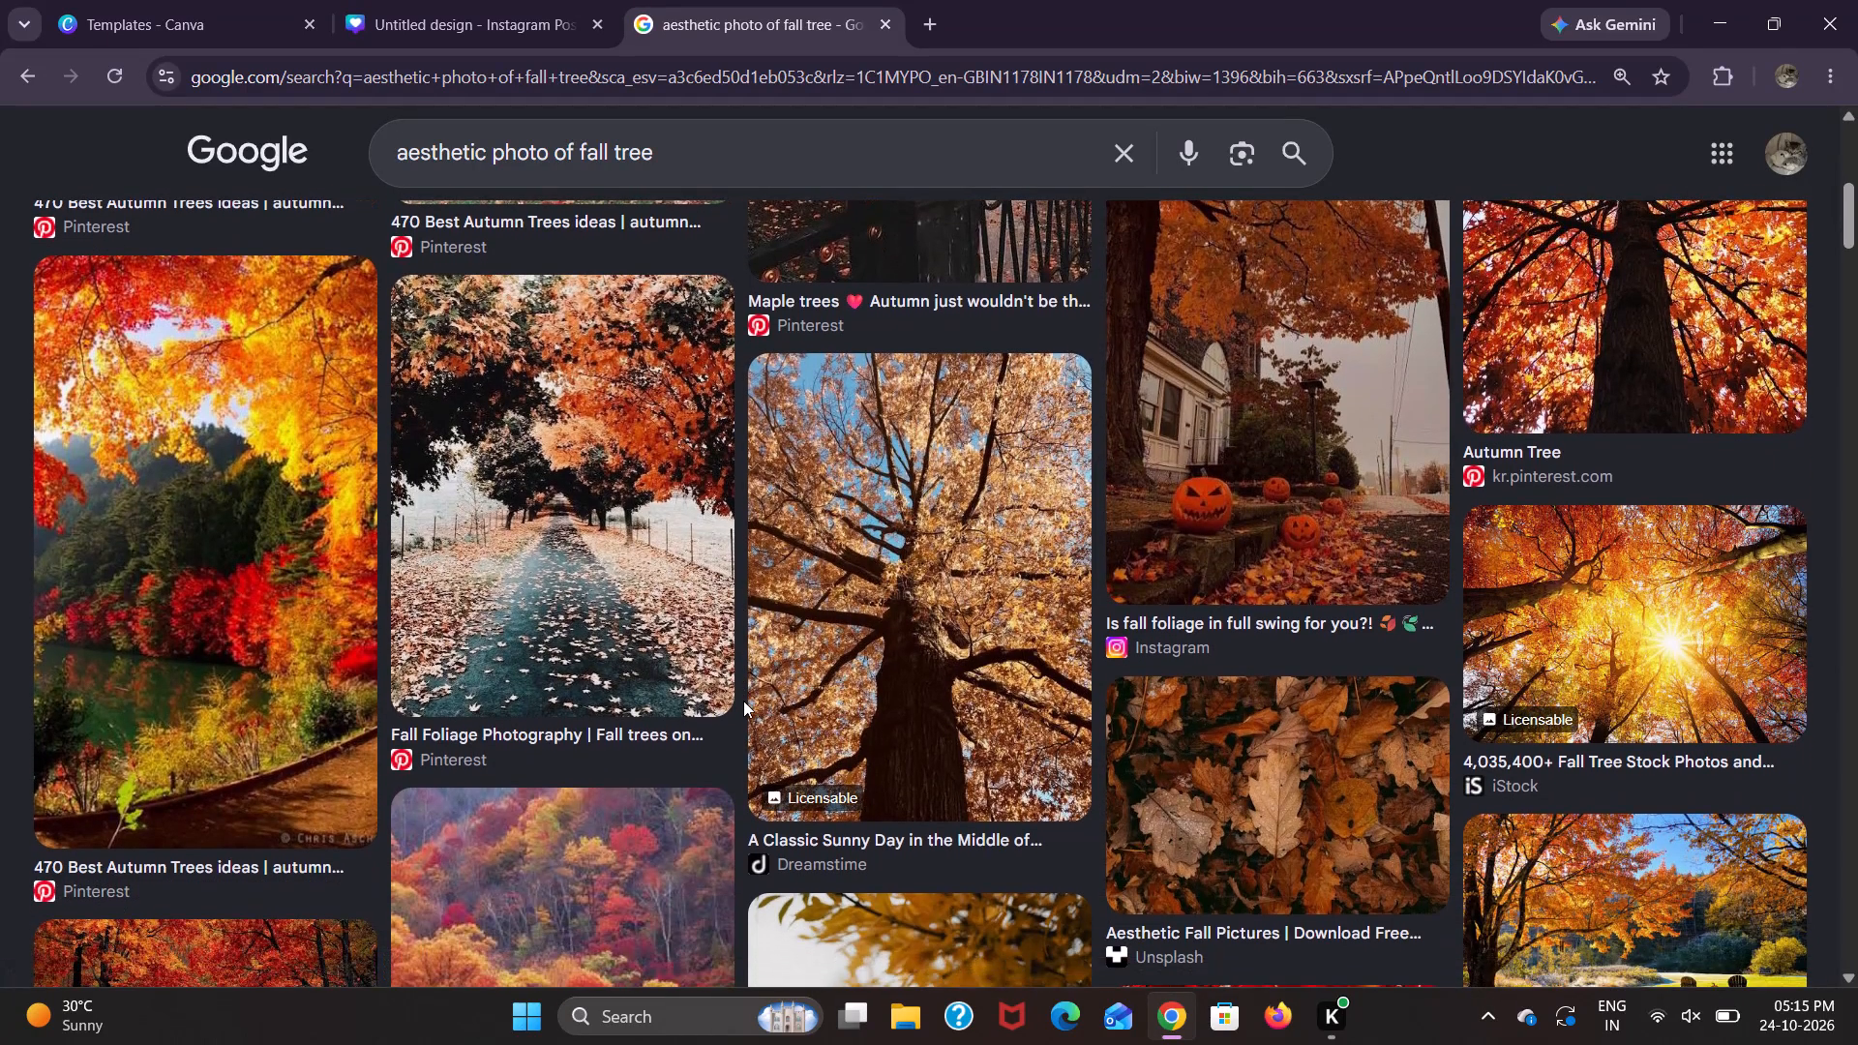
scroll(743, 701, "down", 3)
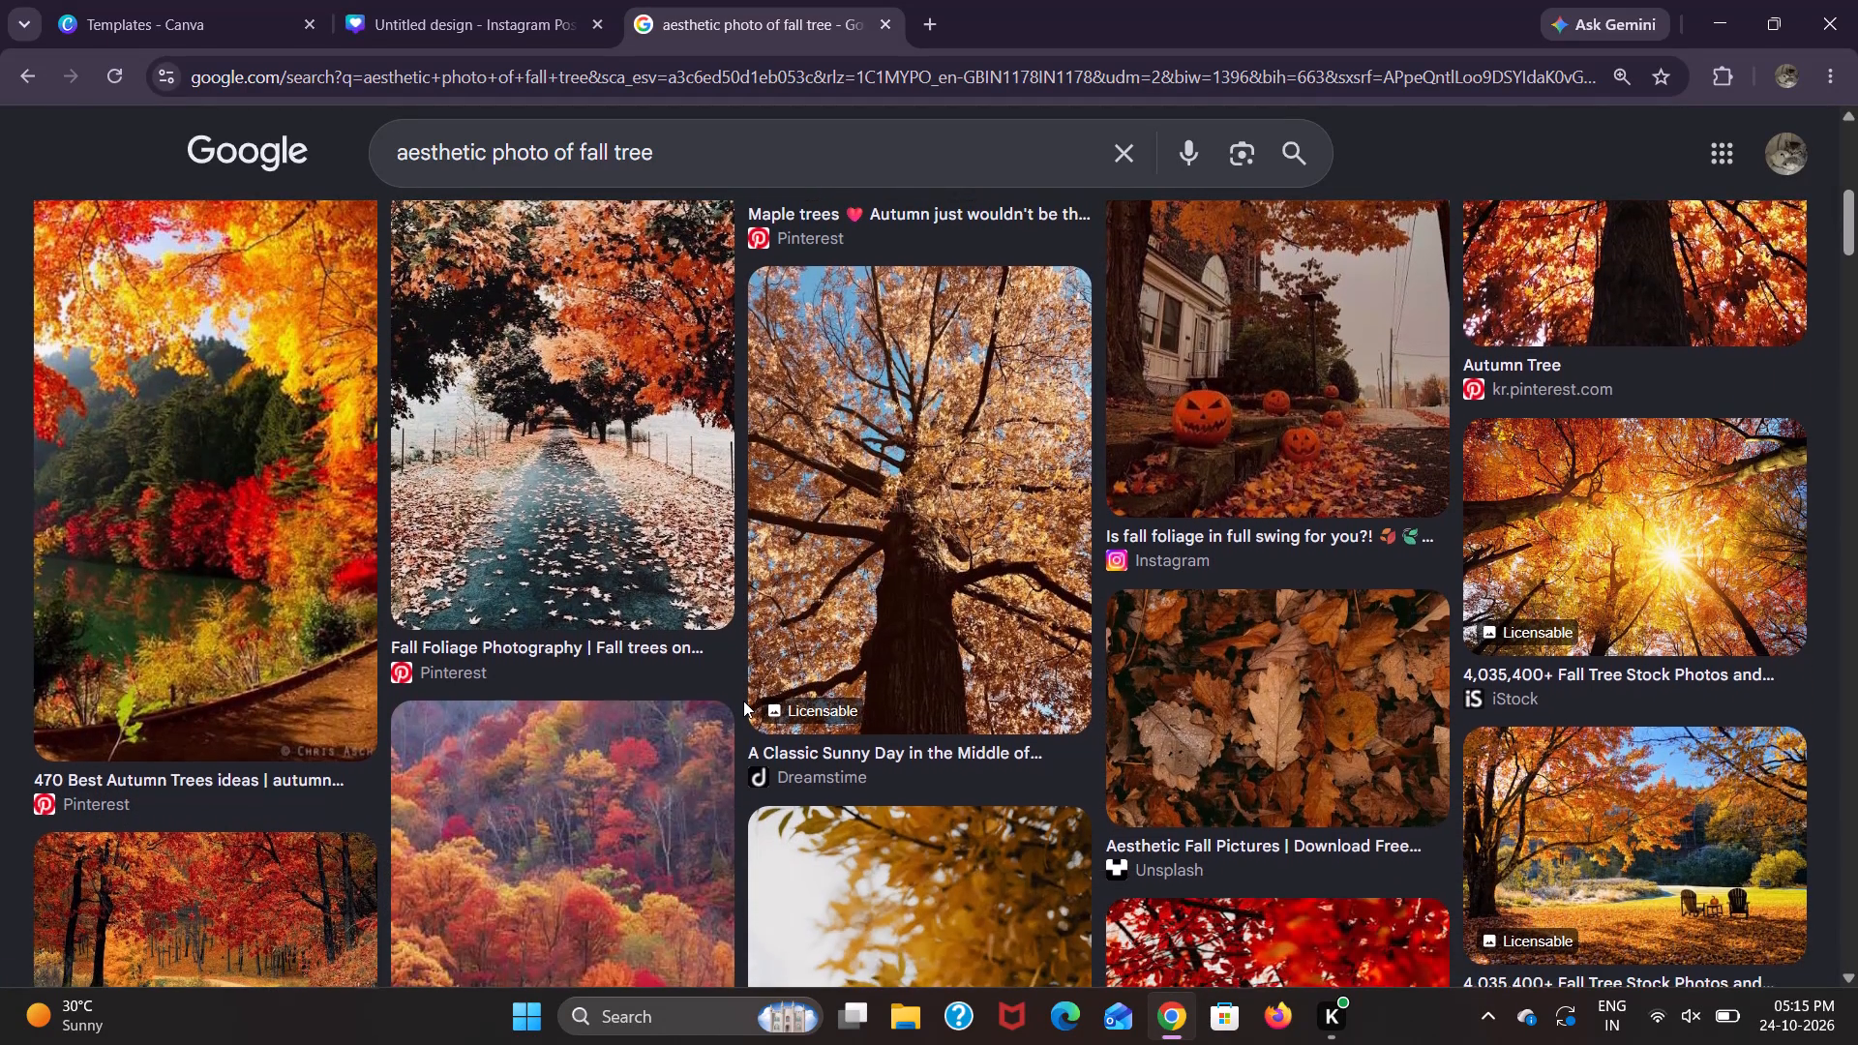
scroll(743, 701, "down", 4)
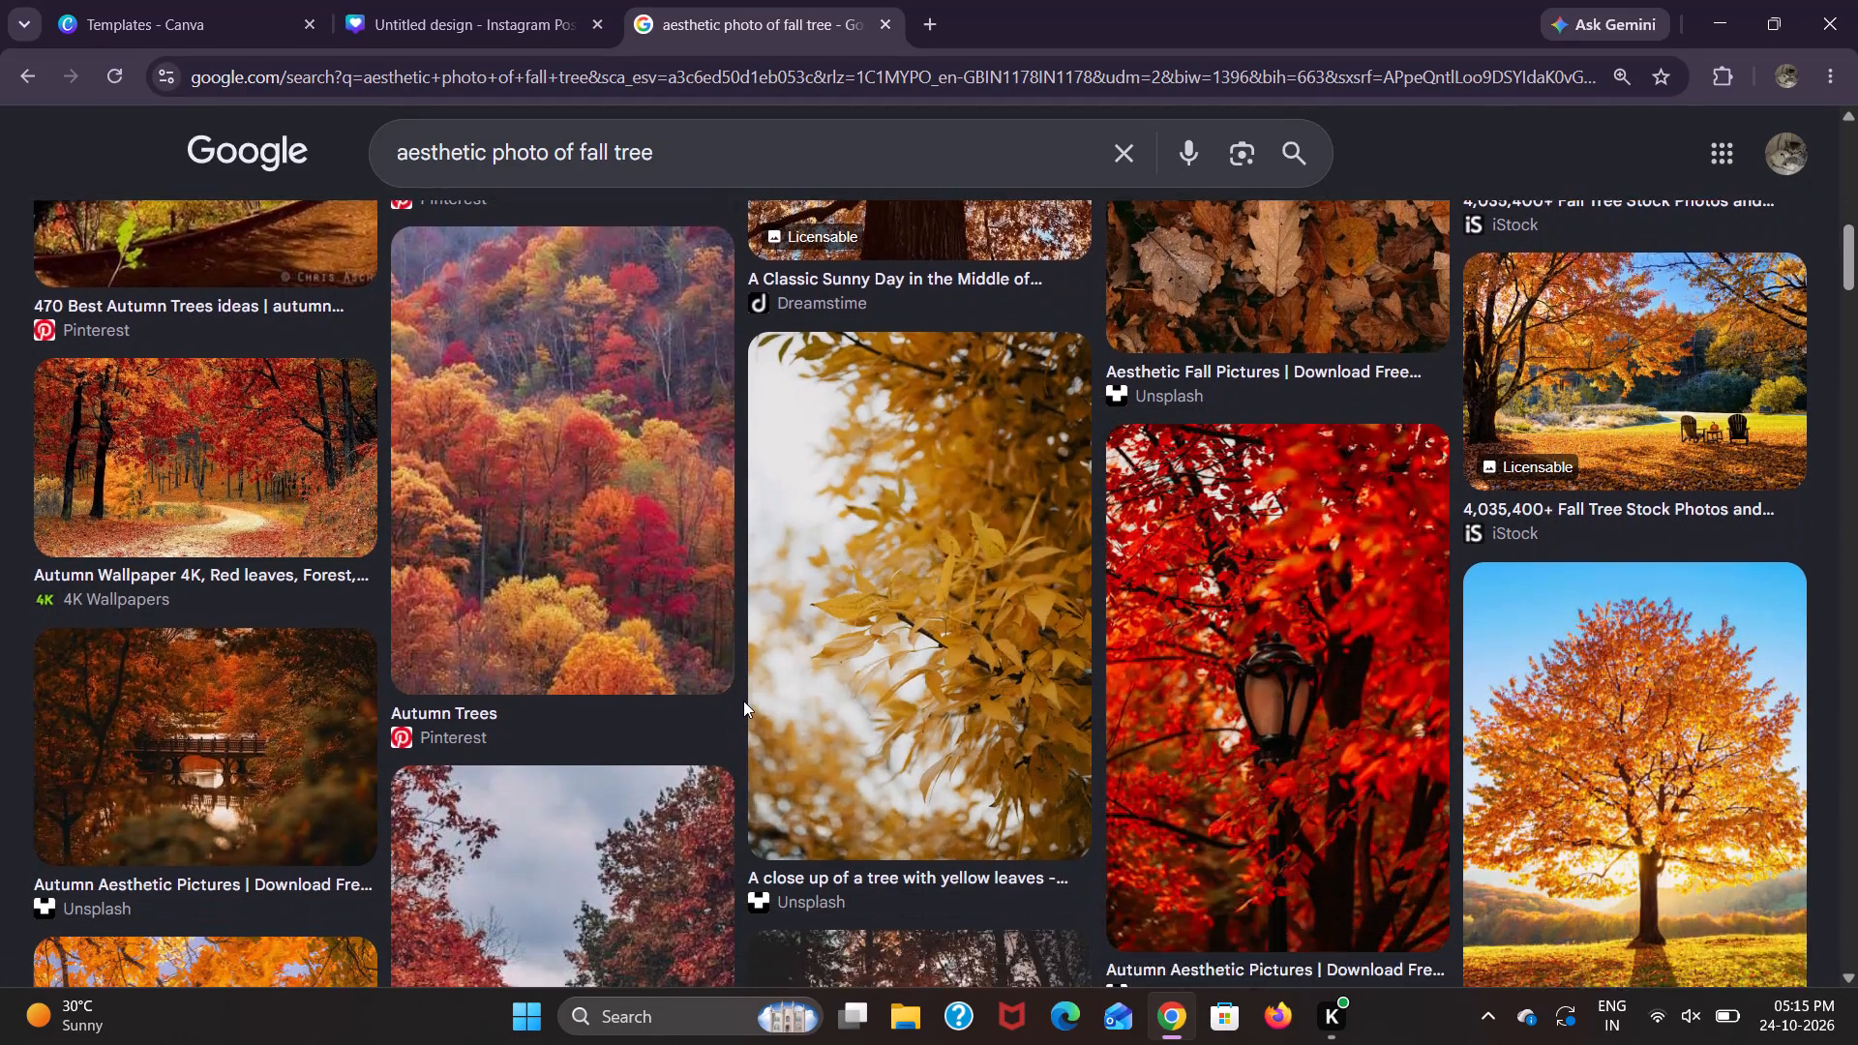
scroll(743, 701, "down", 5)
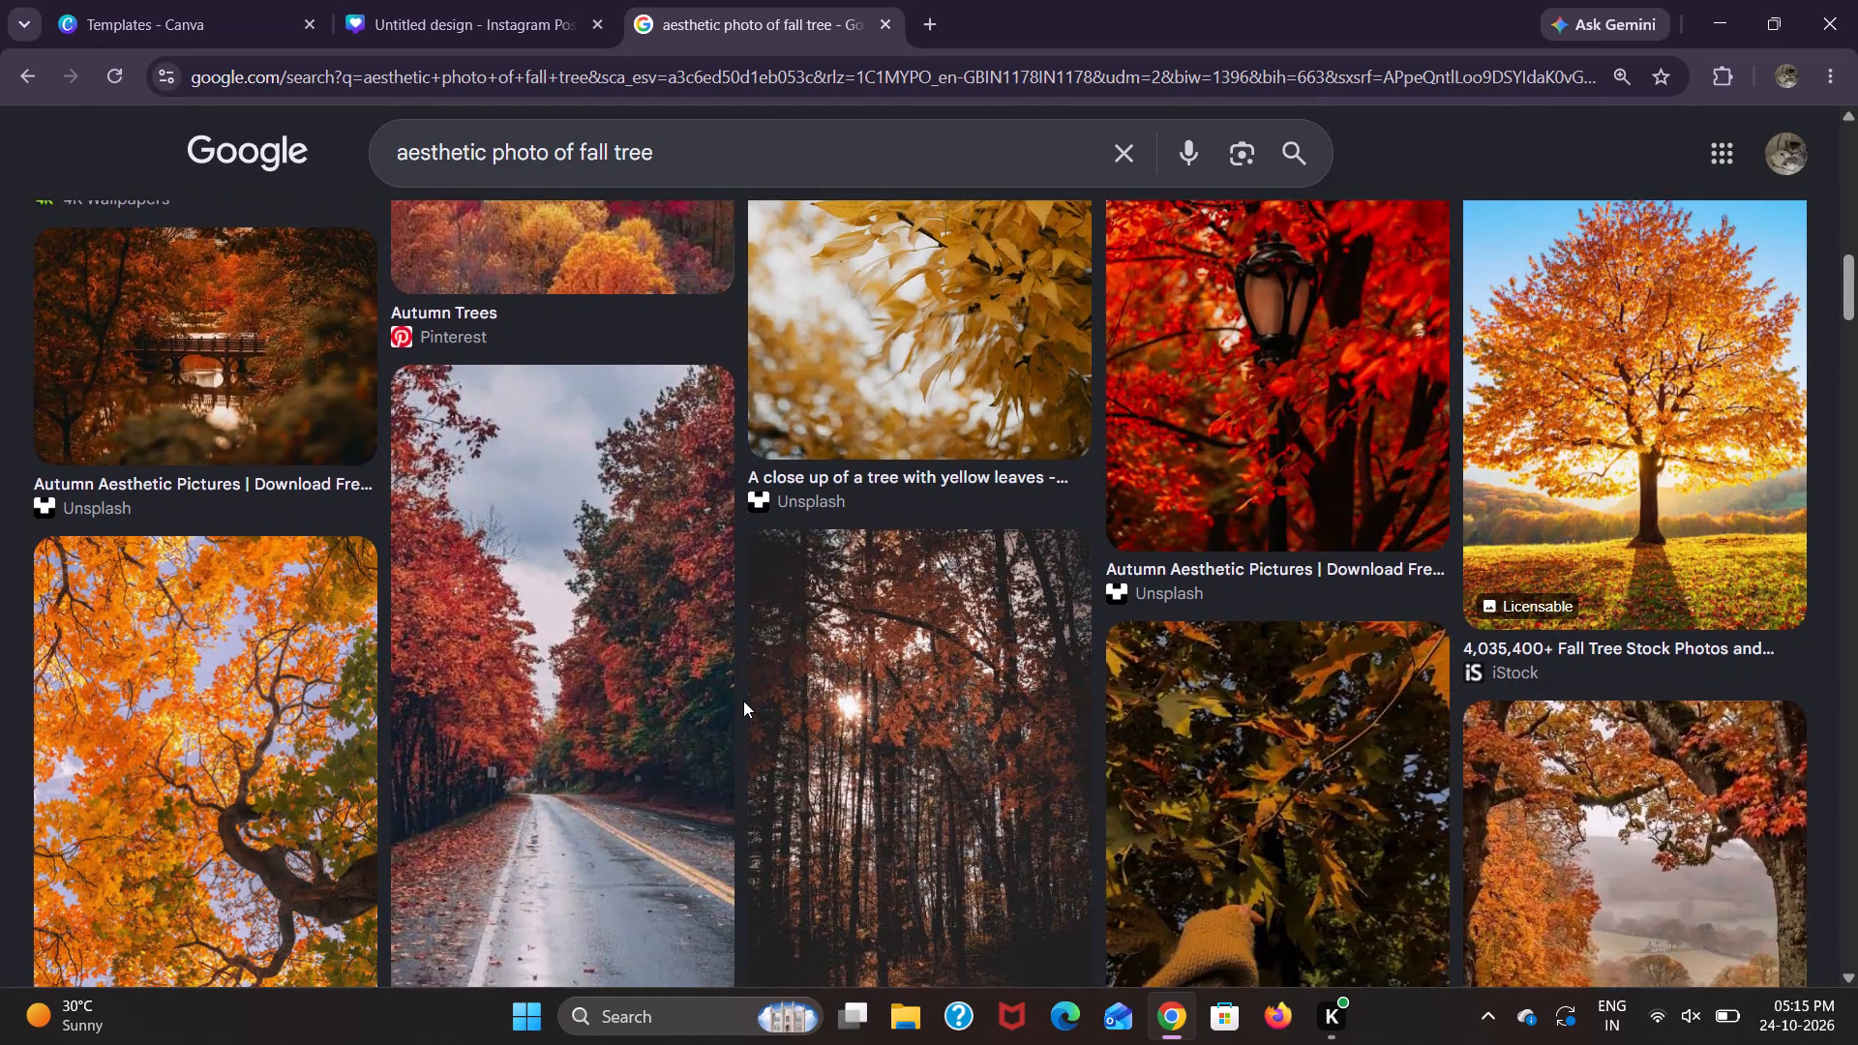
scroll(743, 701, "down", 5)
scroll(743, 701, "up", 7)
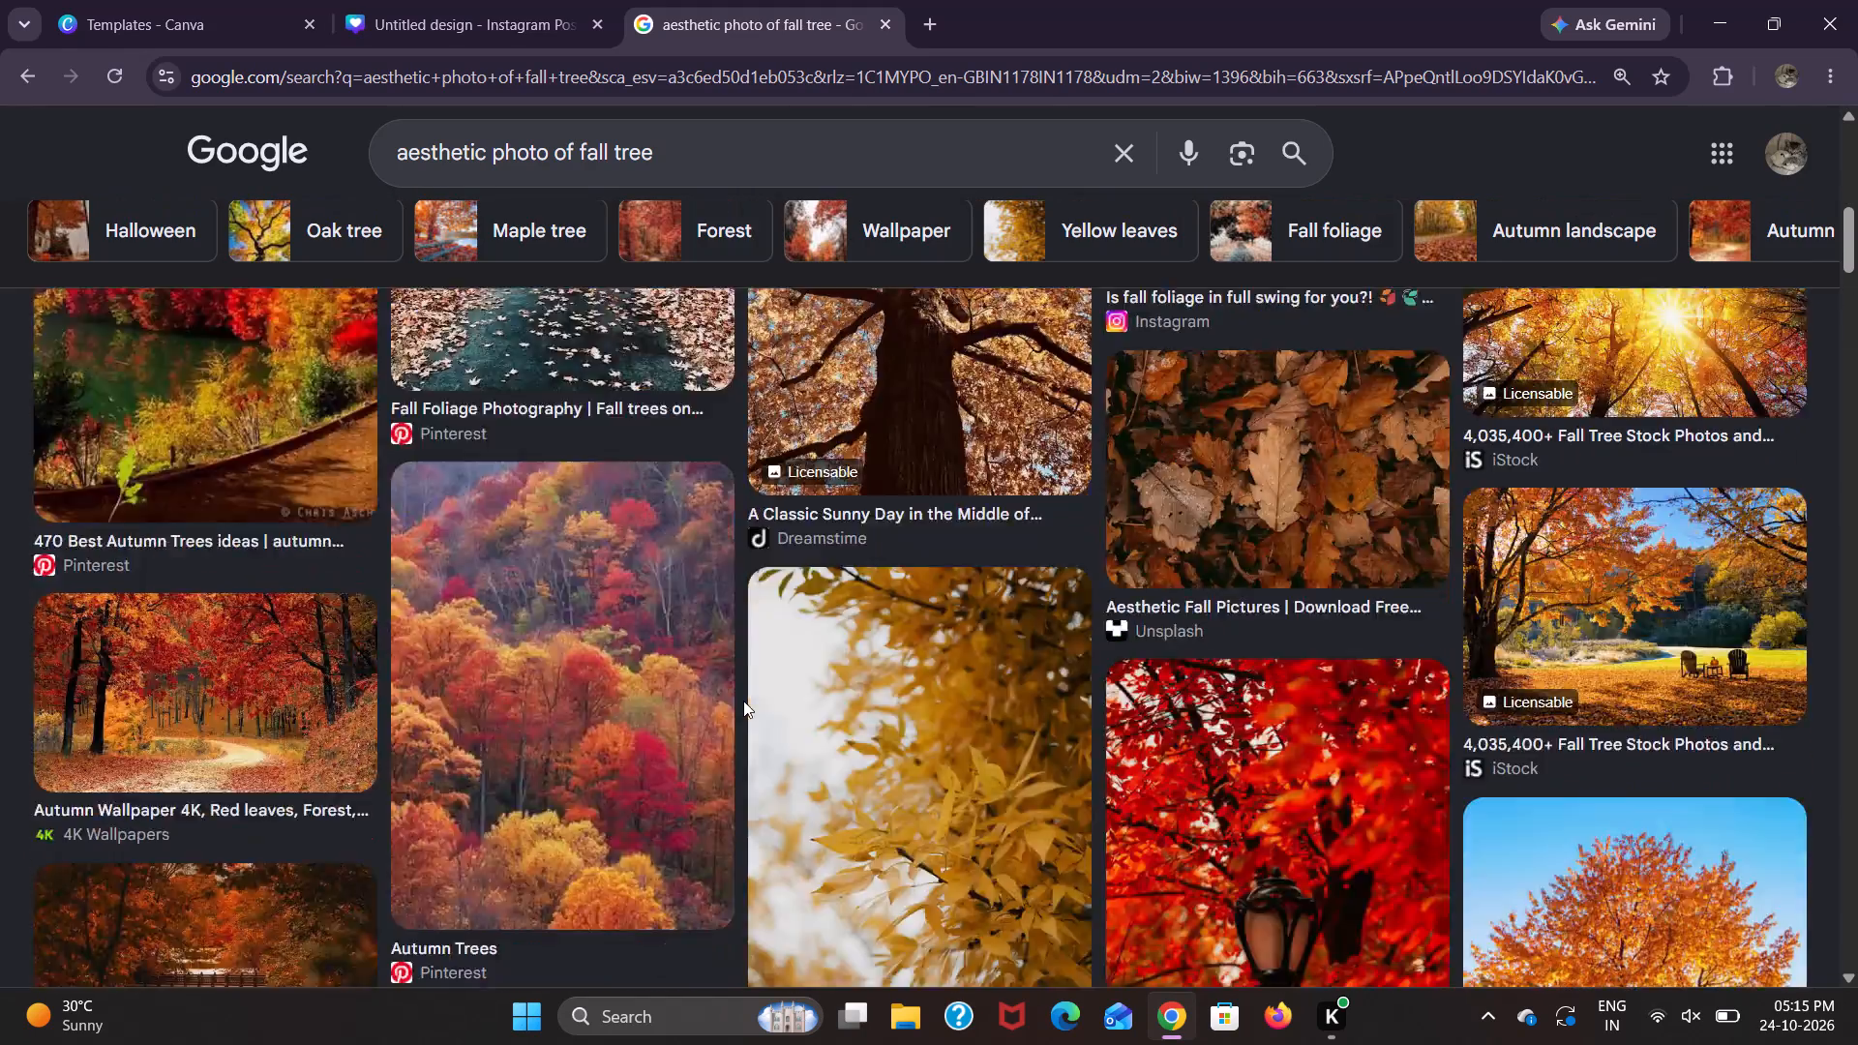
scroll(732, 199, "up", 1)
Refine the Google image search to "aesthetic photo of fall tree of city".
left_click(700, 177)
key("space")
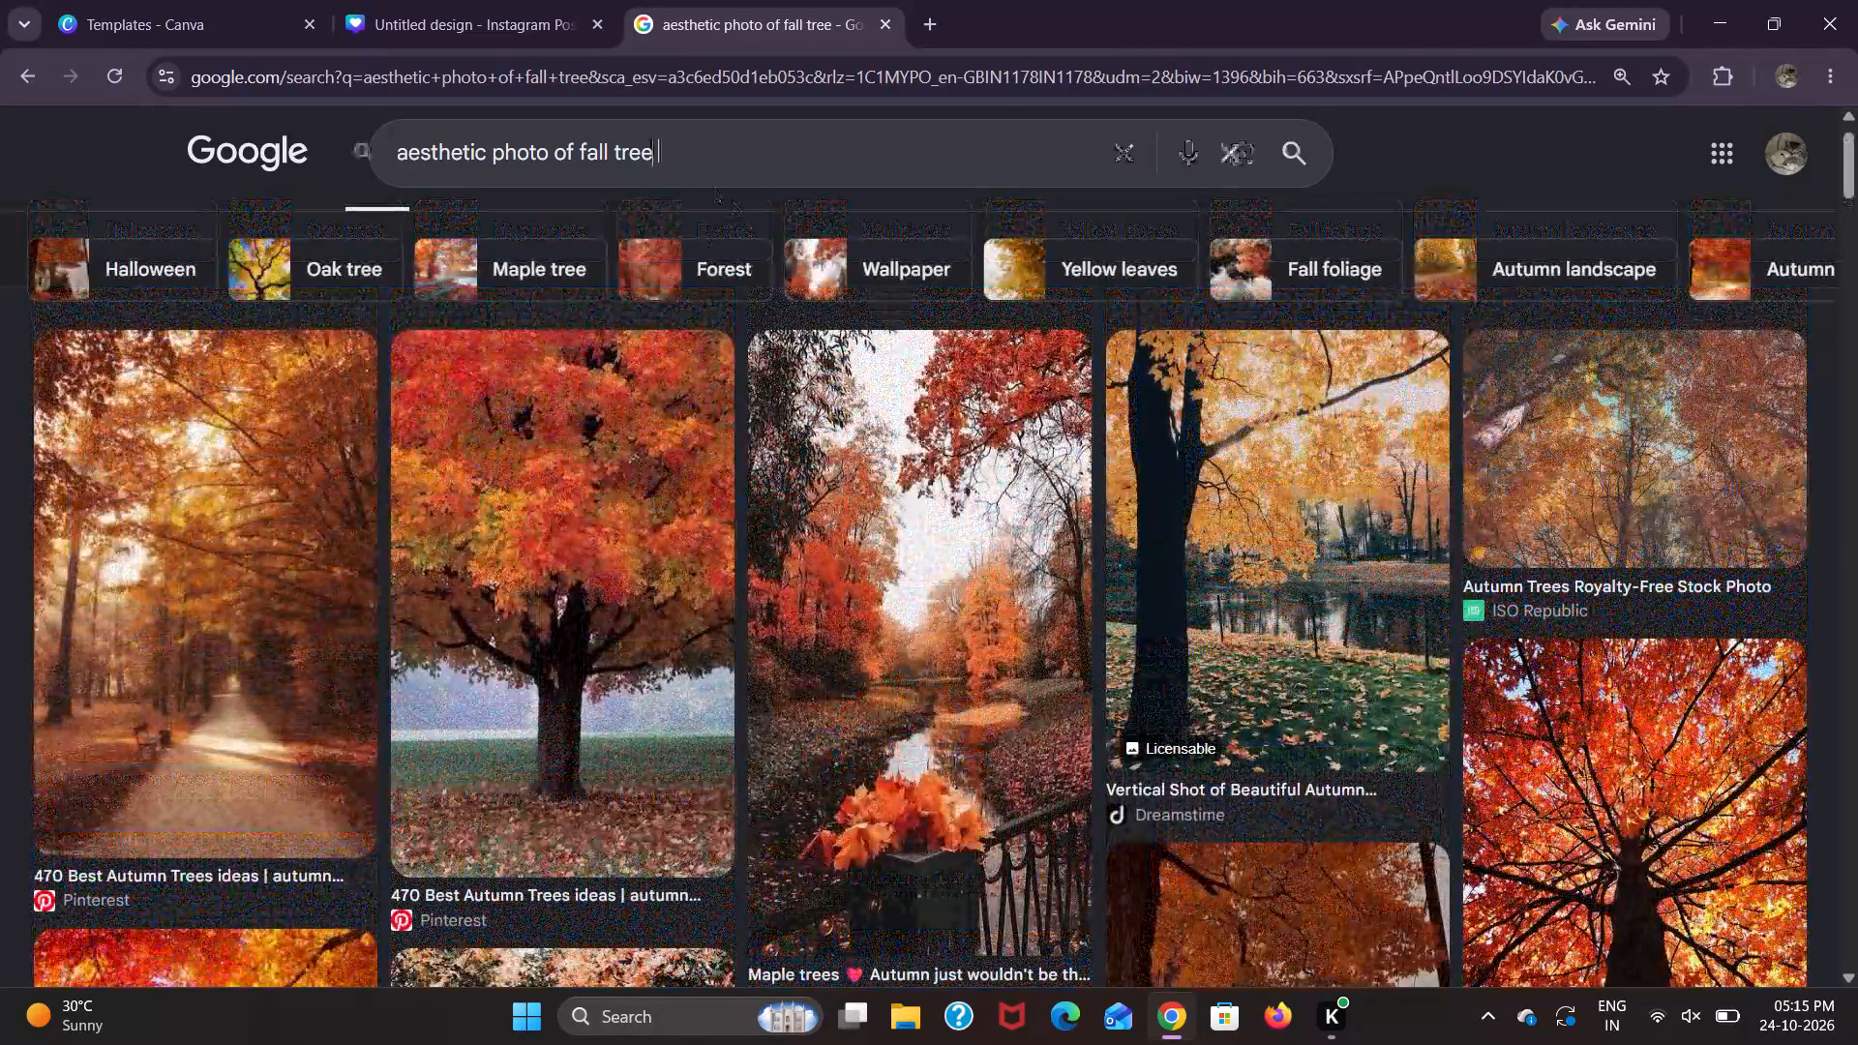
type("of city")
key("Return")
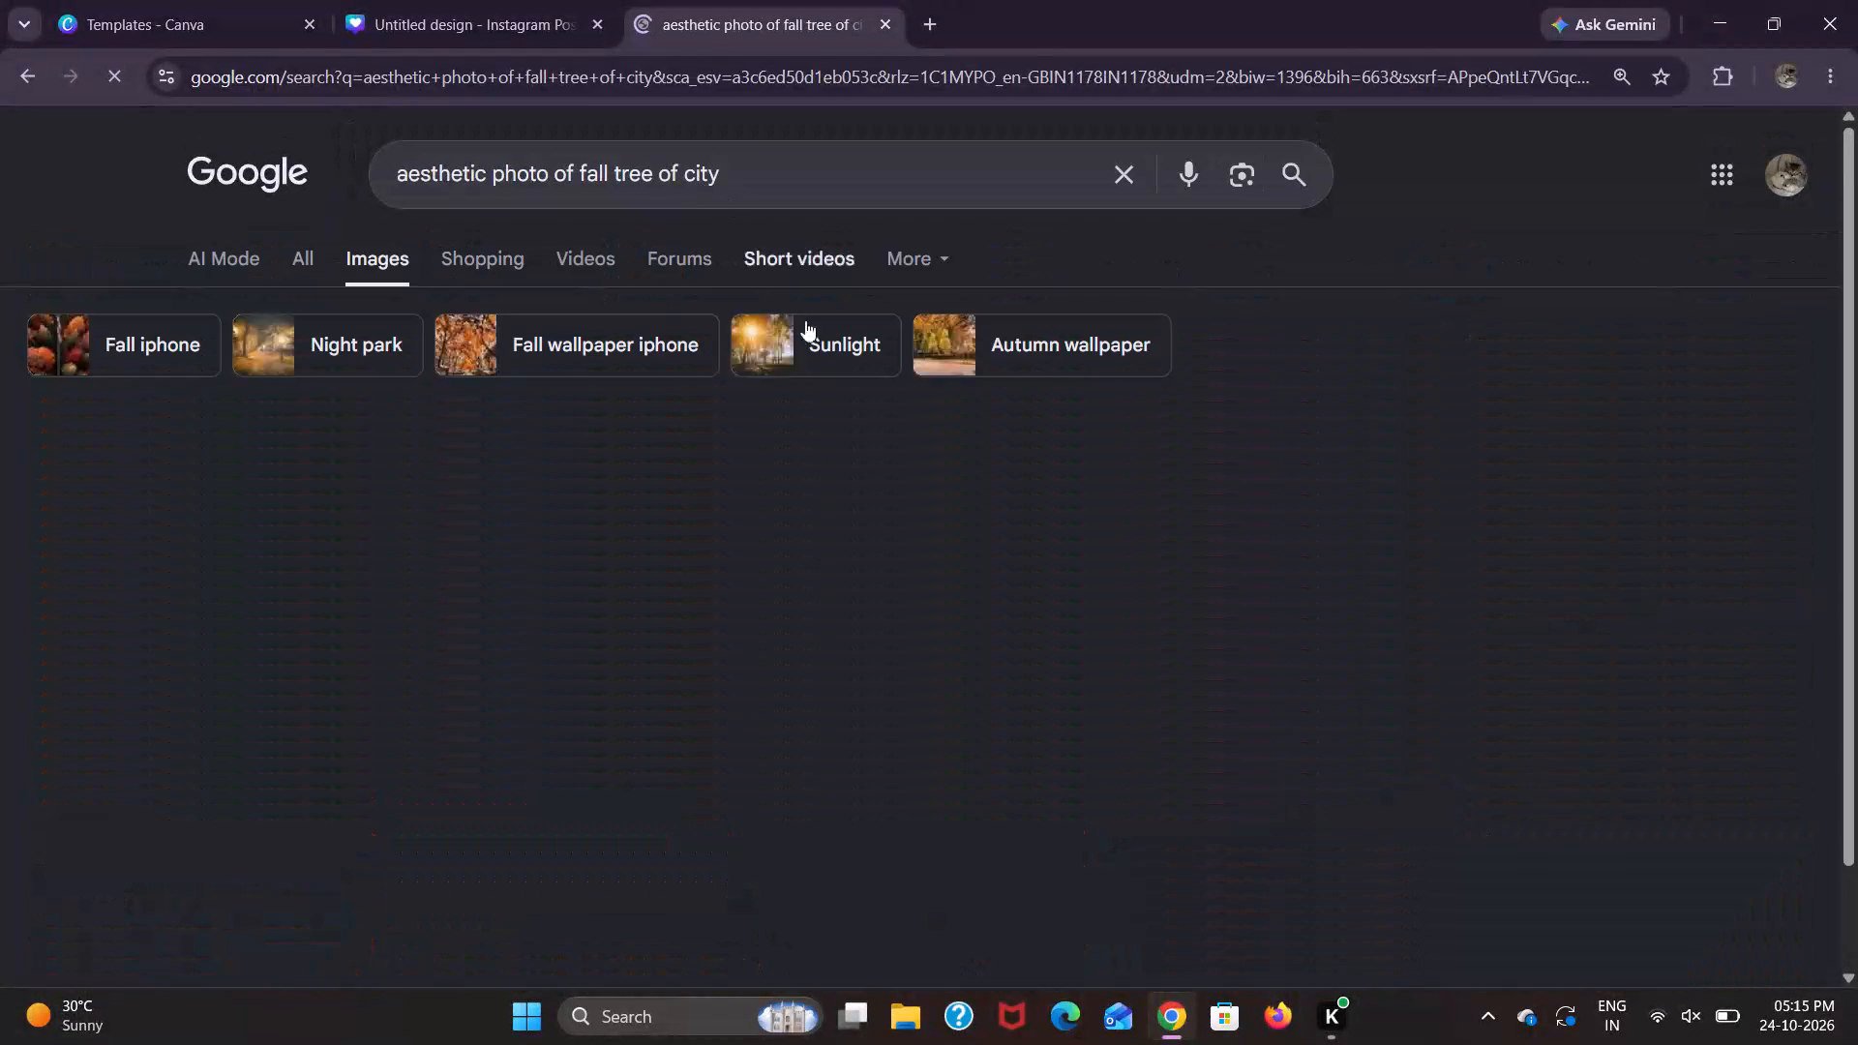
Bring the photo of an orange tree-lined city street with parked cars from Google Images into the first frame of the three-photo film strip.
scroll(799, 603, "down", 1)
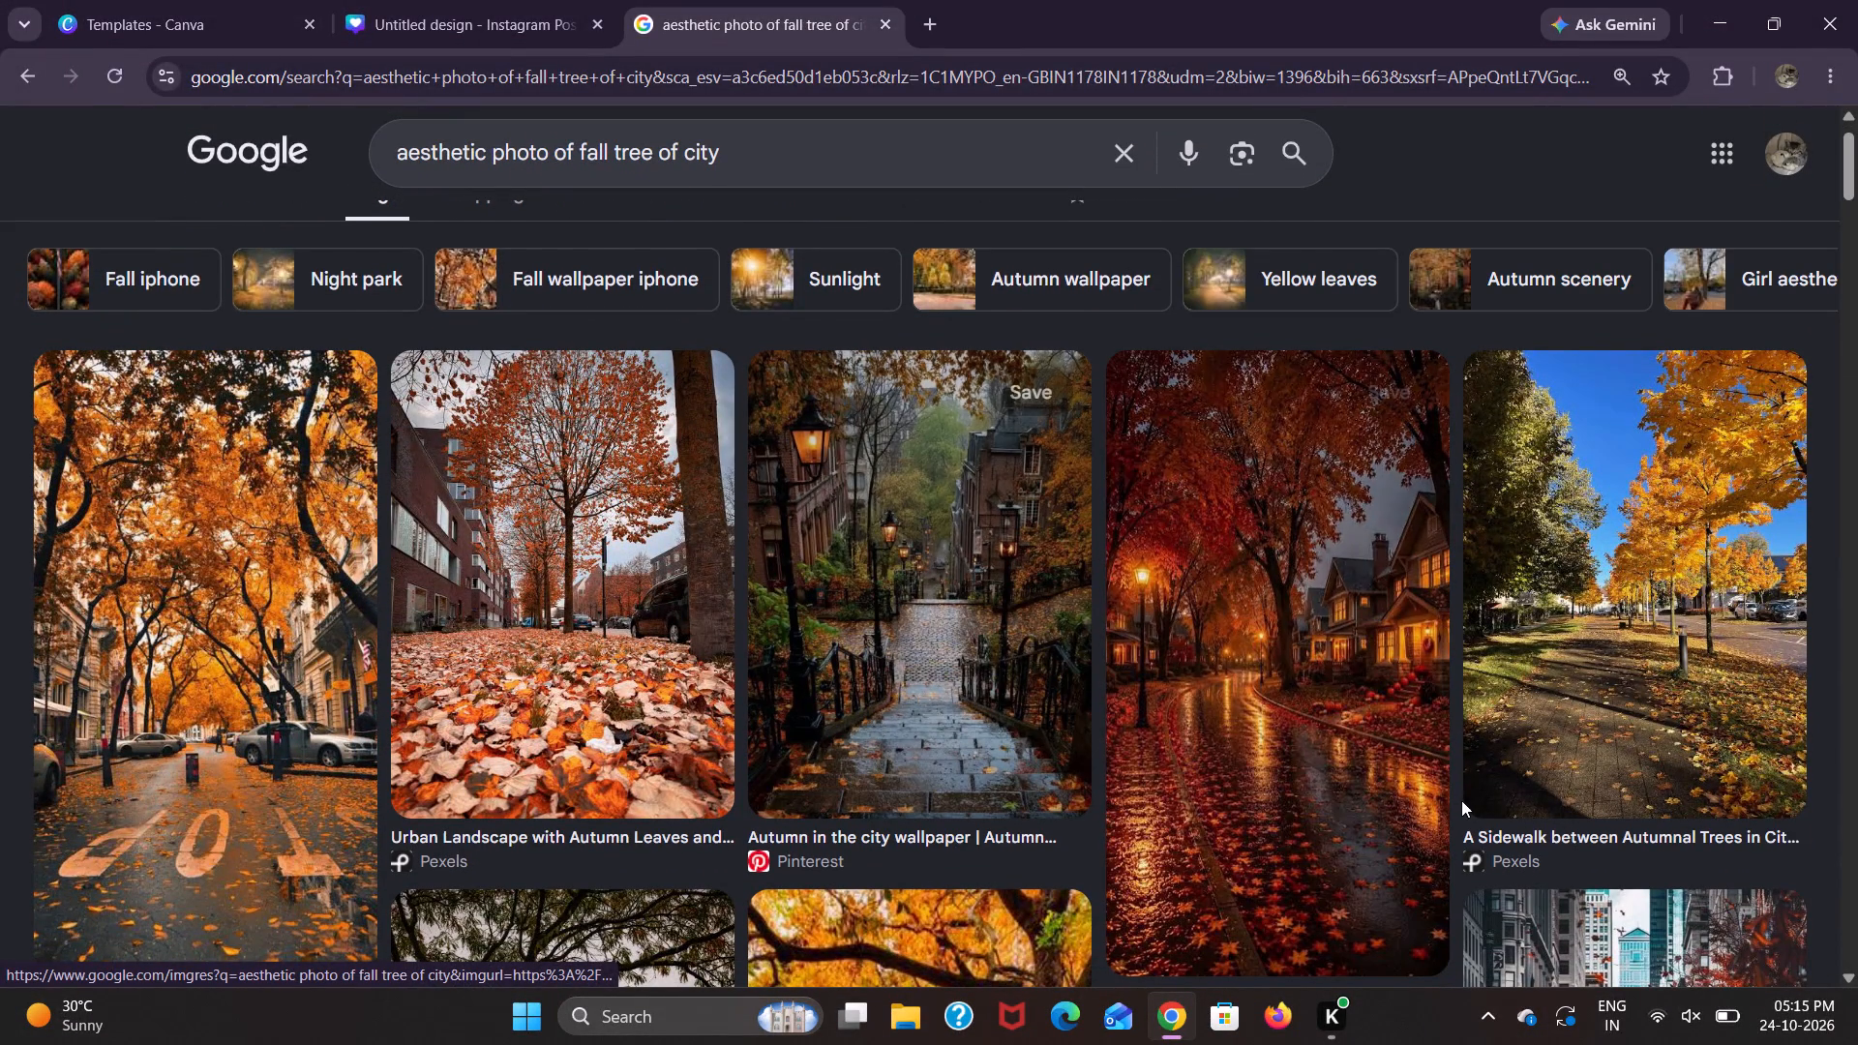
scroll(1453, 803, "down", 3)
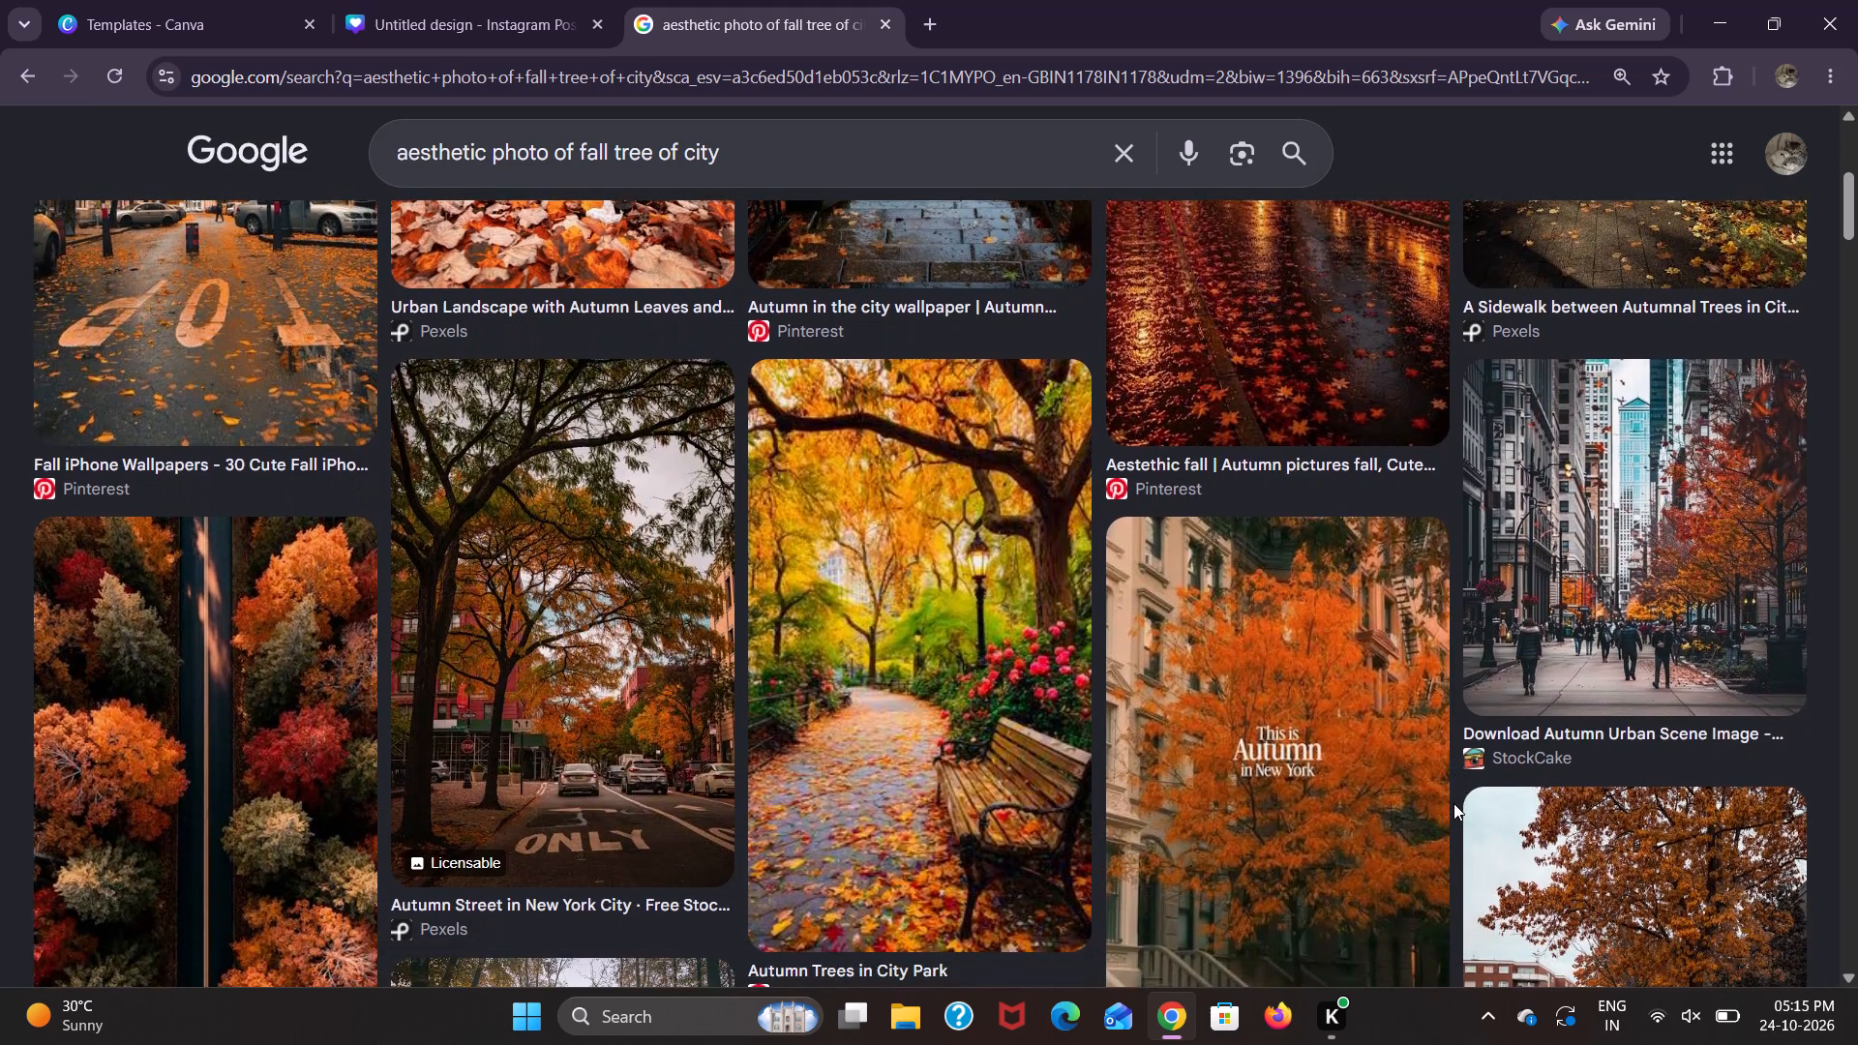
scroll(1453, 803, "down", 1)
scroll(1453, 803, "up", 4)
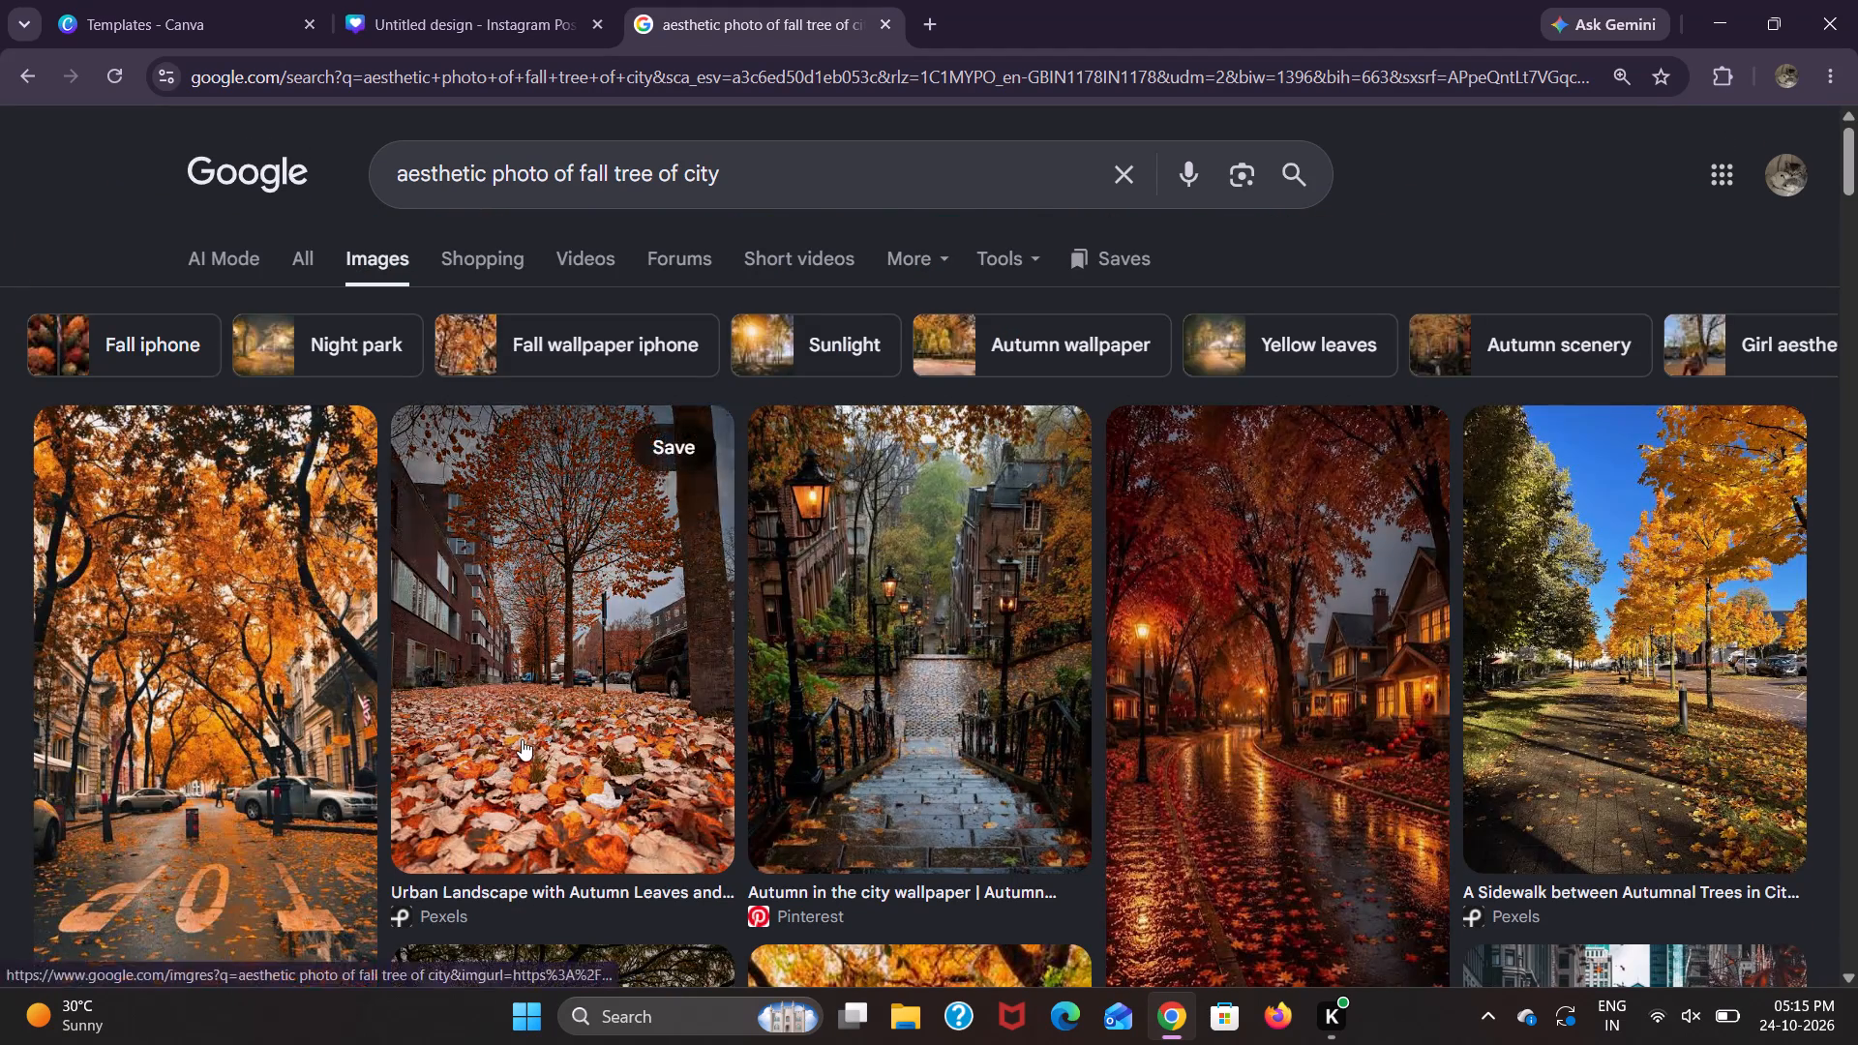
left_click_drag(267, 742, 495, 0)
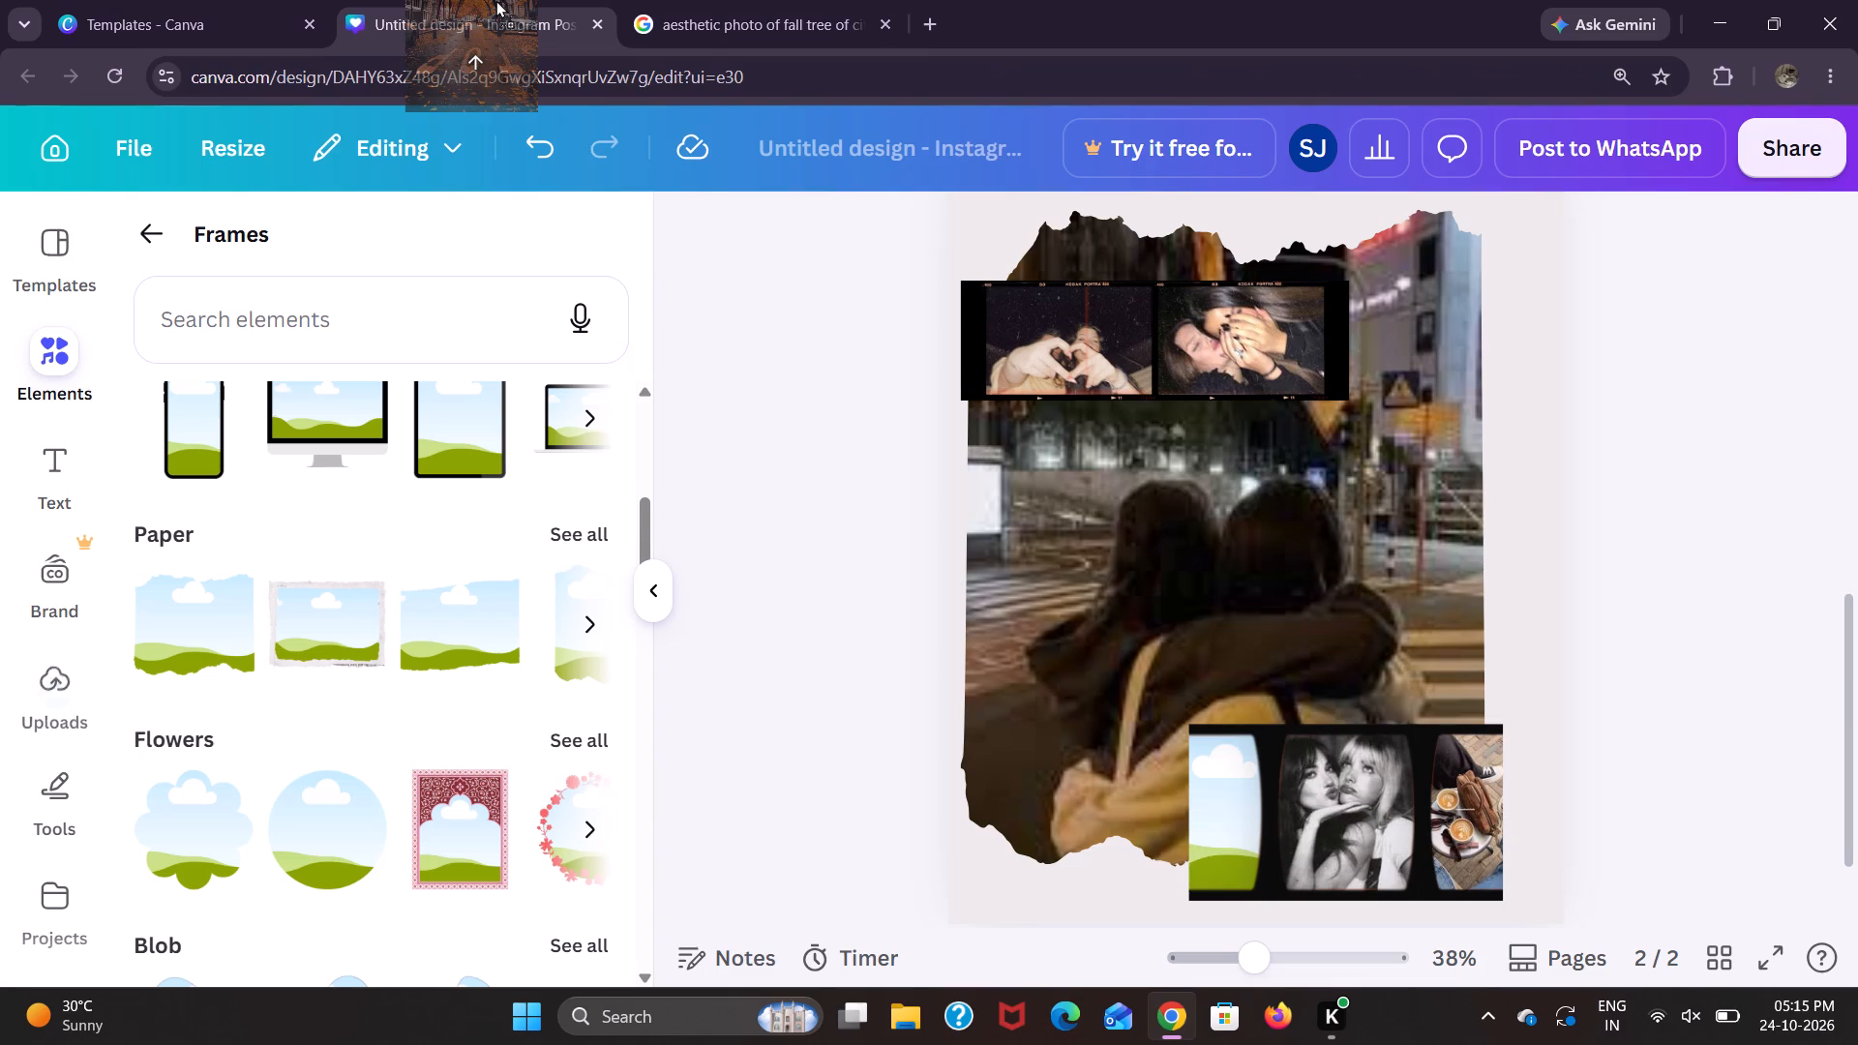
left_click_drag(495, 0, 1244, 806)
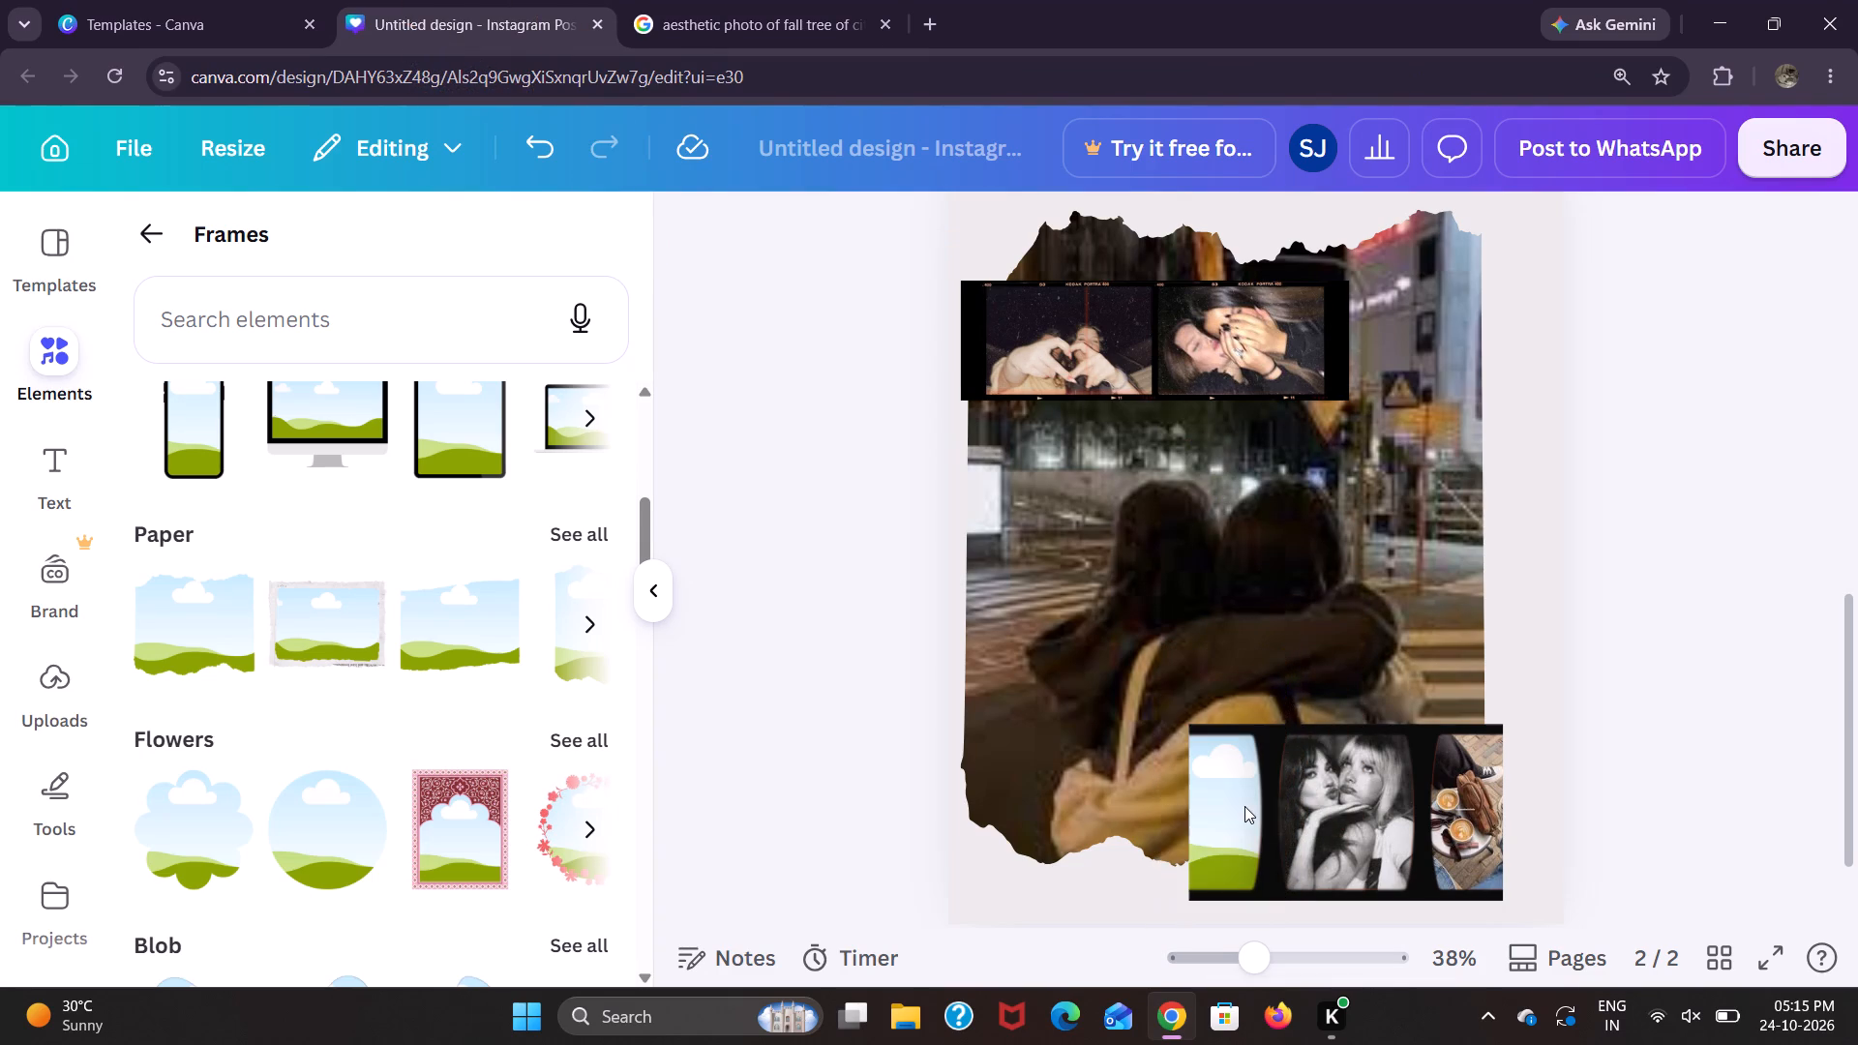
left_click_drag(1280, 662, 1231, 825)
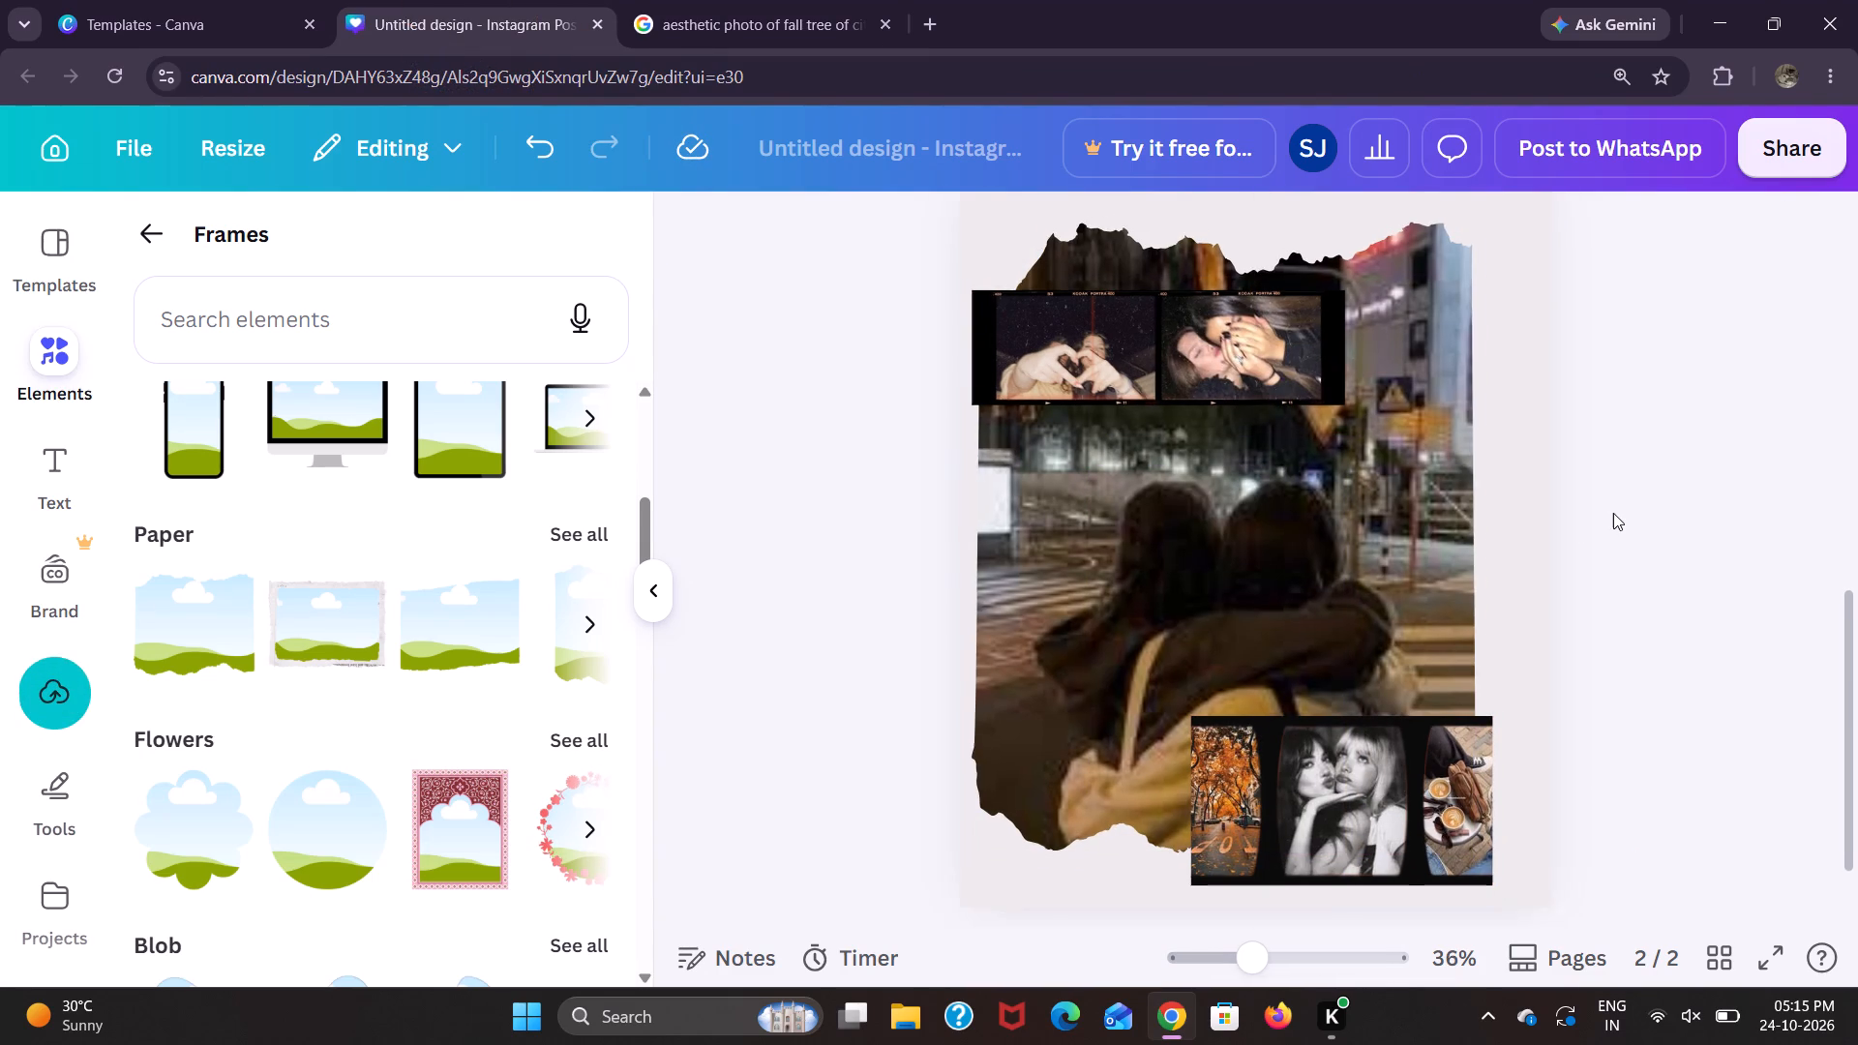
Leave the Frames collection and add the recommended takeaway coffee cup graphic with a bean on its sleeve to page 2.
left_click(151, 240)
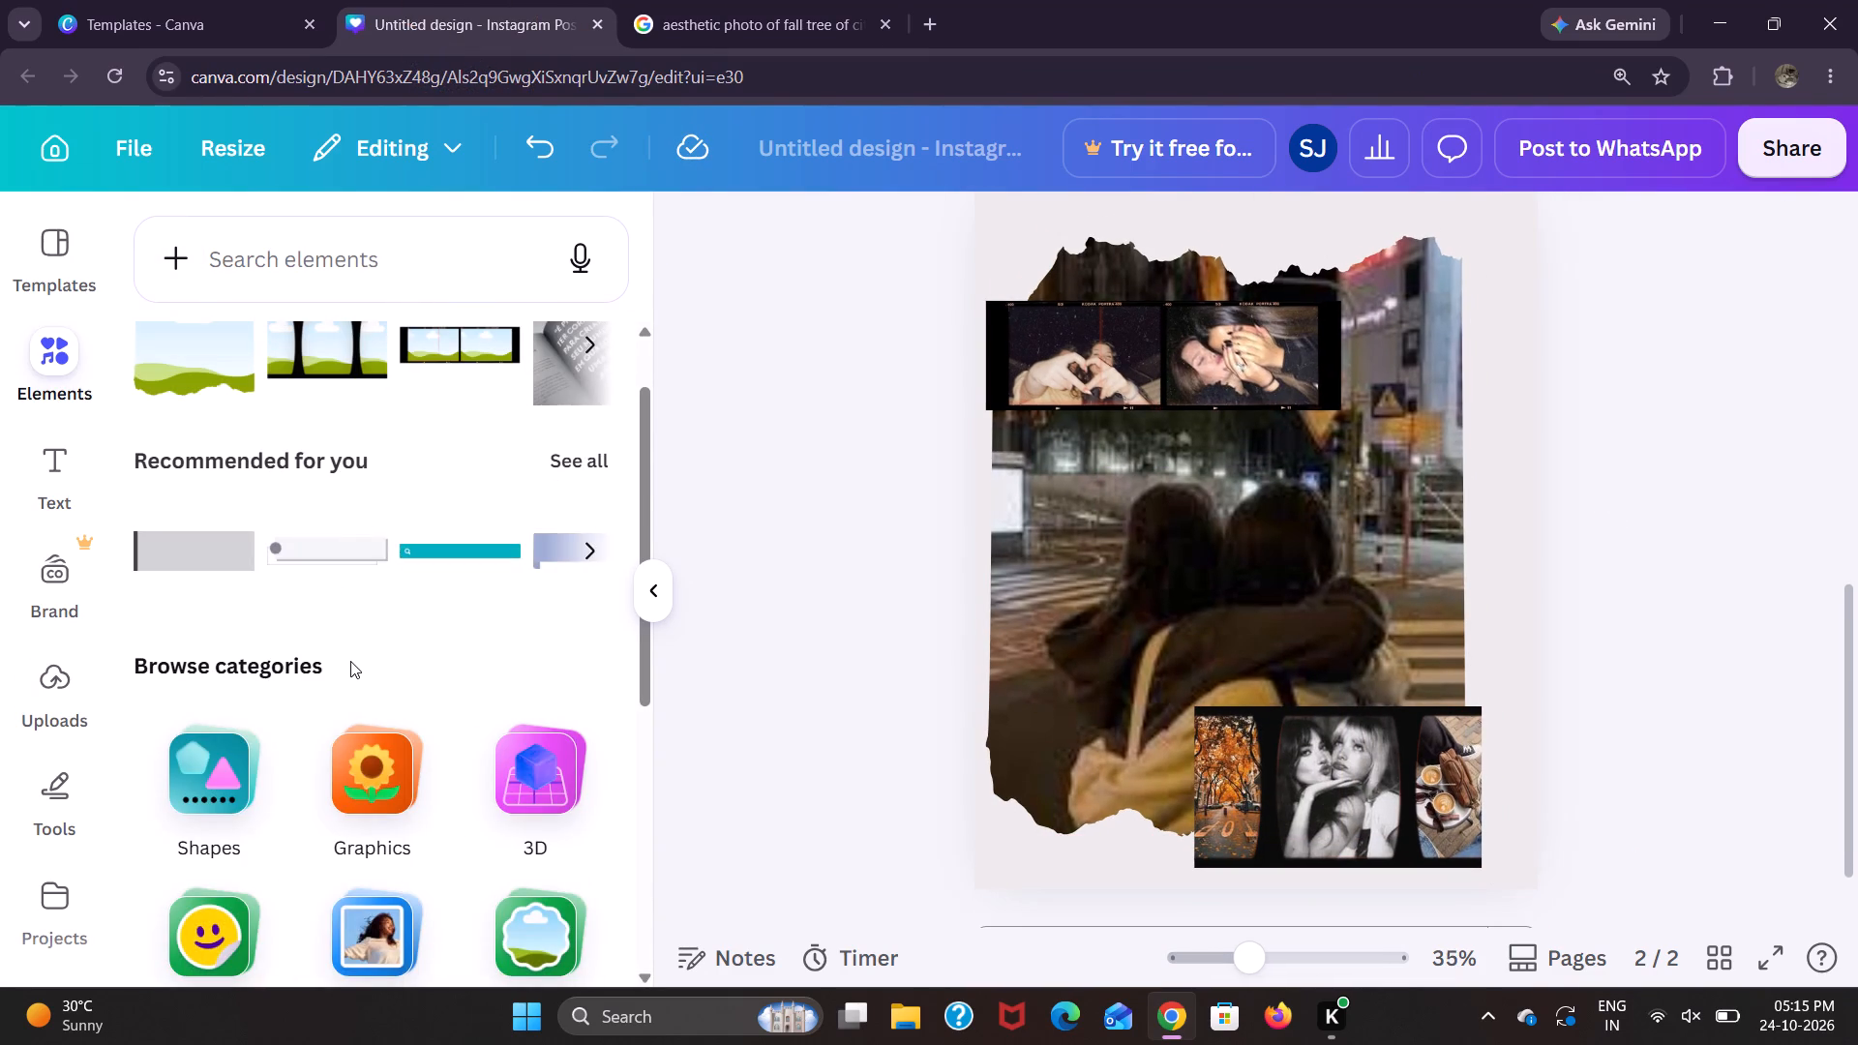
scroll(350, 661, "up", 4)
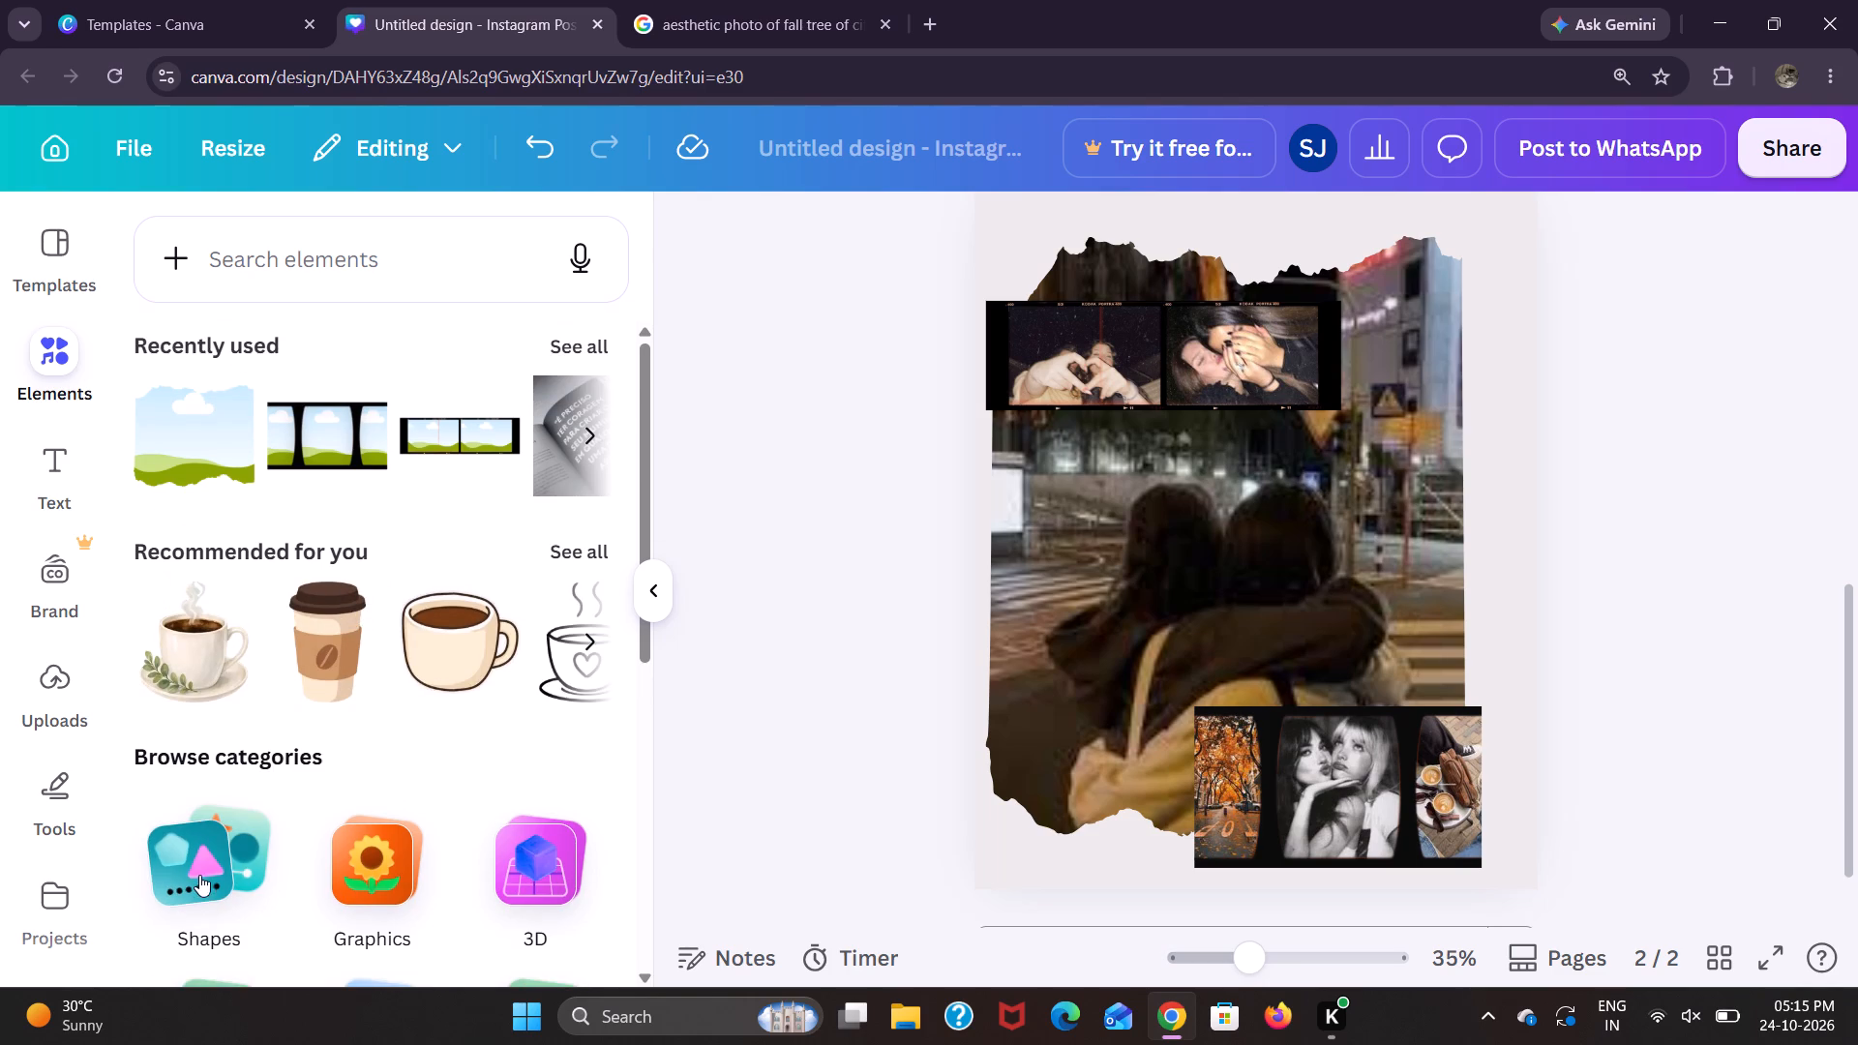
left_click(229, 867)
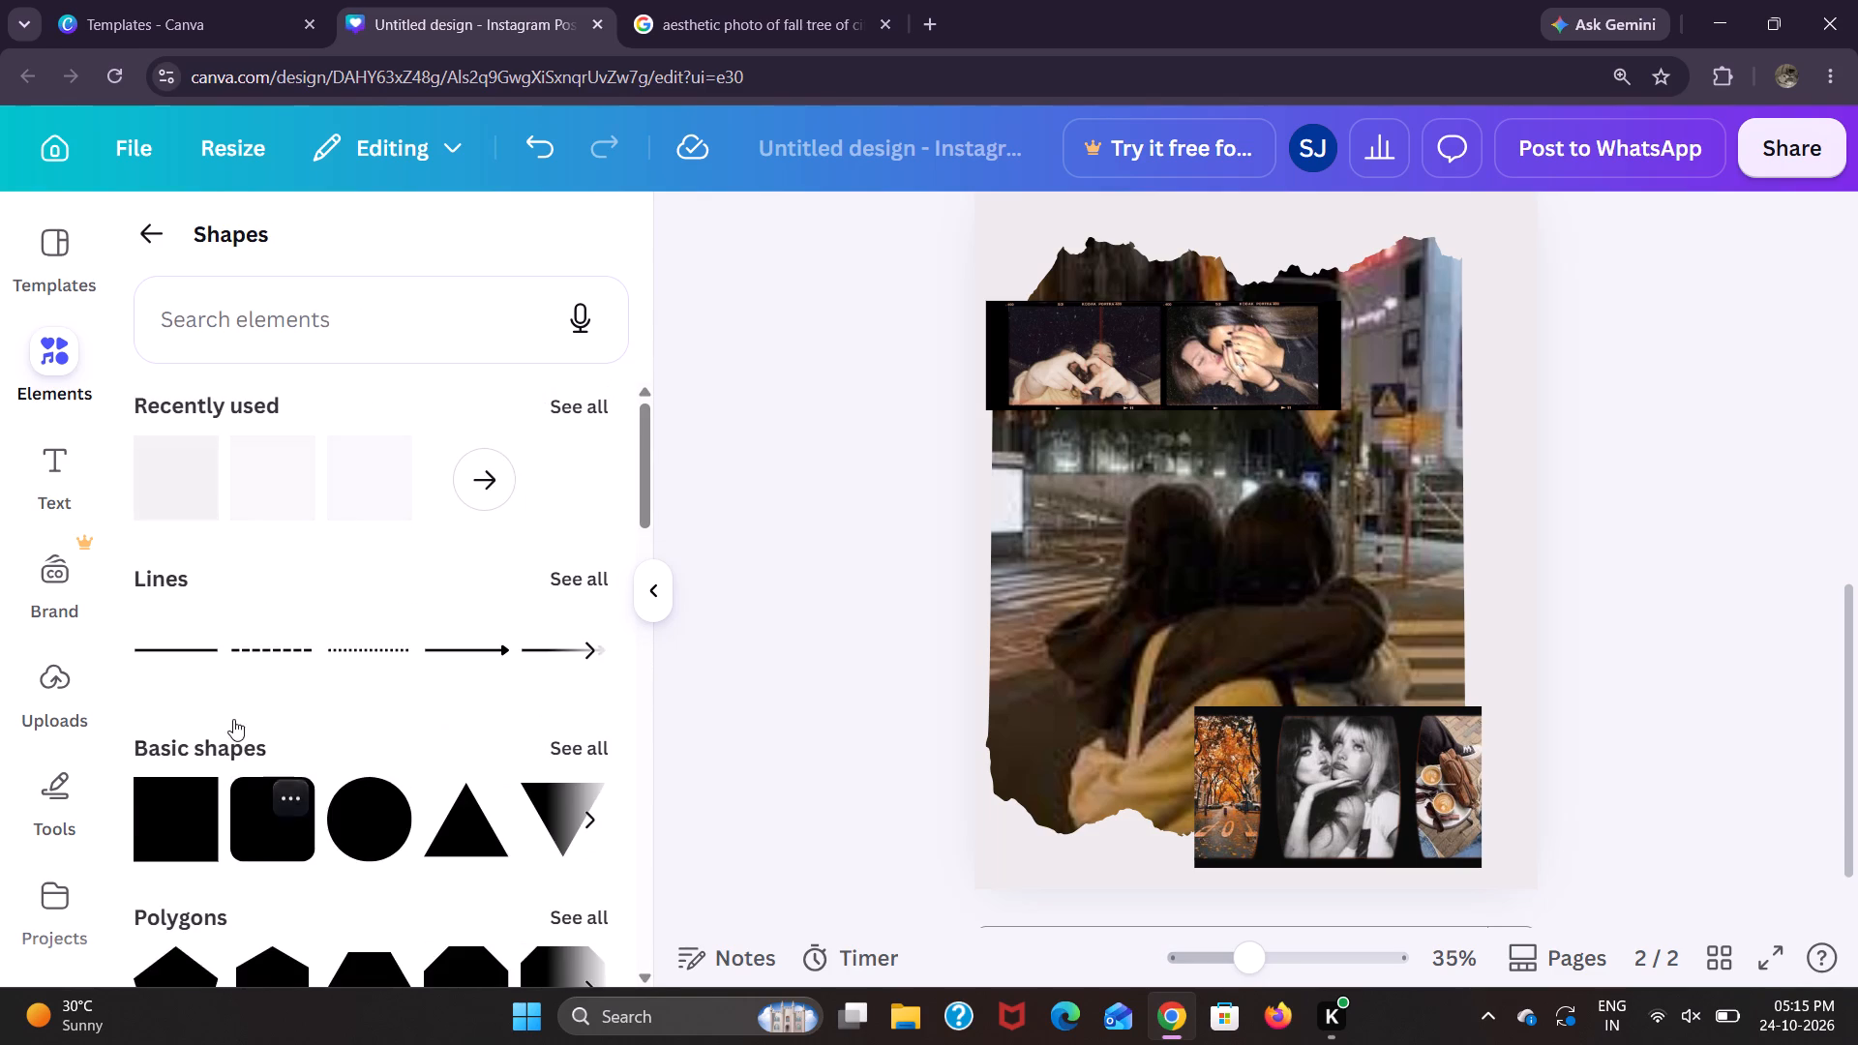
left_click(169, 226)
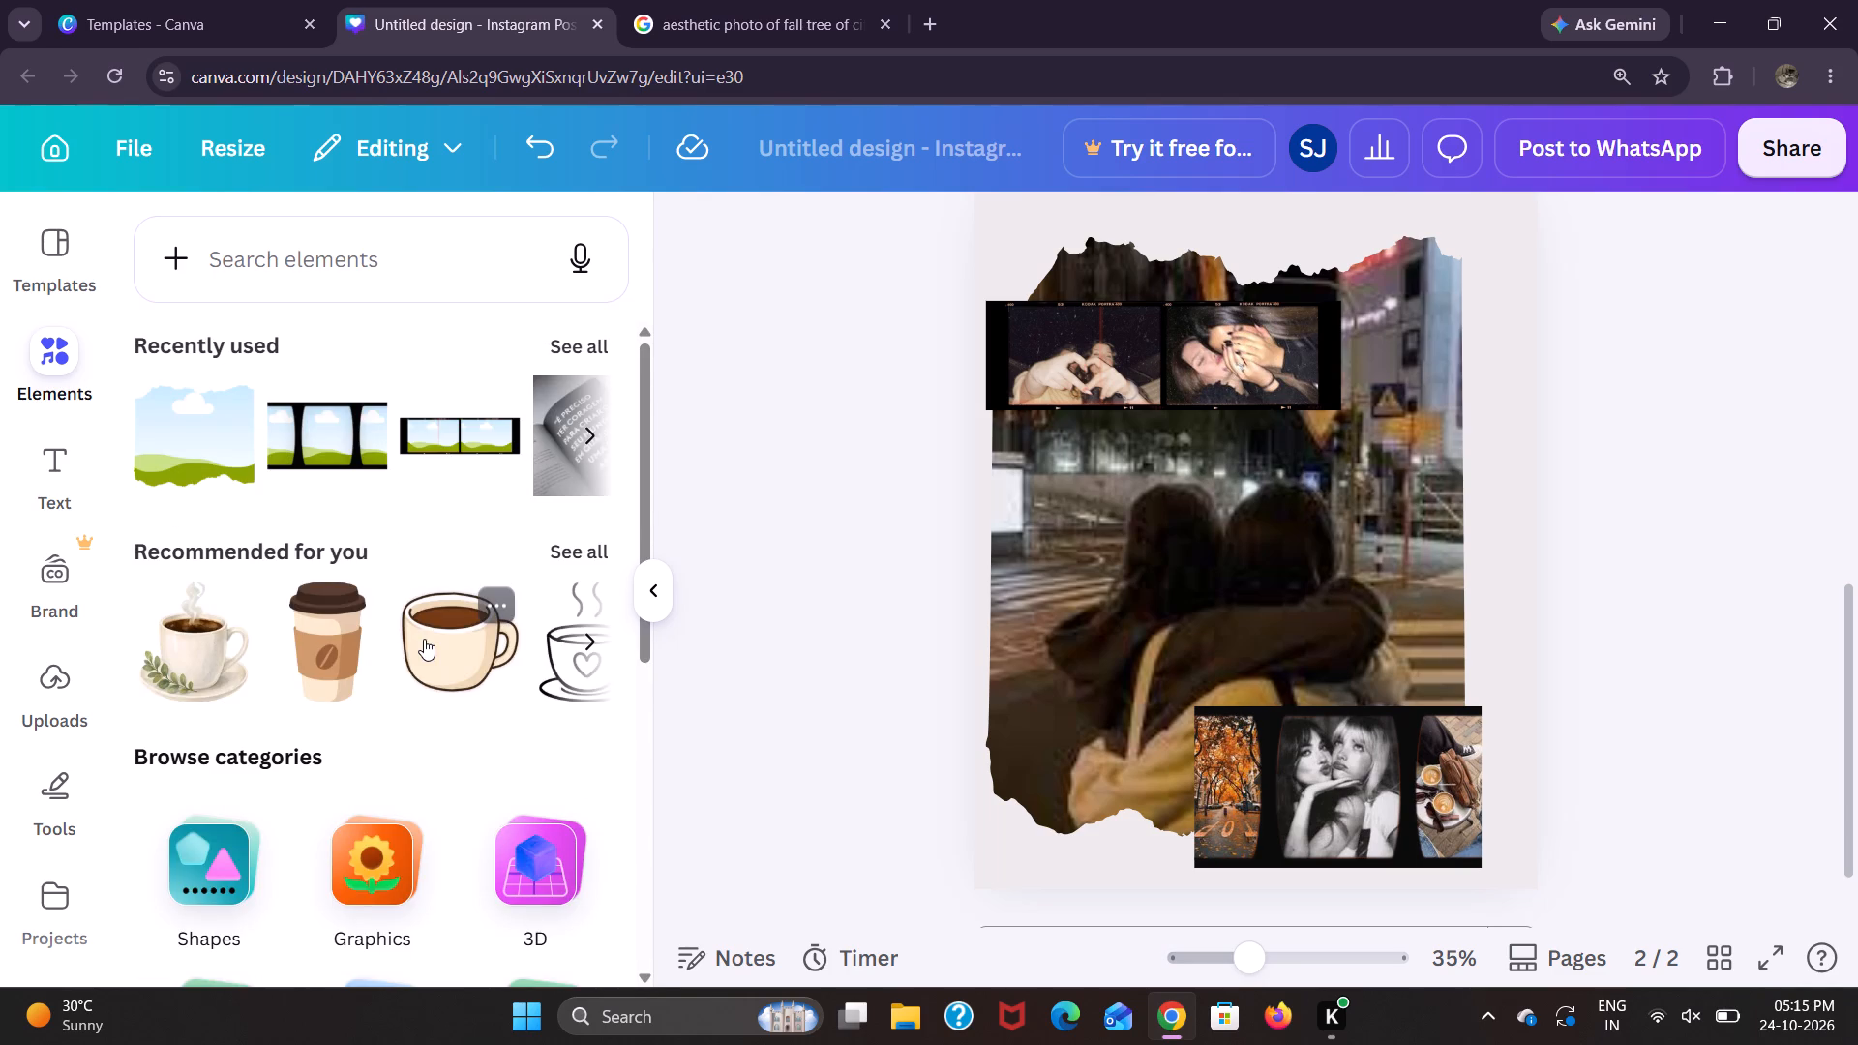
scroll(423, 660, "up", 2)
left_click(279, 676)
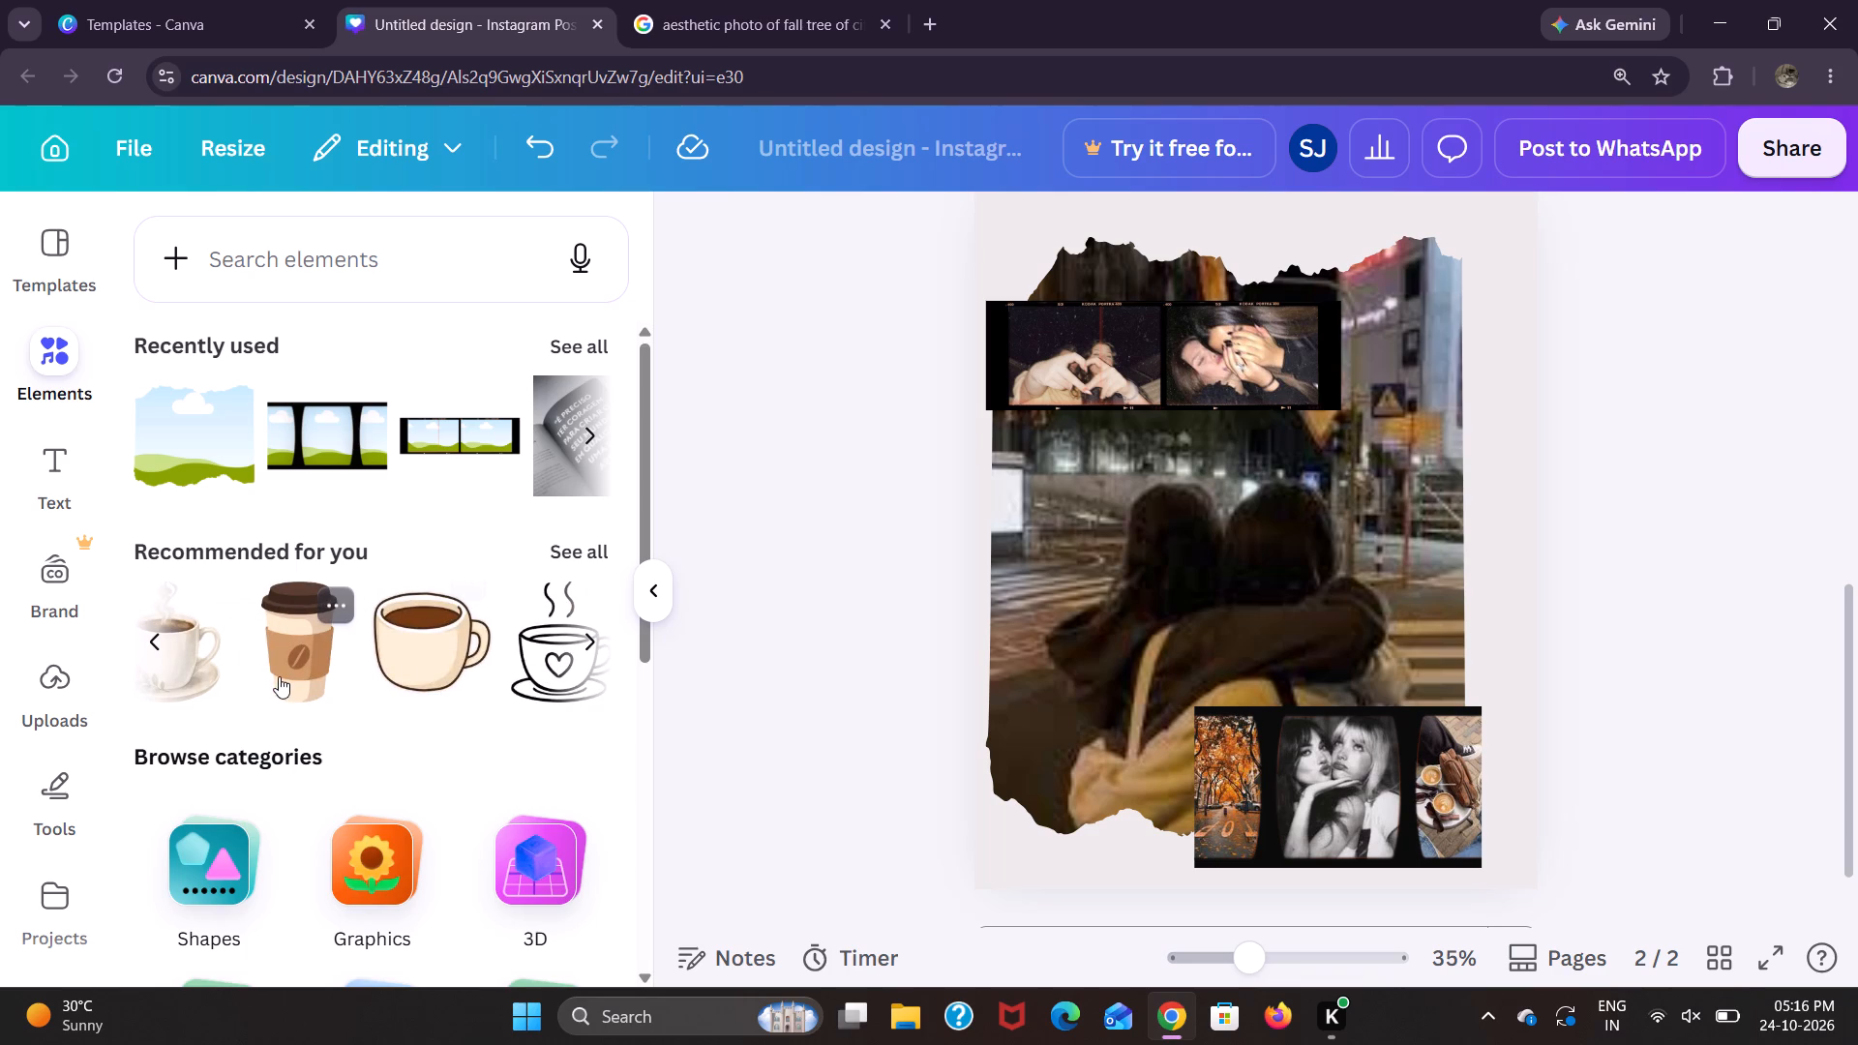
Add two brown coffee bean graphics from the recommended elements to page 2.
scroll(337, 748, "right", 1)
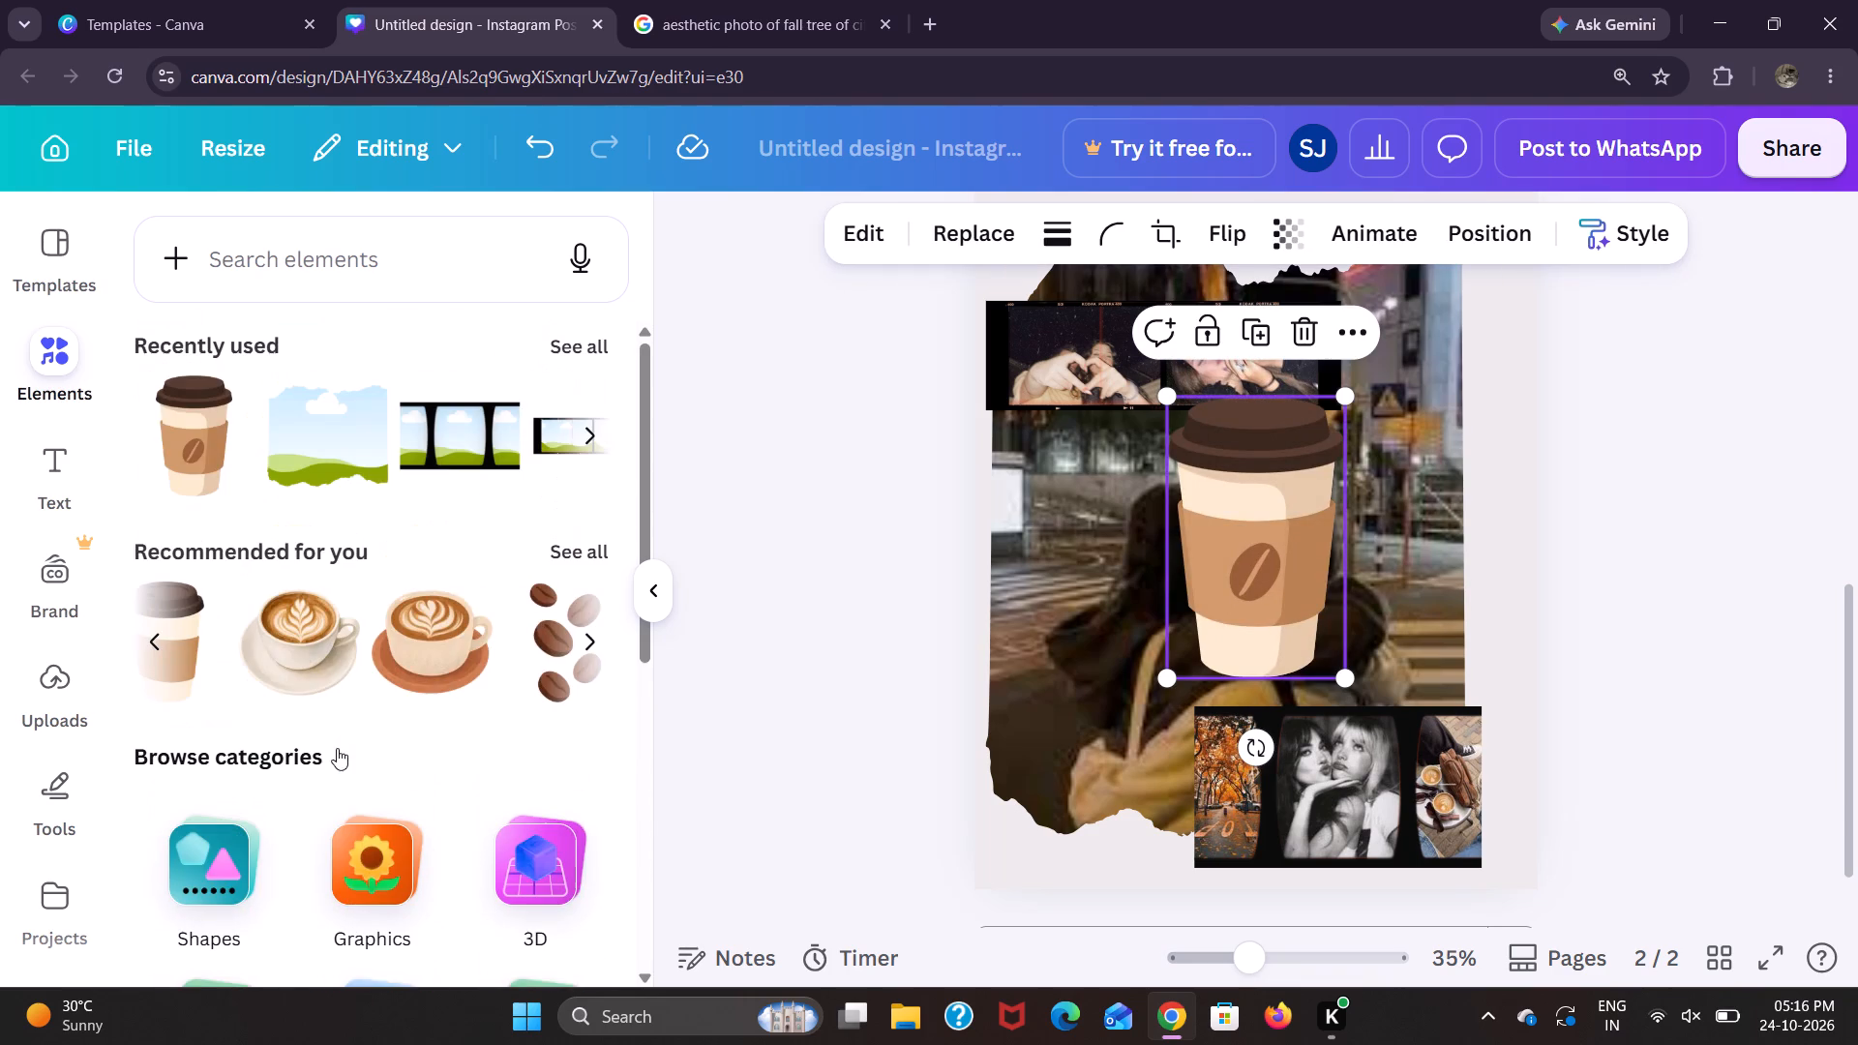
scroll(337, 748, "right", 1)
scroll(400, 681, "left", 4)
scroll(400, 681, "right", 1)
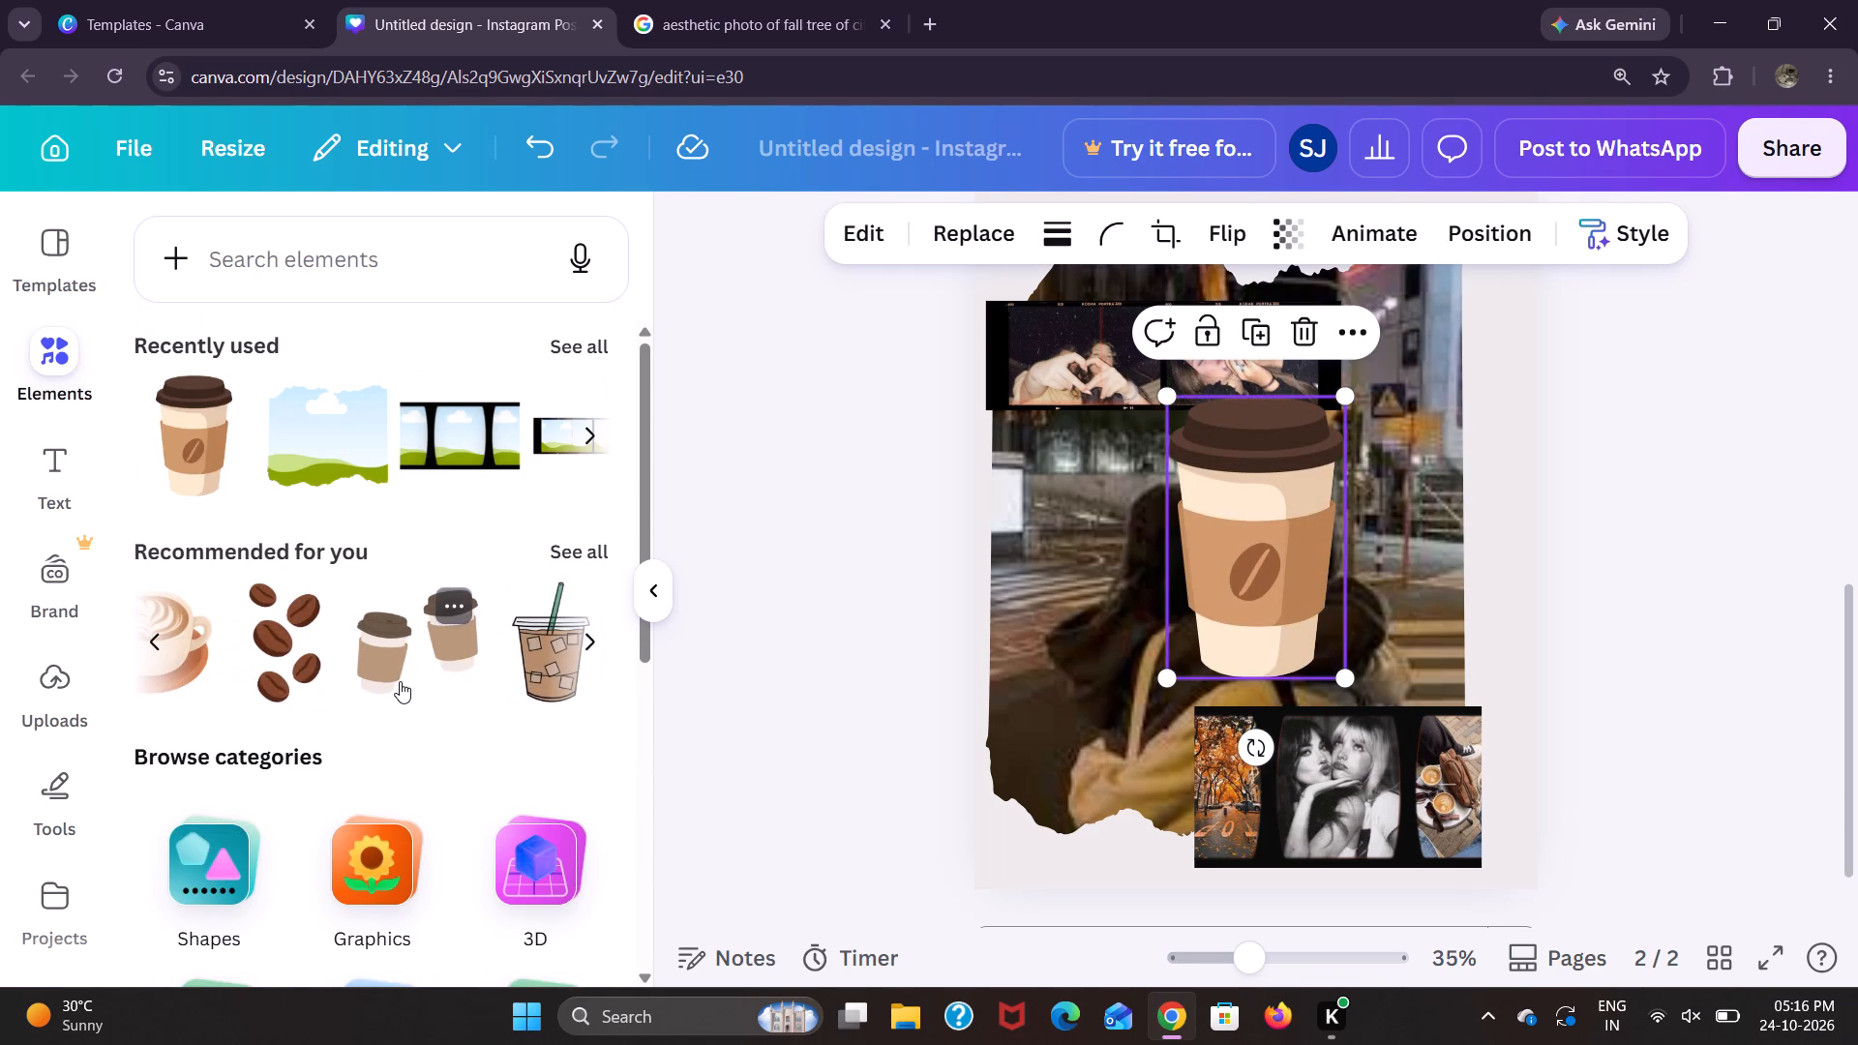
left_click(284, 678)
left_click(413, 671)
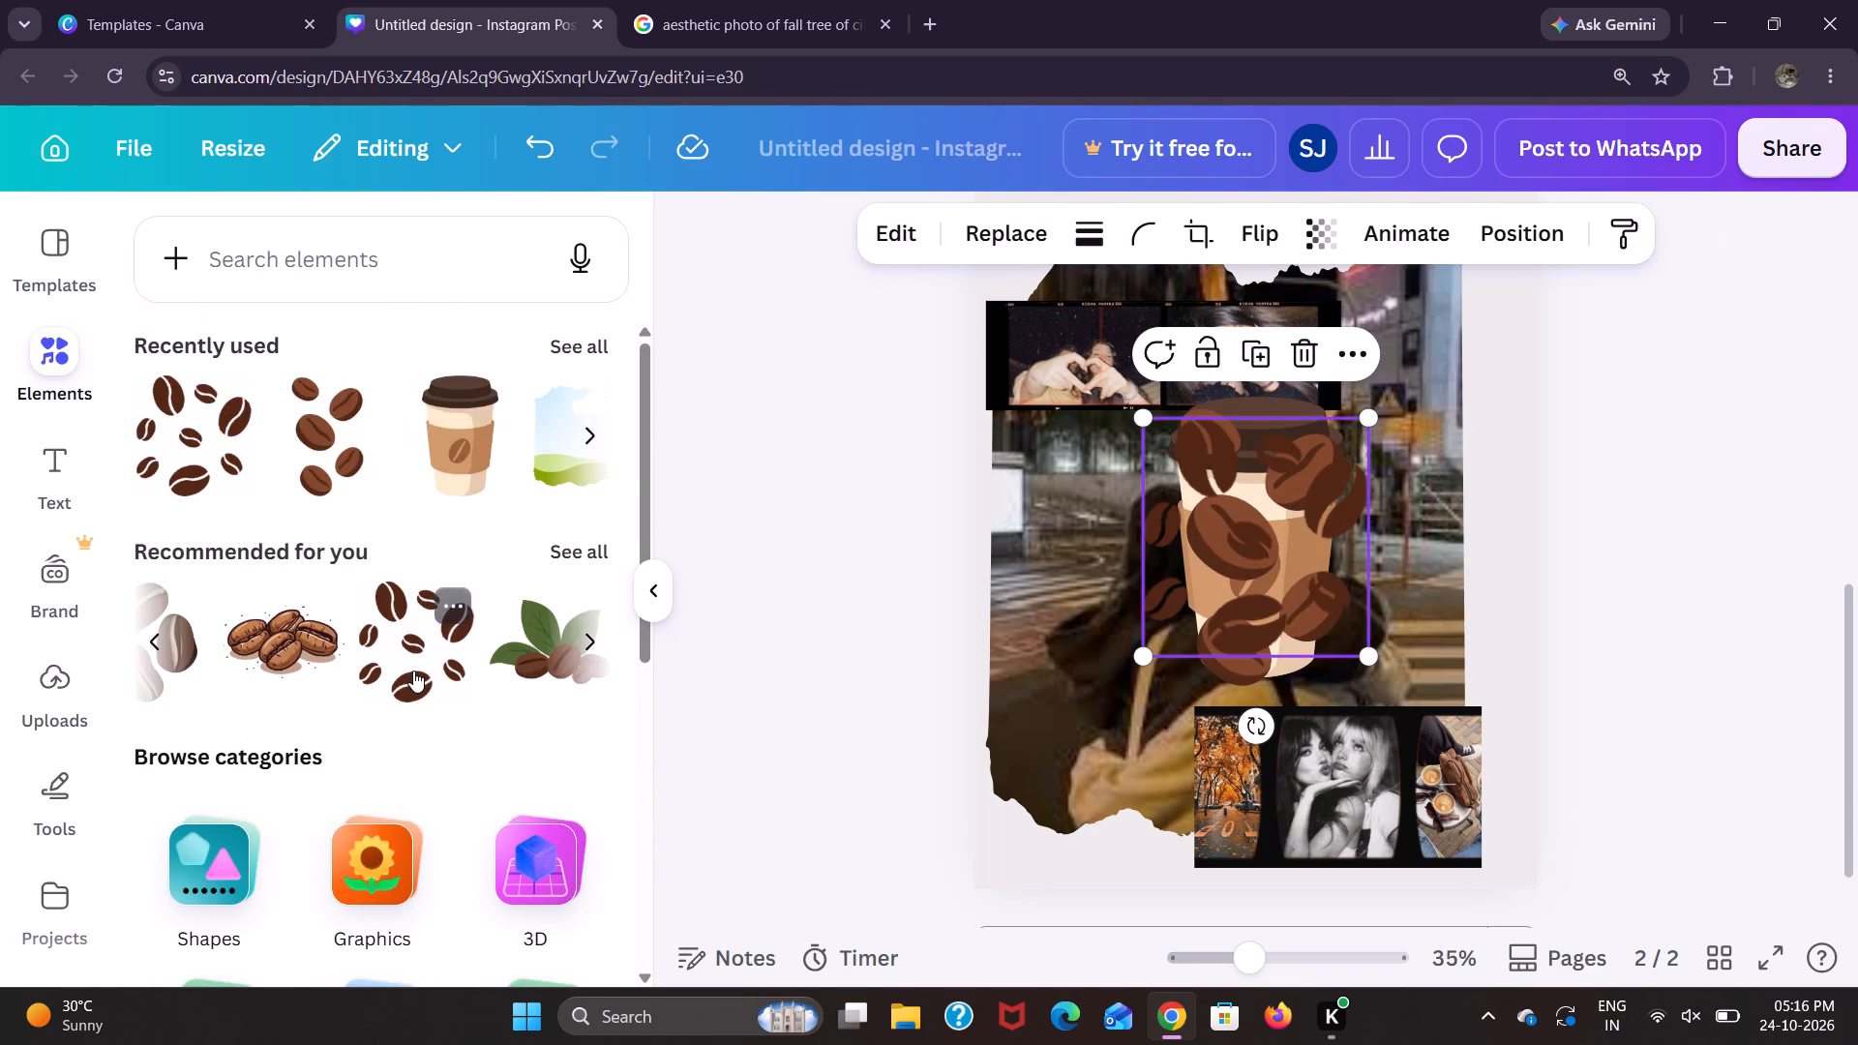
Add the recommended graphic of two brown takeaway coffee cups to page 2.
scroll(413, 671, "right", 6)
left_click(337, 660)
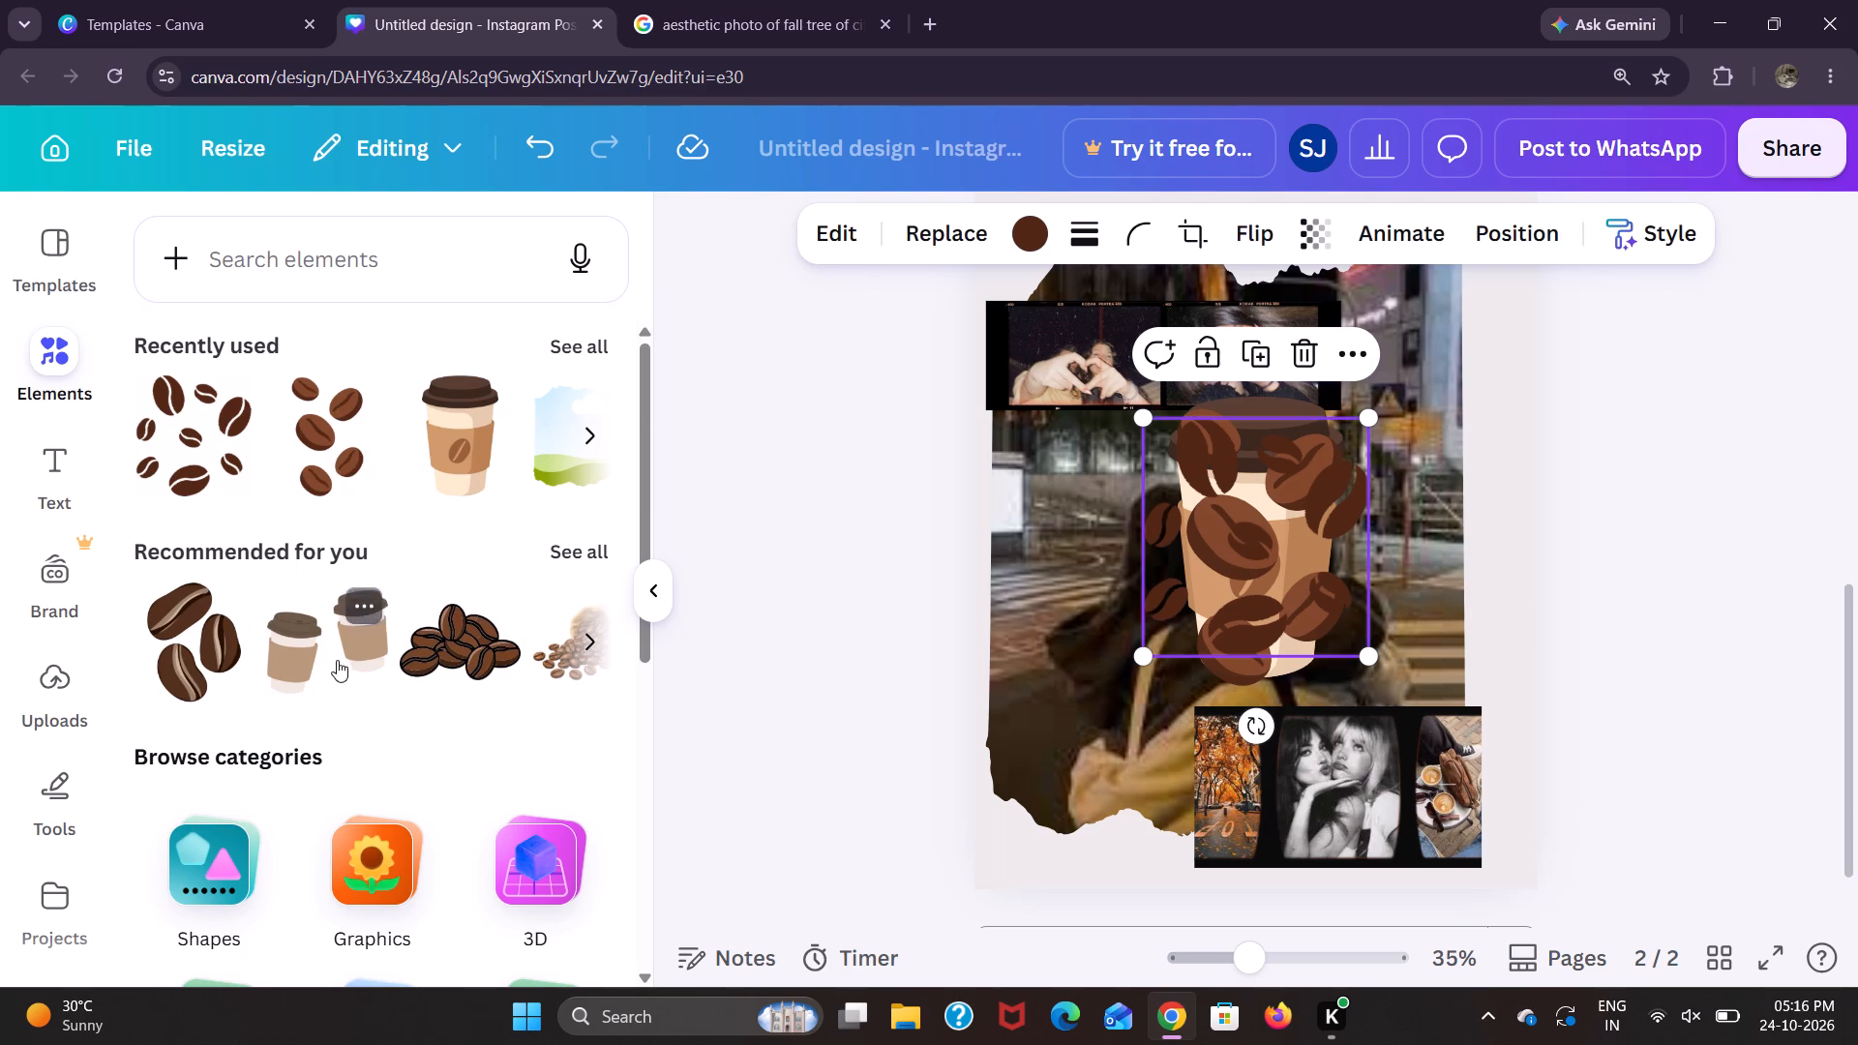
scroll(508, 726, "down", 5)
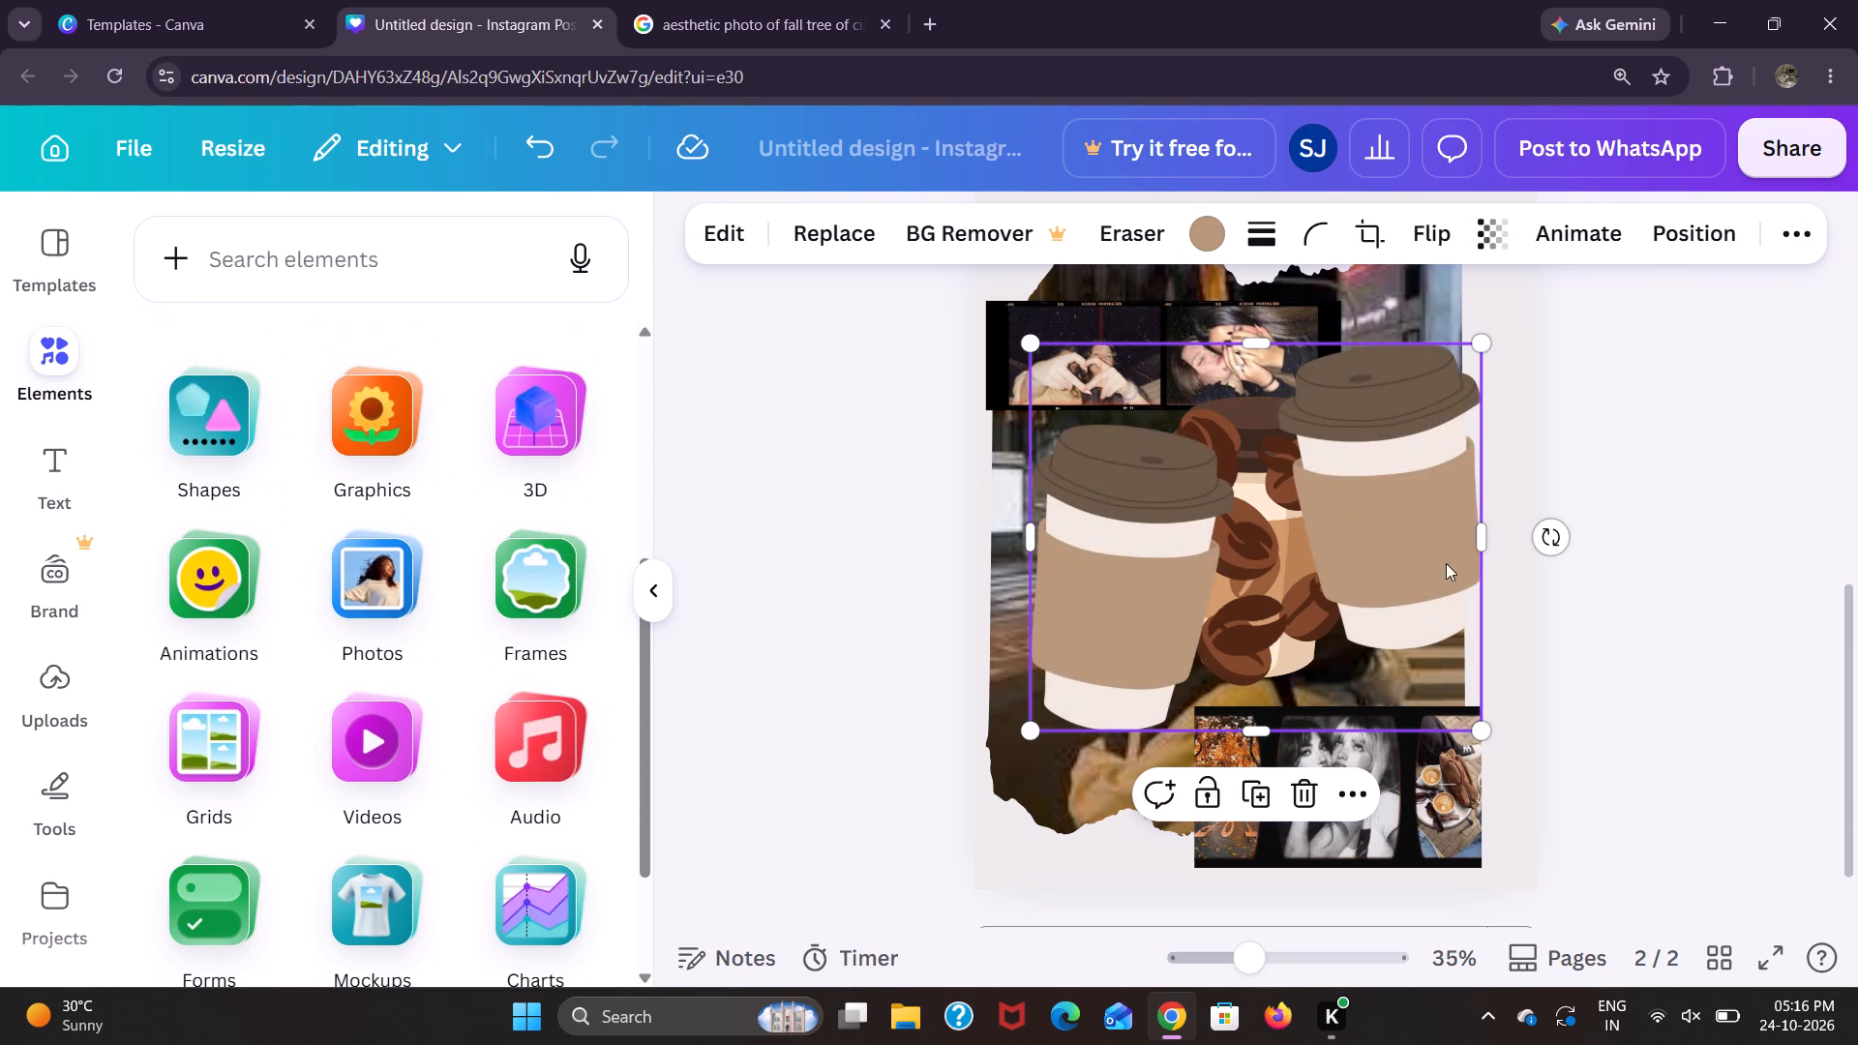
Move the two-cup graphic to the lower-left corner of page 2, partly off the page, and shrink it.
left_click_drag(1409, 587, 1171, 815)
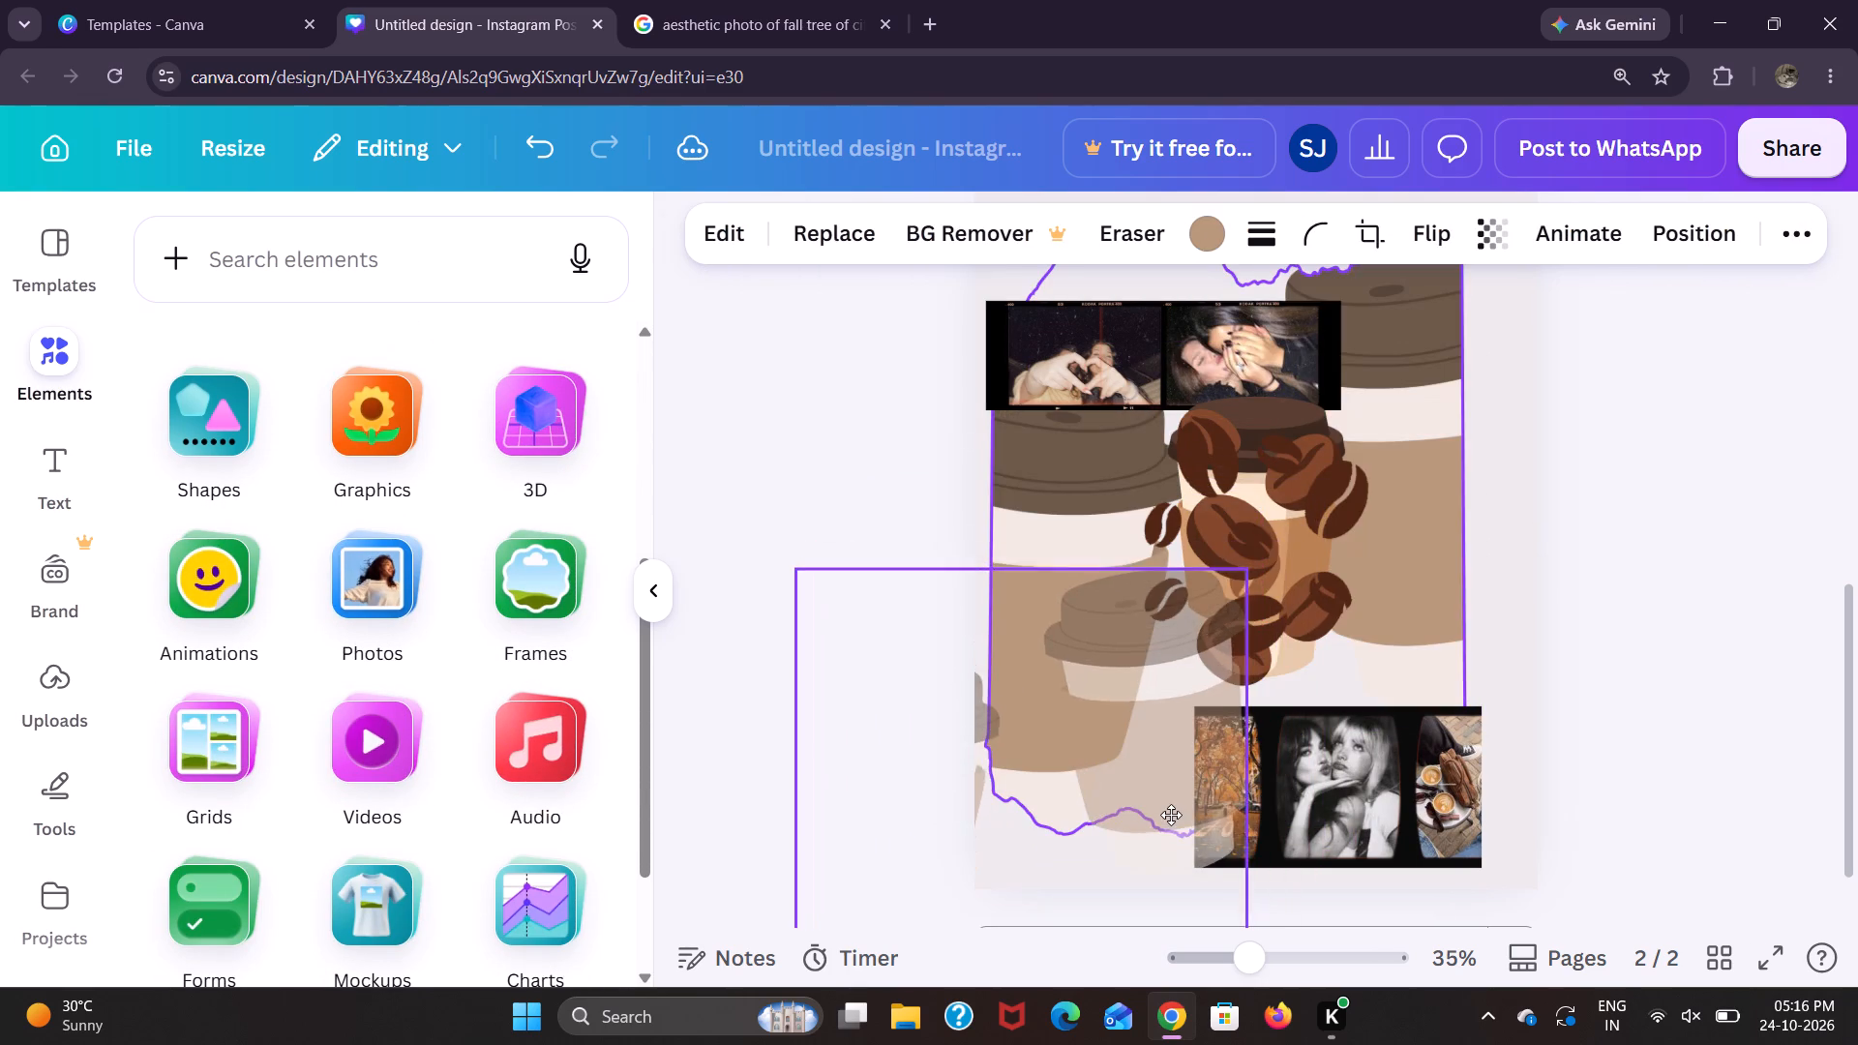
left_click_drag(1171, 815, 1119, 887)
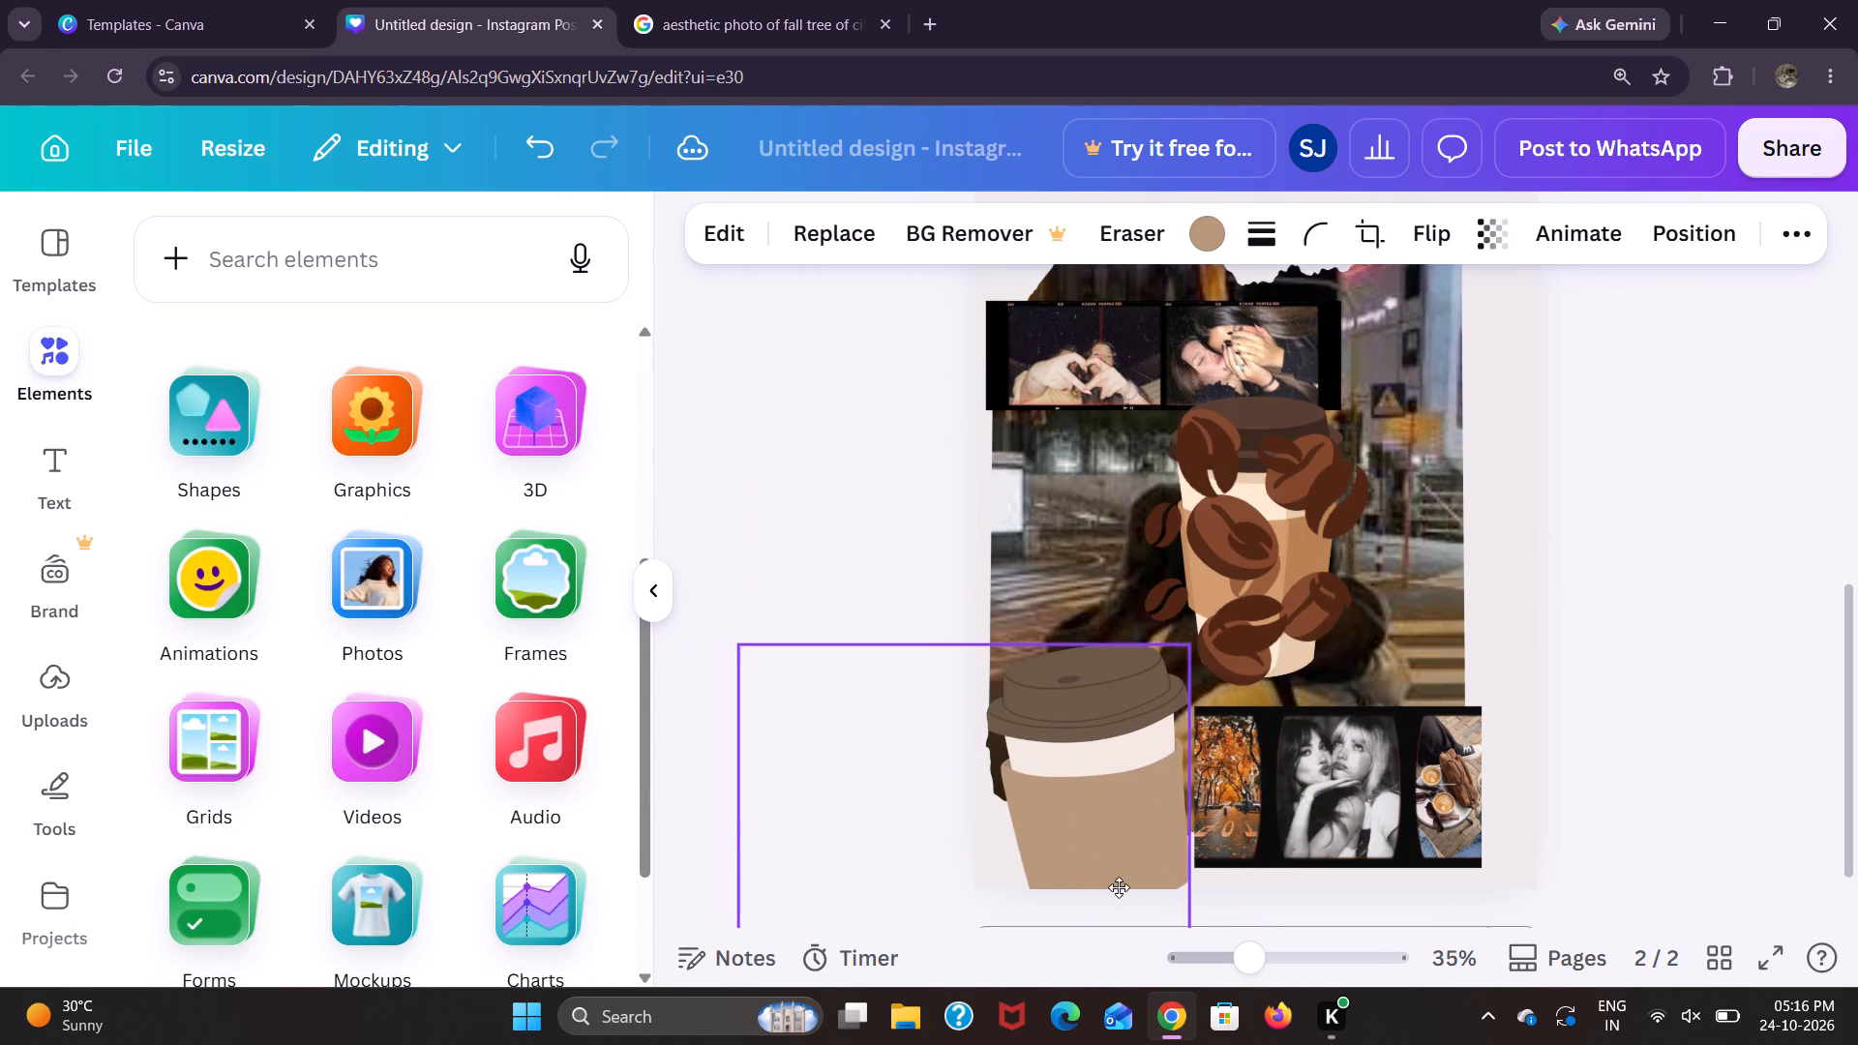
left_click_drag(1119, 887, 1149, 911)
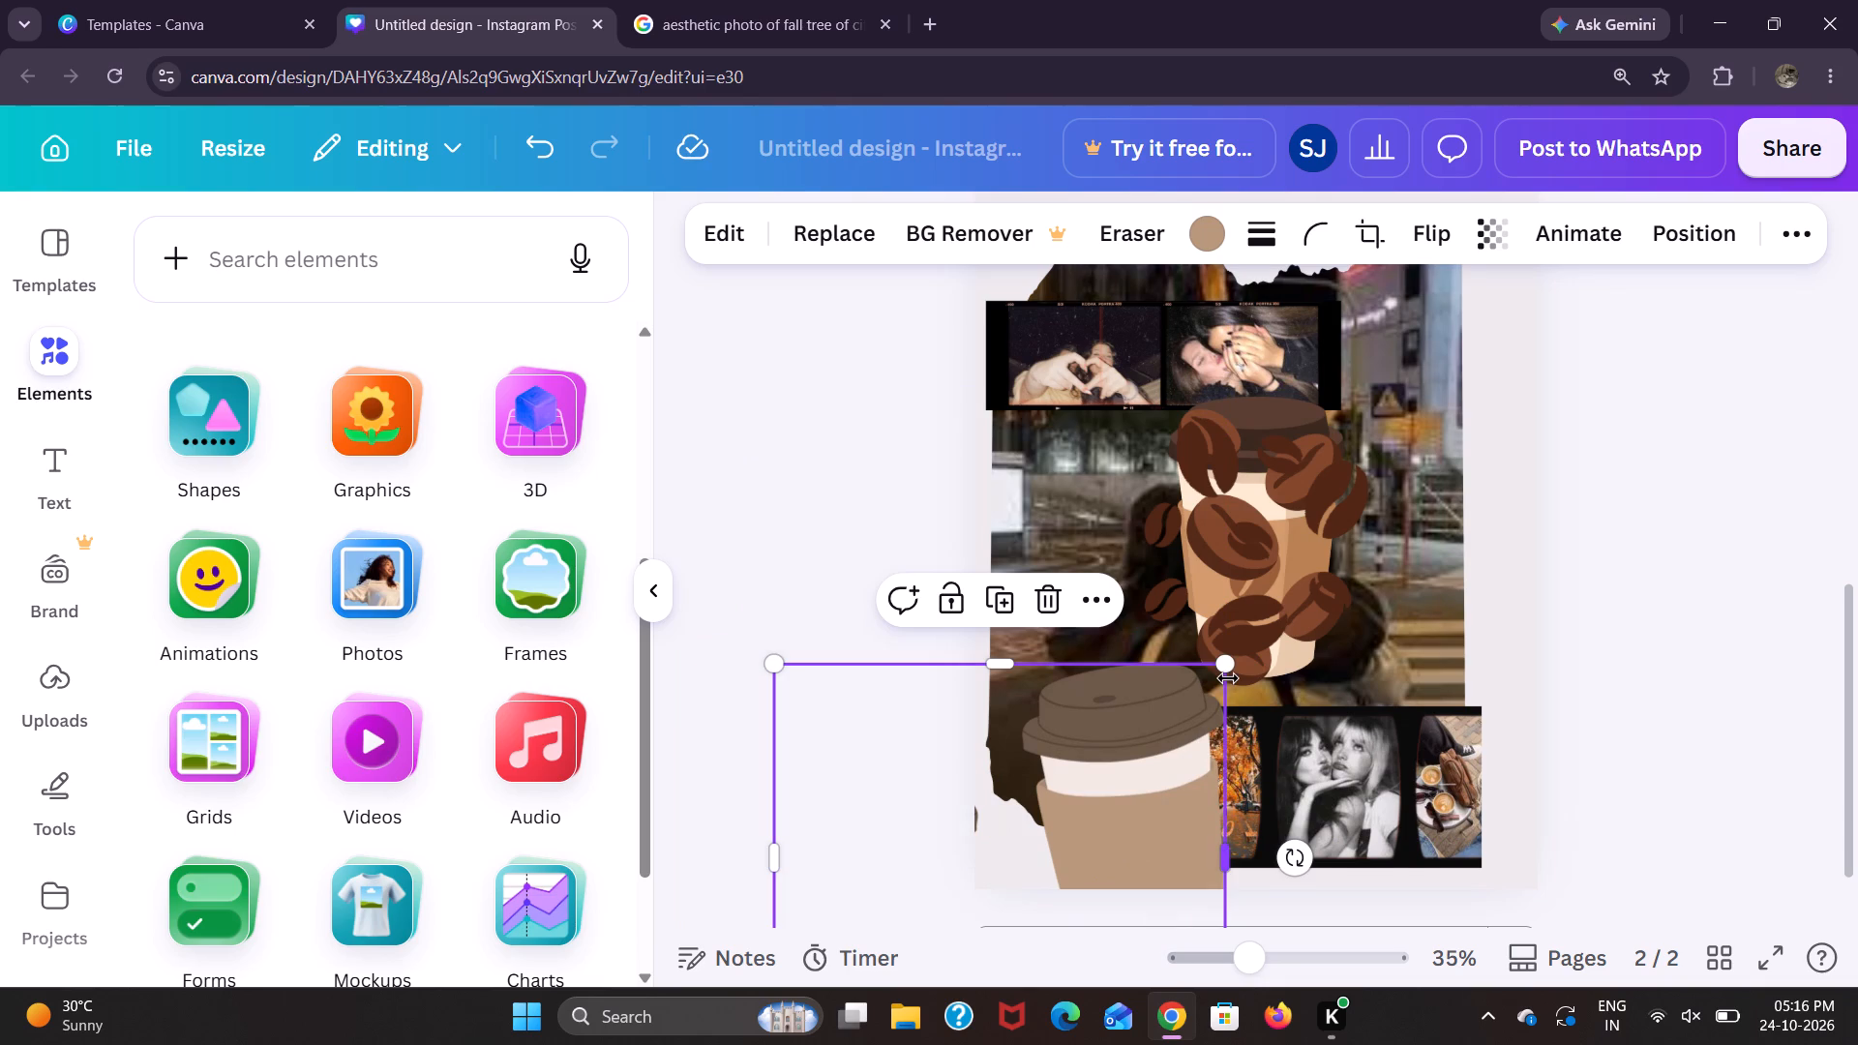
left_click_drag(1228, 667, 1107, 813)
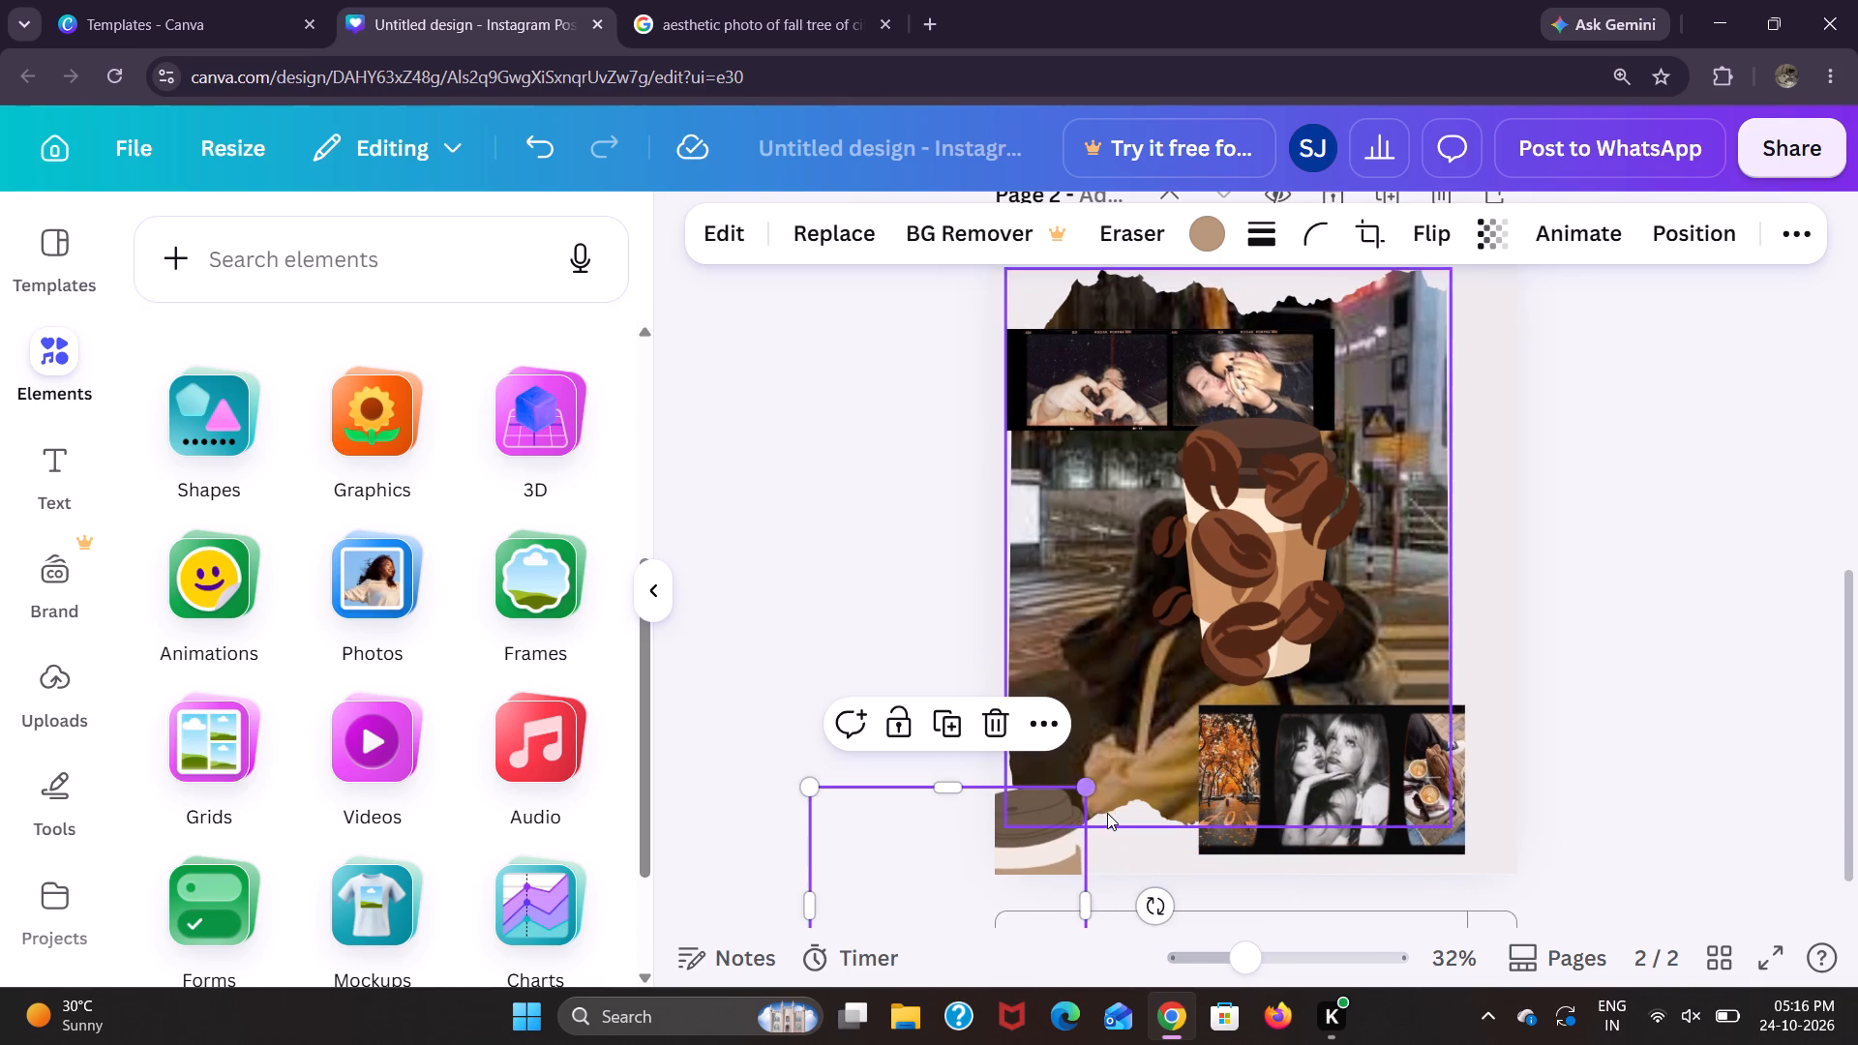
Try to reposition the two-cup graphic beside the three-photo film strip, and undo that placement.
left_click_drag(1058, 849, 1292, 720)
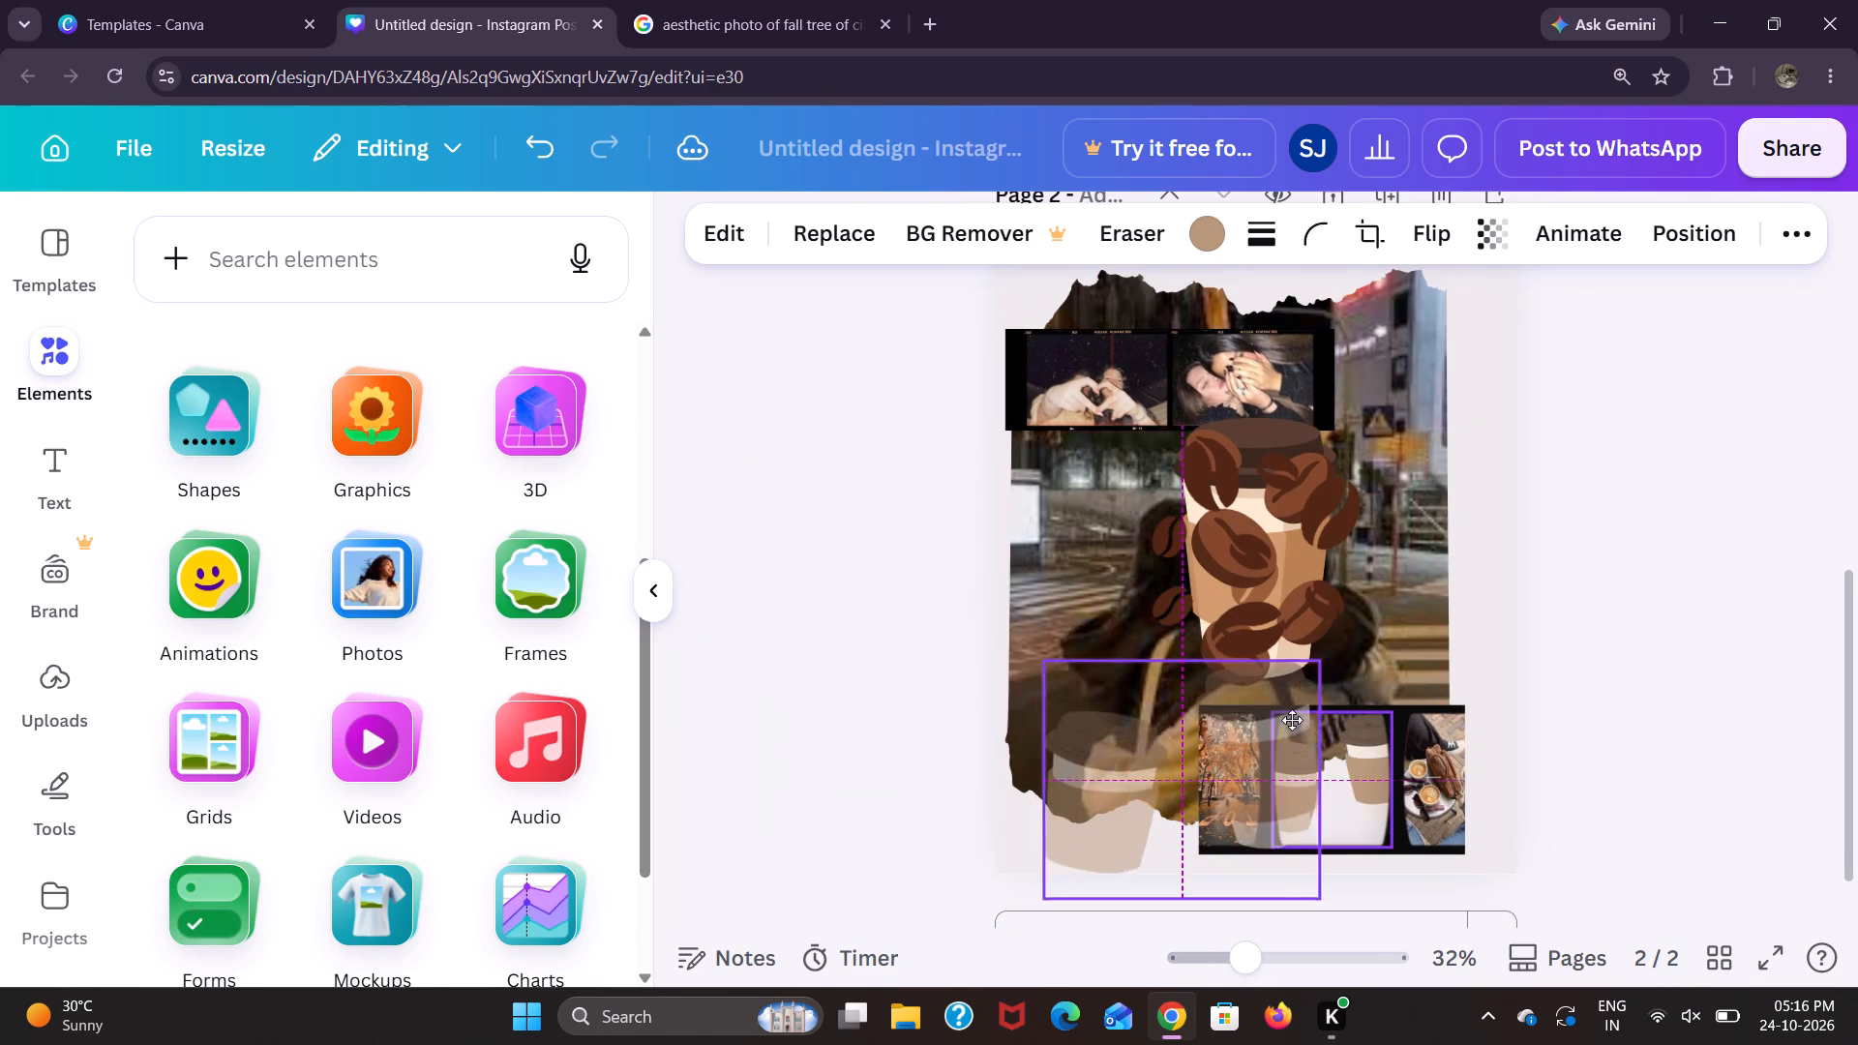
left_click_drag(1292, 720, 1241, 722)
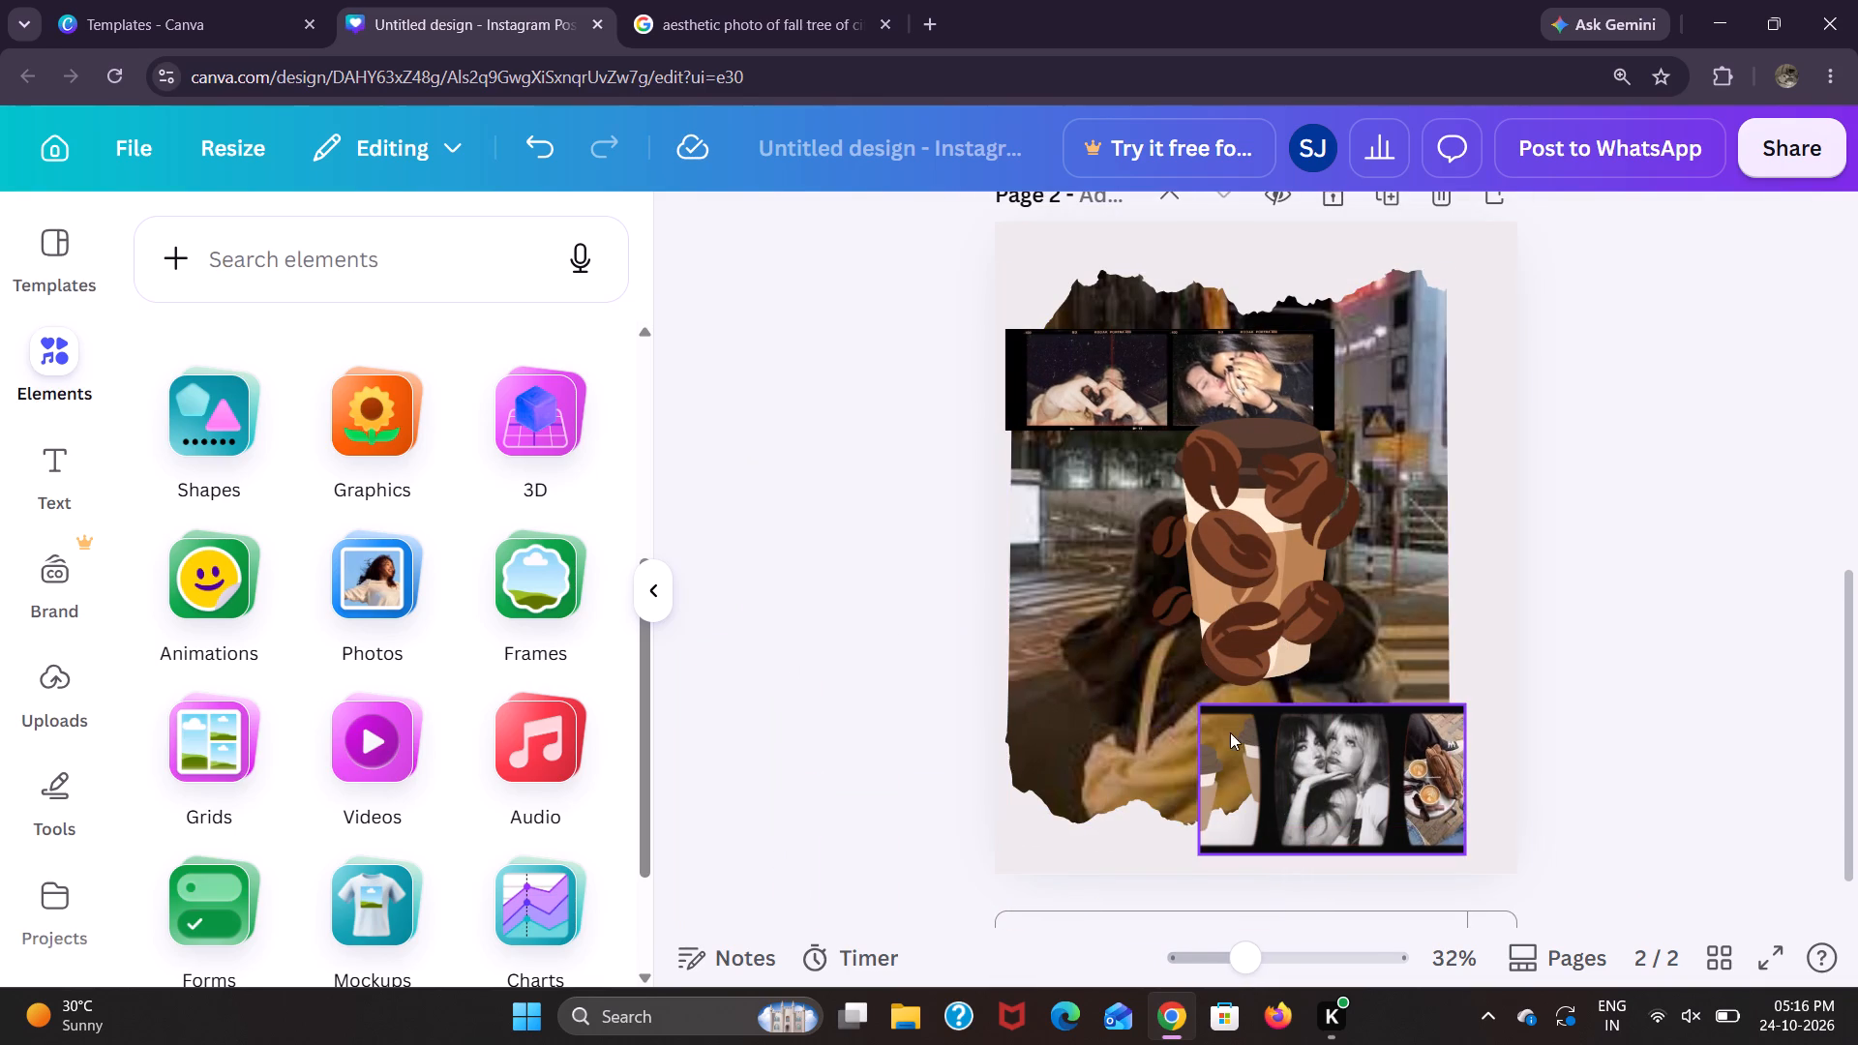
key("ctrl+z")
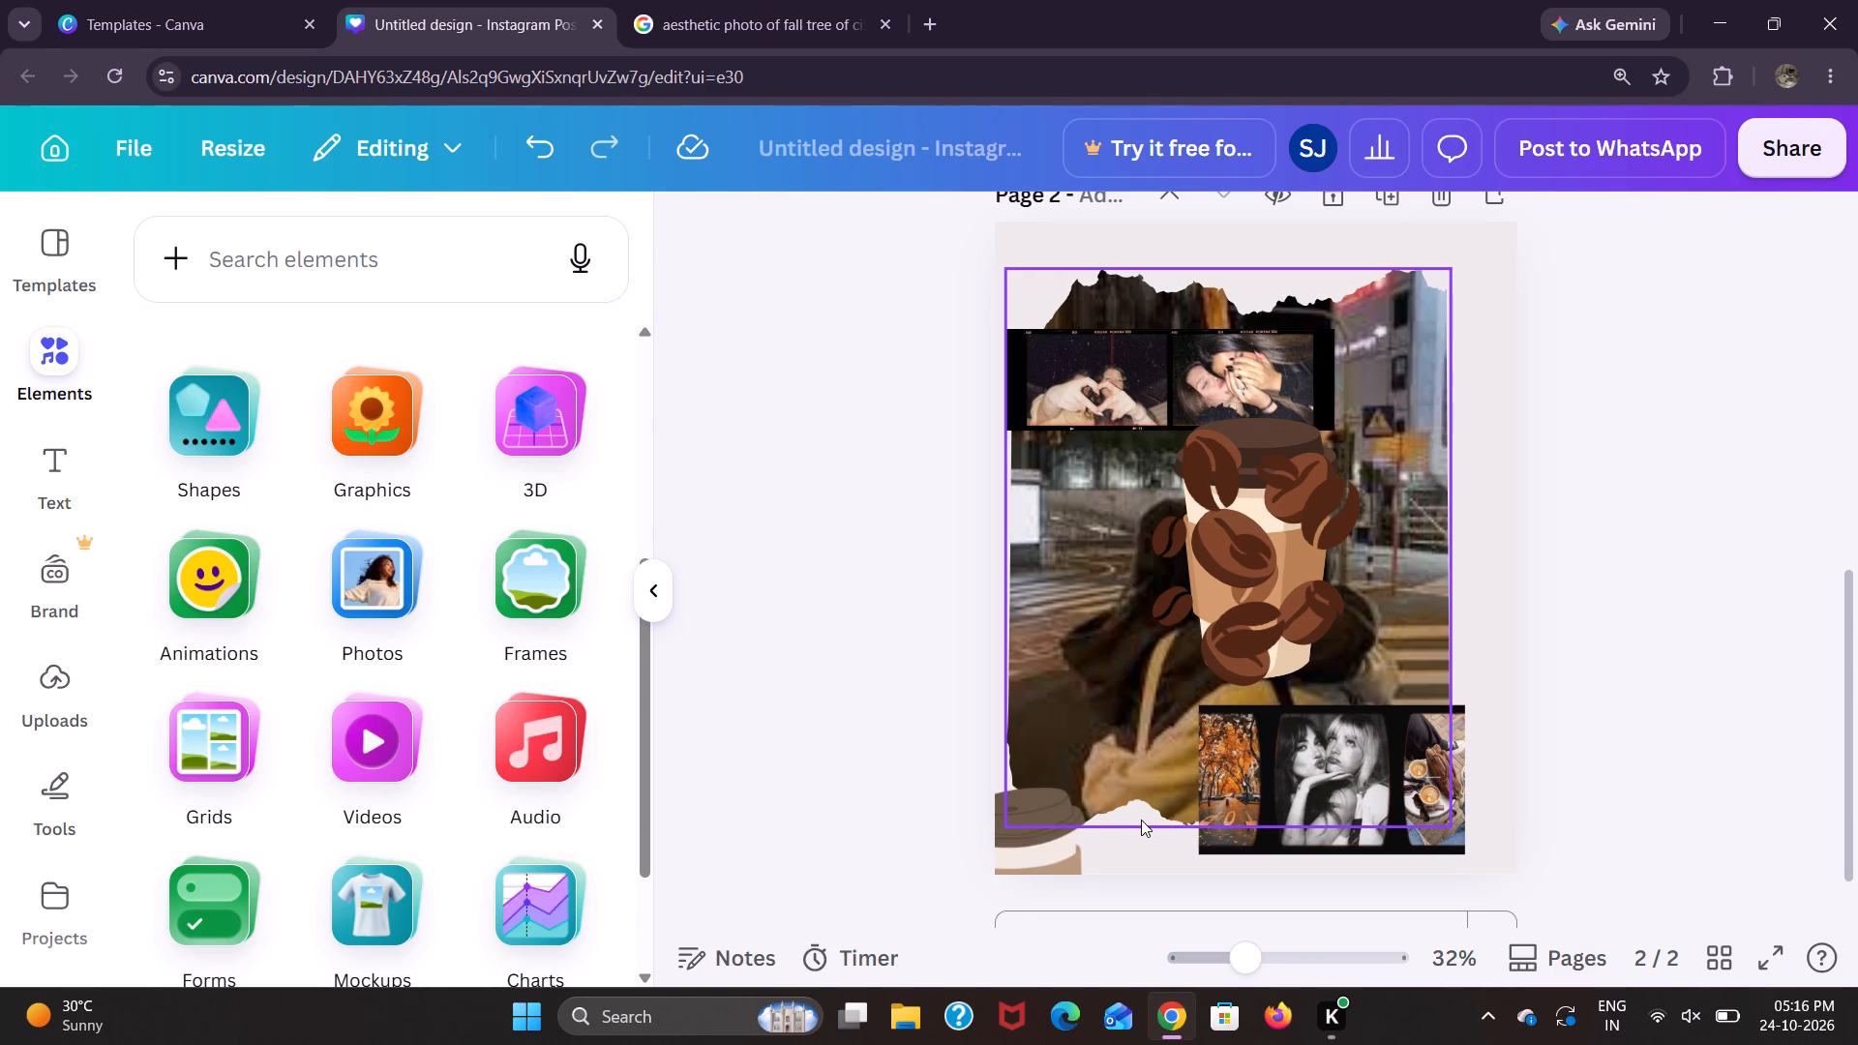
Shrink the two-cup graphic and place it fully on the page in the lower-left corner of page 2, below the torn photo.
left_click(1056, 841)
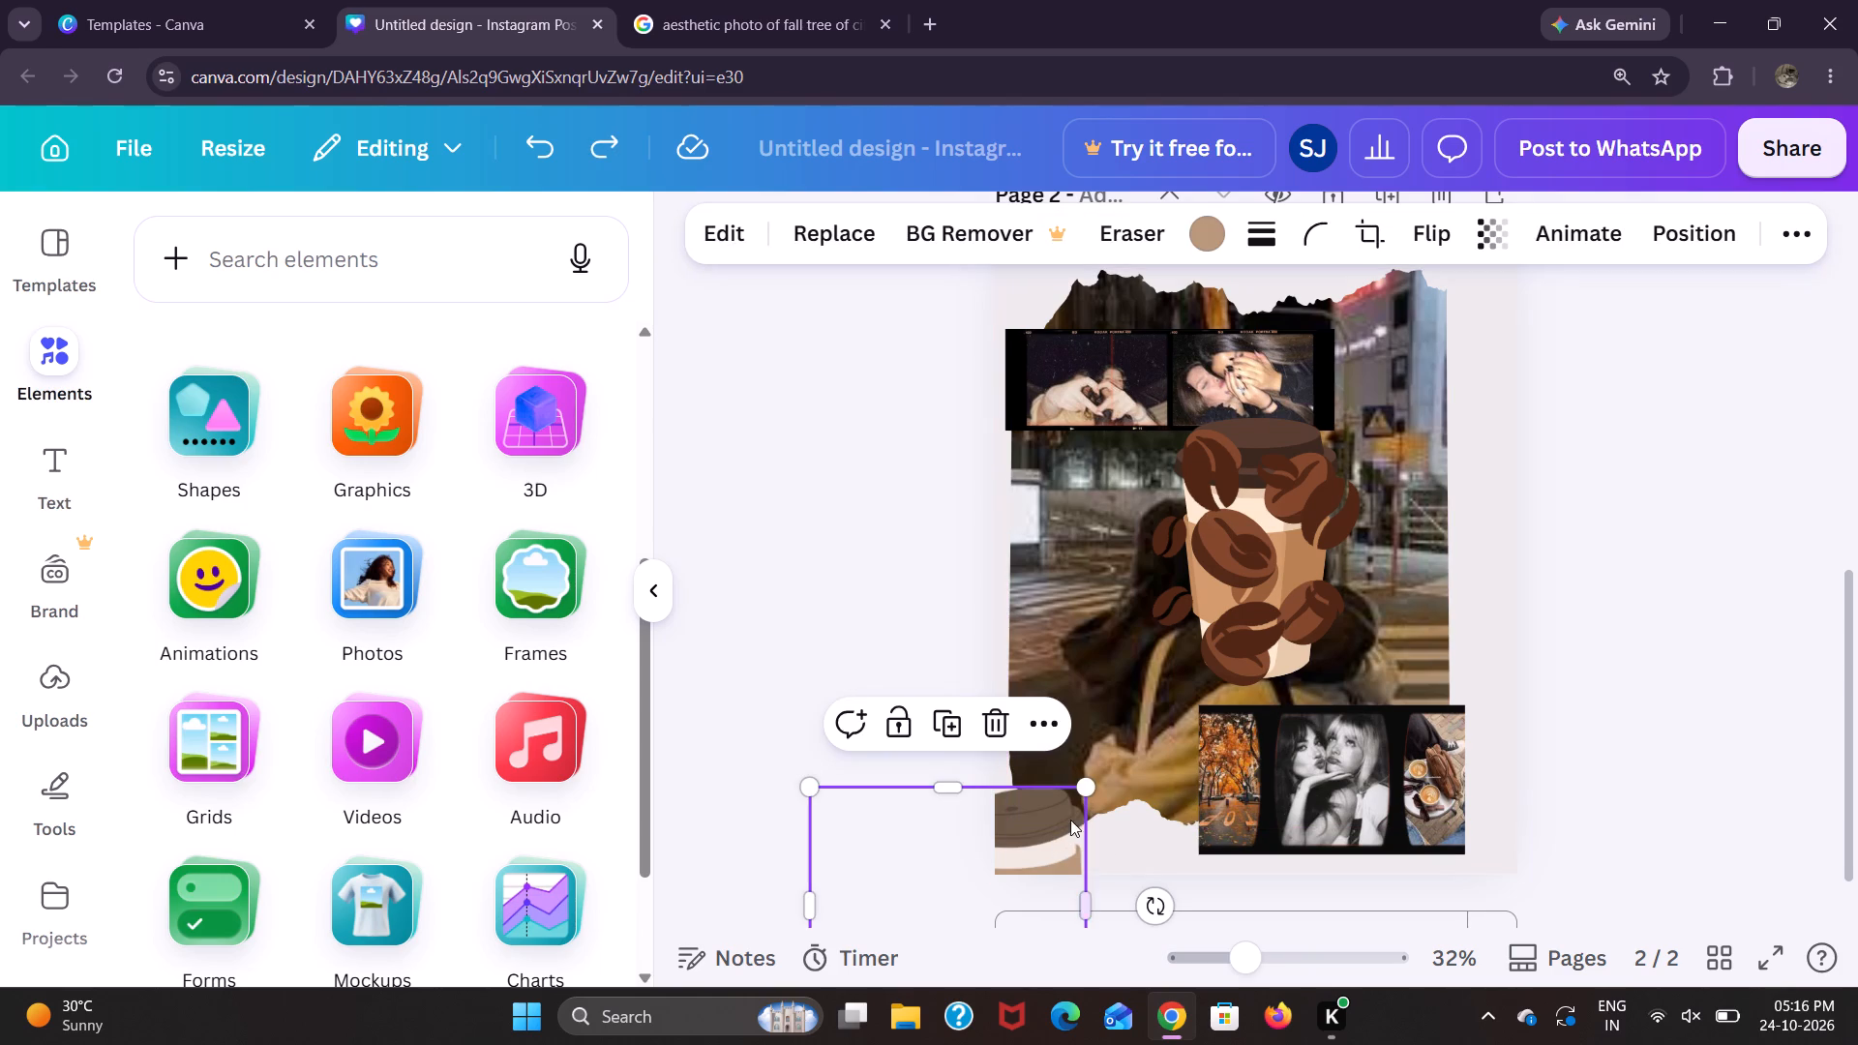
left_click_drag(1083, 795, 1064, 830)
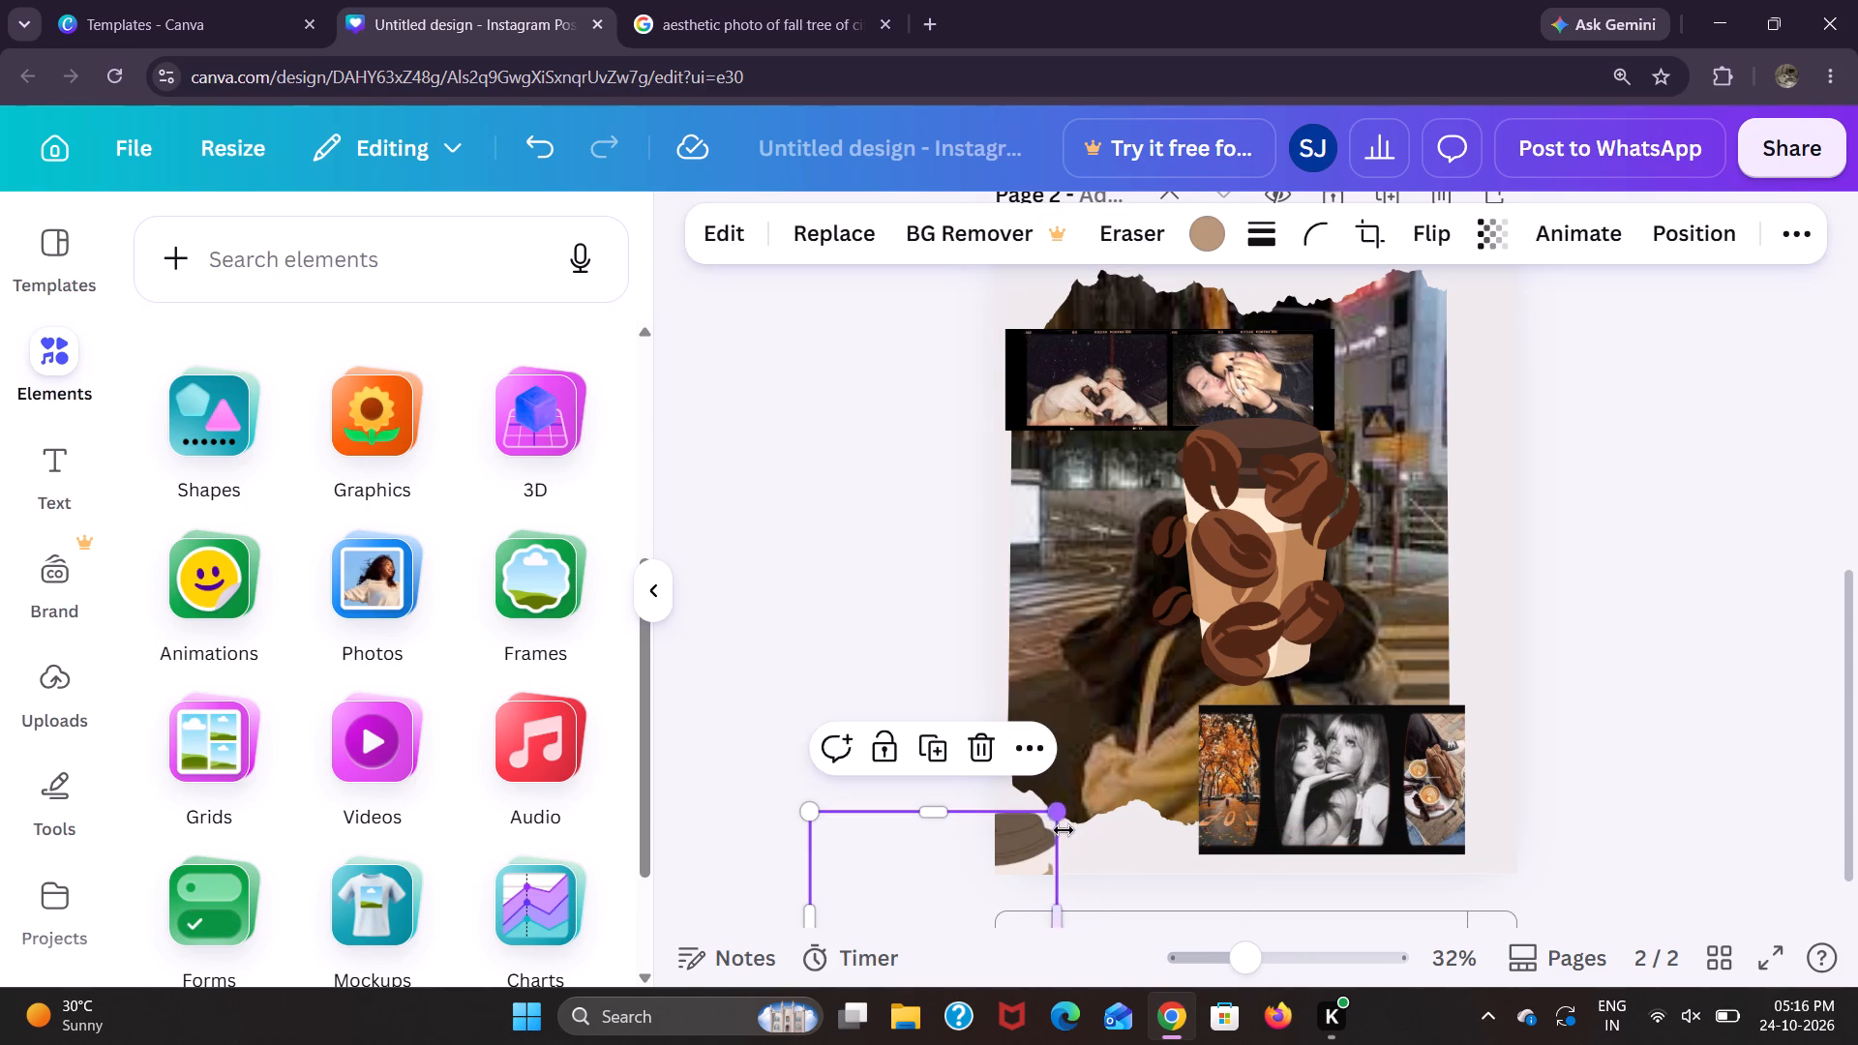
left_click_drag(1039, 848, 1106, 791)
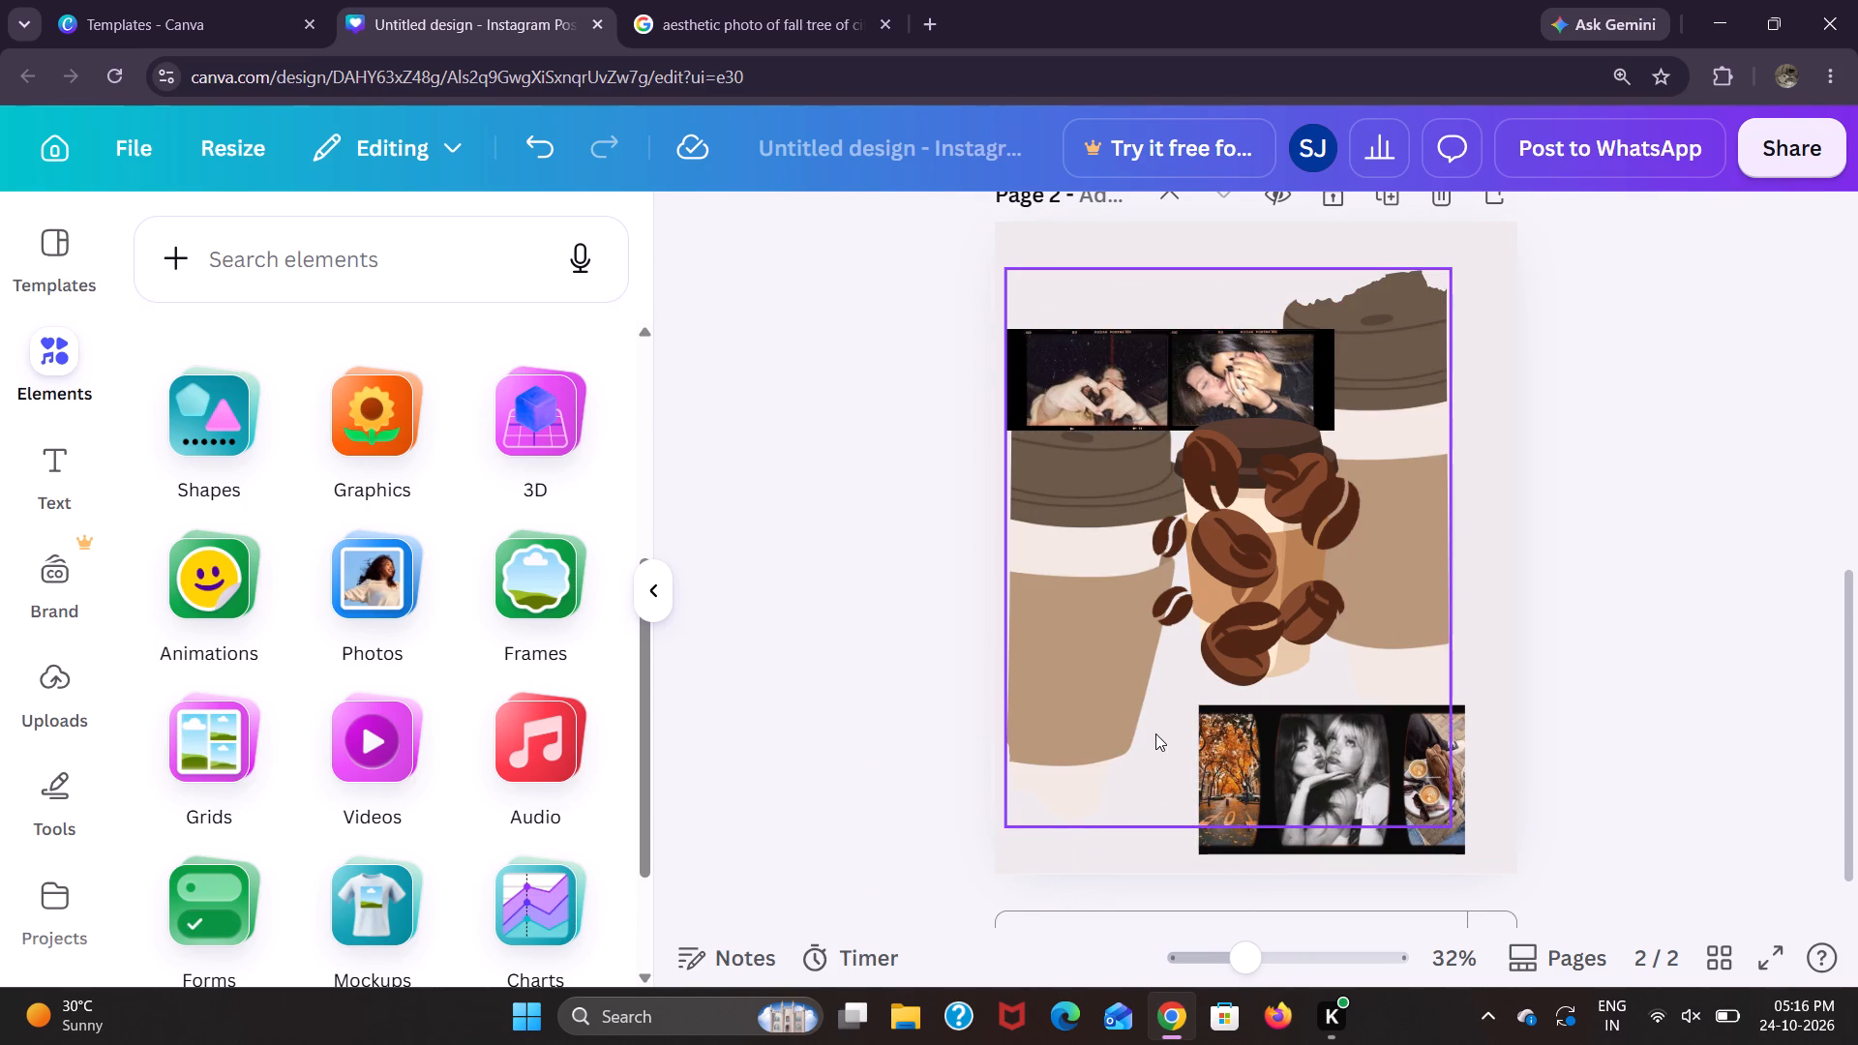
key("ctrl+z")
left_click_drag(1038, 843, 1154, 828)
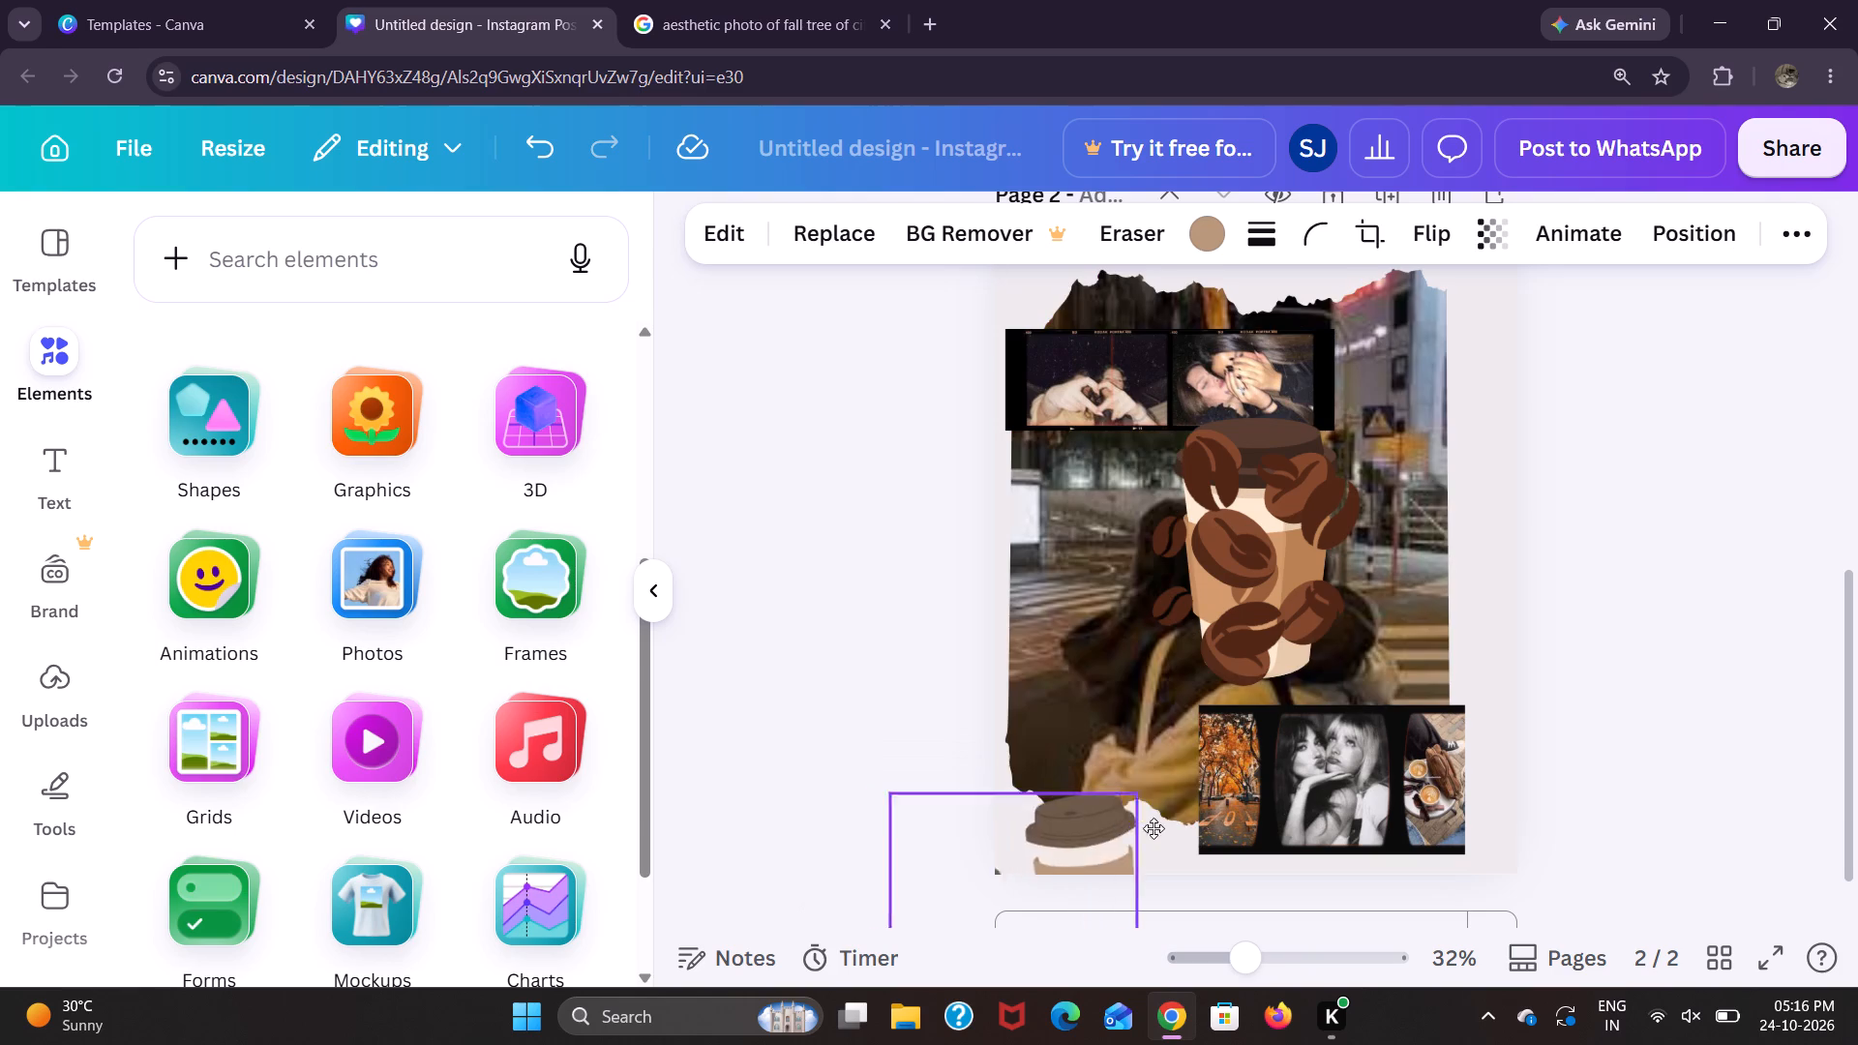
left_click_drag(1154, 828, 1169, 828)
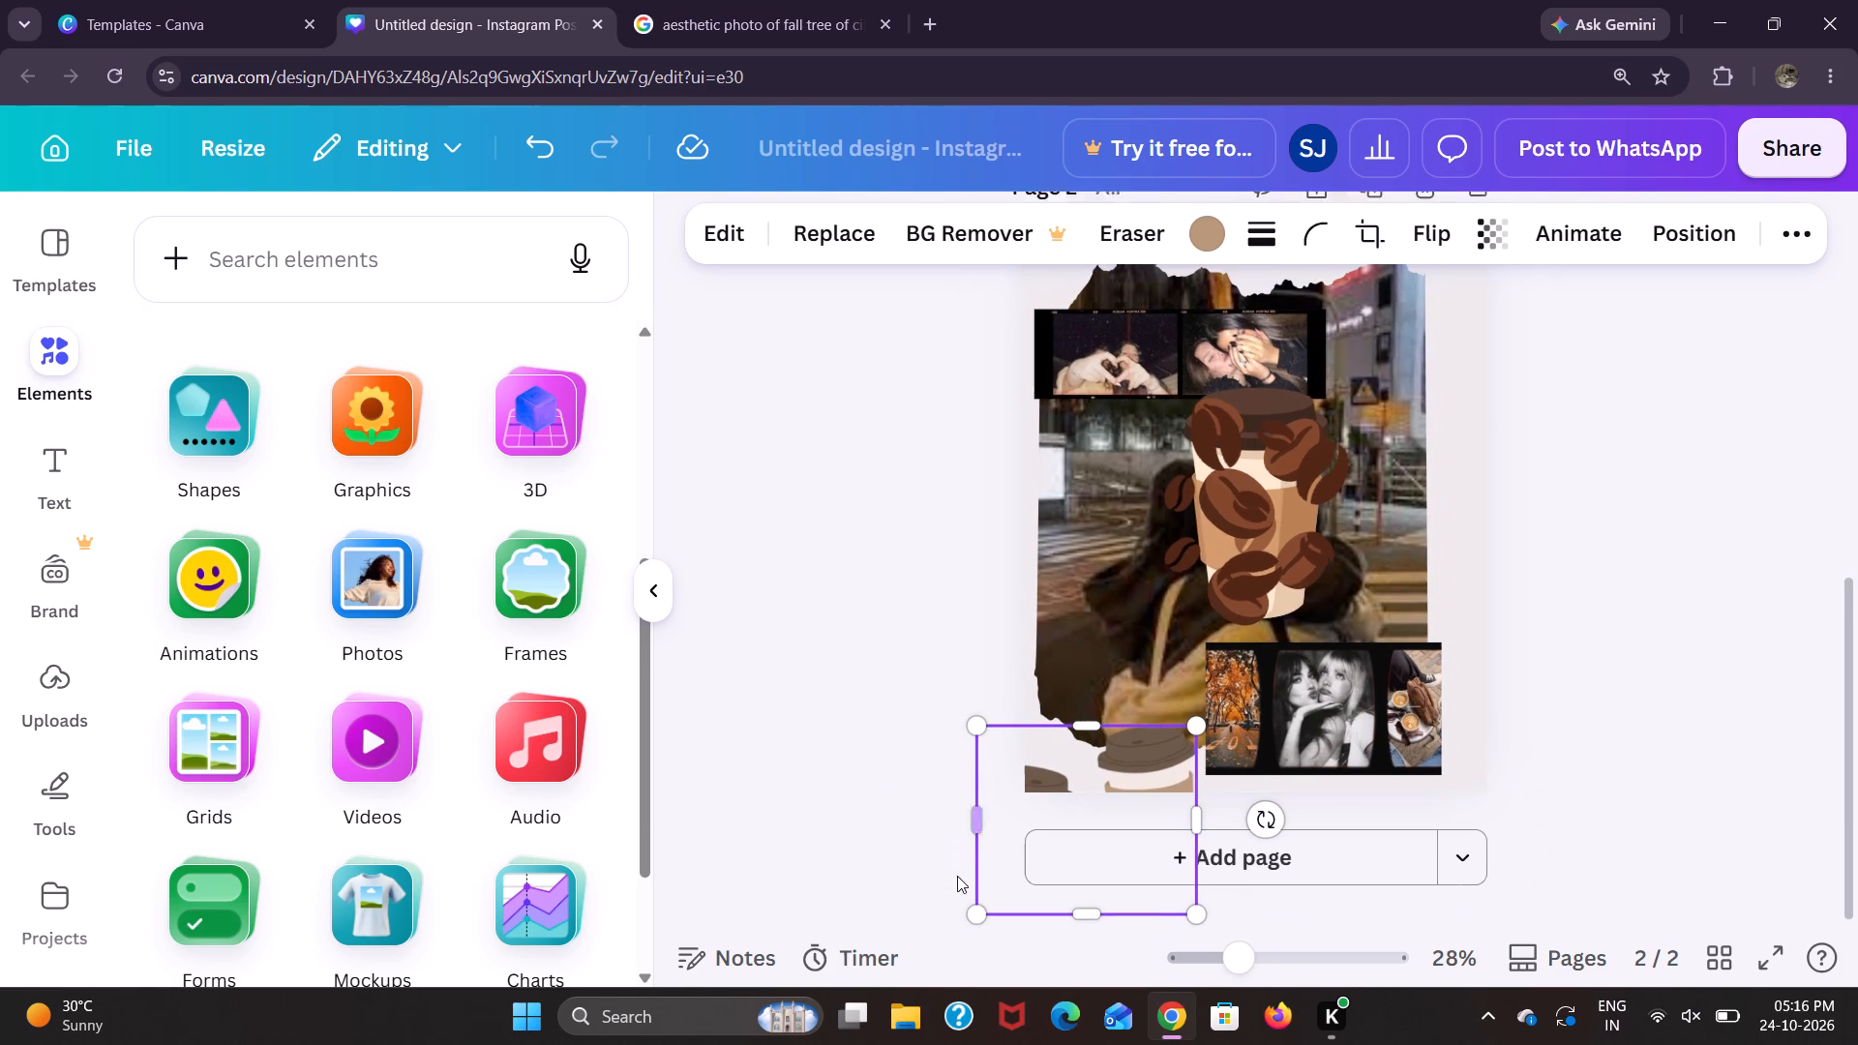
left_click_drag(981, 910, 1065, 776)
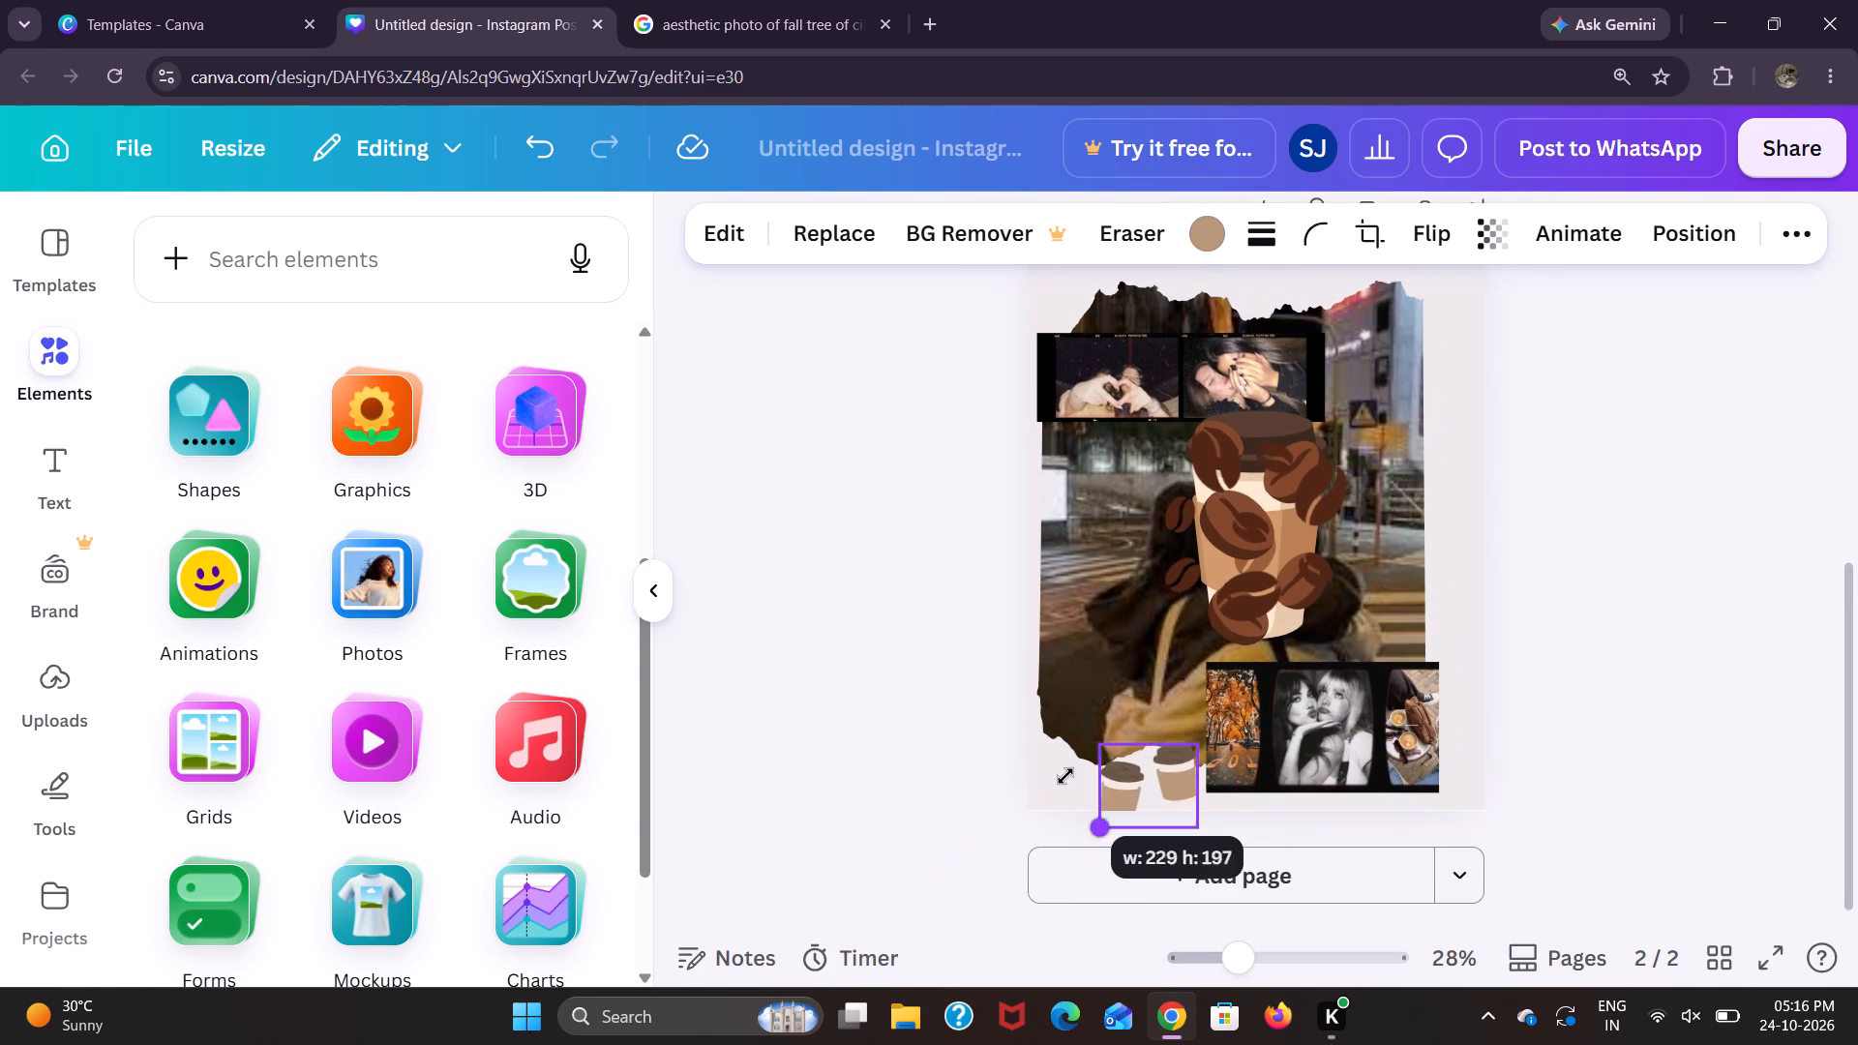
left_click_drag(1065, 776, 1085, 748)
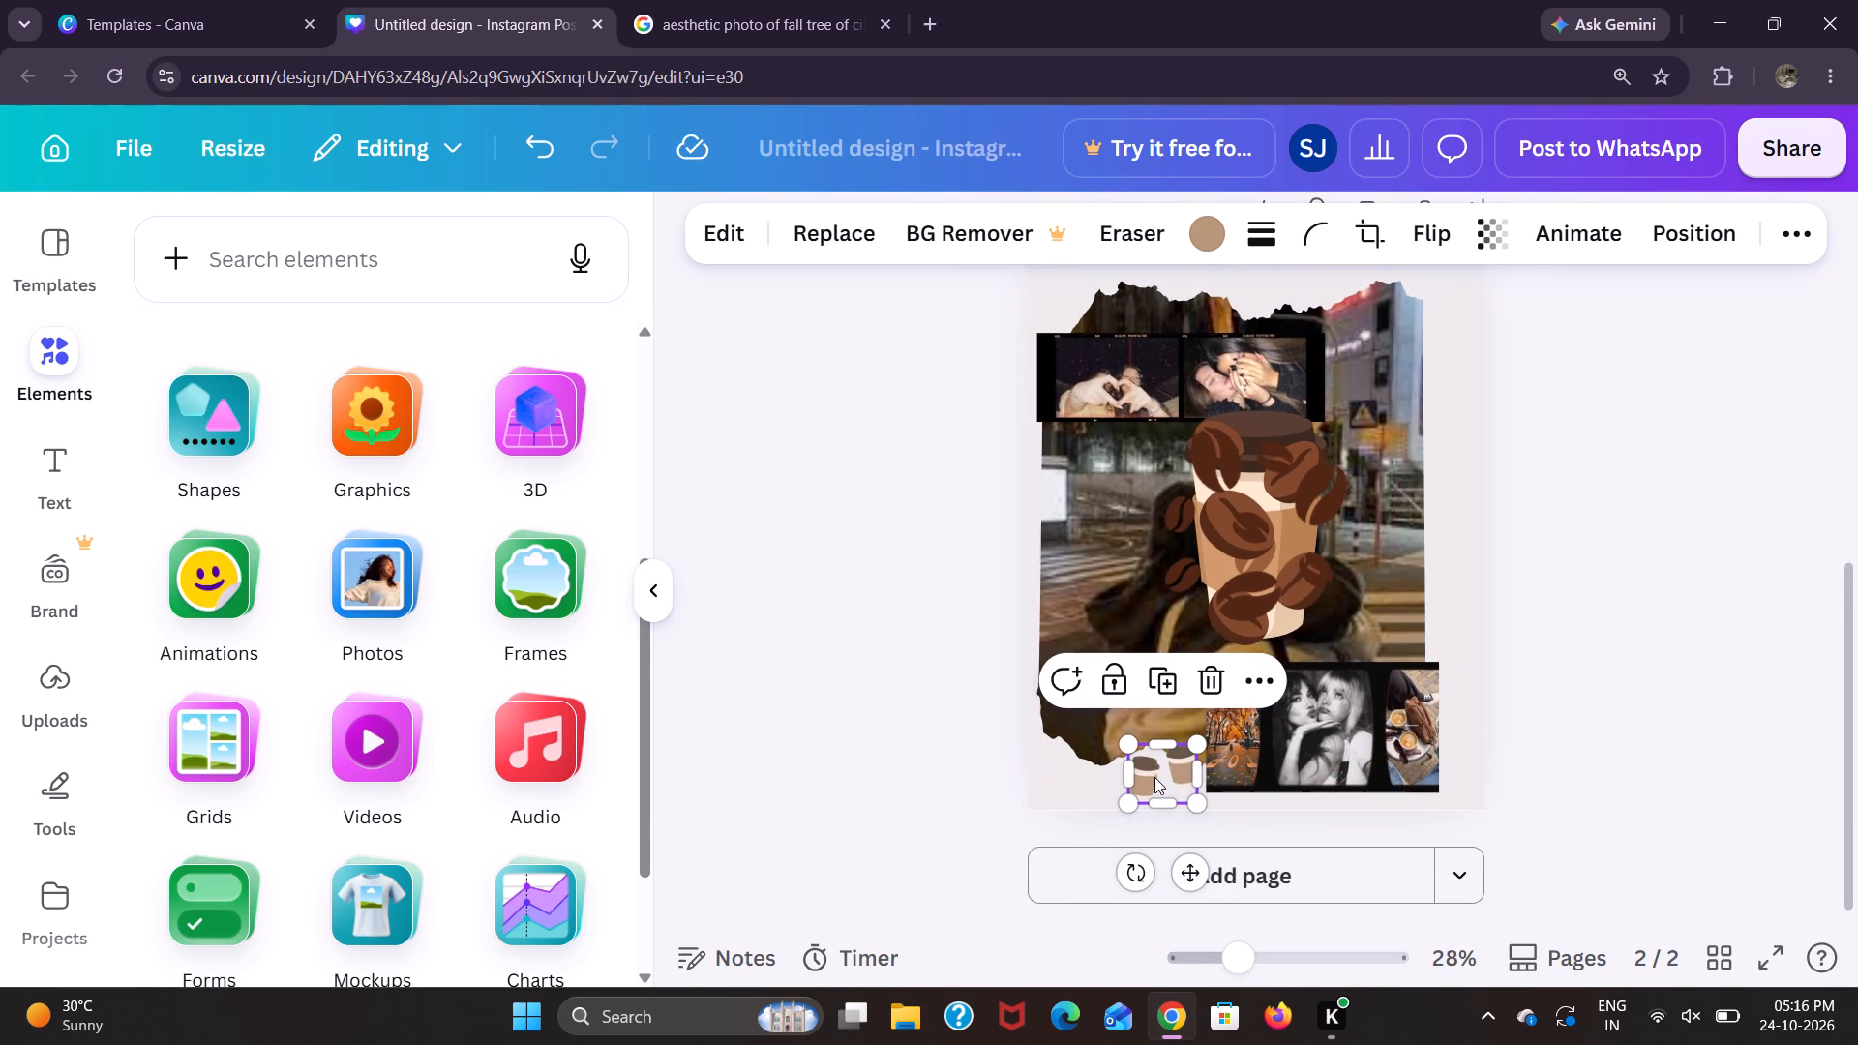
left_click_drag(1154, 777, 1078, 769)
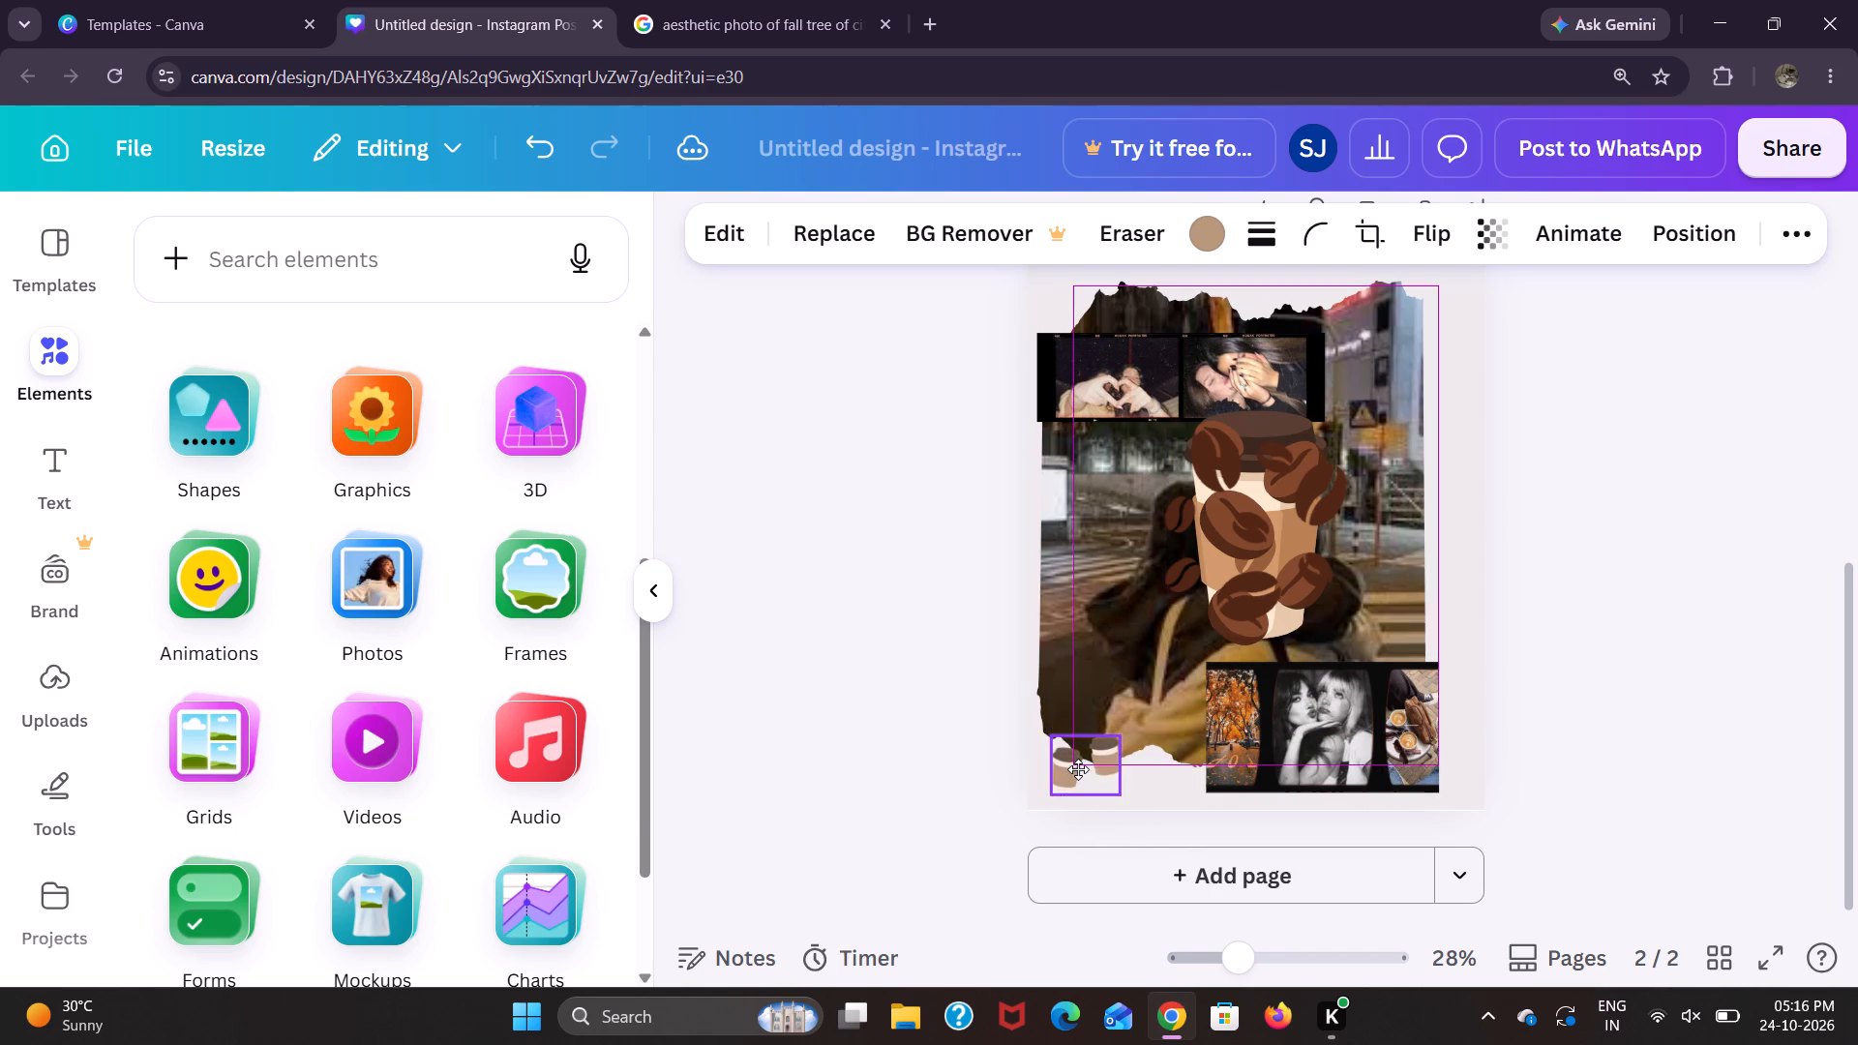
left_click_drag(1078, 769, 1078, 768)
left_click(1188, 785)
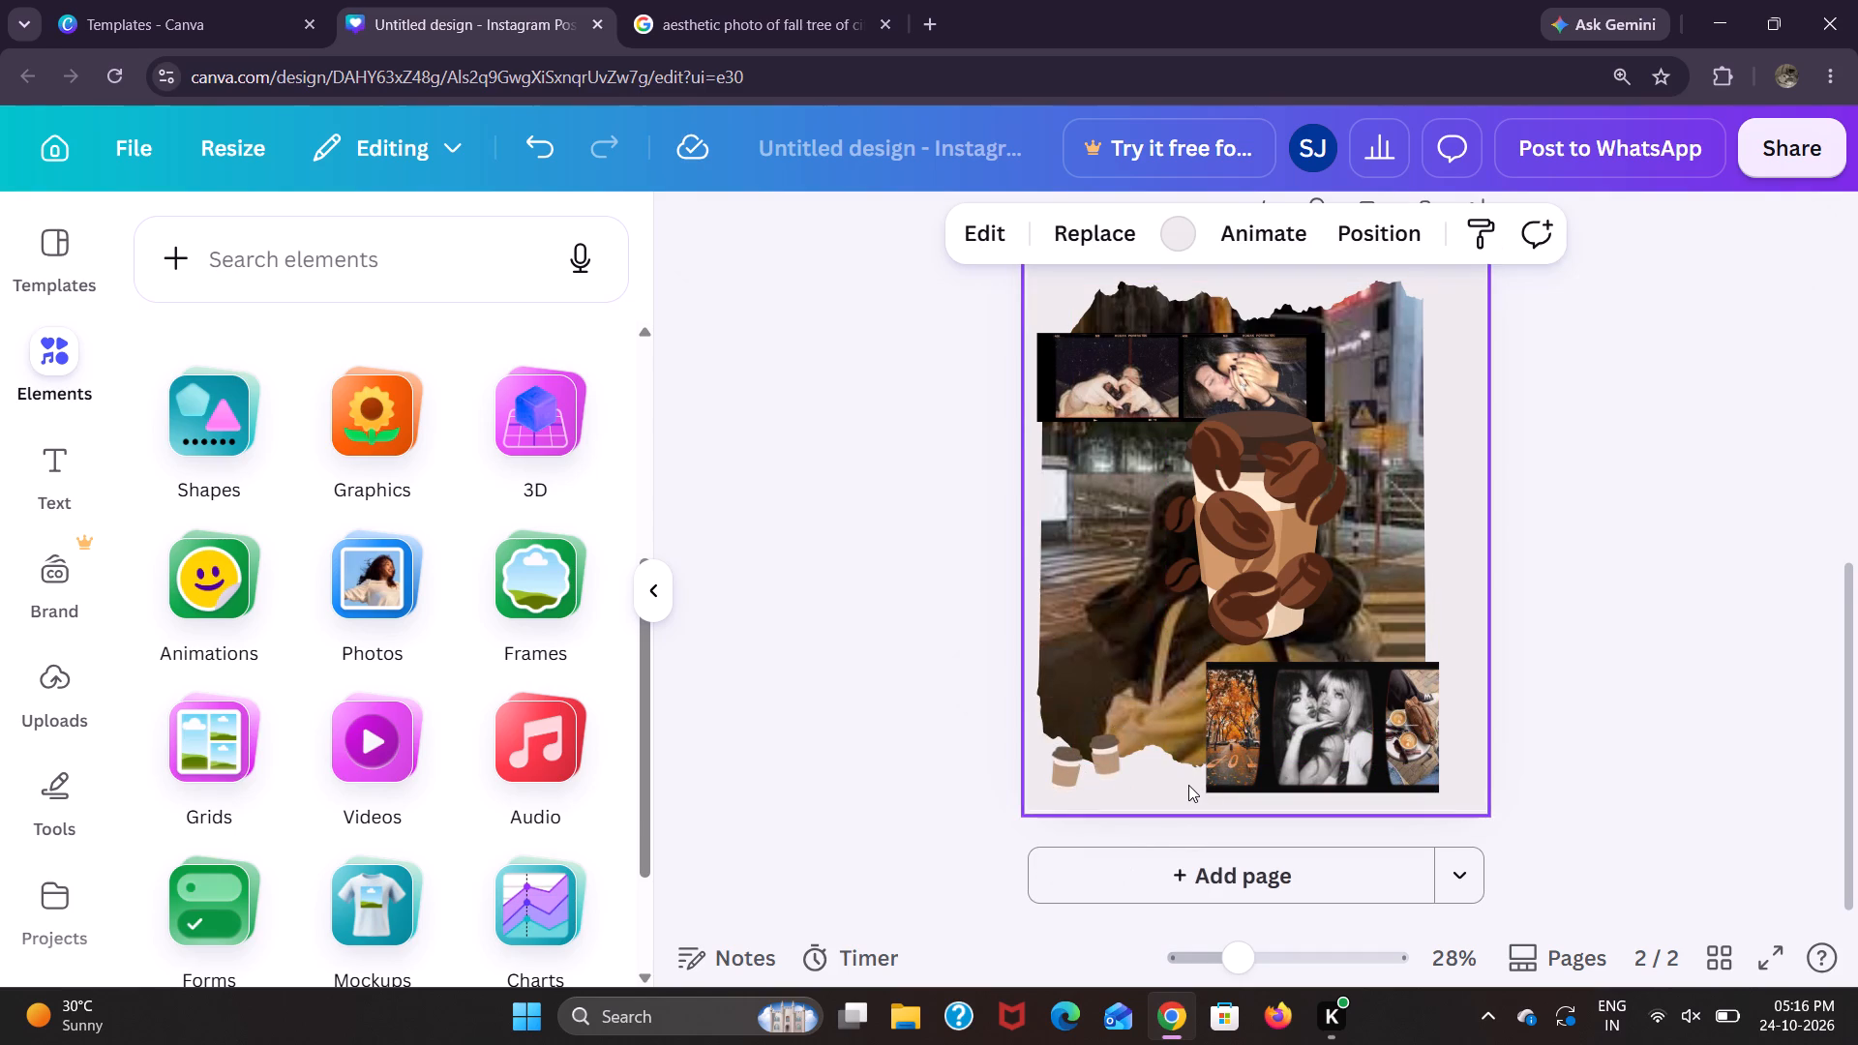
Shrink the dark scattered coffee bean graphic and place it over the two small cups in the lower-left corner of page 2.
left_click_drag(1221, 490, 1180, 547)
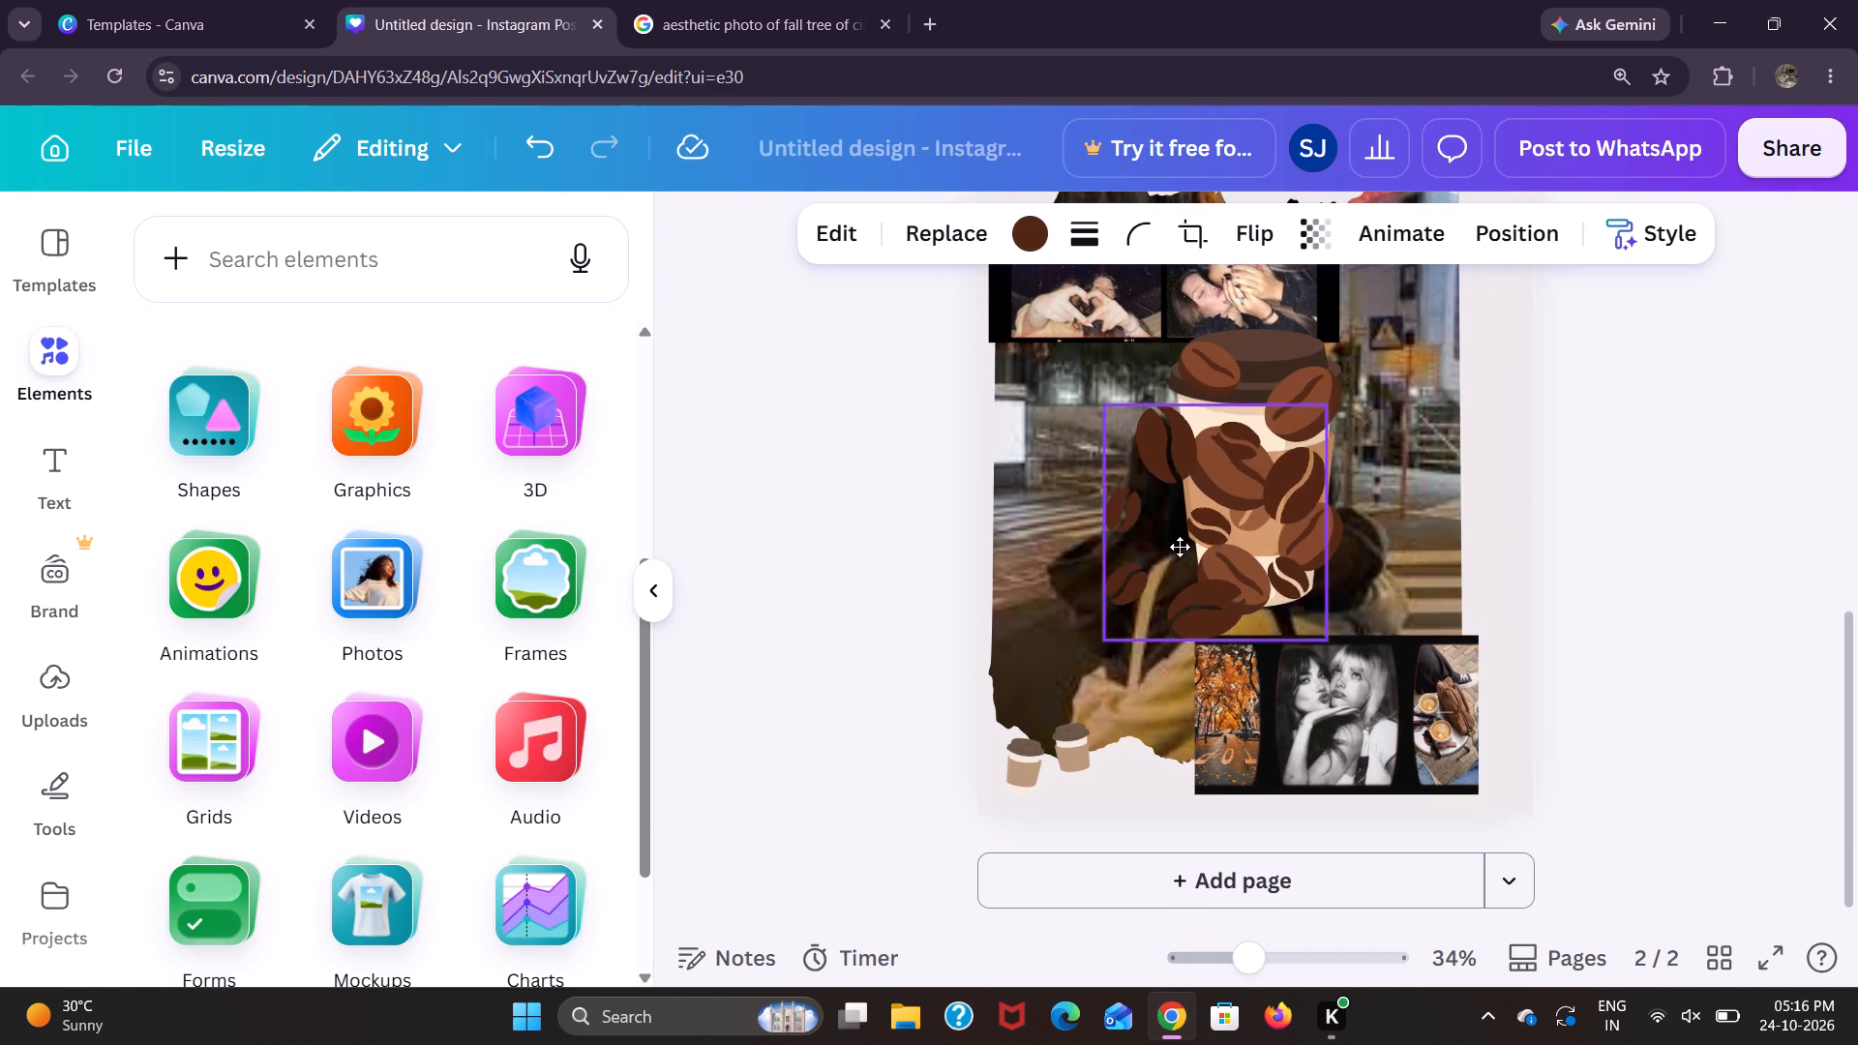
left_click_drag(1180, 547, 1218, 489)
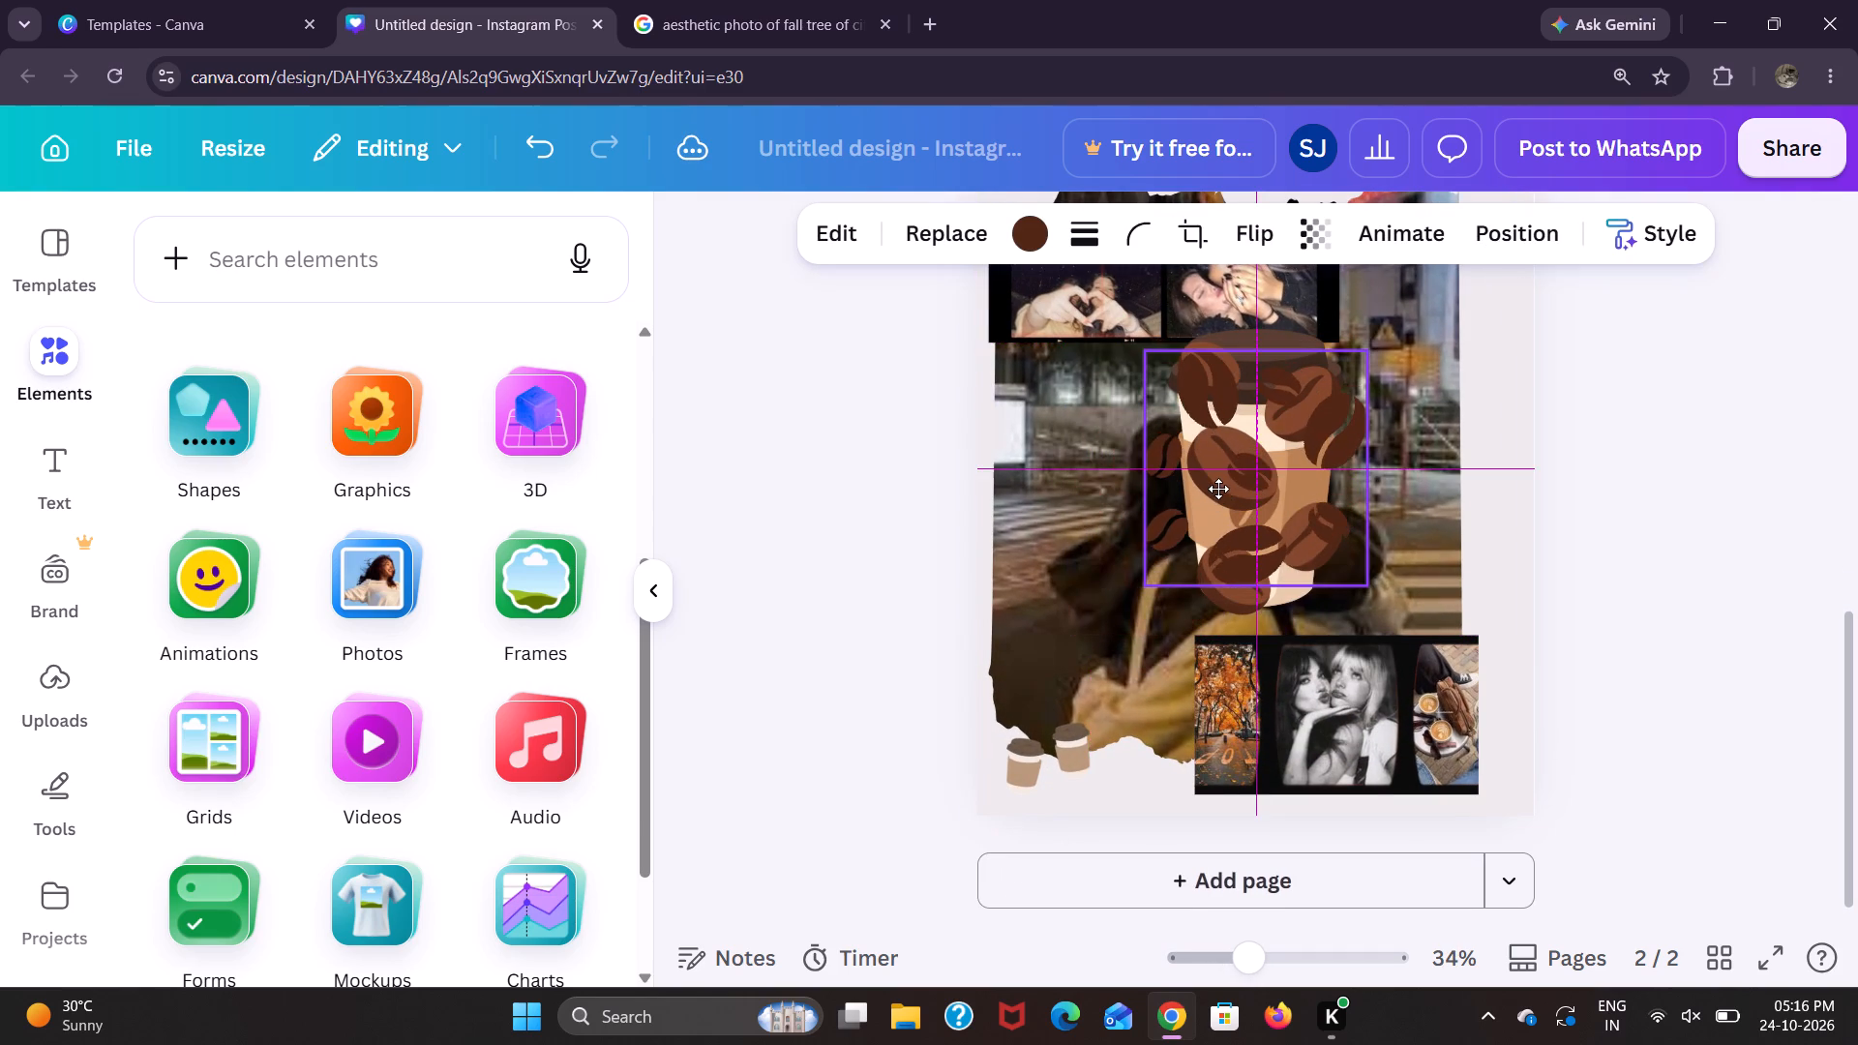
left_click_drag(1218, 489, 1132, 693)
left_click_drag(1286, 563, 1125, 702)
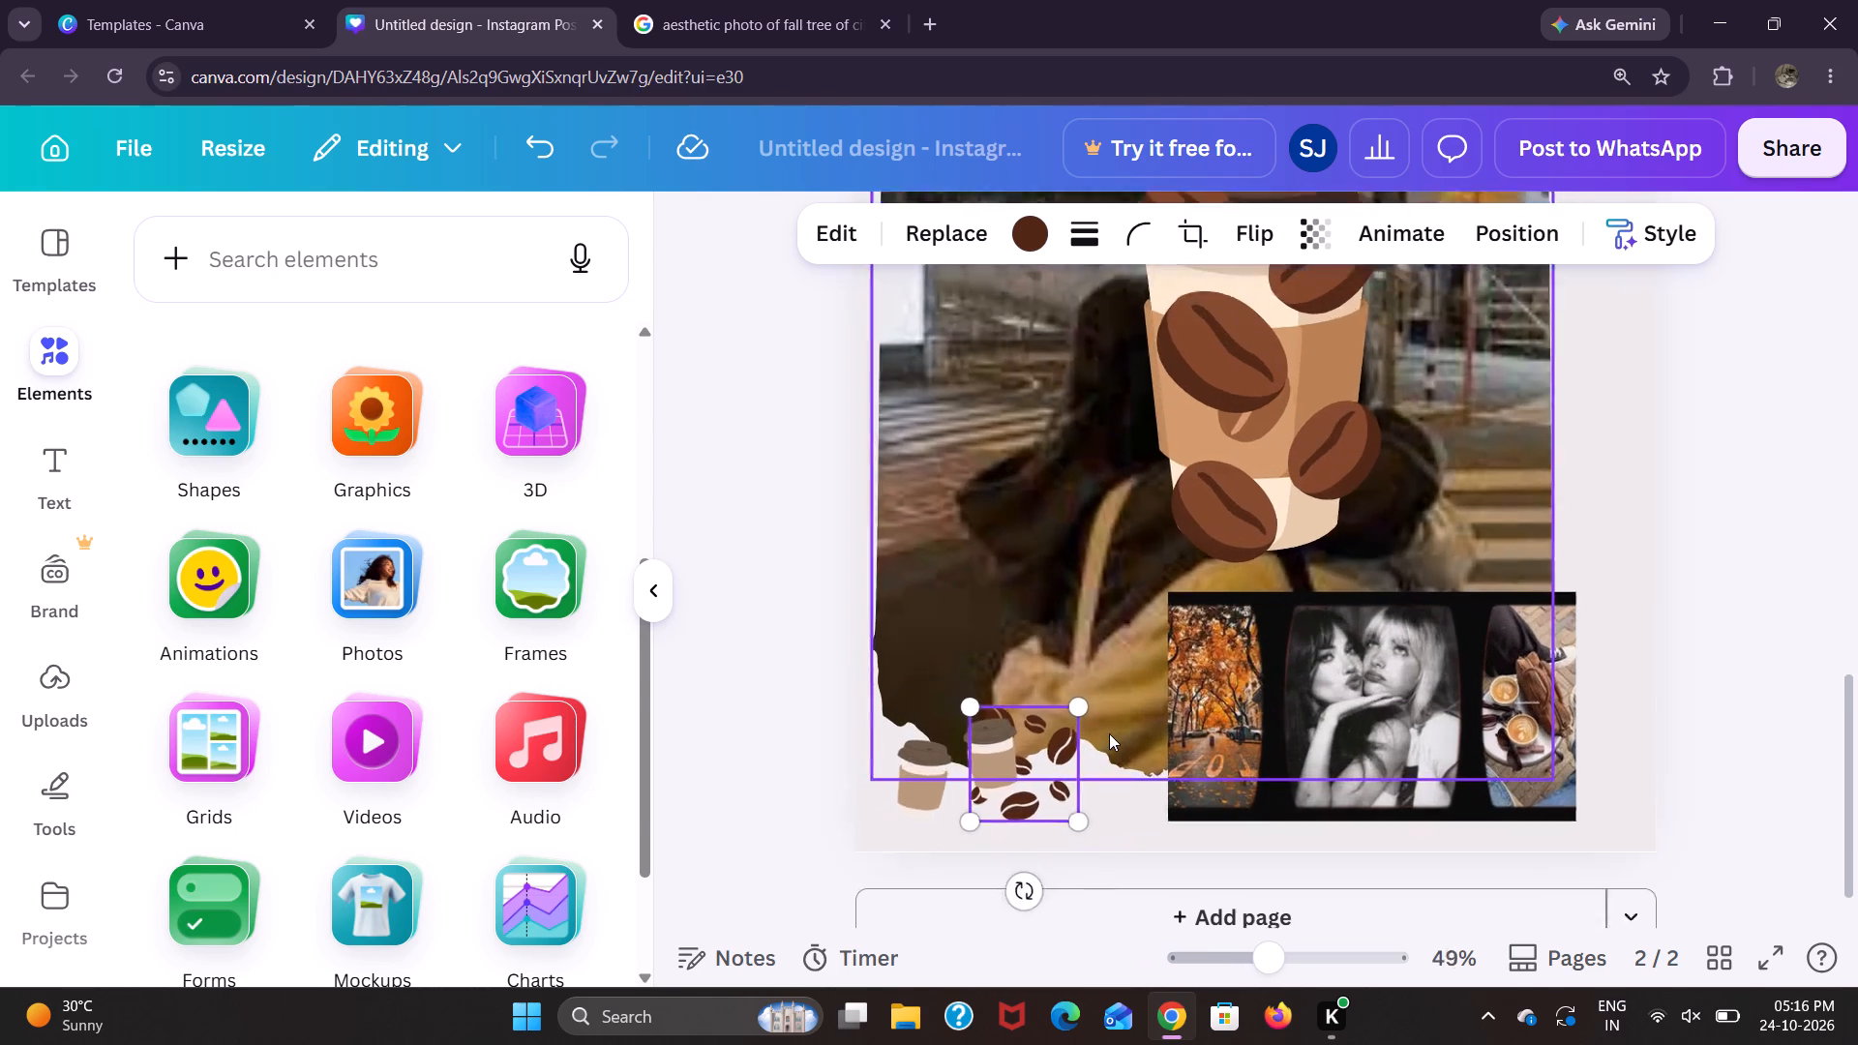
scroll(924, 834, "left", 1)
left_click_drag(944, 820, 842, 822)
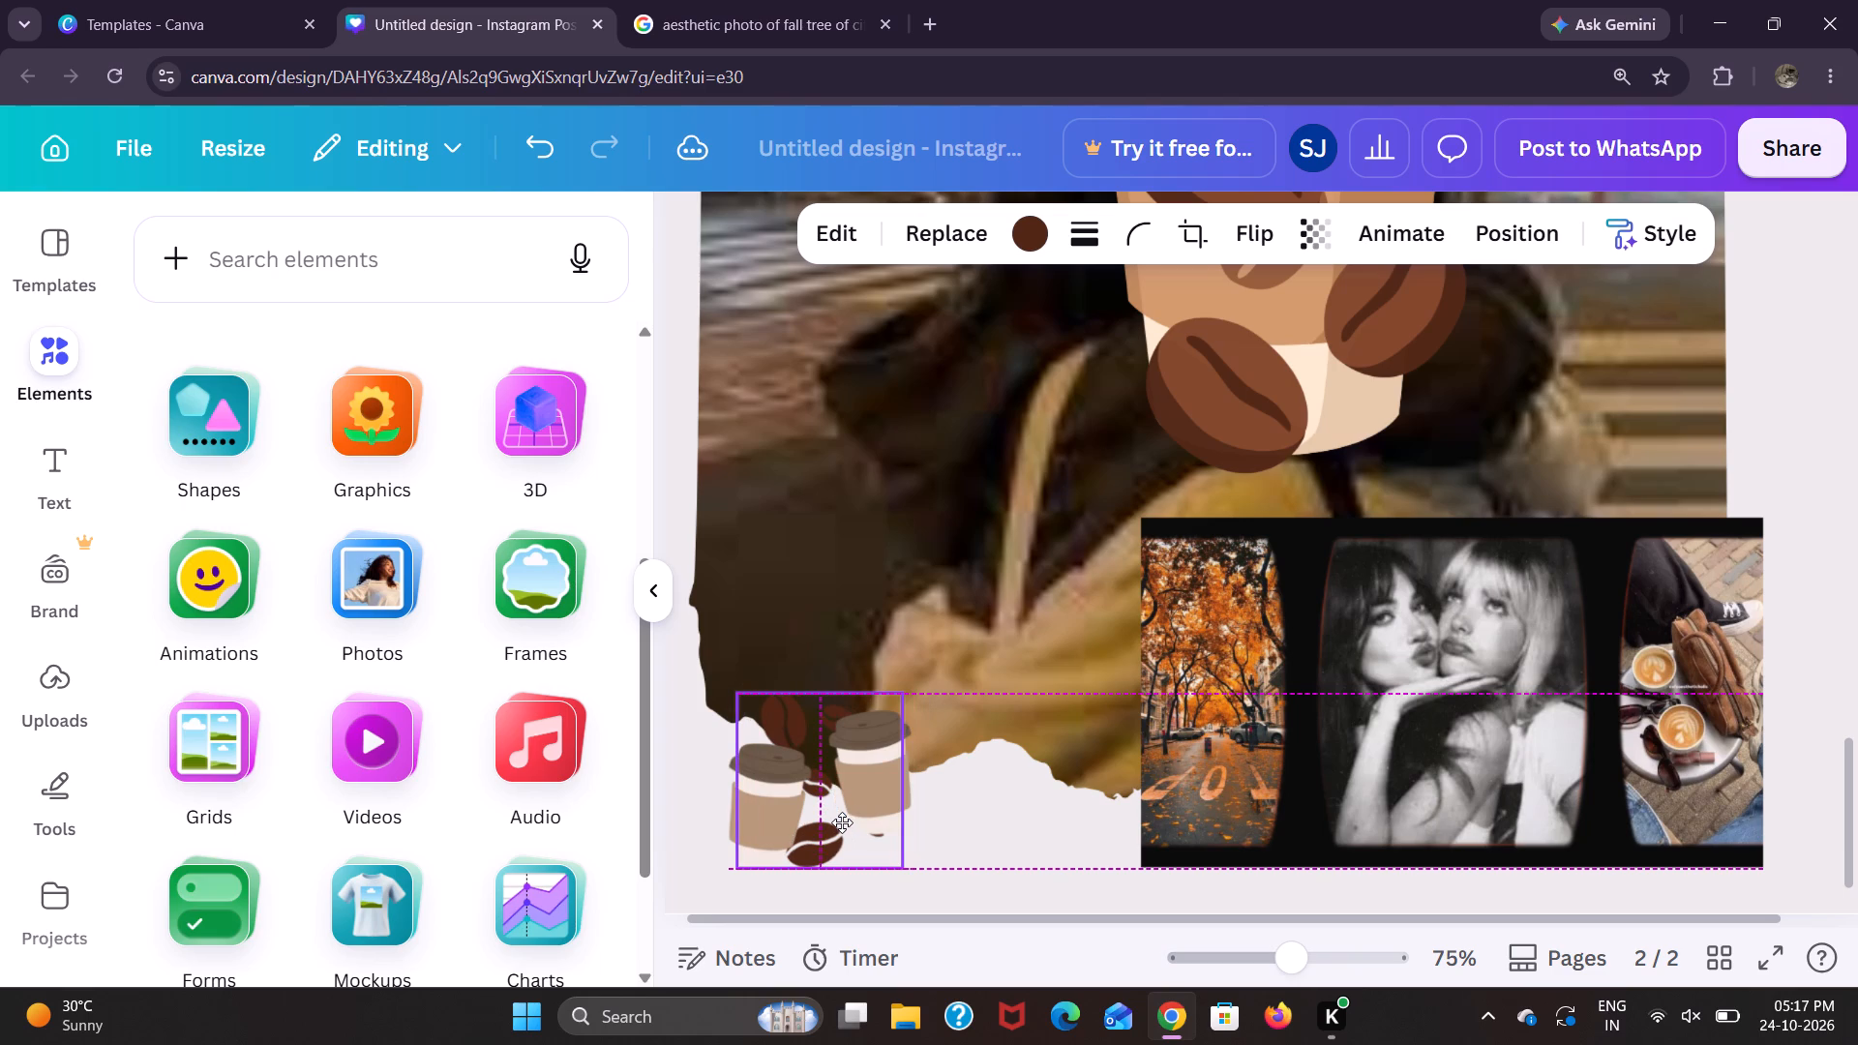
left_click_drag(842, 822, 842, 821)
Bring the small scattered bean graphic to the front, above the two cups.
left_click(914, 641)
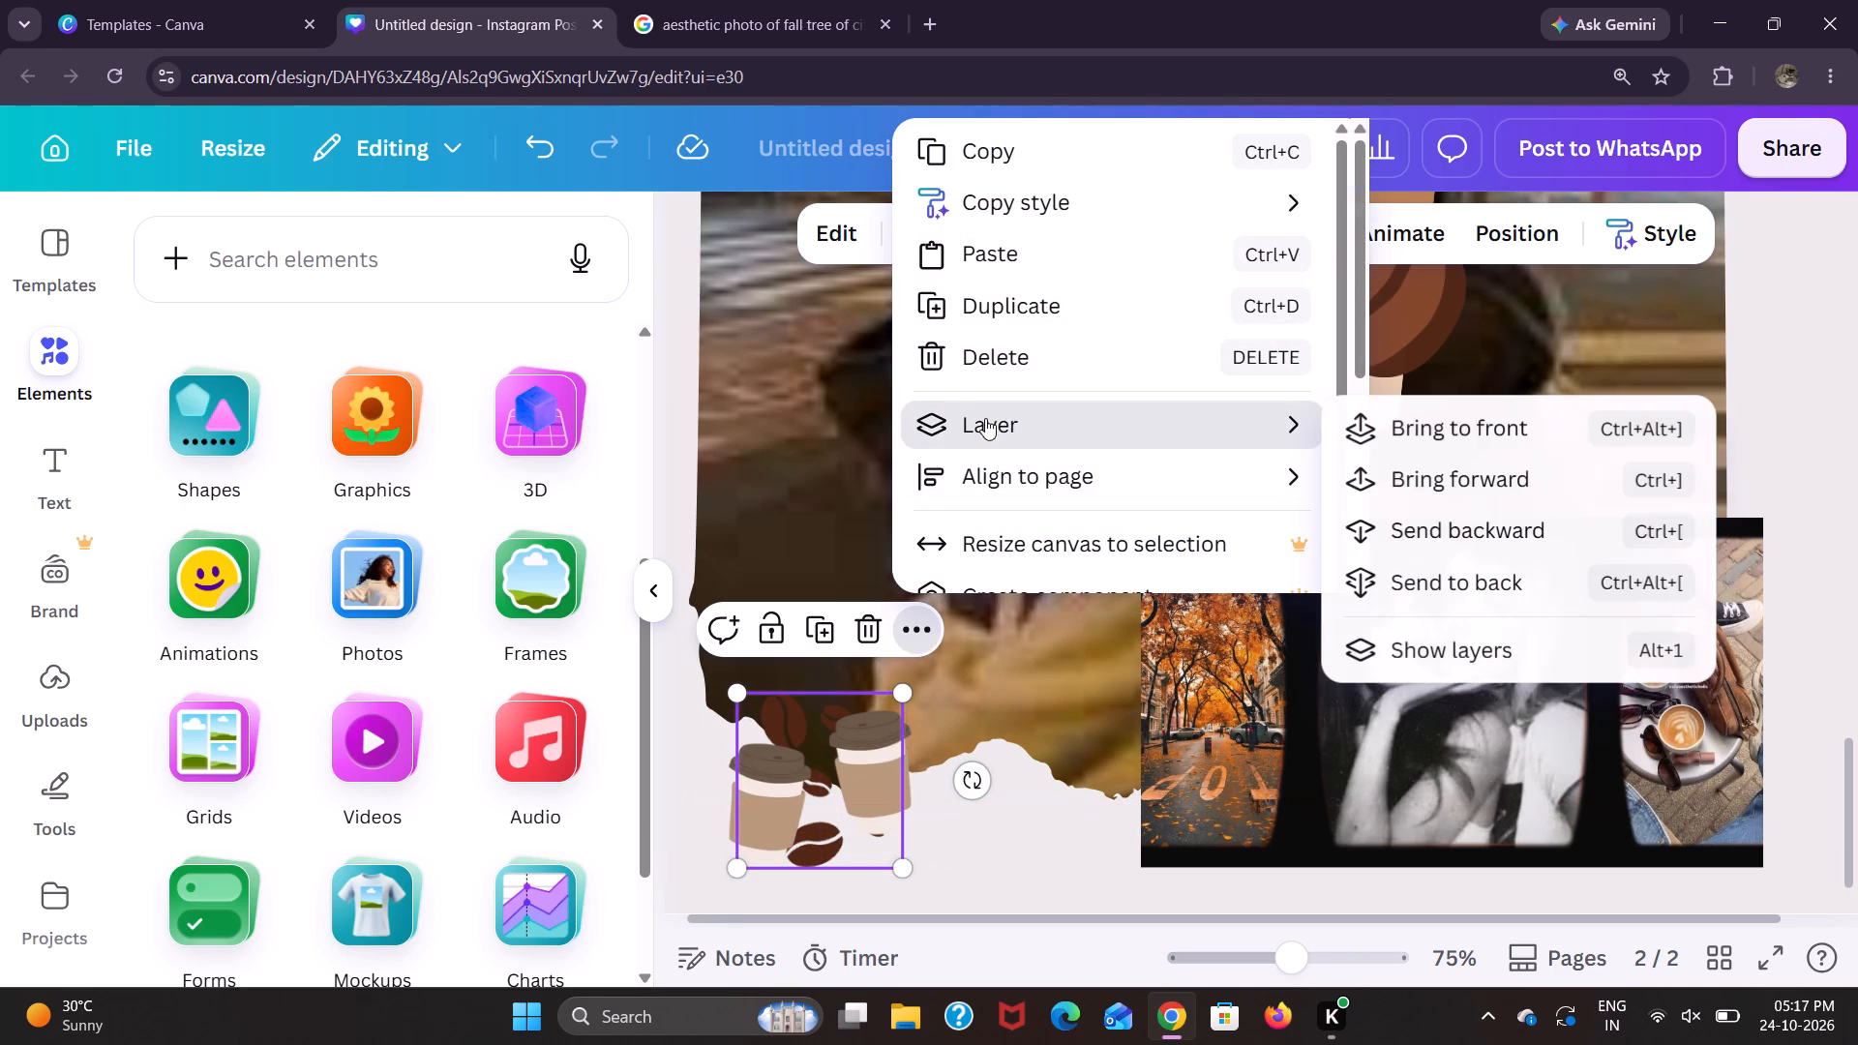
left_click(1437, 445)
left_click(947, 802)
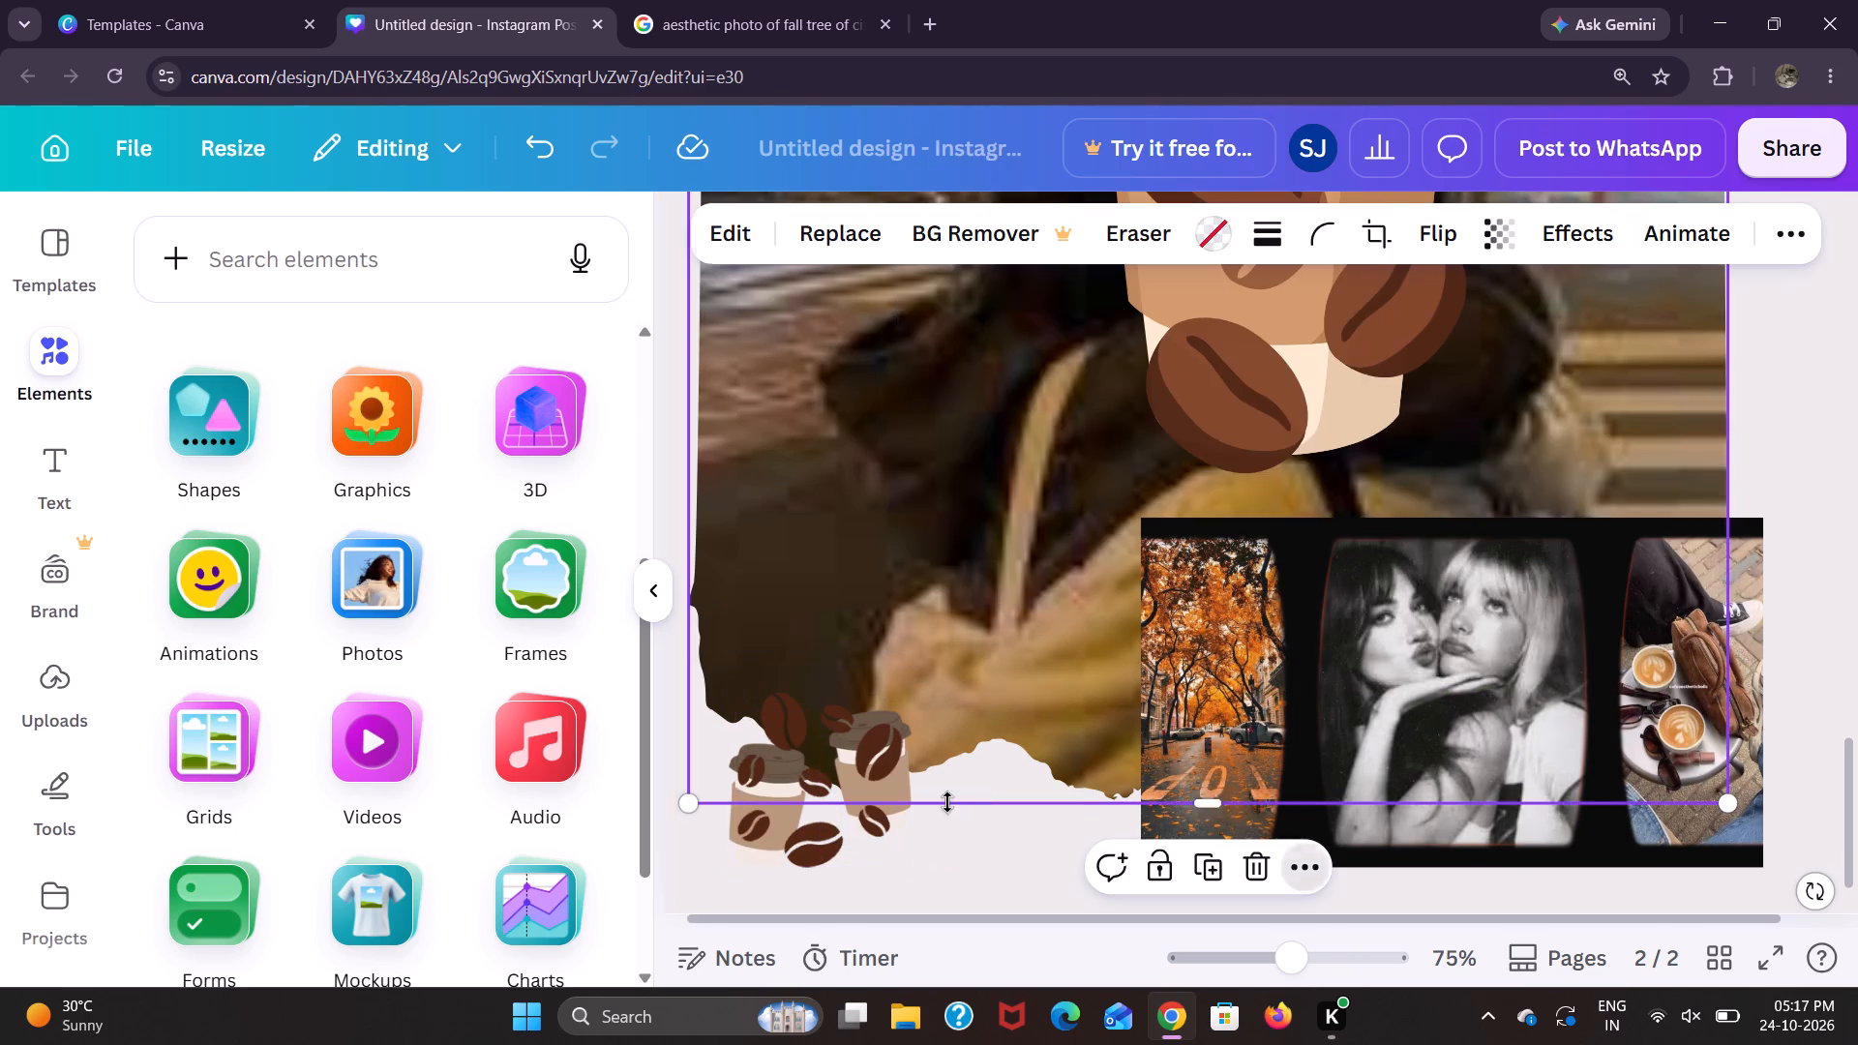
Shrink the small scattered bean graphic slightly and centre it over the two cups.
left_click(798, 842)
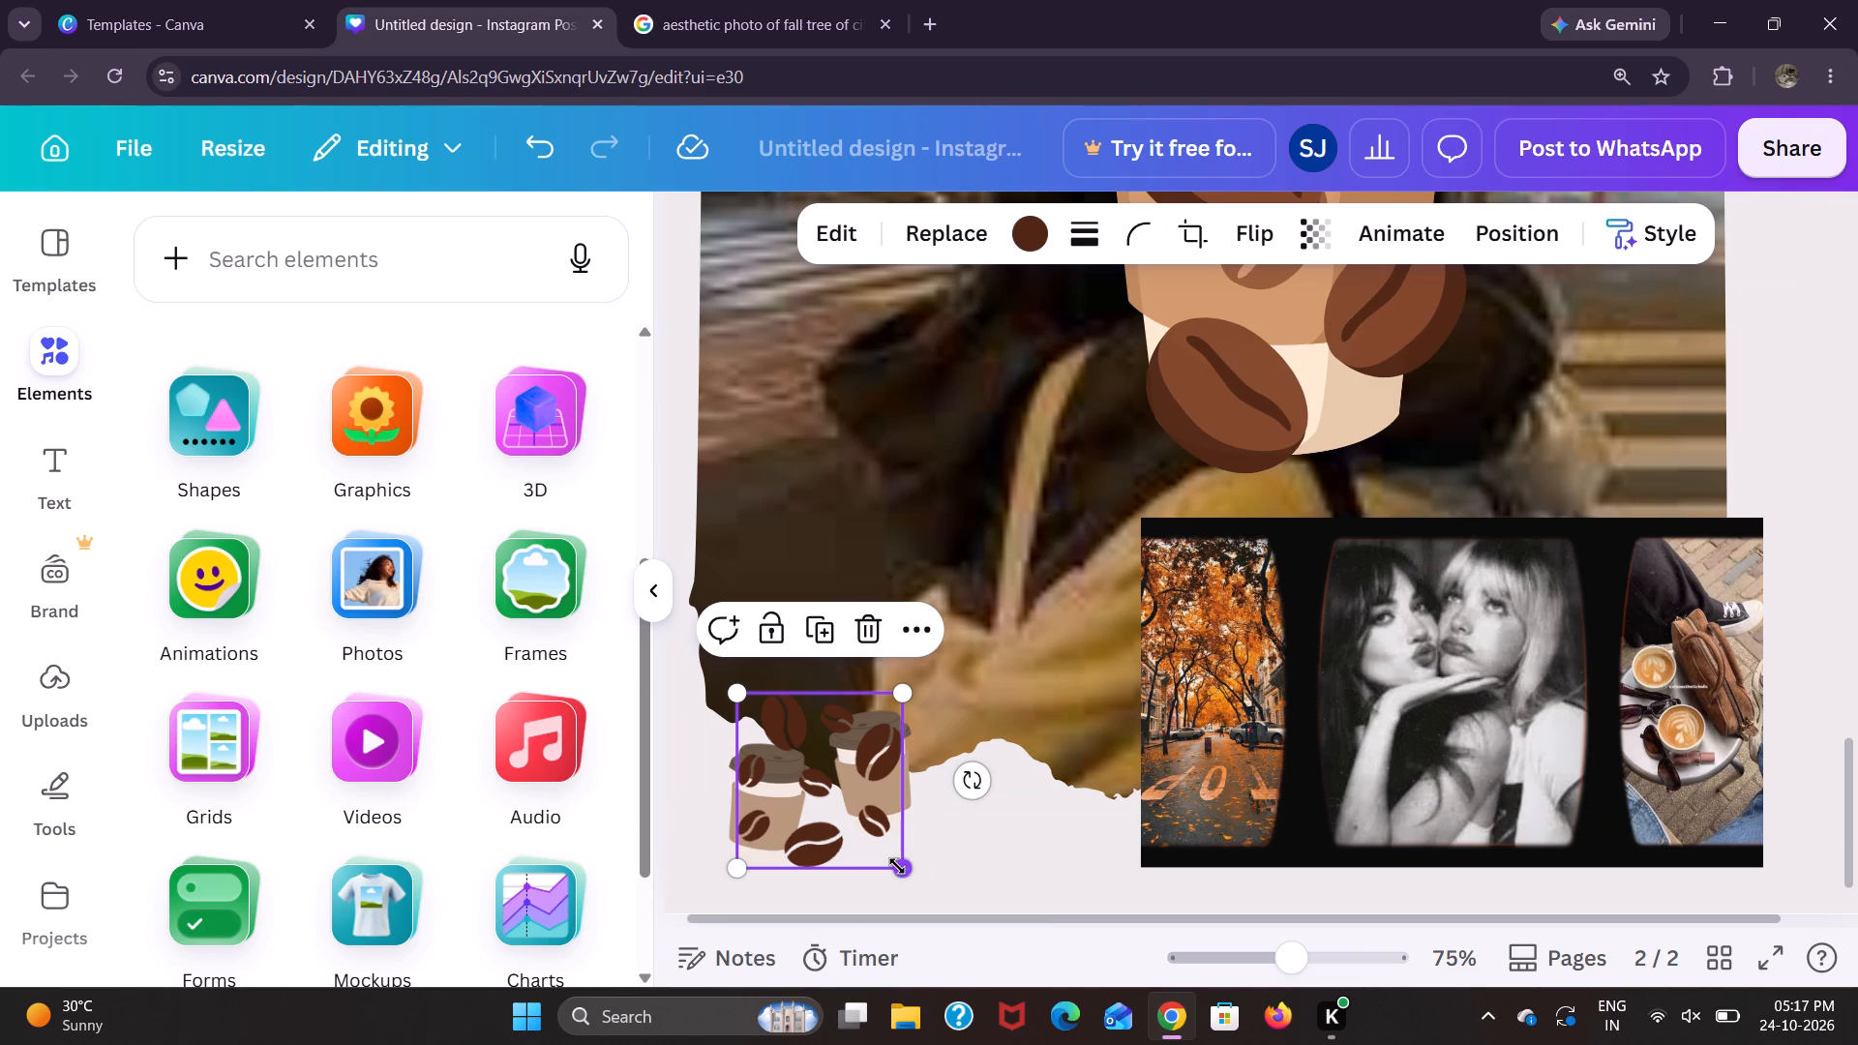
left_click_drag(897, 866, 869, 852)
left_click_drag(857, 821, 874, 834)
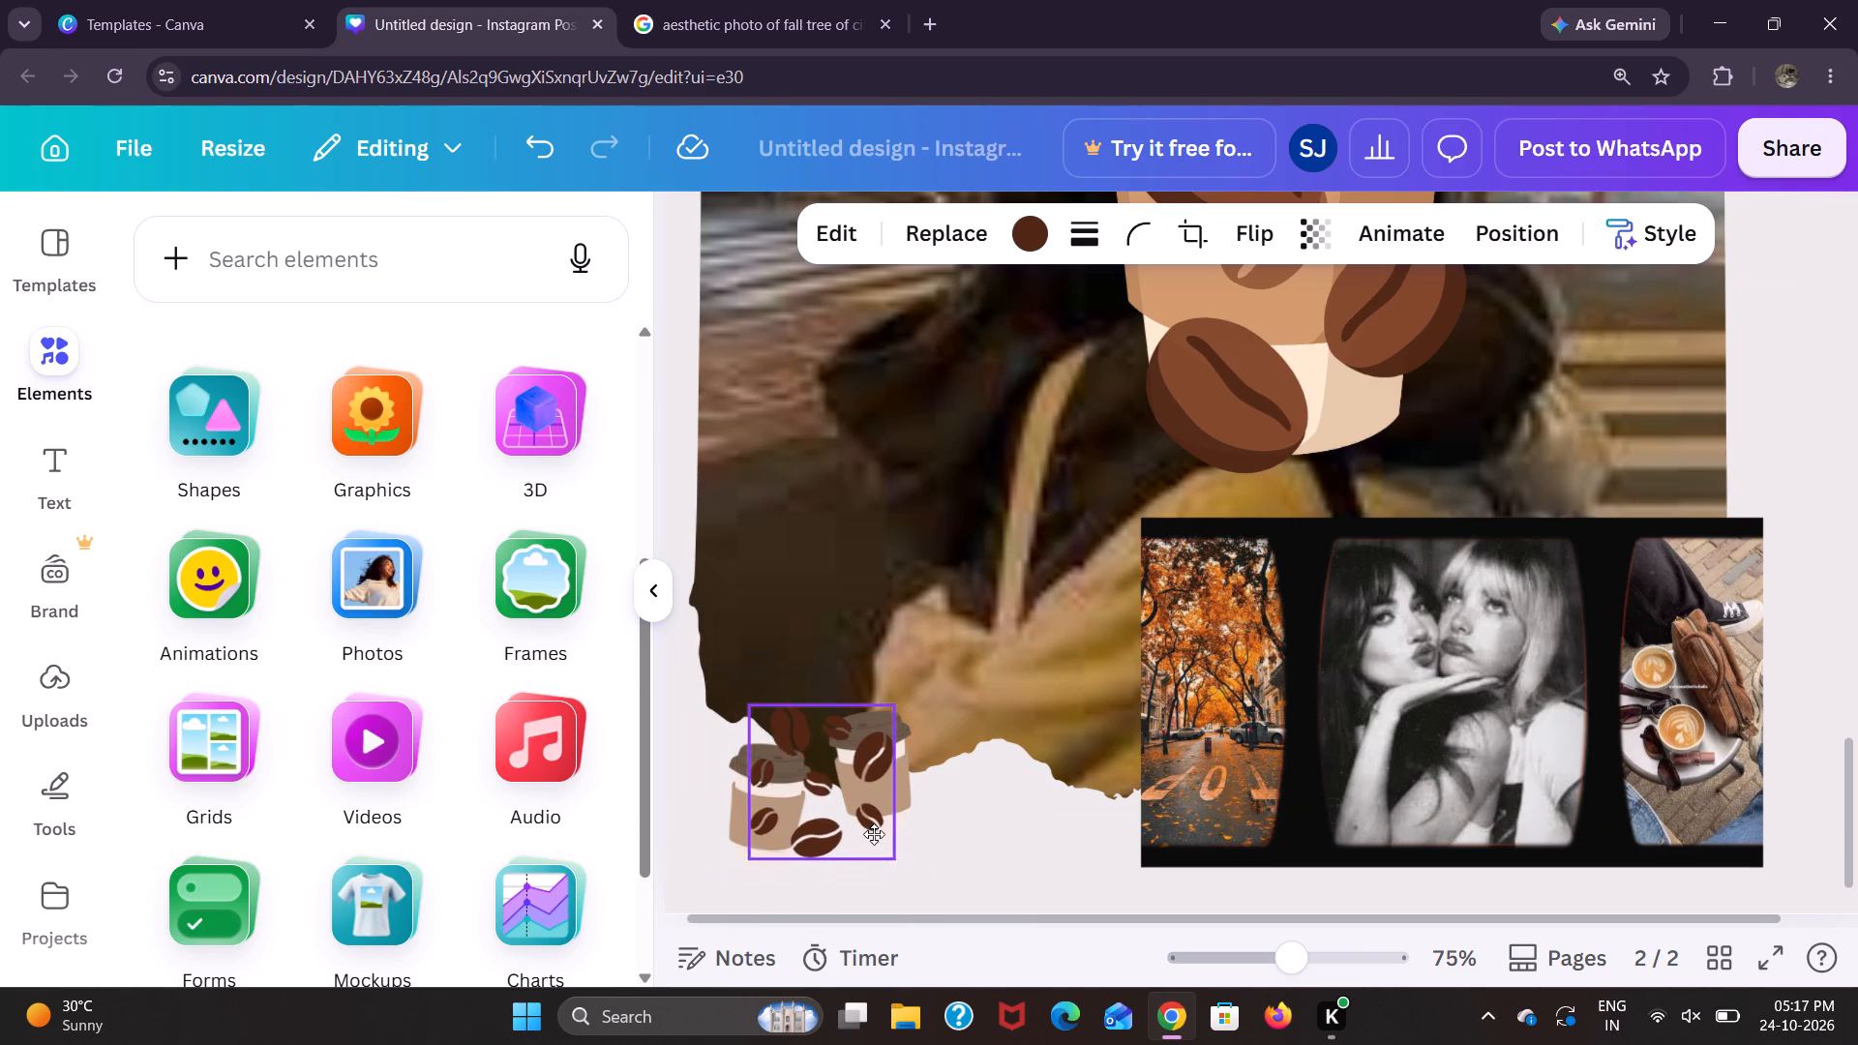
left_click_drag(874, 834, 875, 836)
Reduce the opacity of the small scattered bean graphic over the two cups so it is partly transparent.
left_click(1316, 252)
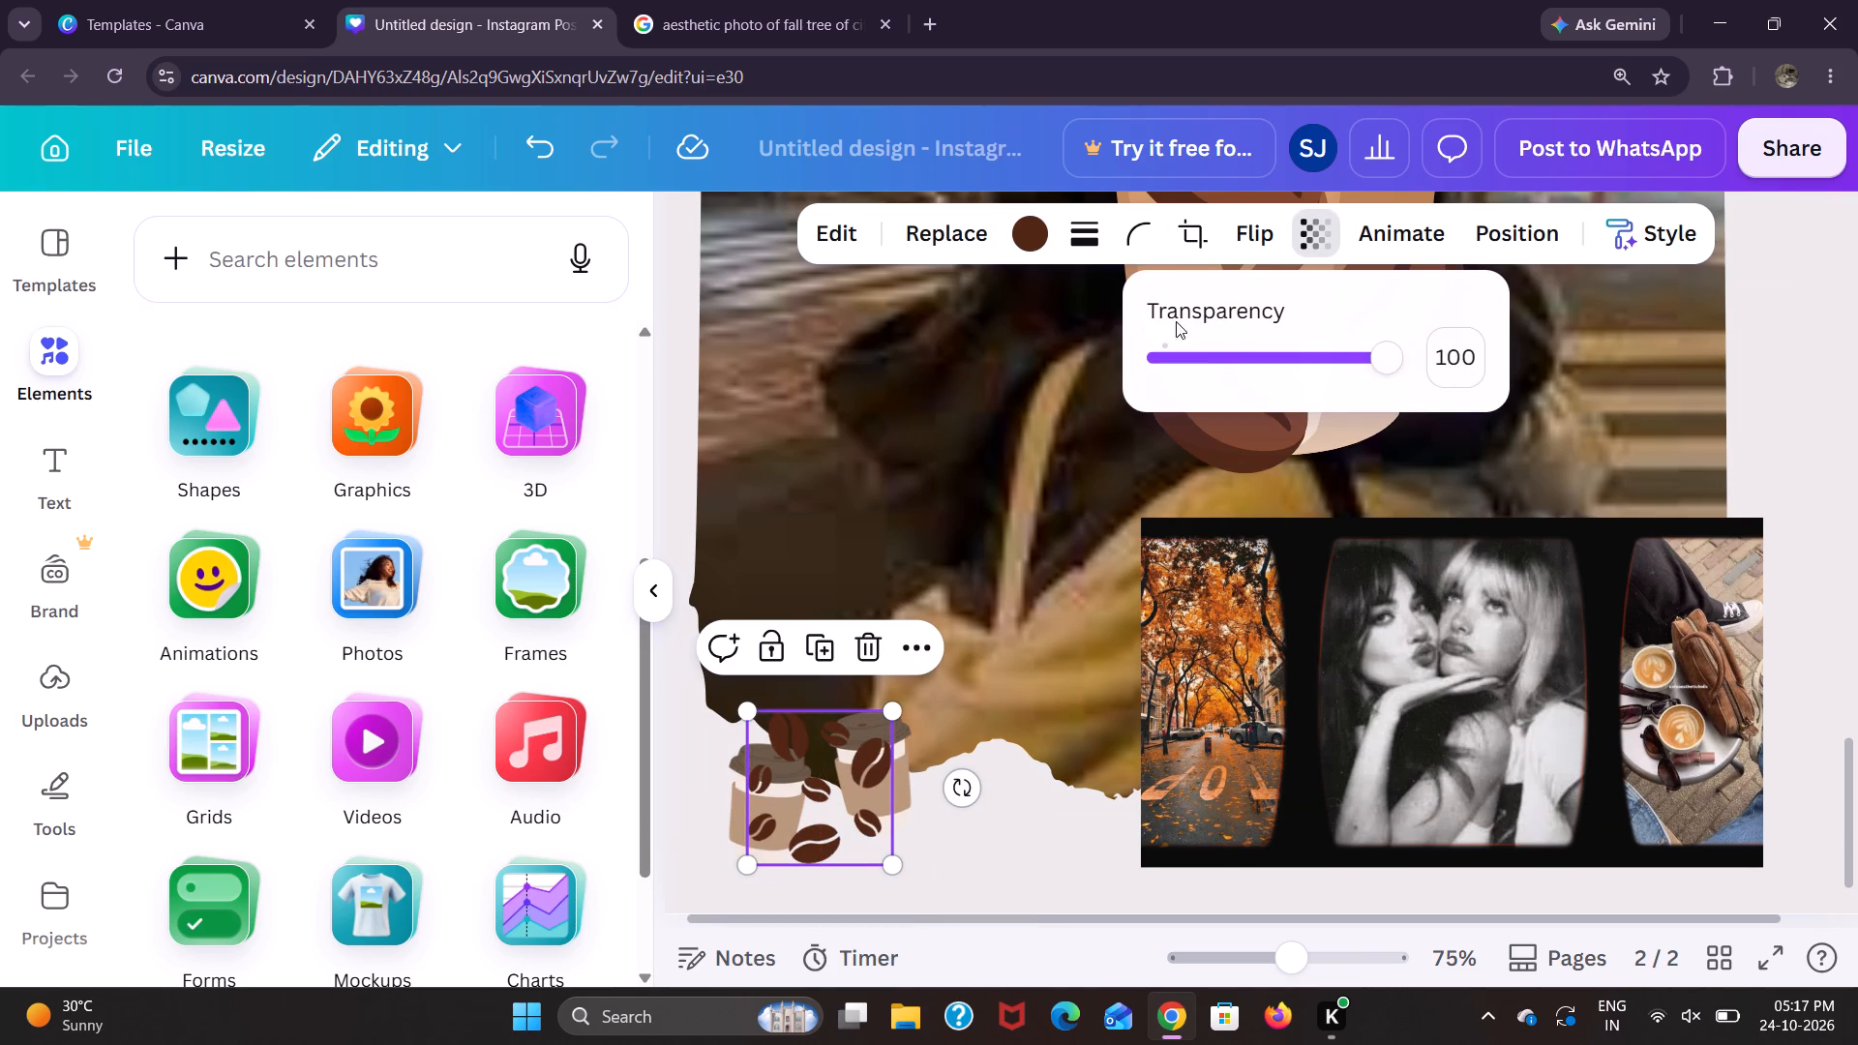
left_click(1313, 353)
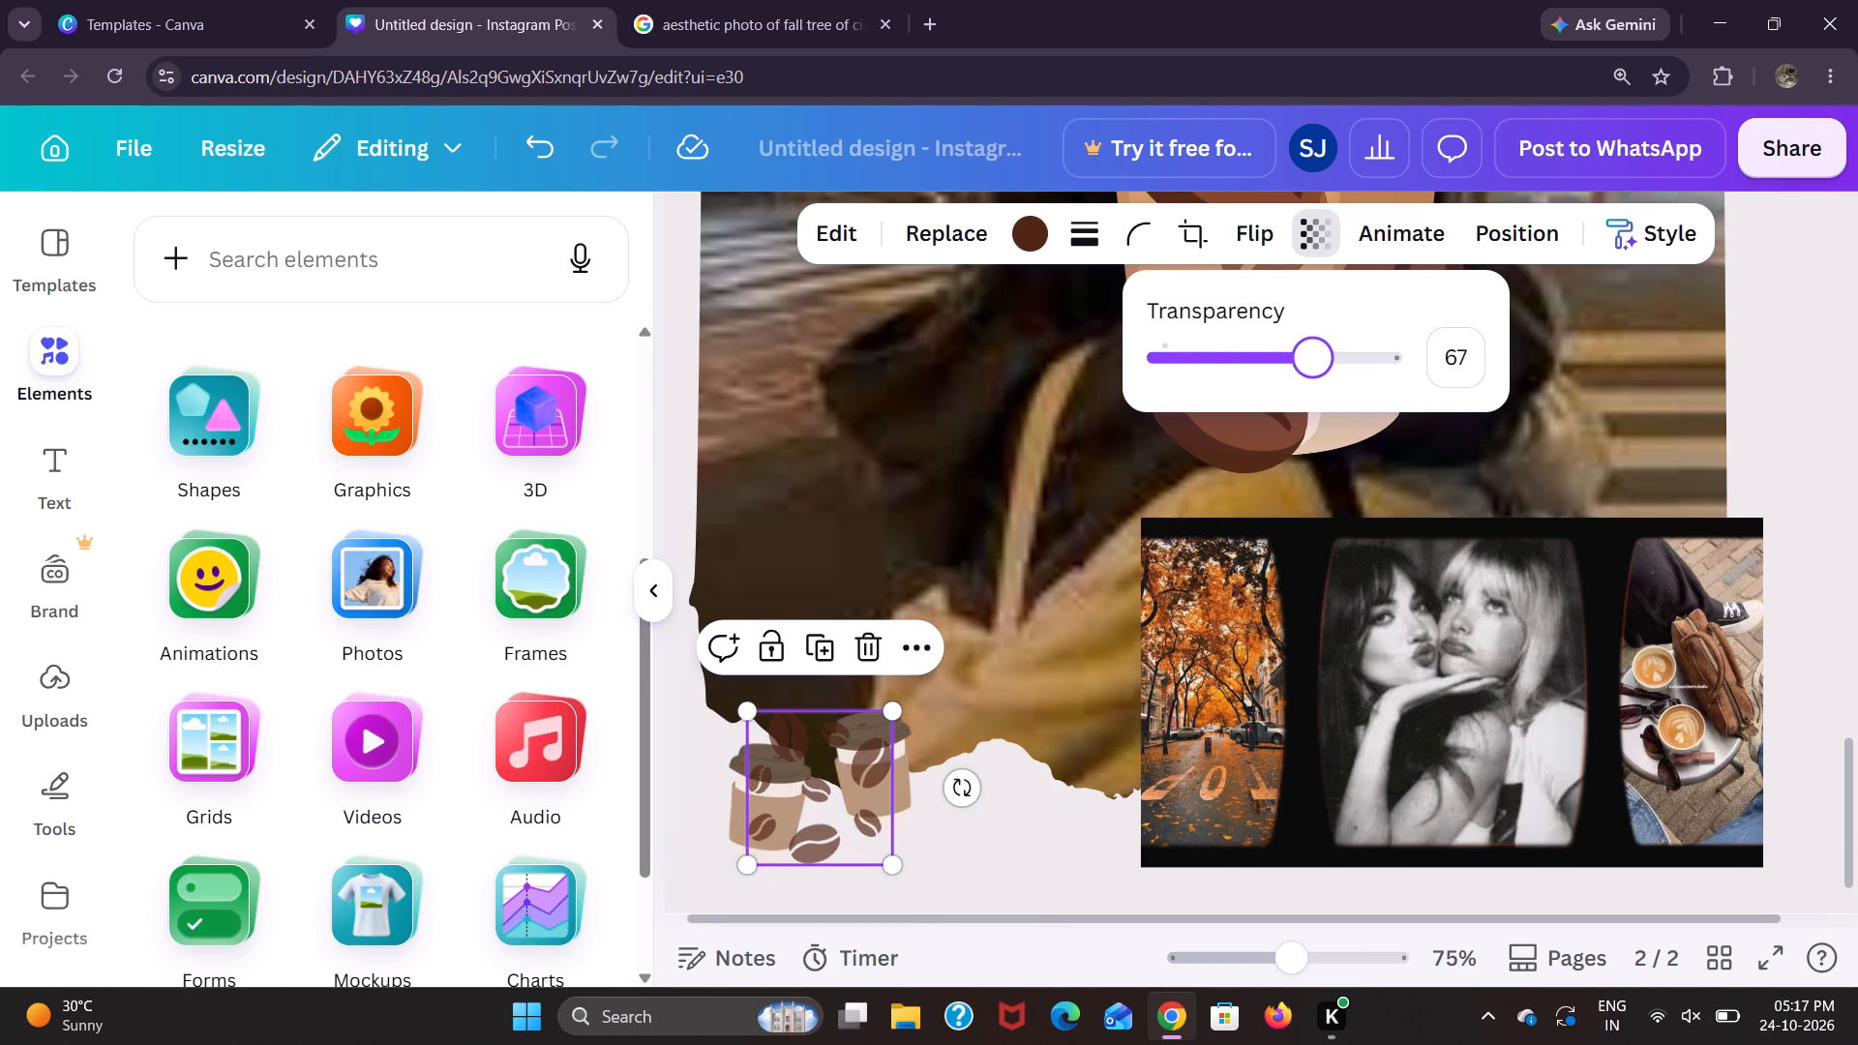
left_click(1348, 369)
left_click(1028, 821)
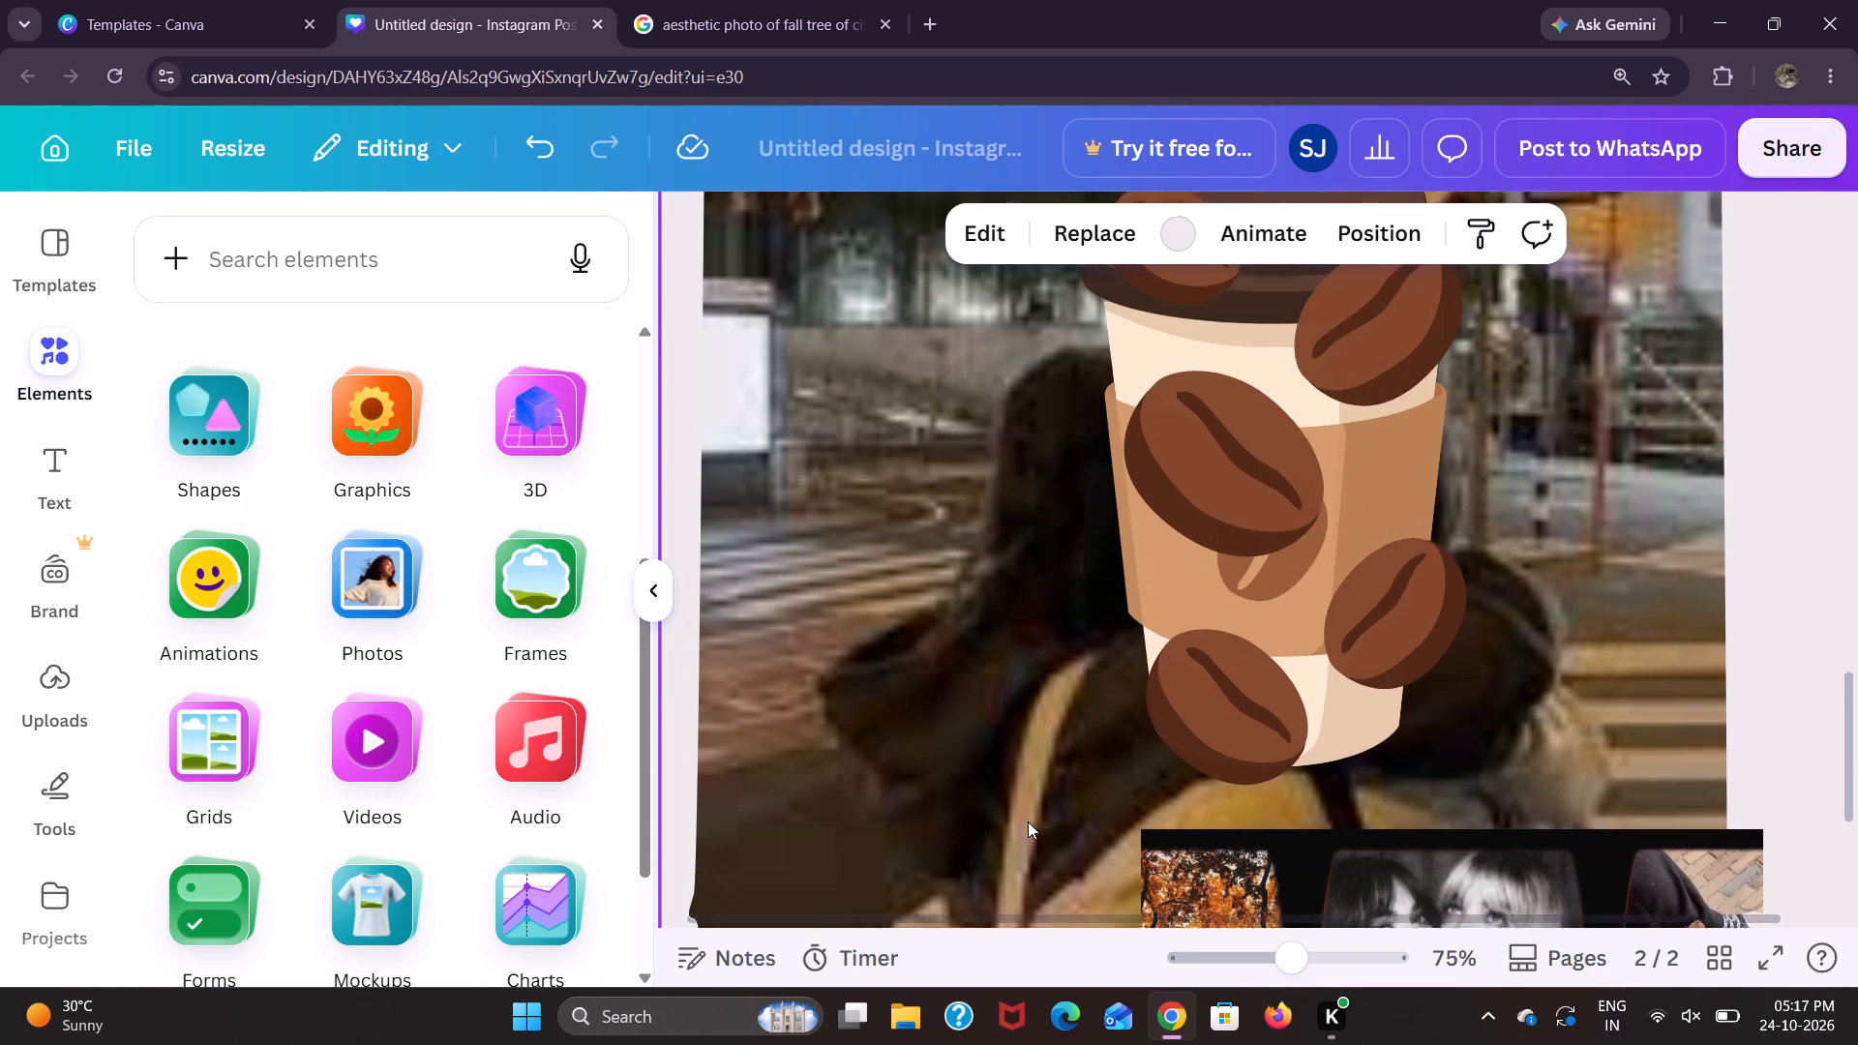
Move the large five-bean graphic off the large takeaway cup in the page's centre and delete that cup.
left_click(1217, 582)
left_click_drag(1217, 582, 1149, 626)
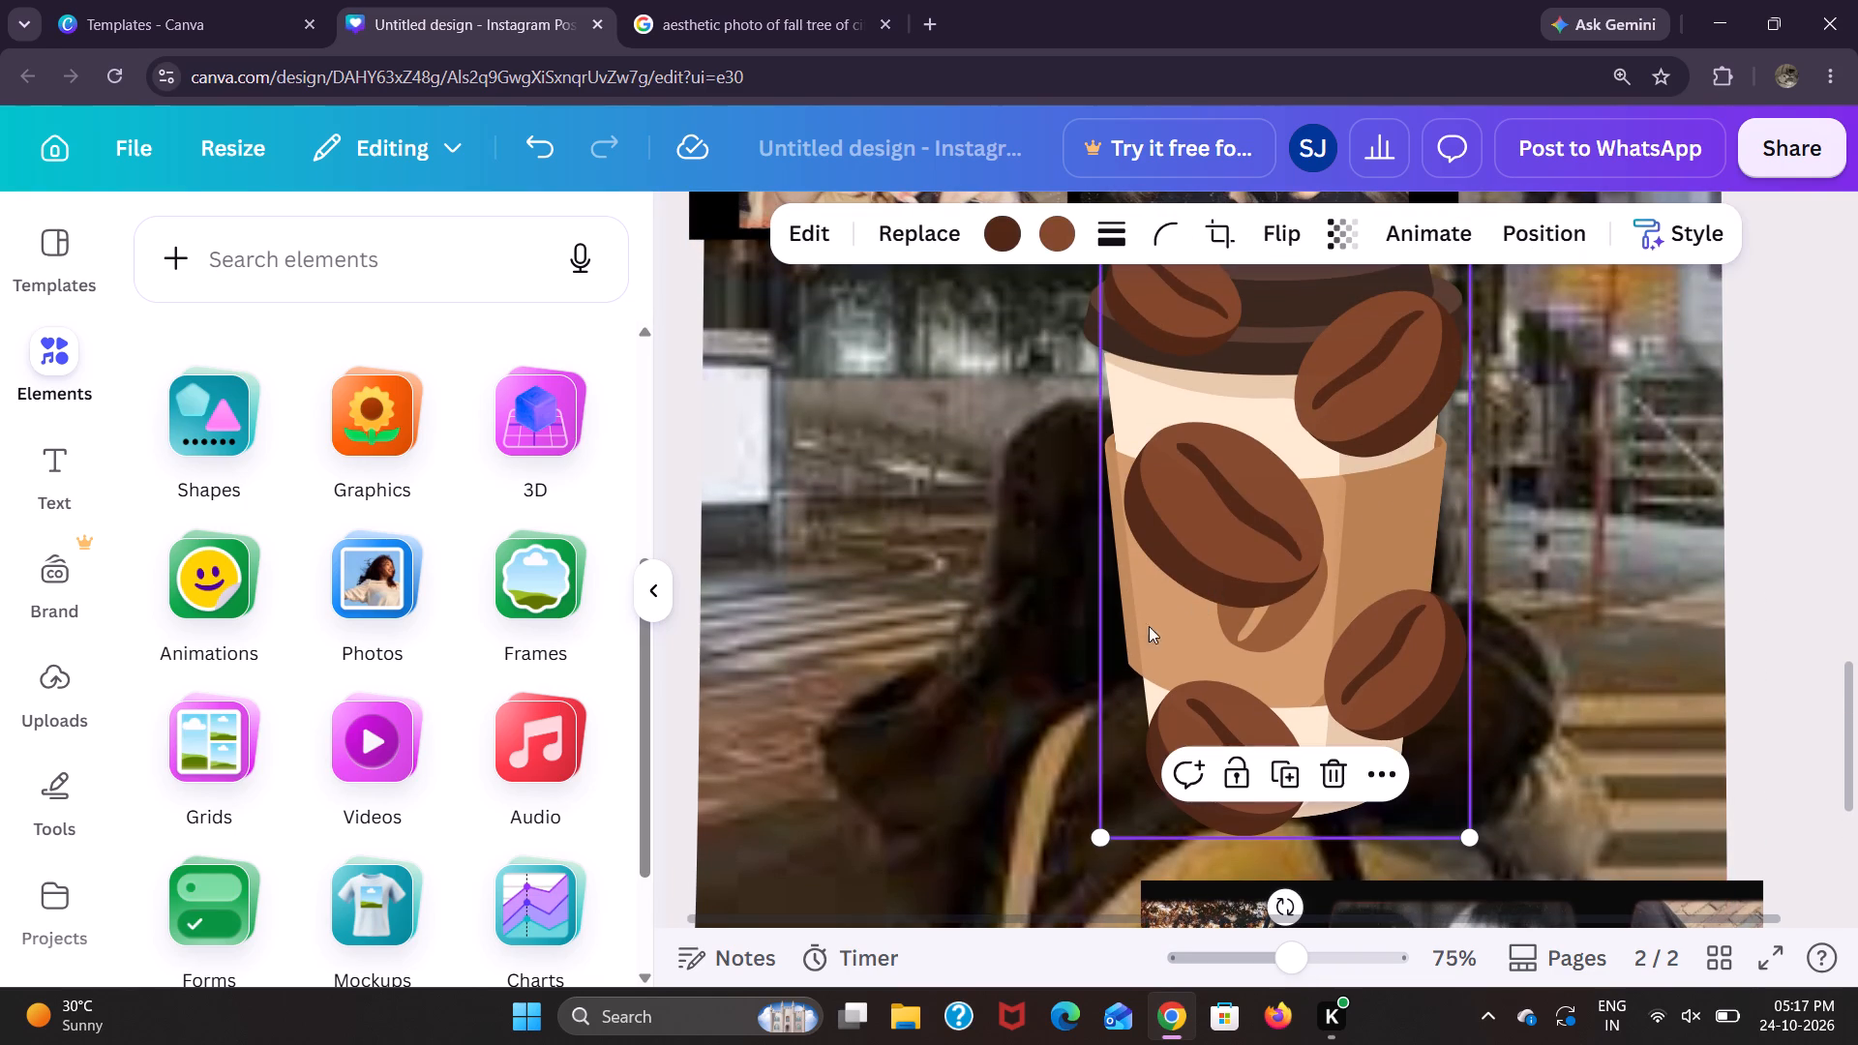
left_click_drag(1149, 626, 1010, 705)
left_click(1354, 595)
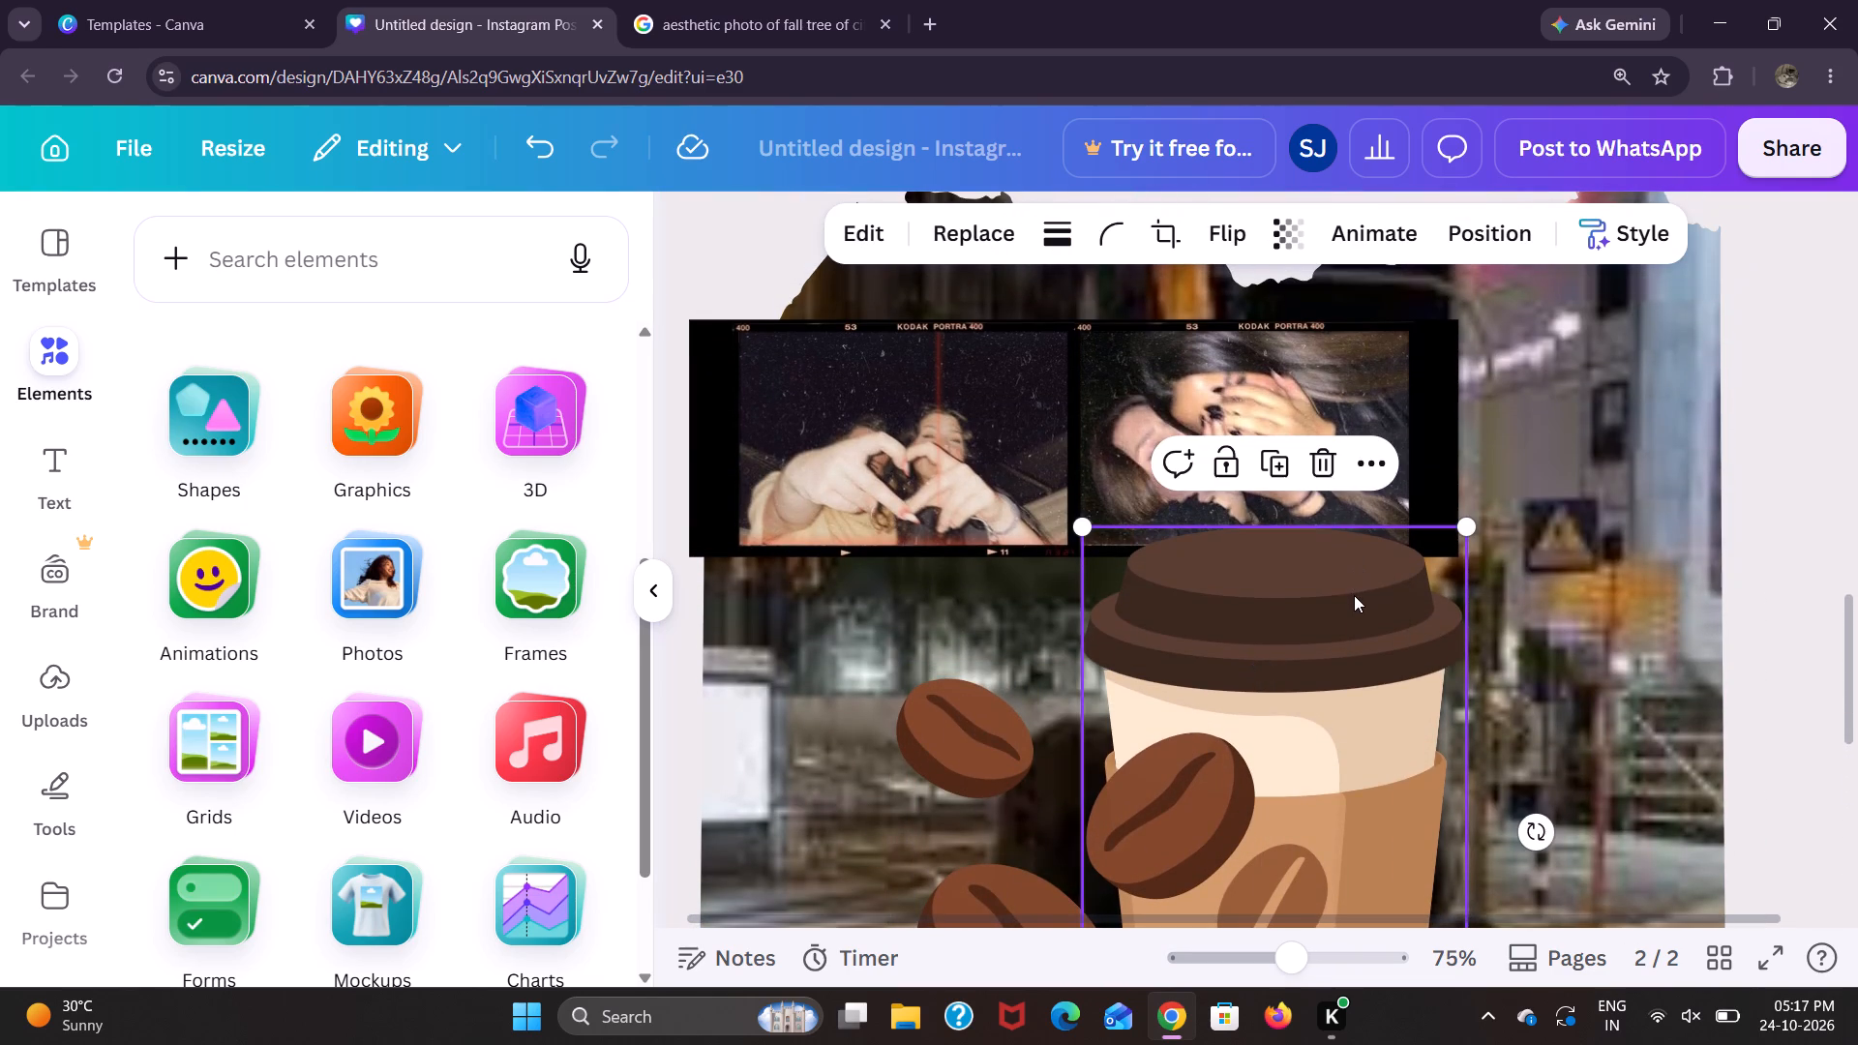
key("Delete")
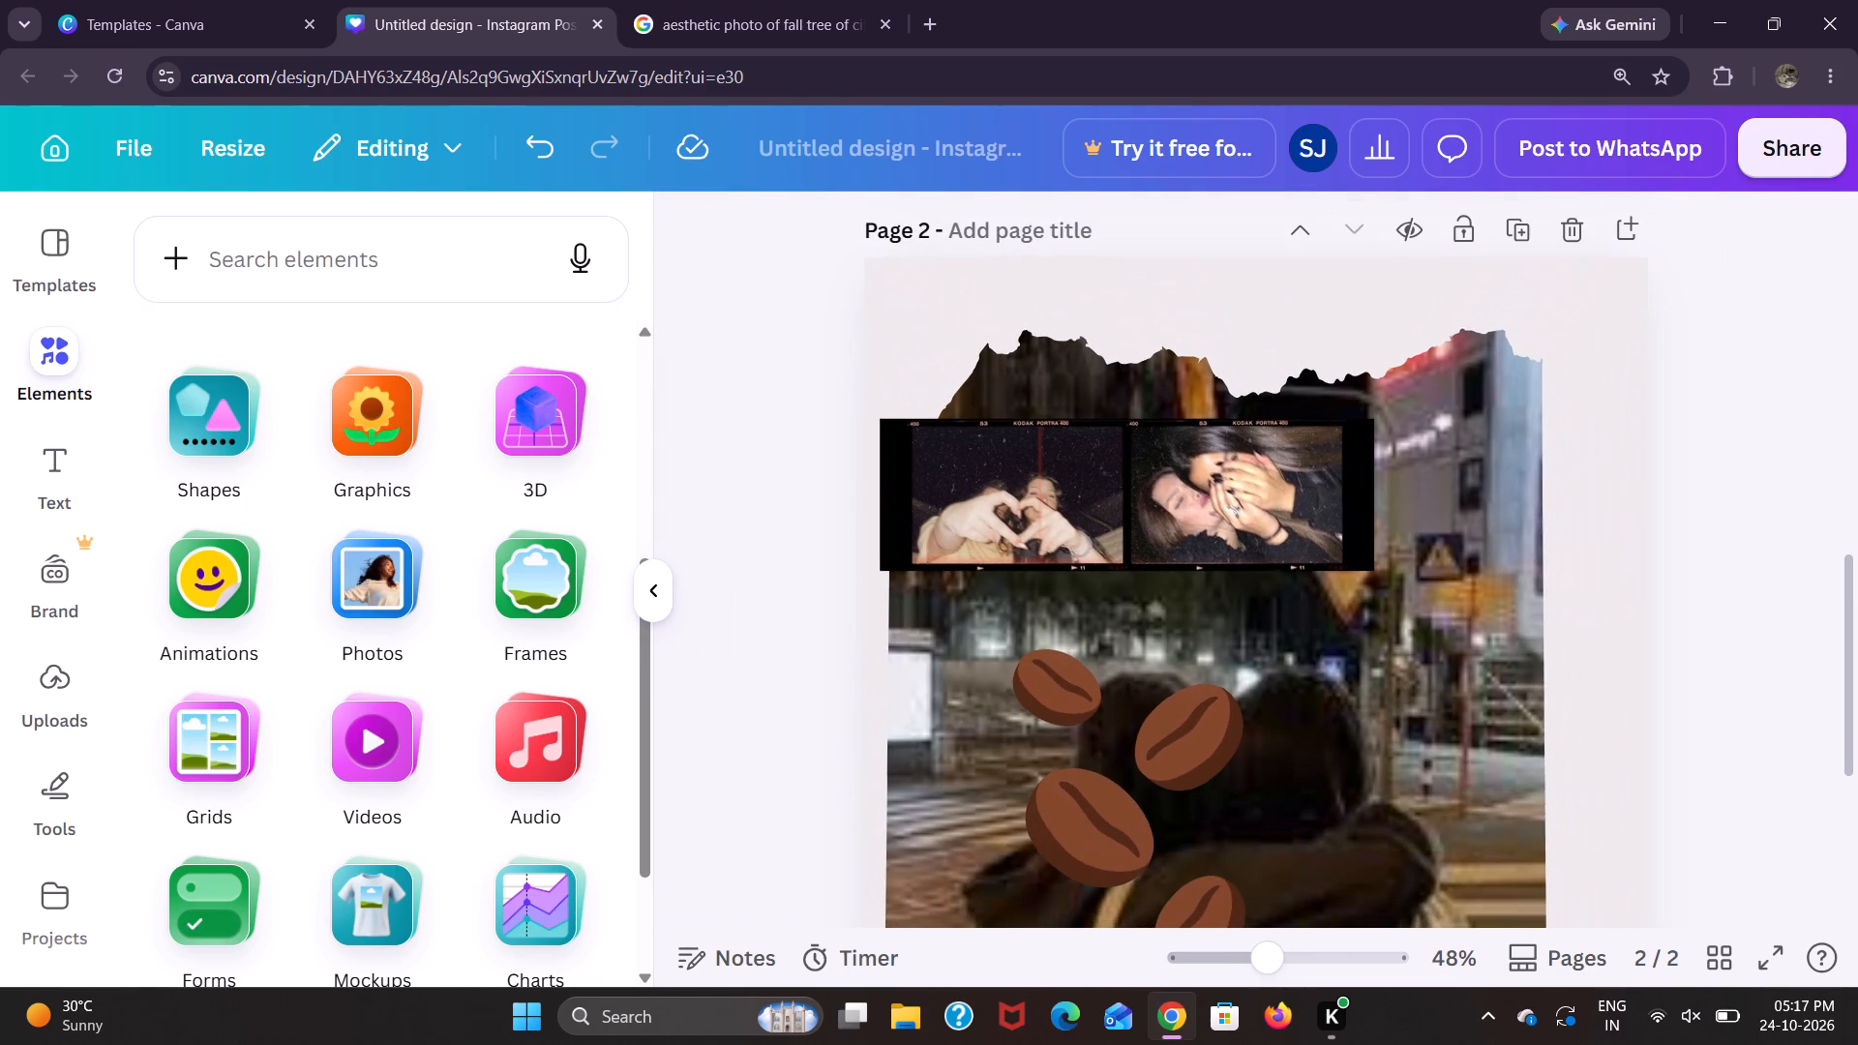
Shrink the five-bean graphic to about 98 by 161 and place it at the page's upper-left corner, above the two-photo film strip.
scroll(1348, 598, "left", 1)
left_click_drag(1229, 713, 1079, 326)
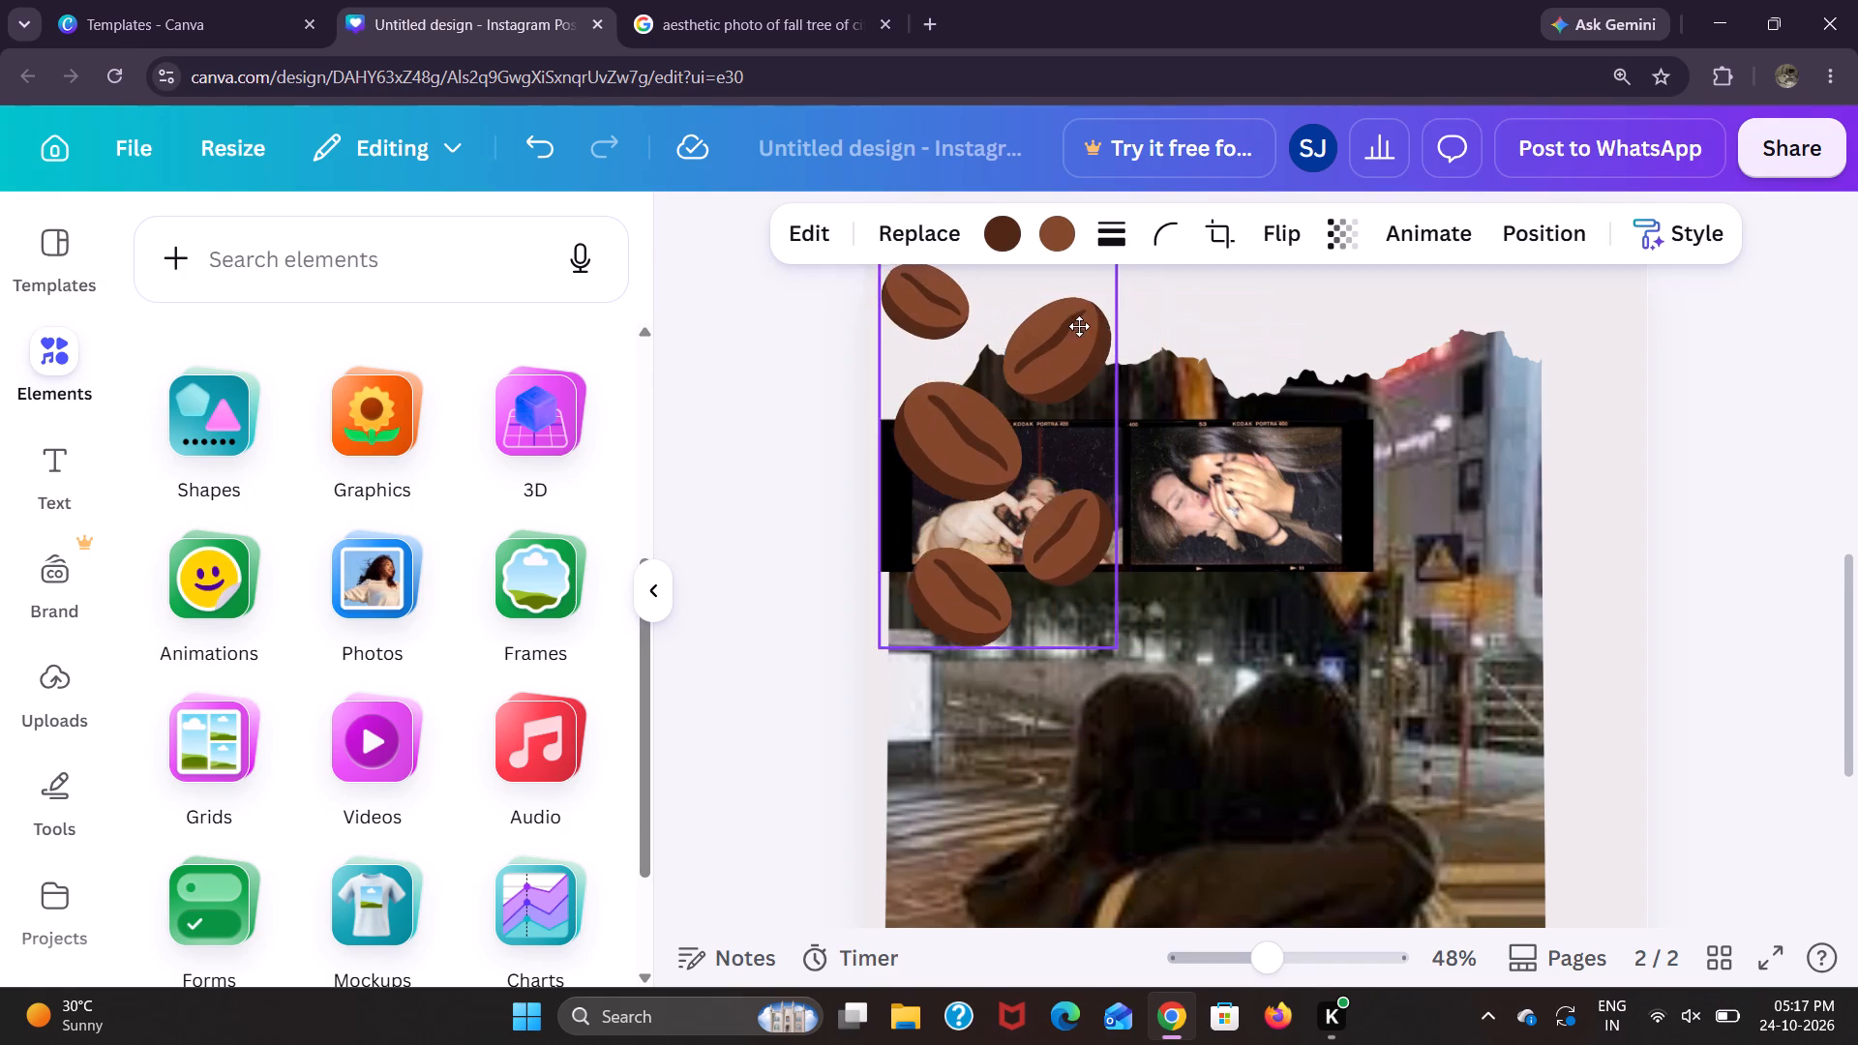
left_click_drag(1079, 326, 1043, 335)
left_click_drag(821, 653, 970, 442)
left_click_drag(1021, 351, 955, 398)
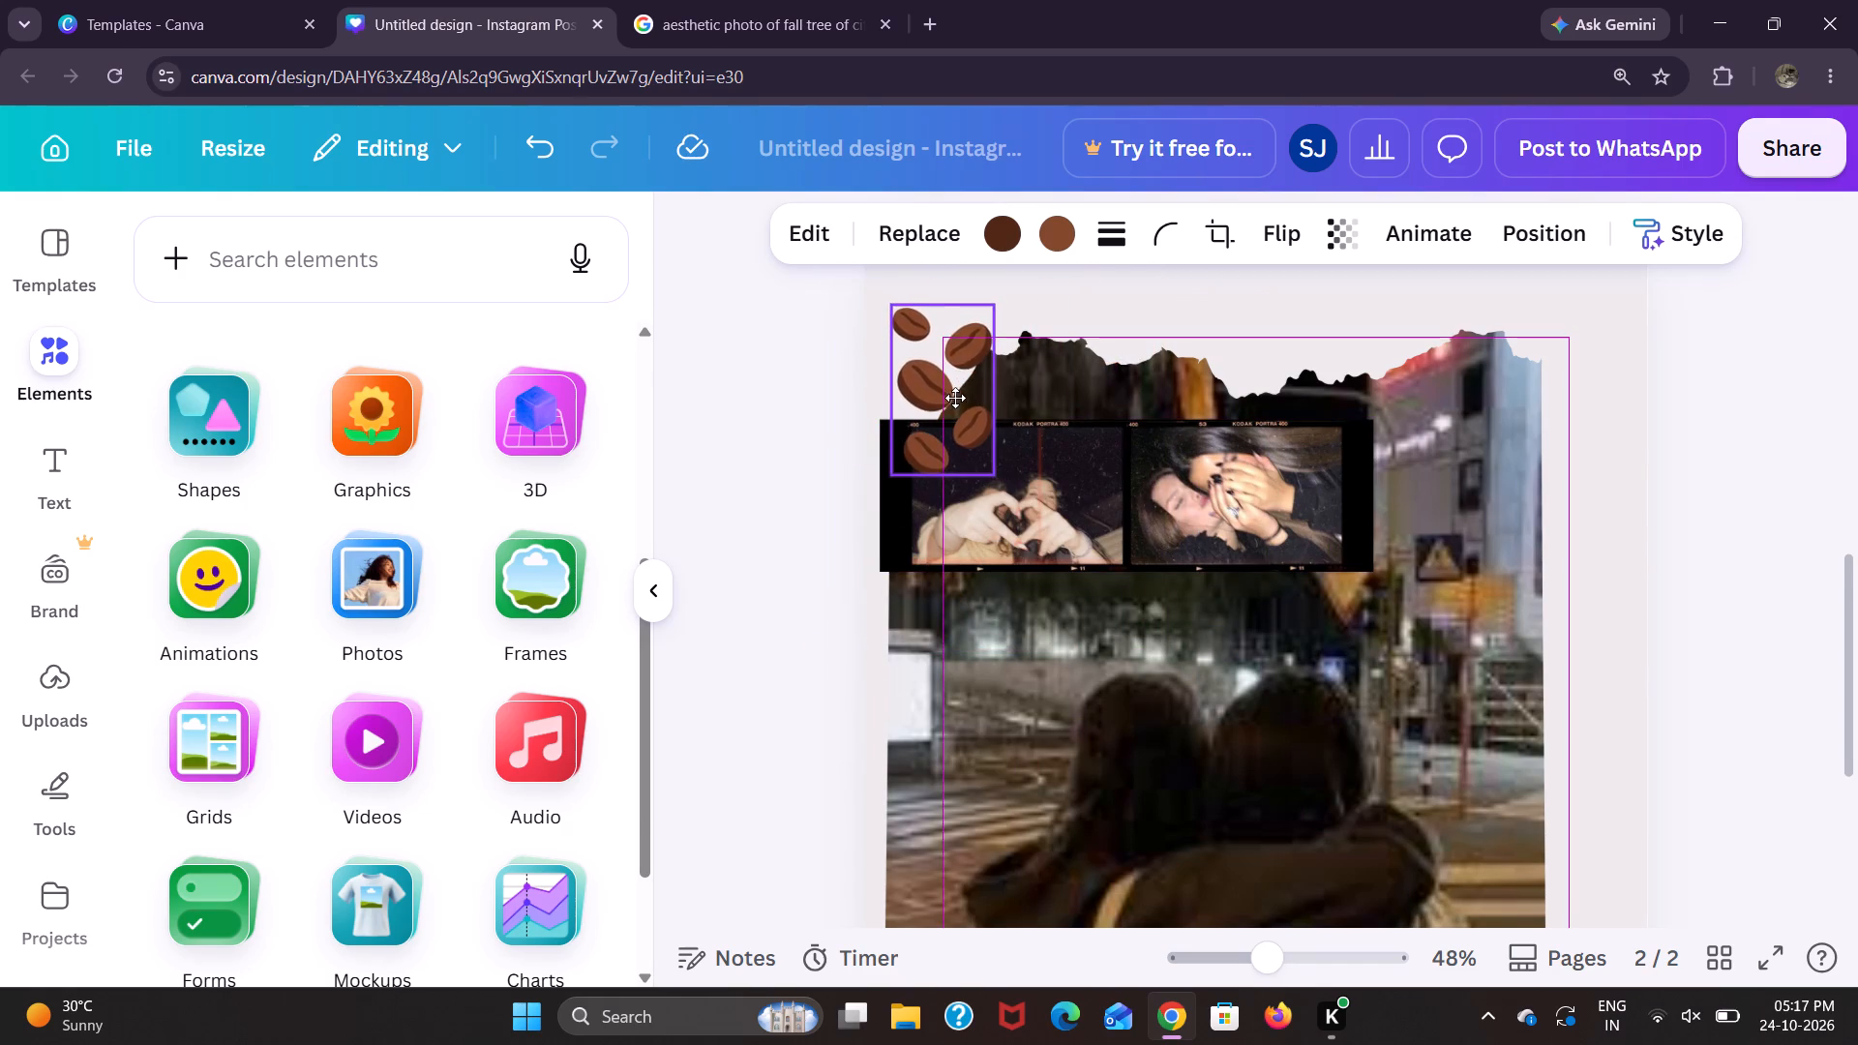
left_click_drag(955, 398, 954, 395)
left_click_drag(993, 462, 955, 413)
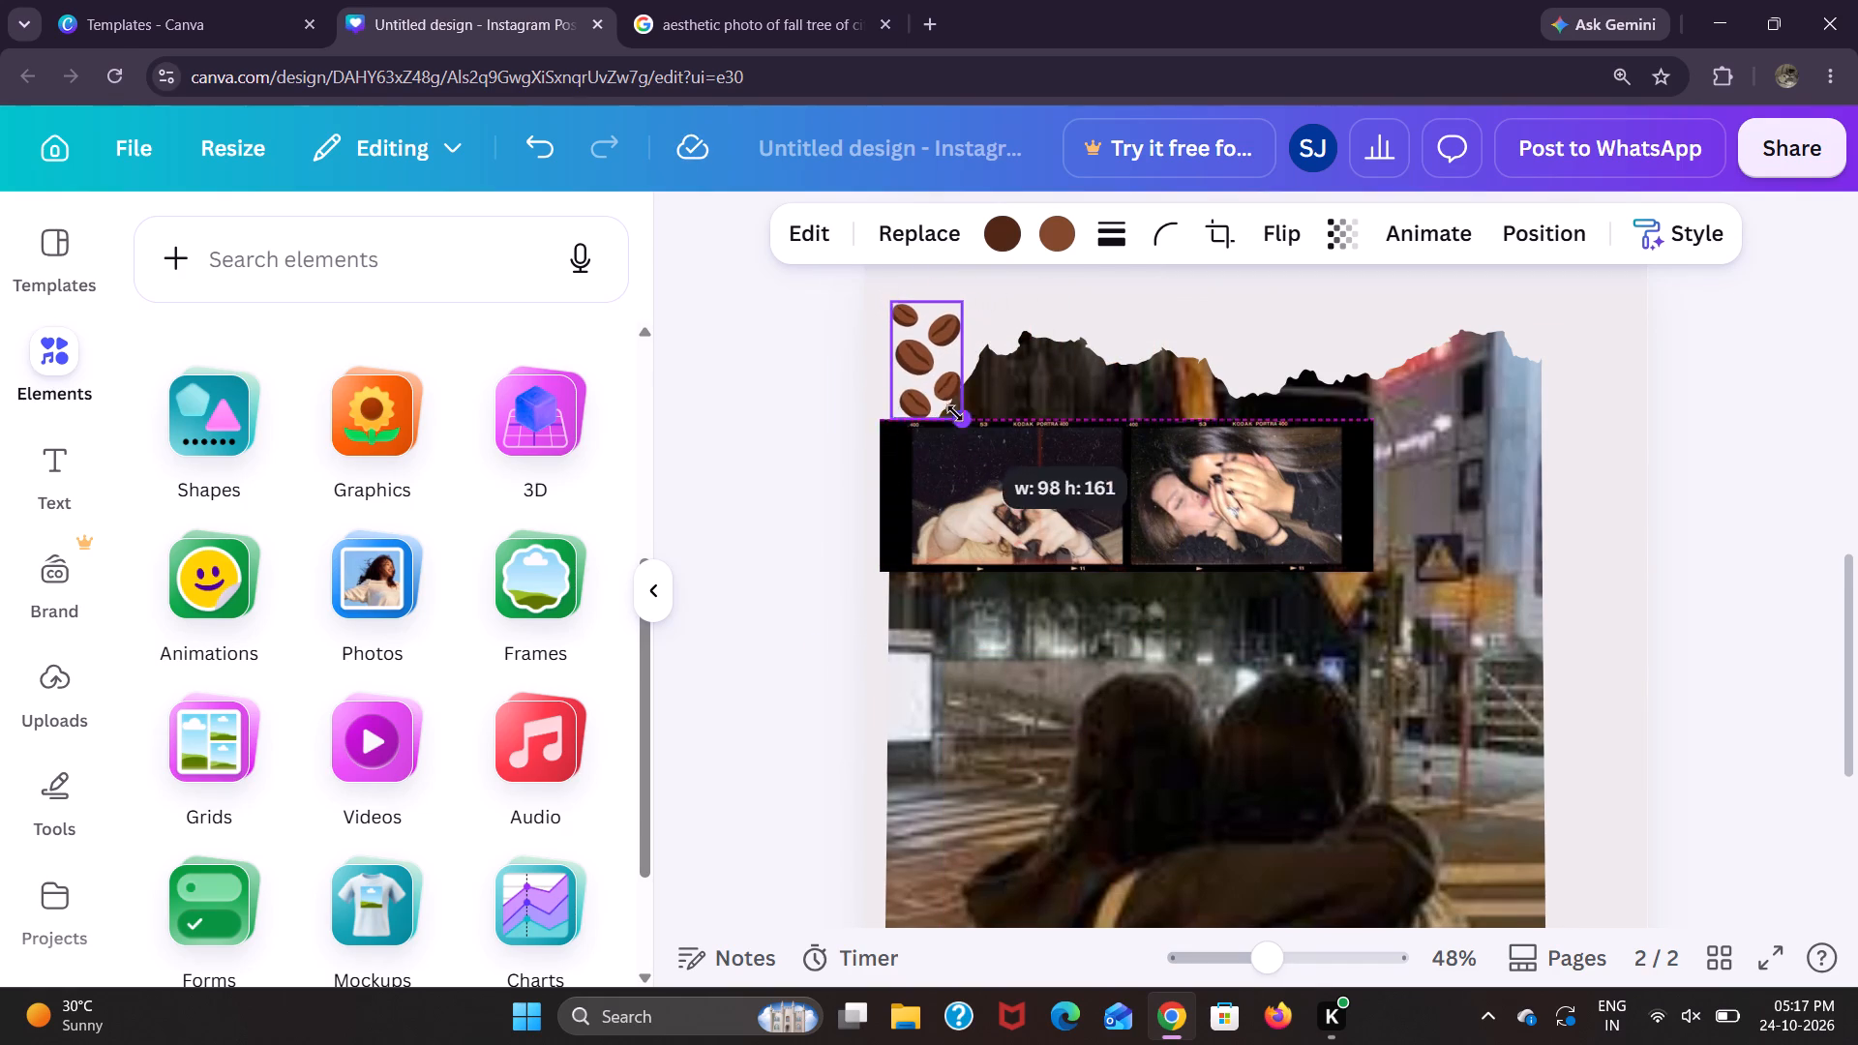
left_click_drag(936, 381, 937, 413)
left_click(727, 613)
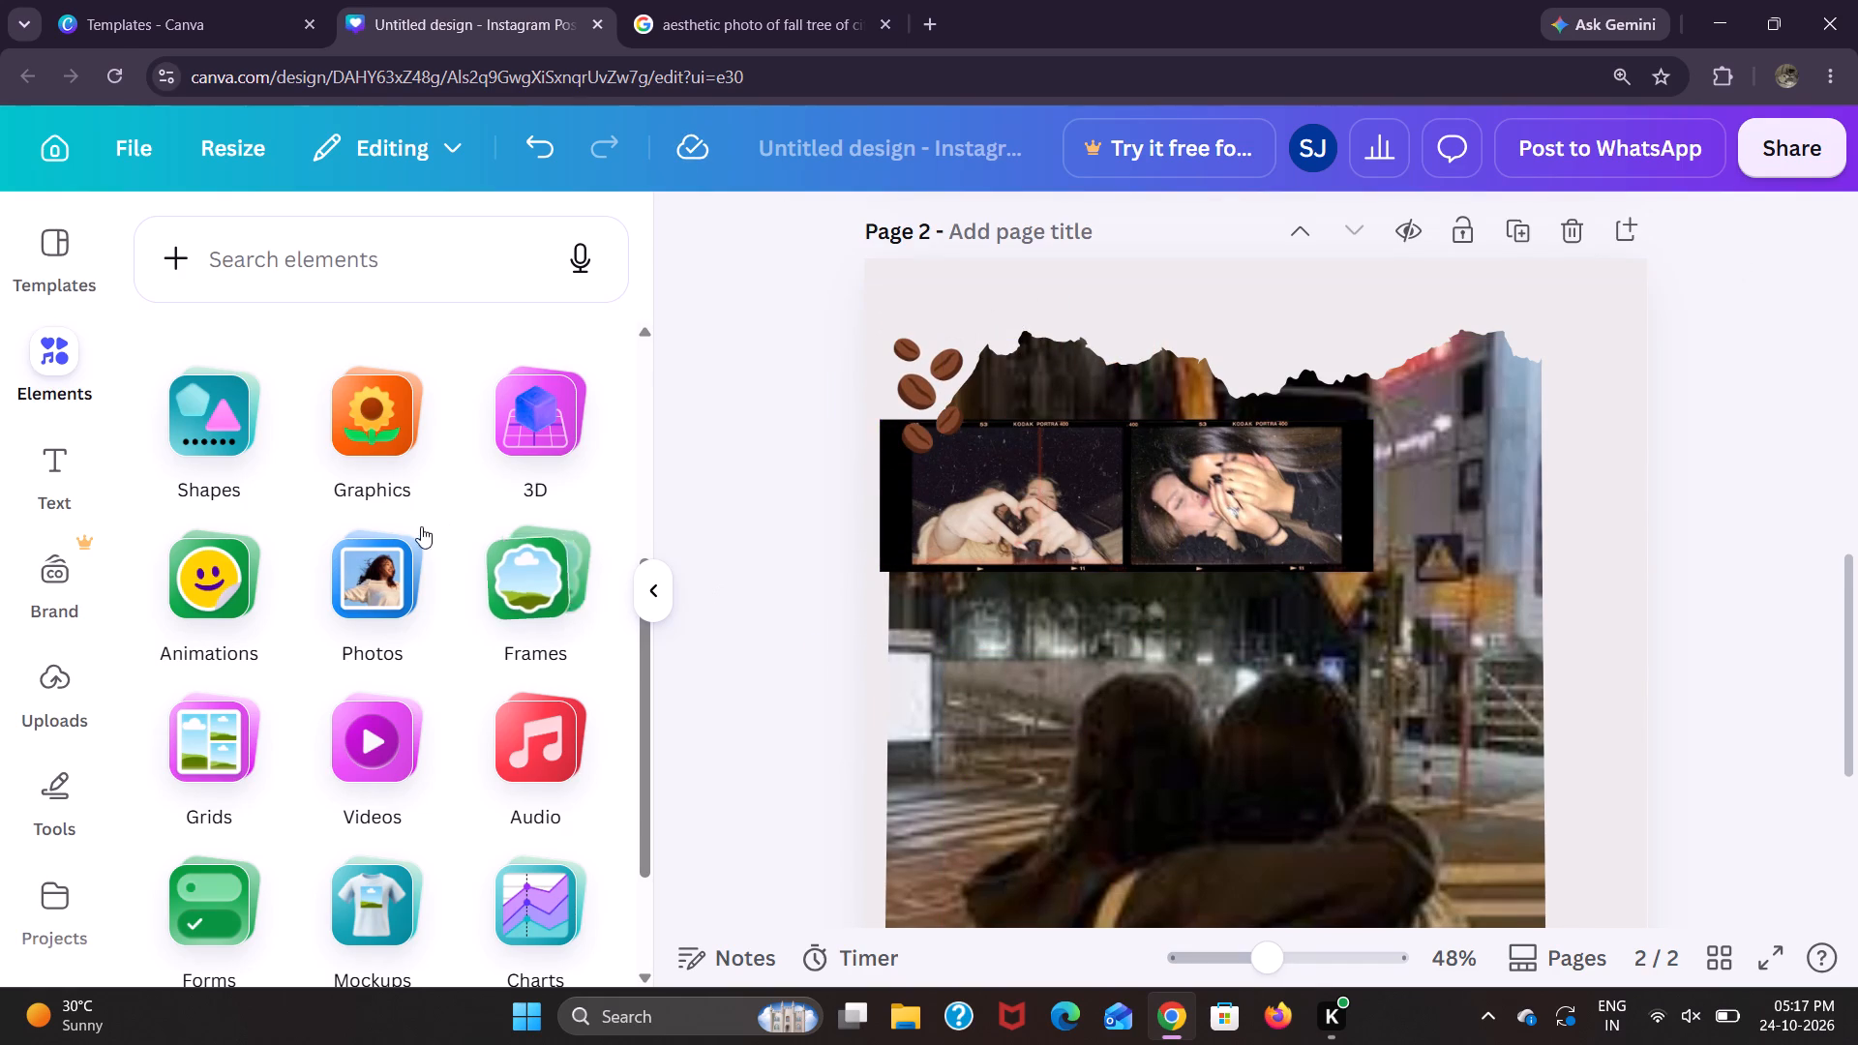
Browse the Animations category of the elements library for further decoration.
scroll(417, 529, "down", 1)
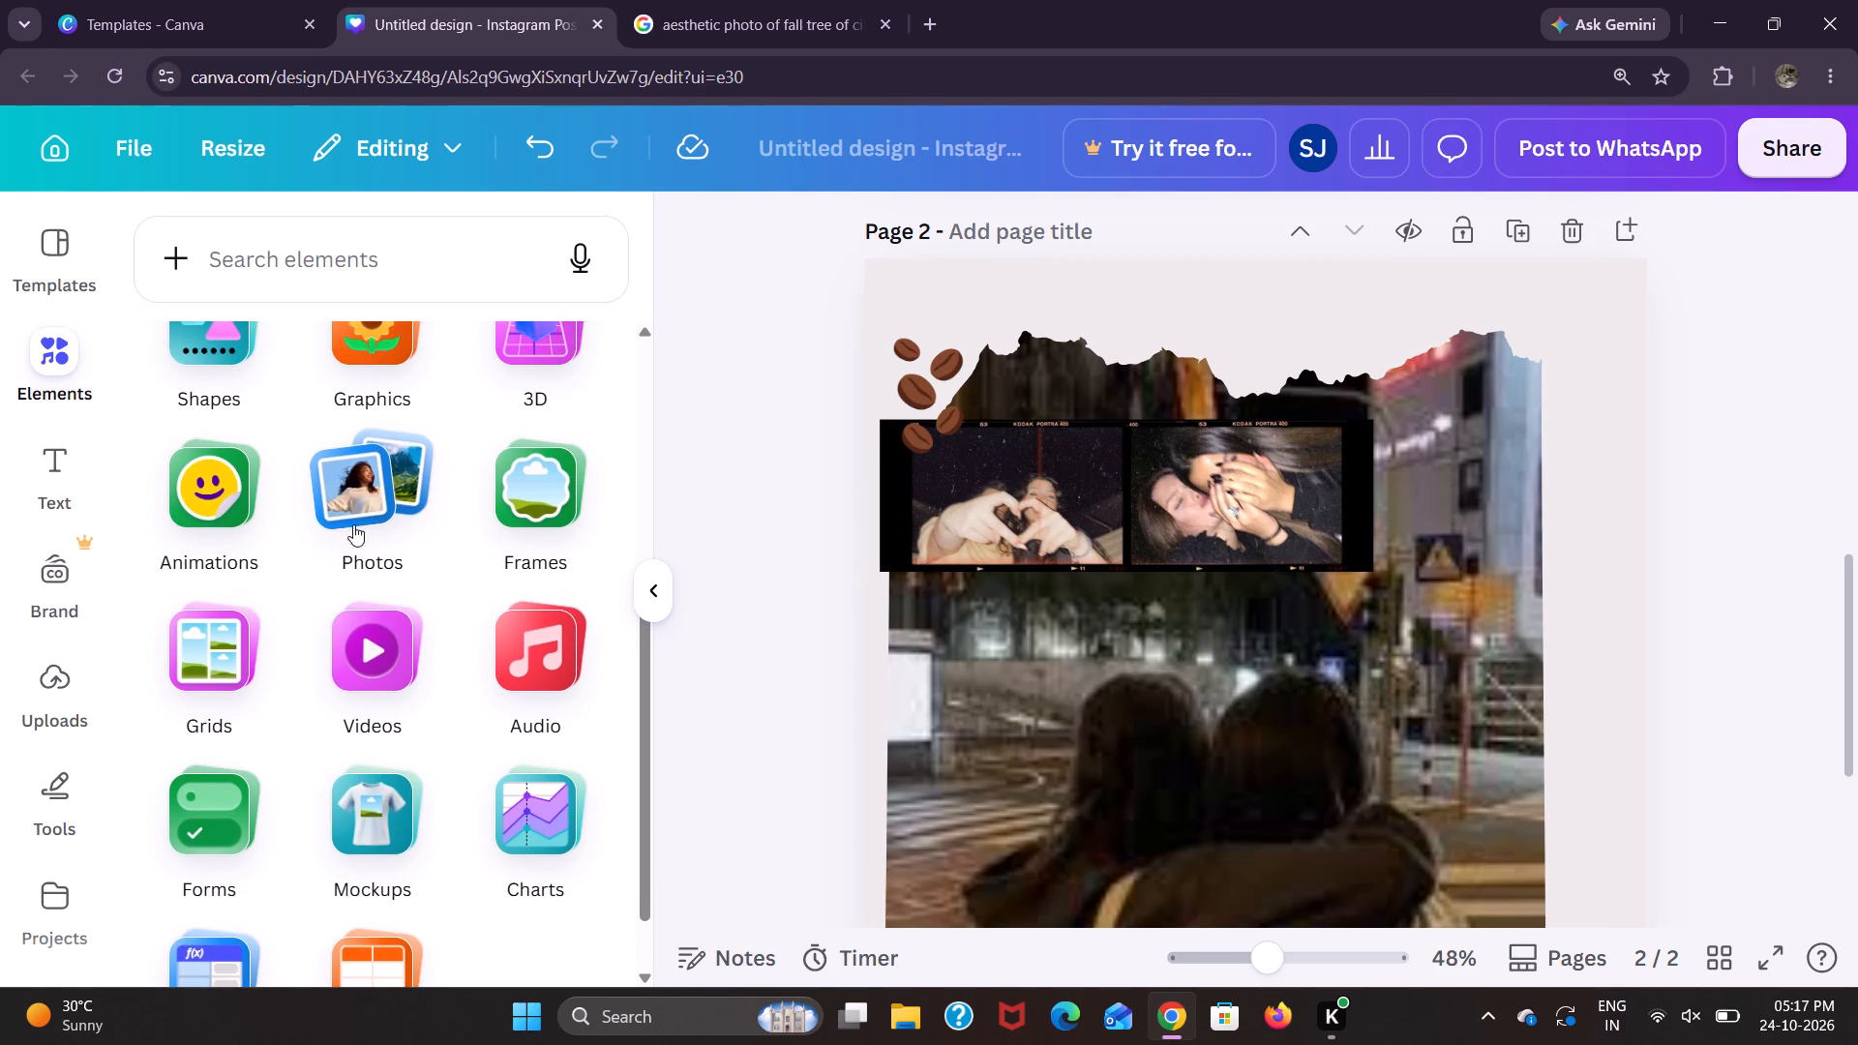
left_click(236, 522)
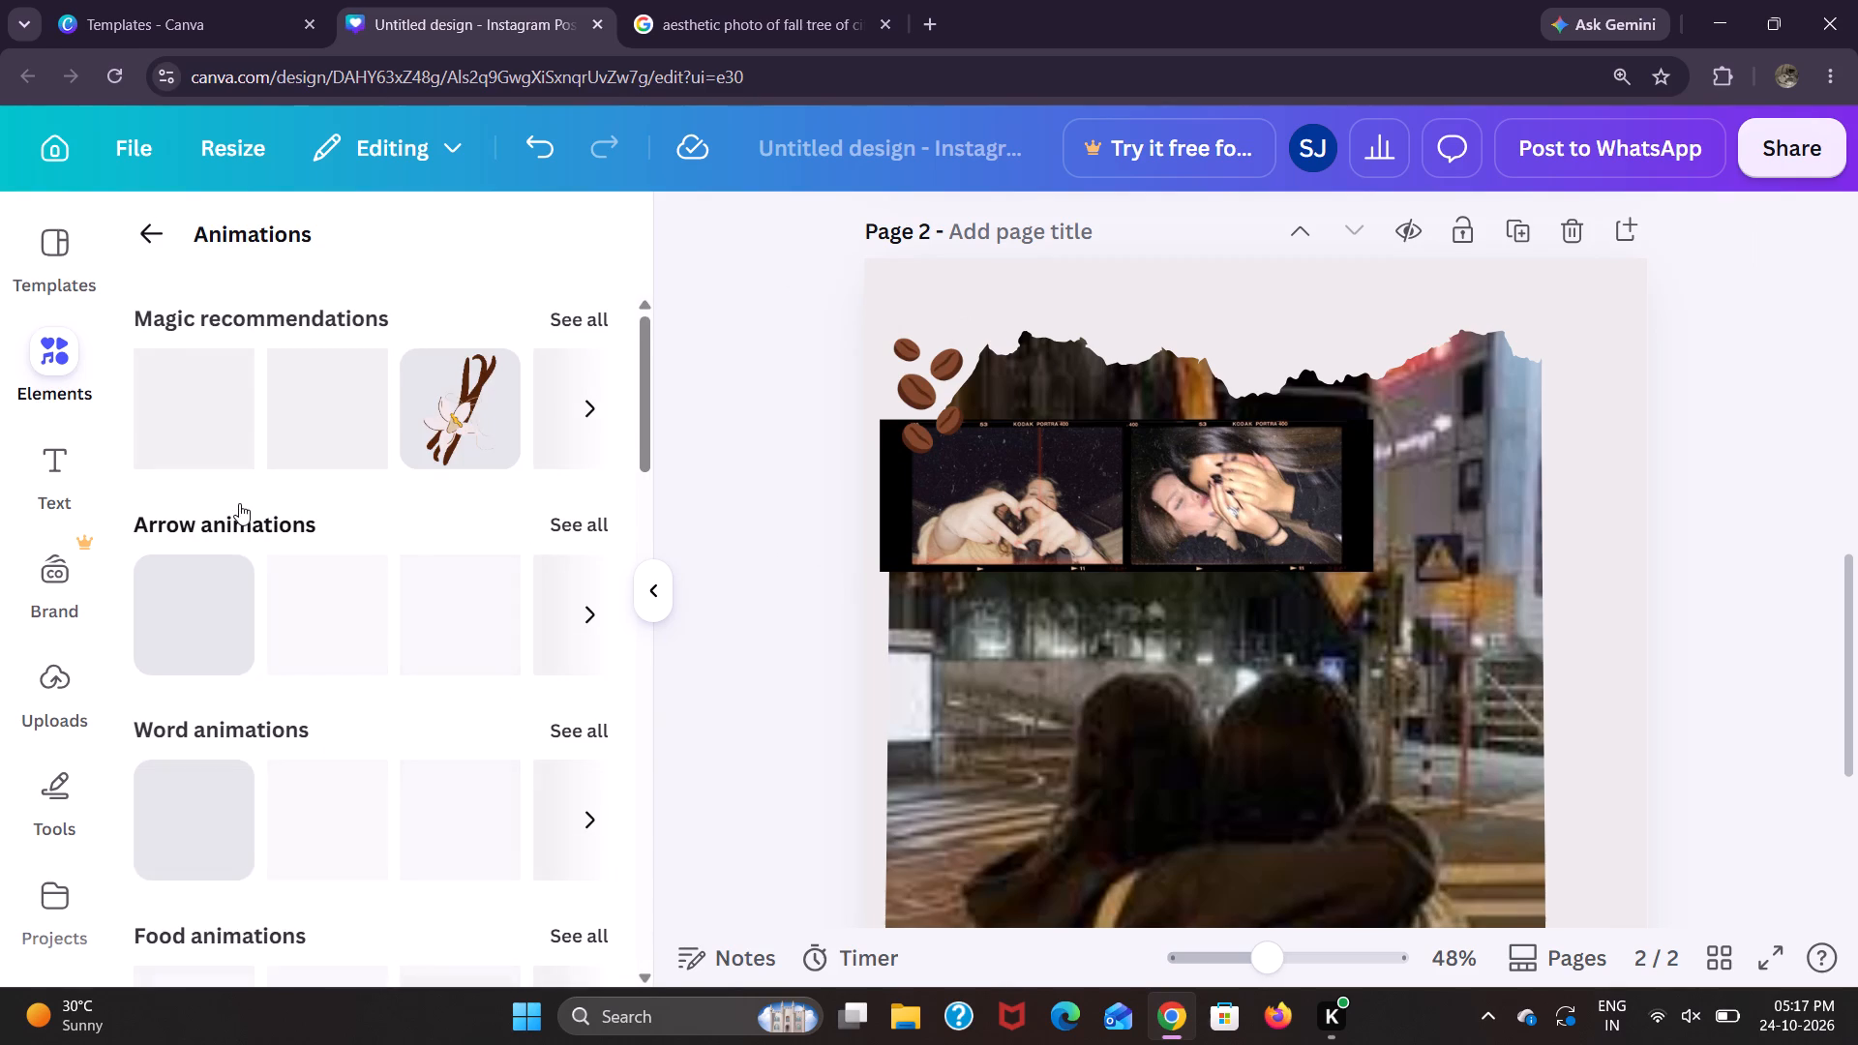
scroll(239, 503, "down", 1)
scroll(270, 642, "down", 1)
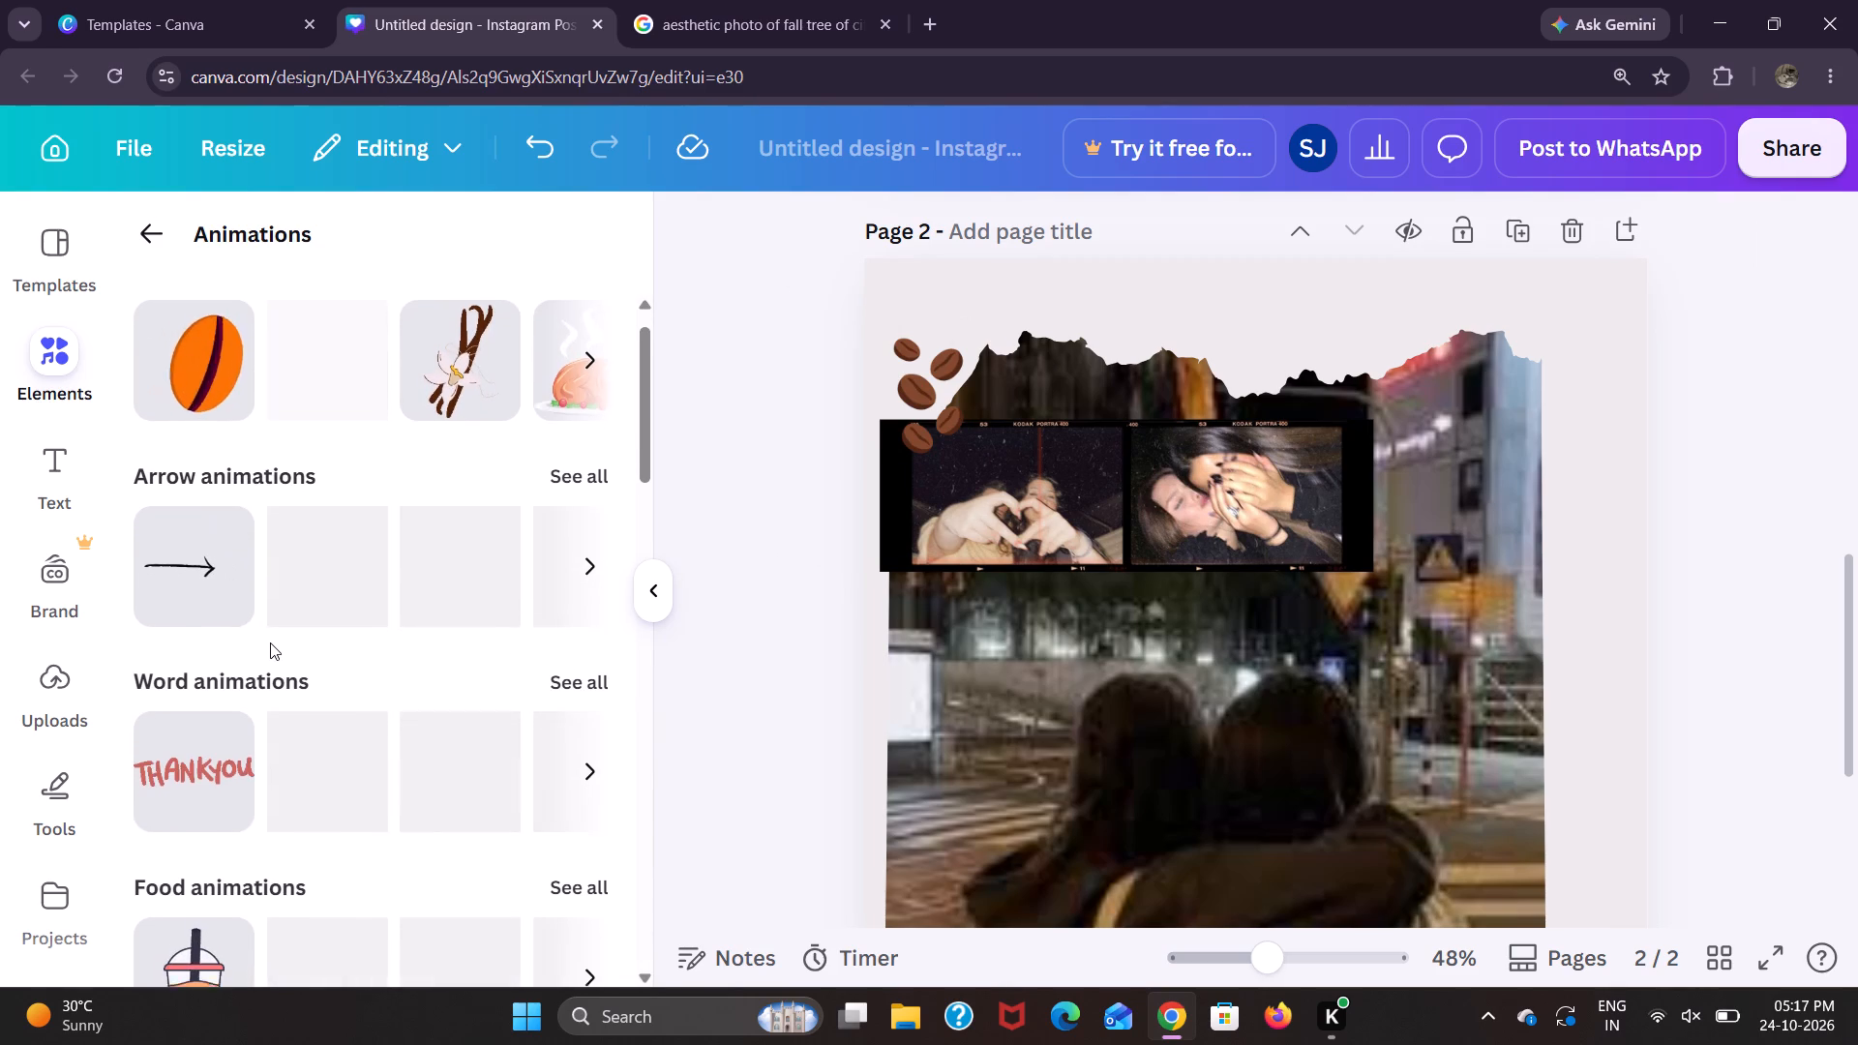
scroll(270, 642, "down", 2)
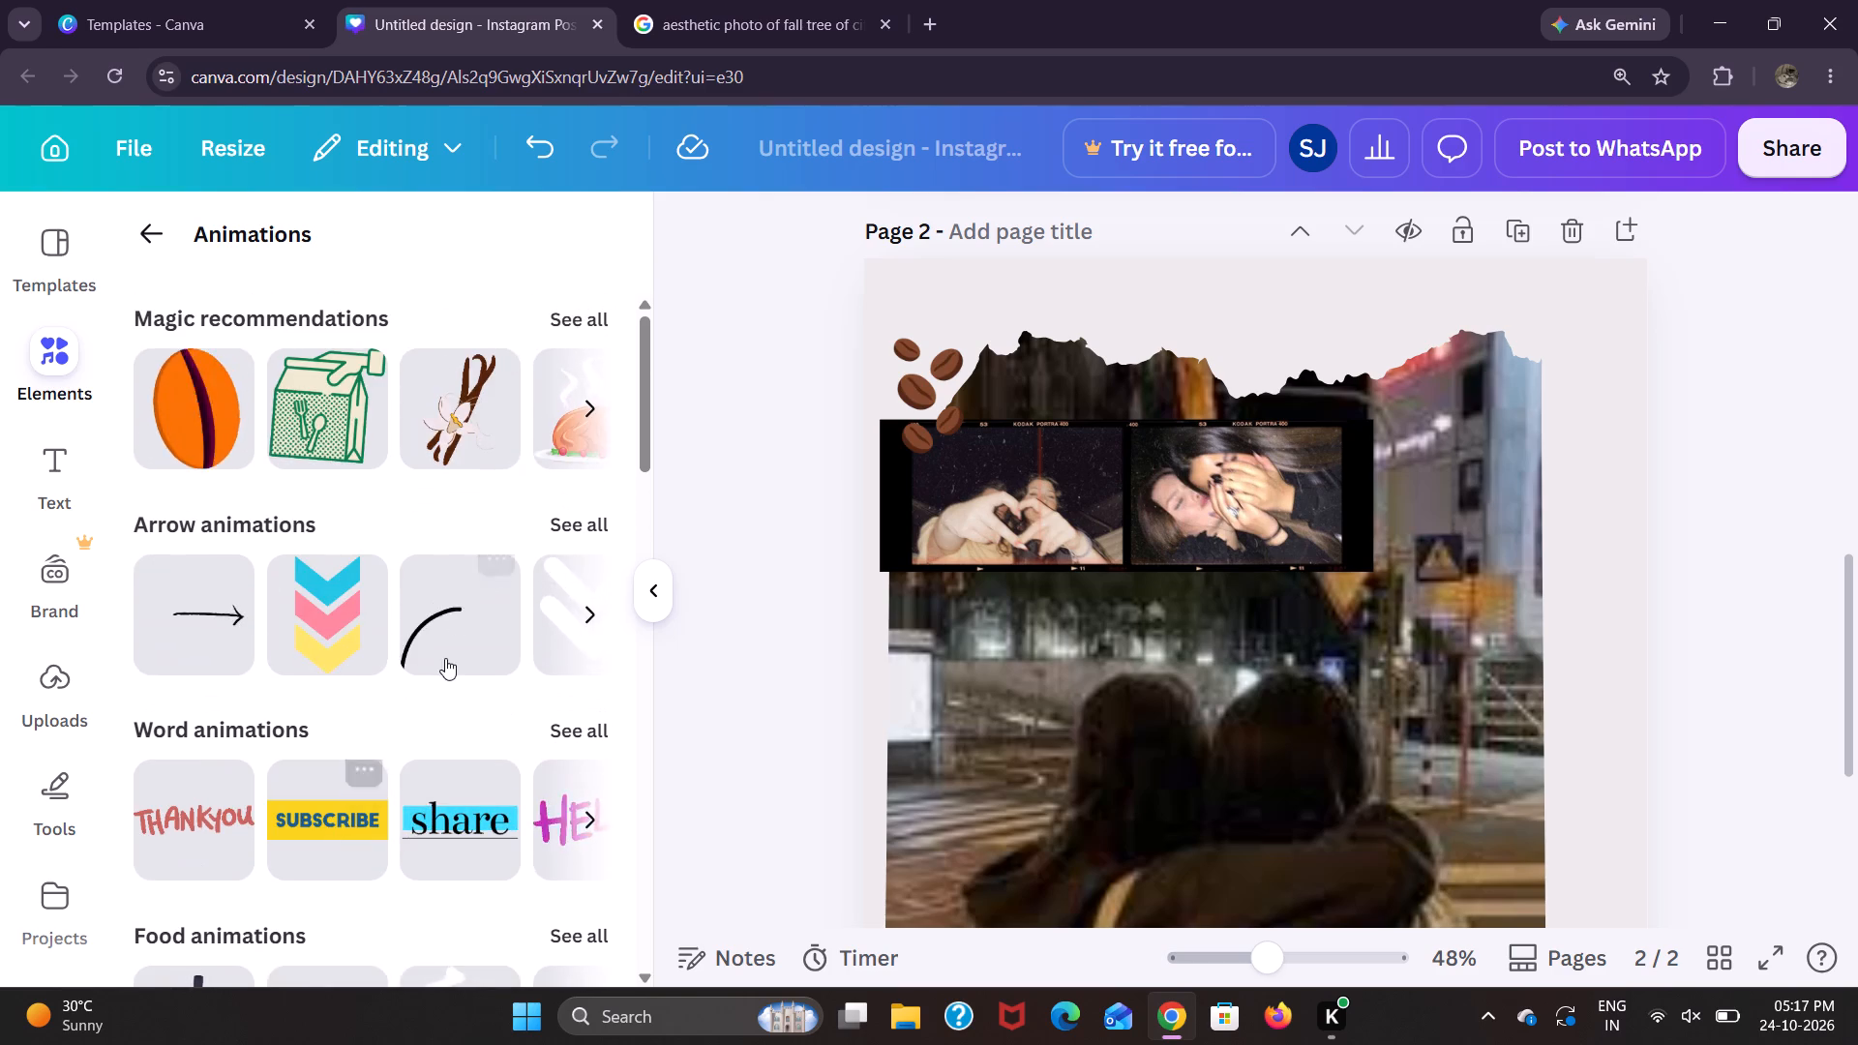
scroll(445, 658, "down", 4)
left_click(151, 222)
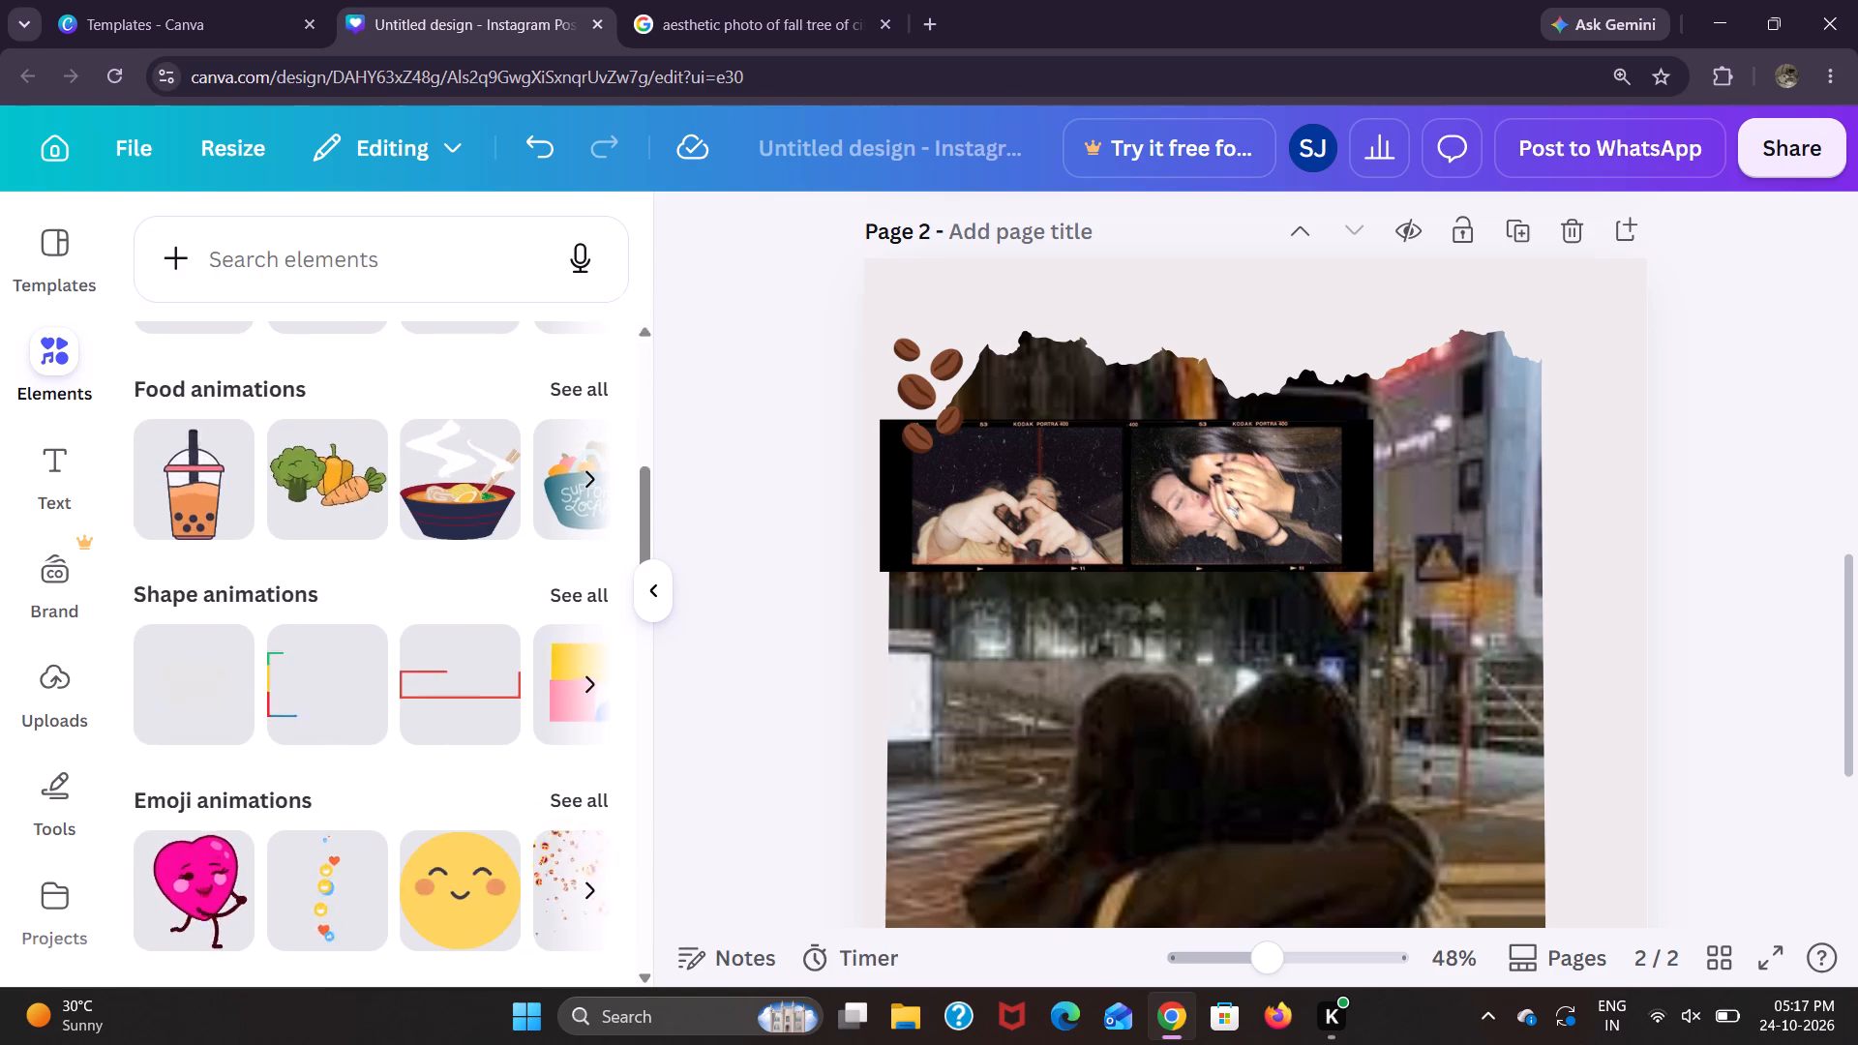
Search the elements library for "friendship" and look through the graphics, photos, audio and video results for a suitable decoration.
left_click(422, 270)
type("friens")
key("BackSpace")
type("dship")
key("Return")
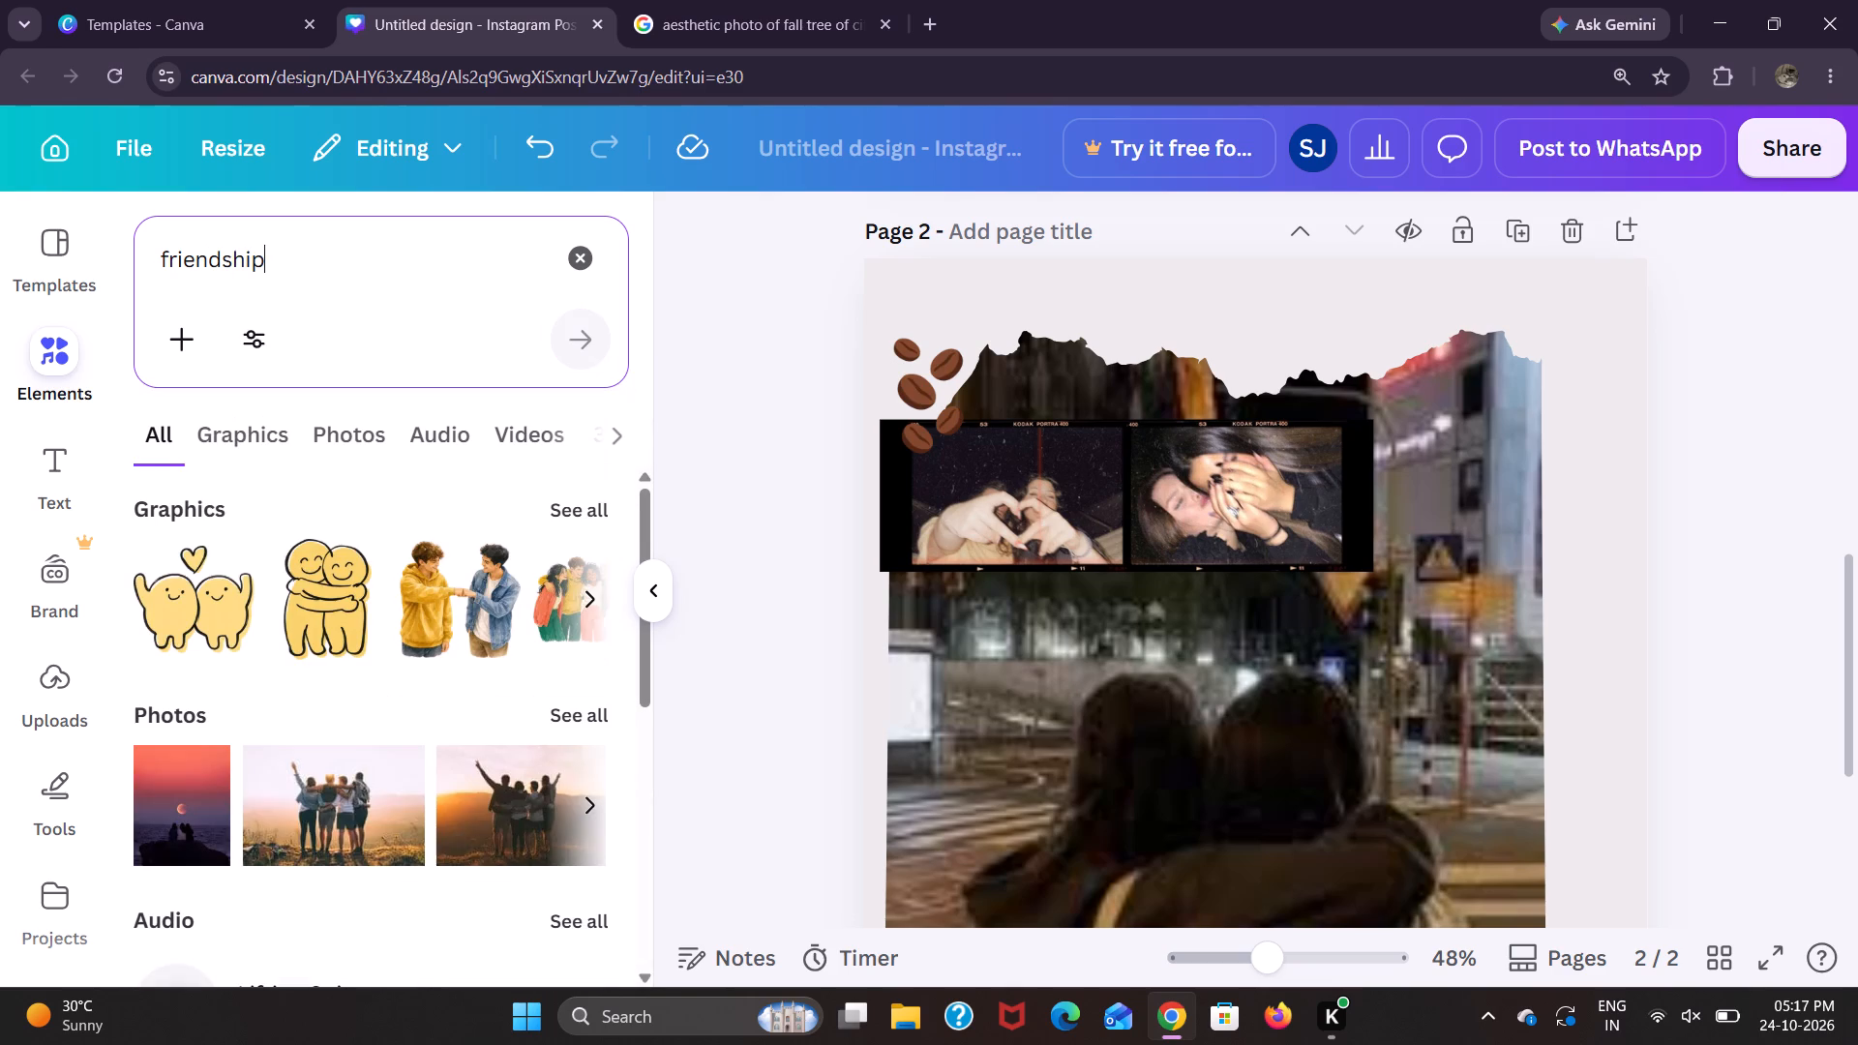
scroll(349, 693, "down", 5)
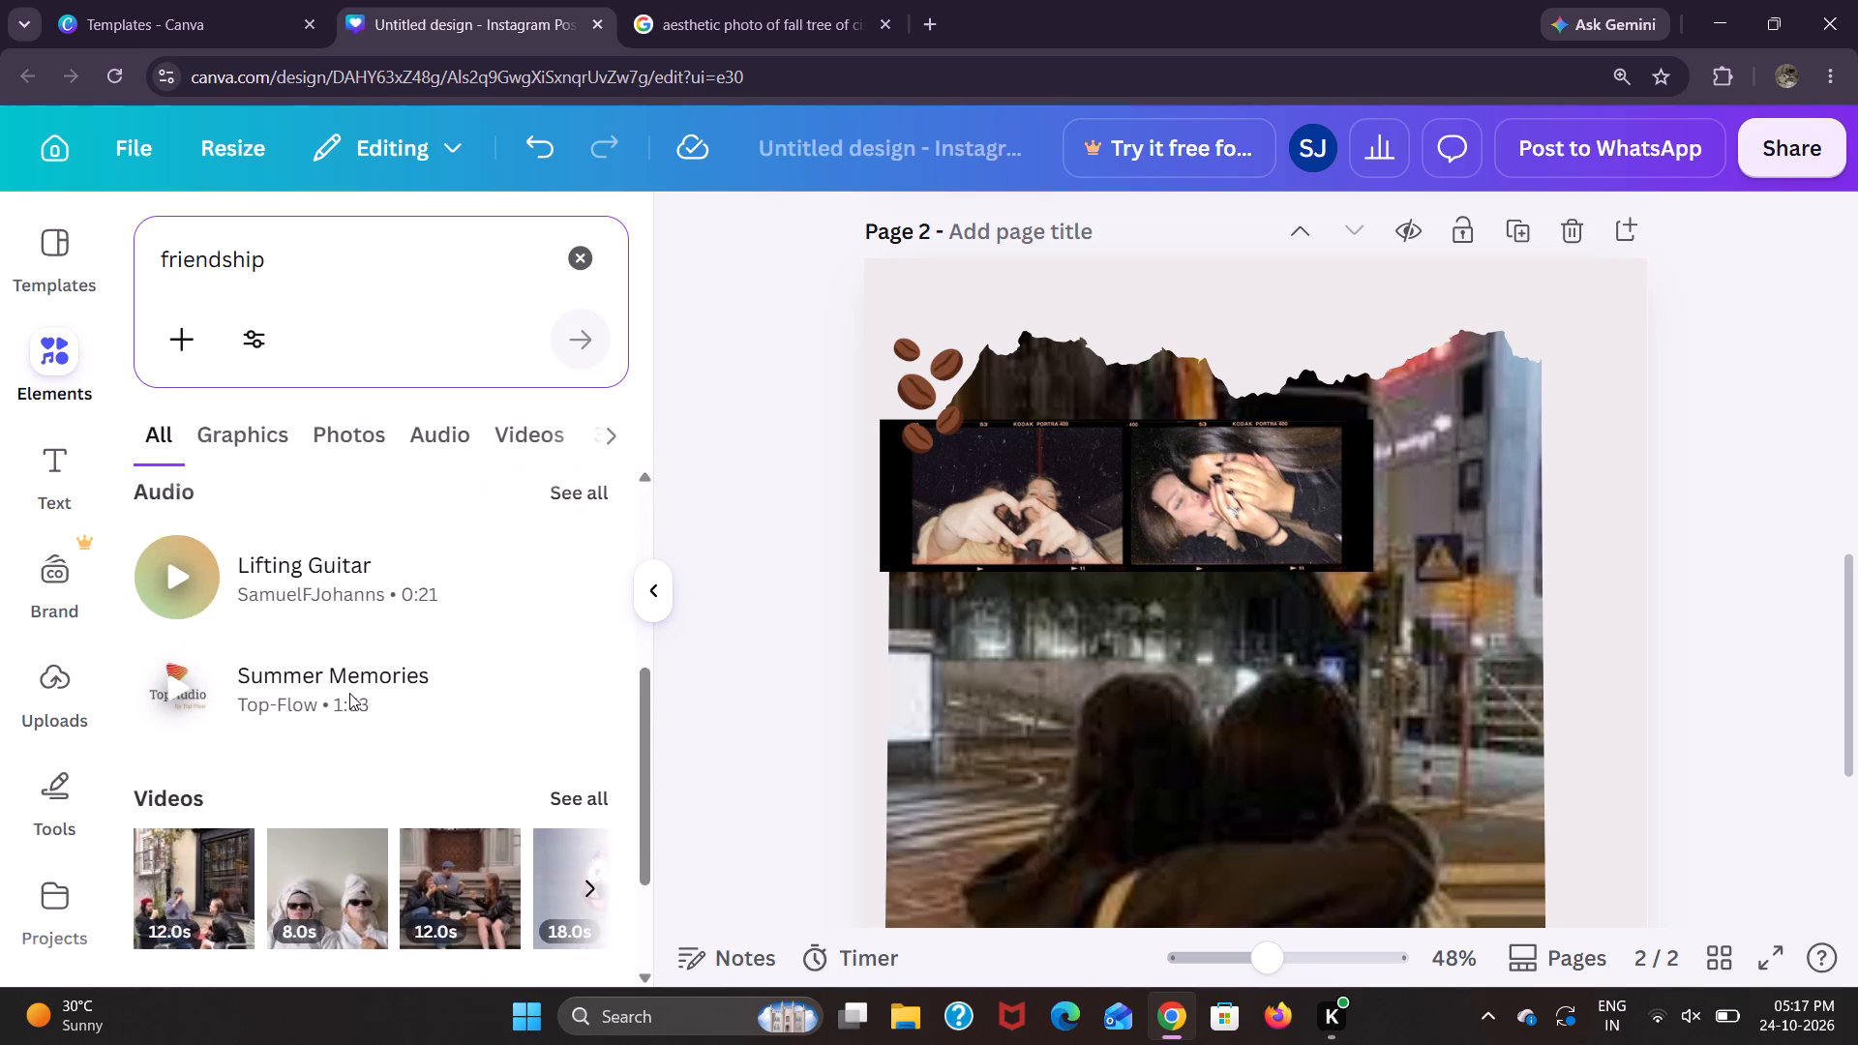
scroll(349, 693, "down", 4)
scroll(315, 835, "up", 7)
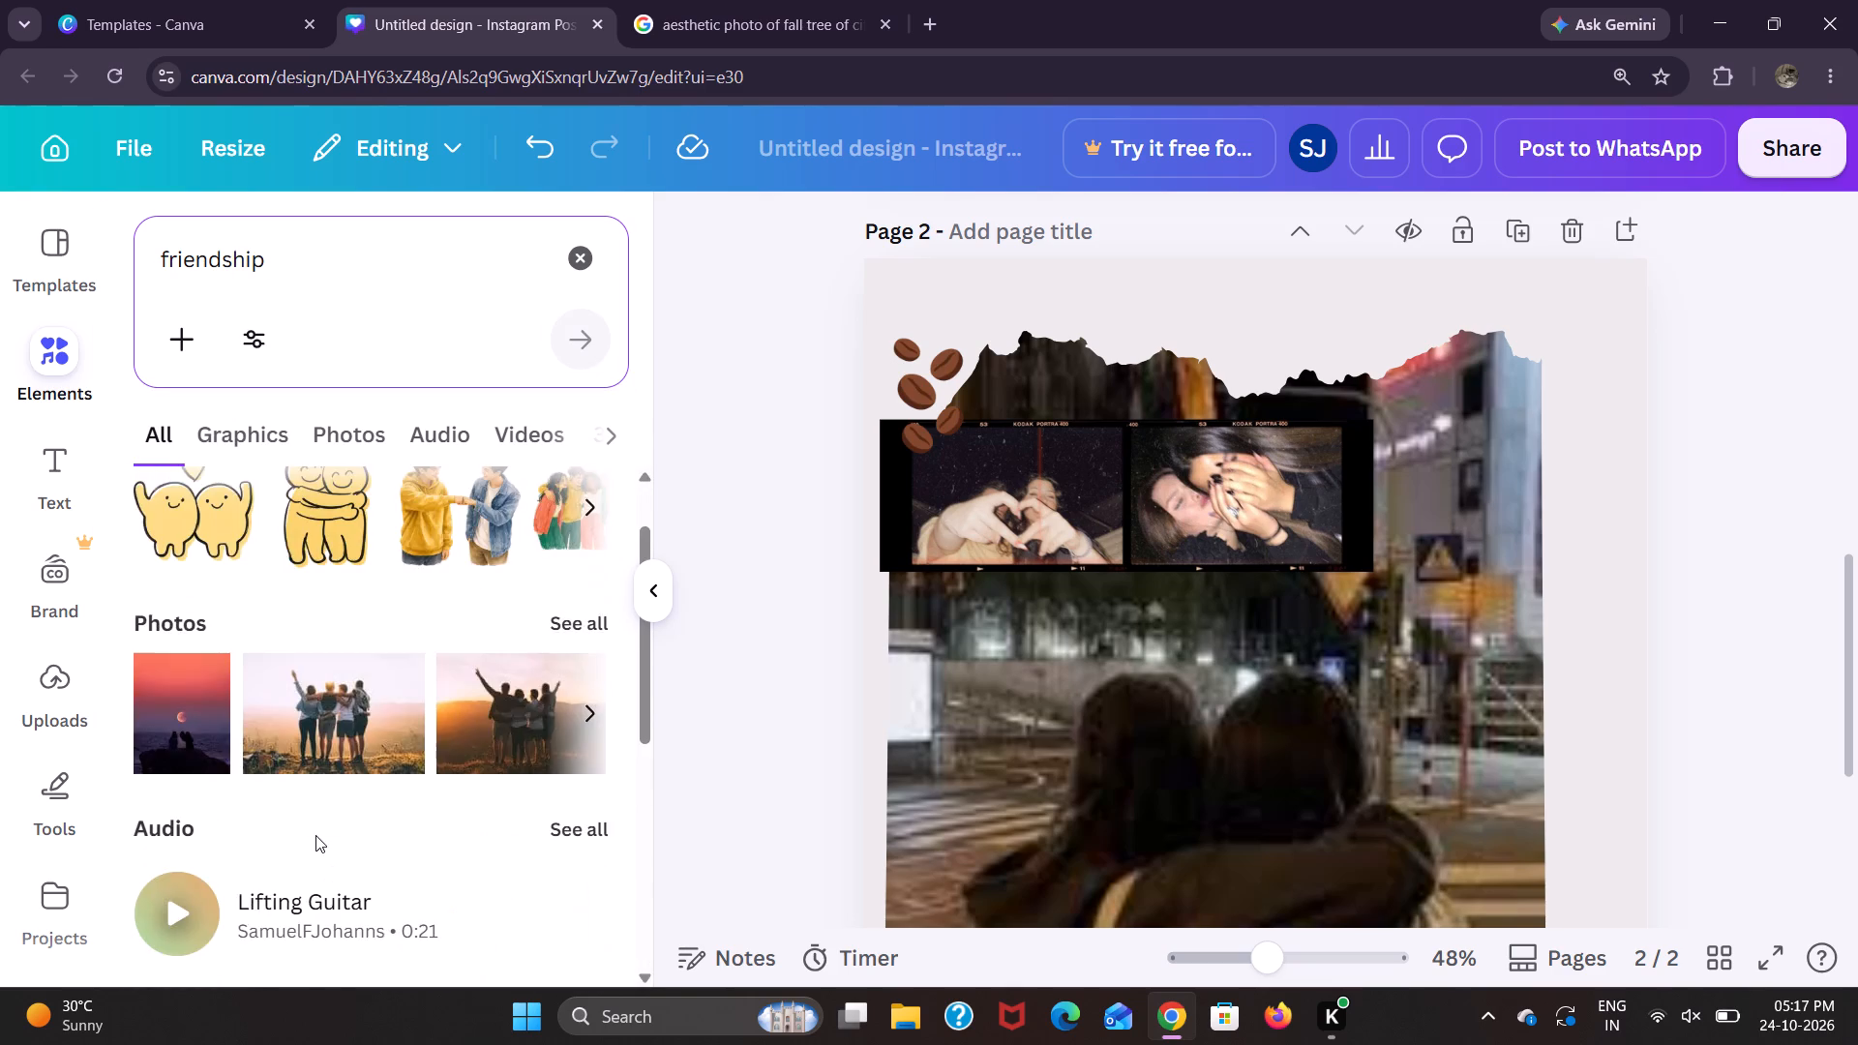
scroll(444, 753, "left", 2)
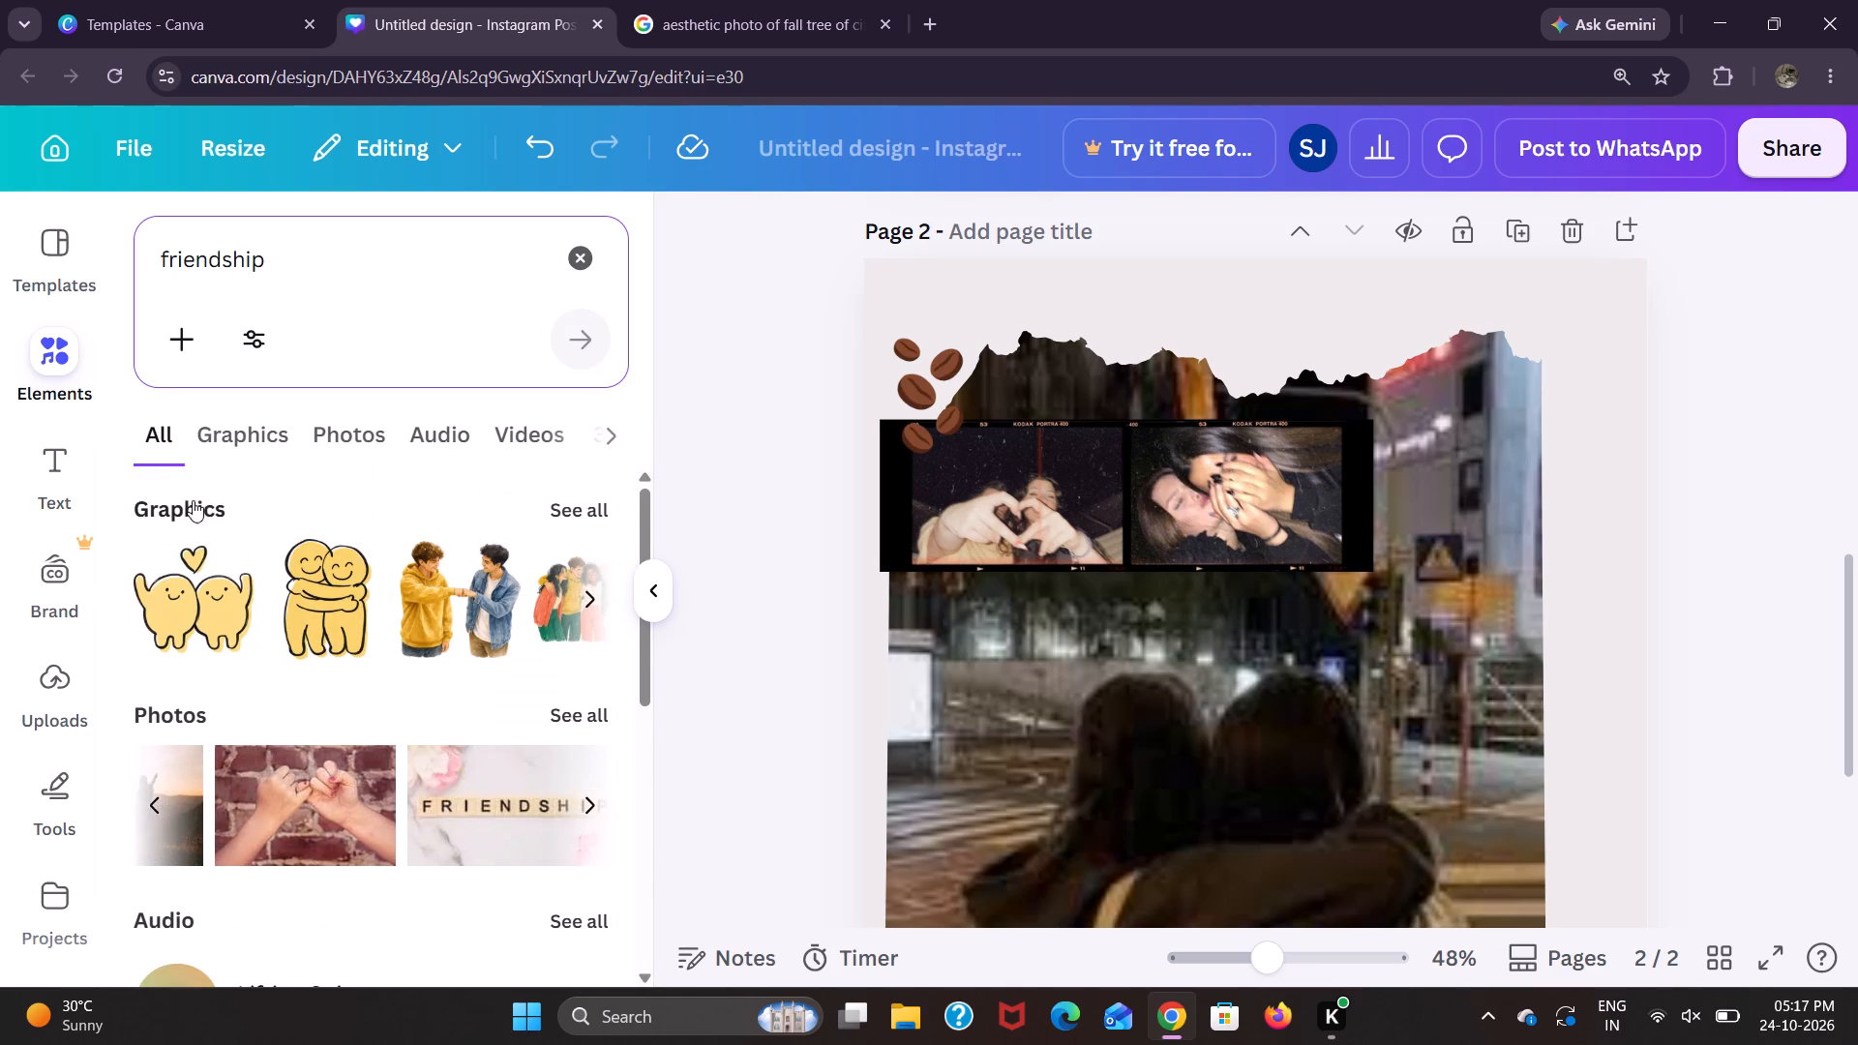
left_click(164, 432)
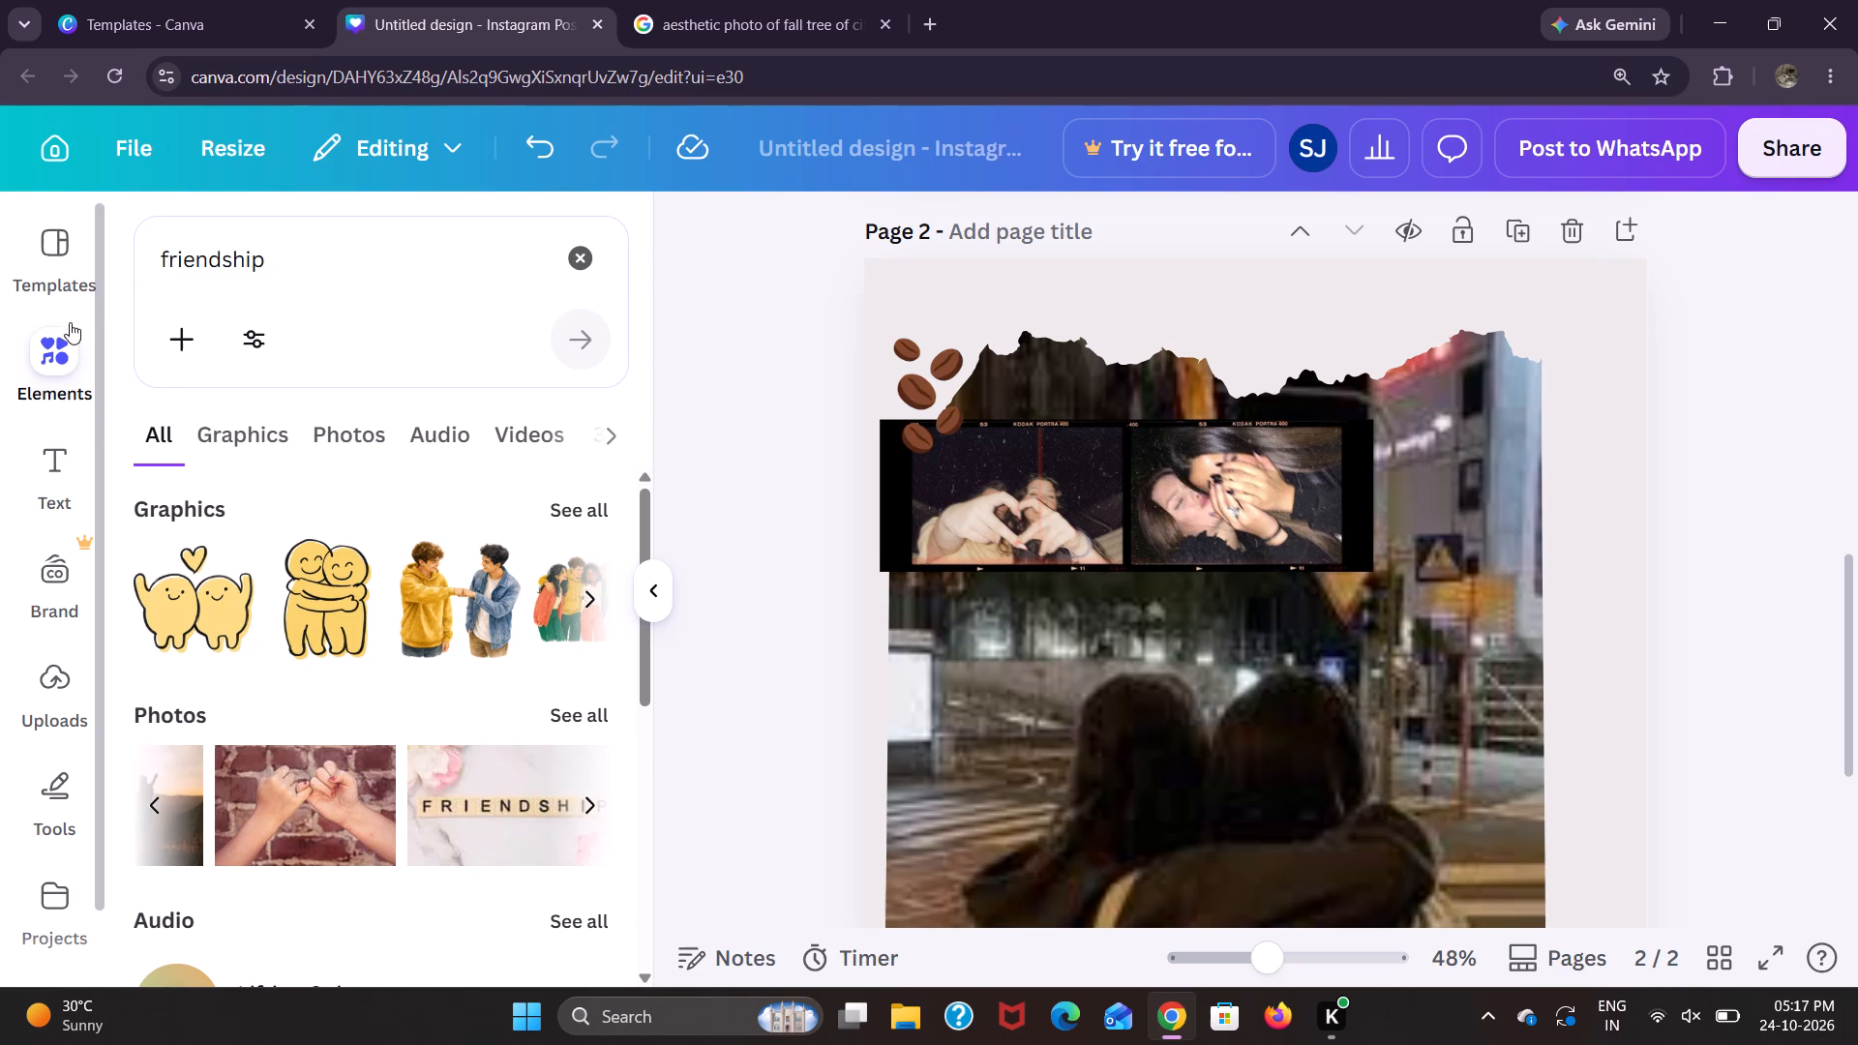
double_click(69, 353)
left_click(66, 359)
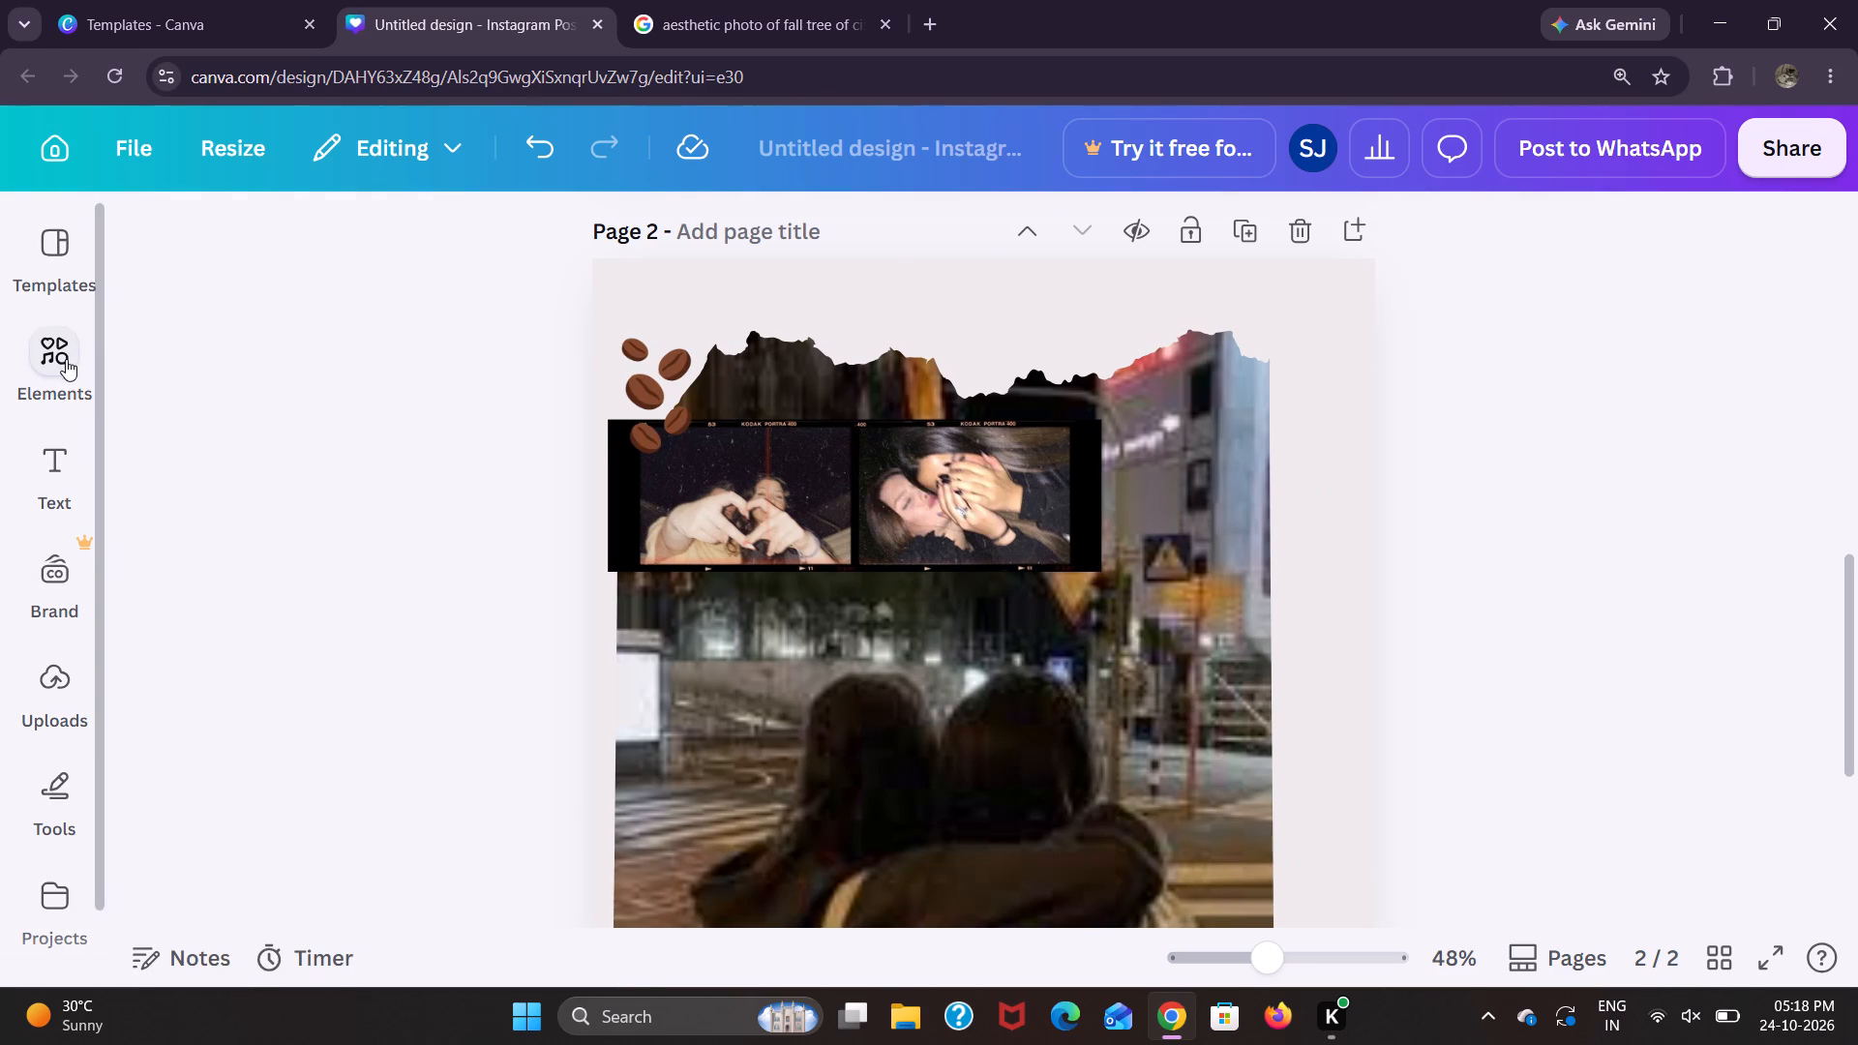
left_click_drag(340, 265, 0, 251)
key("BackSpace")
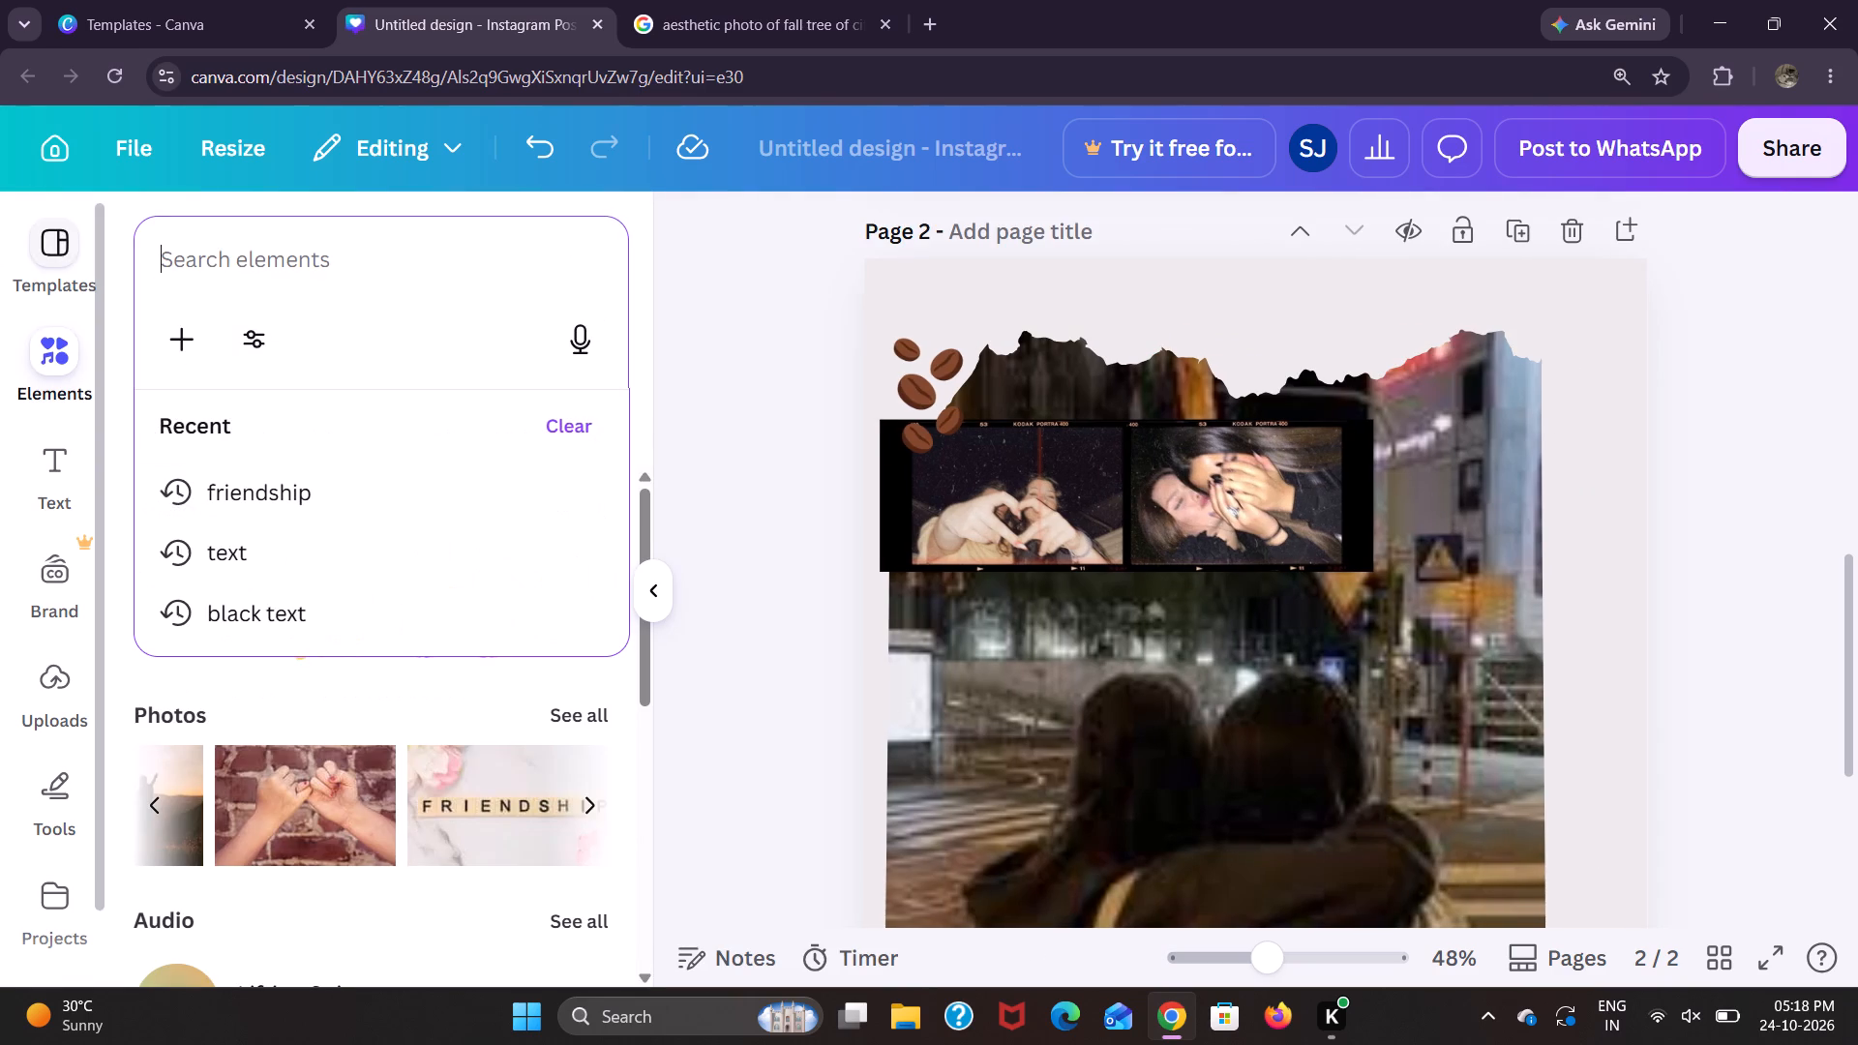
left_click(296, 681)
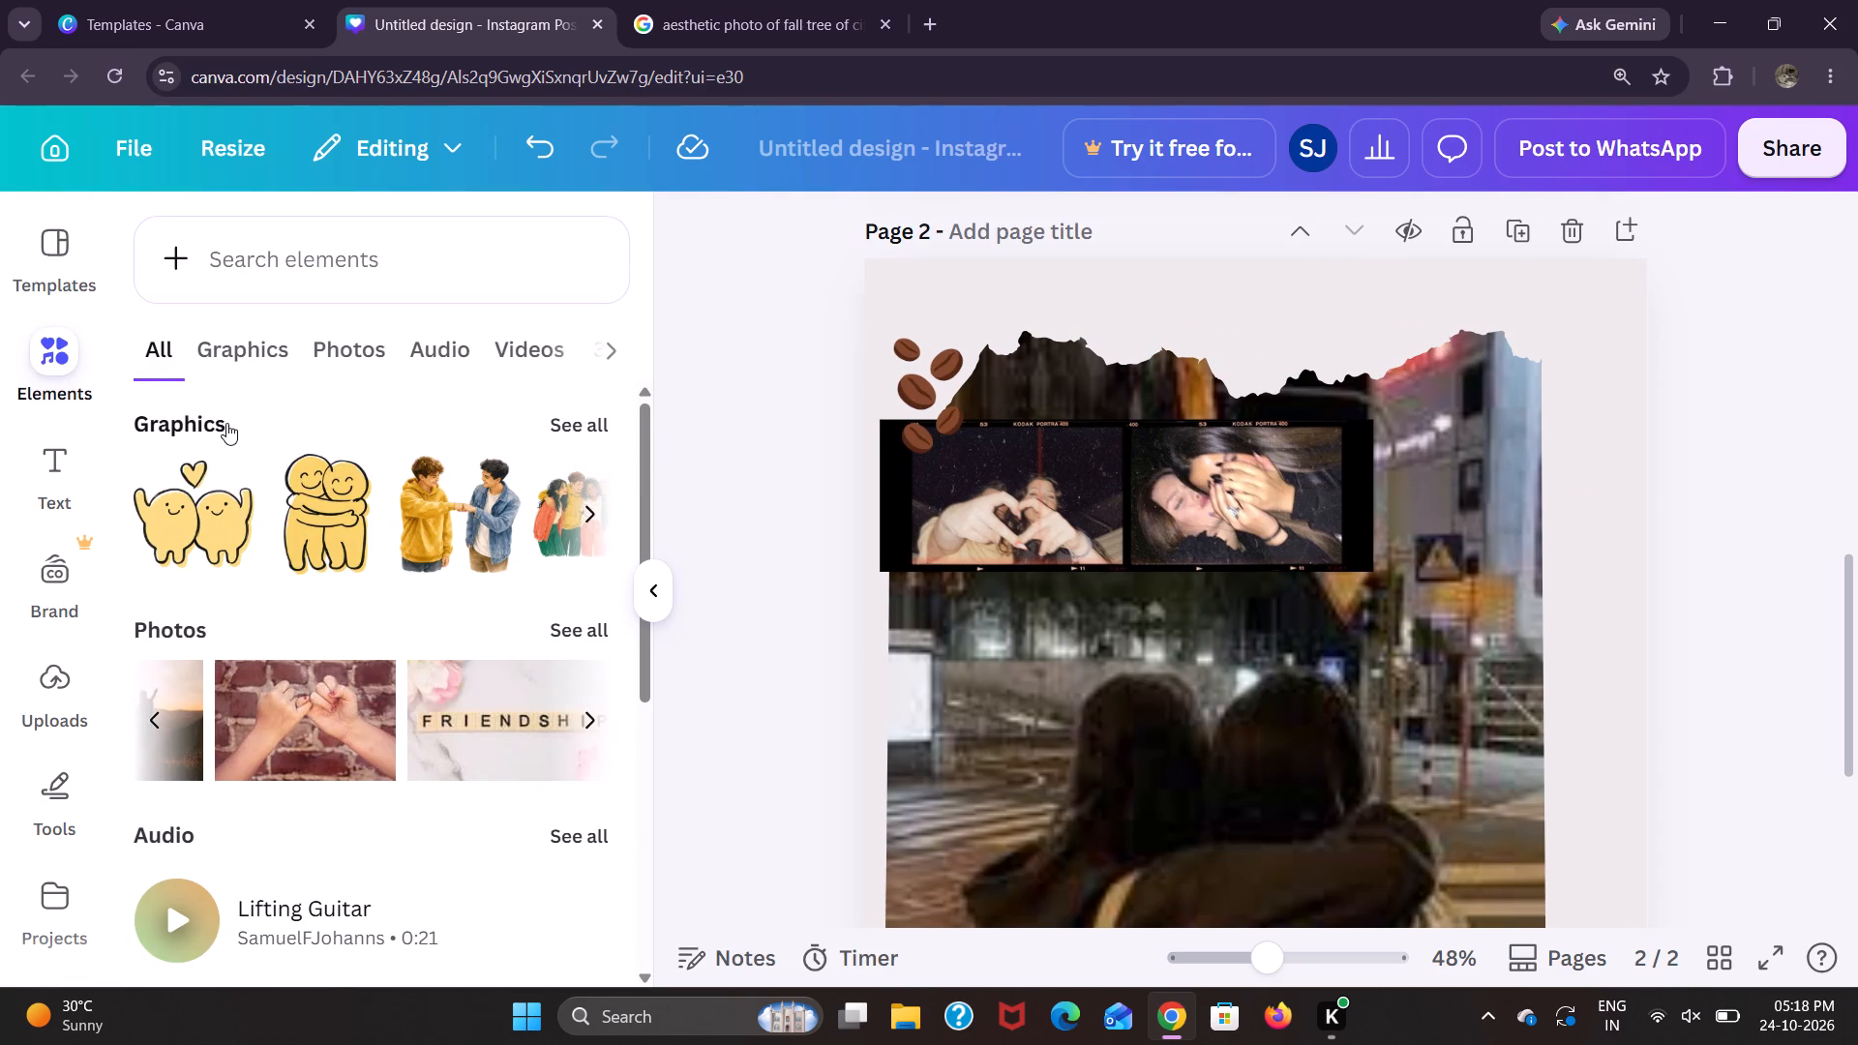
scroll(165, 622, "down", 3)
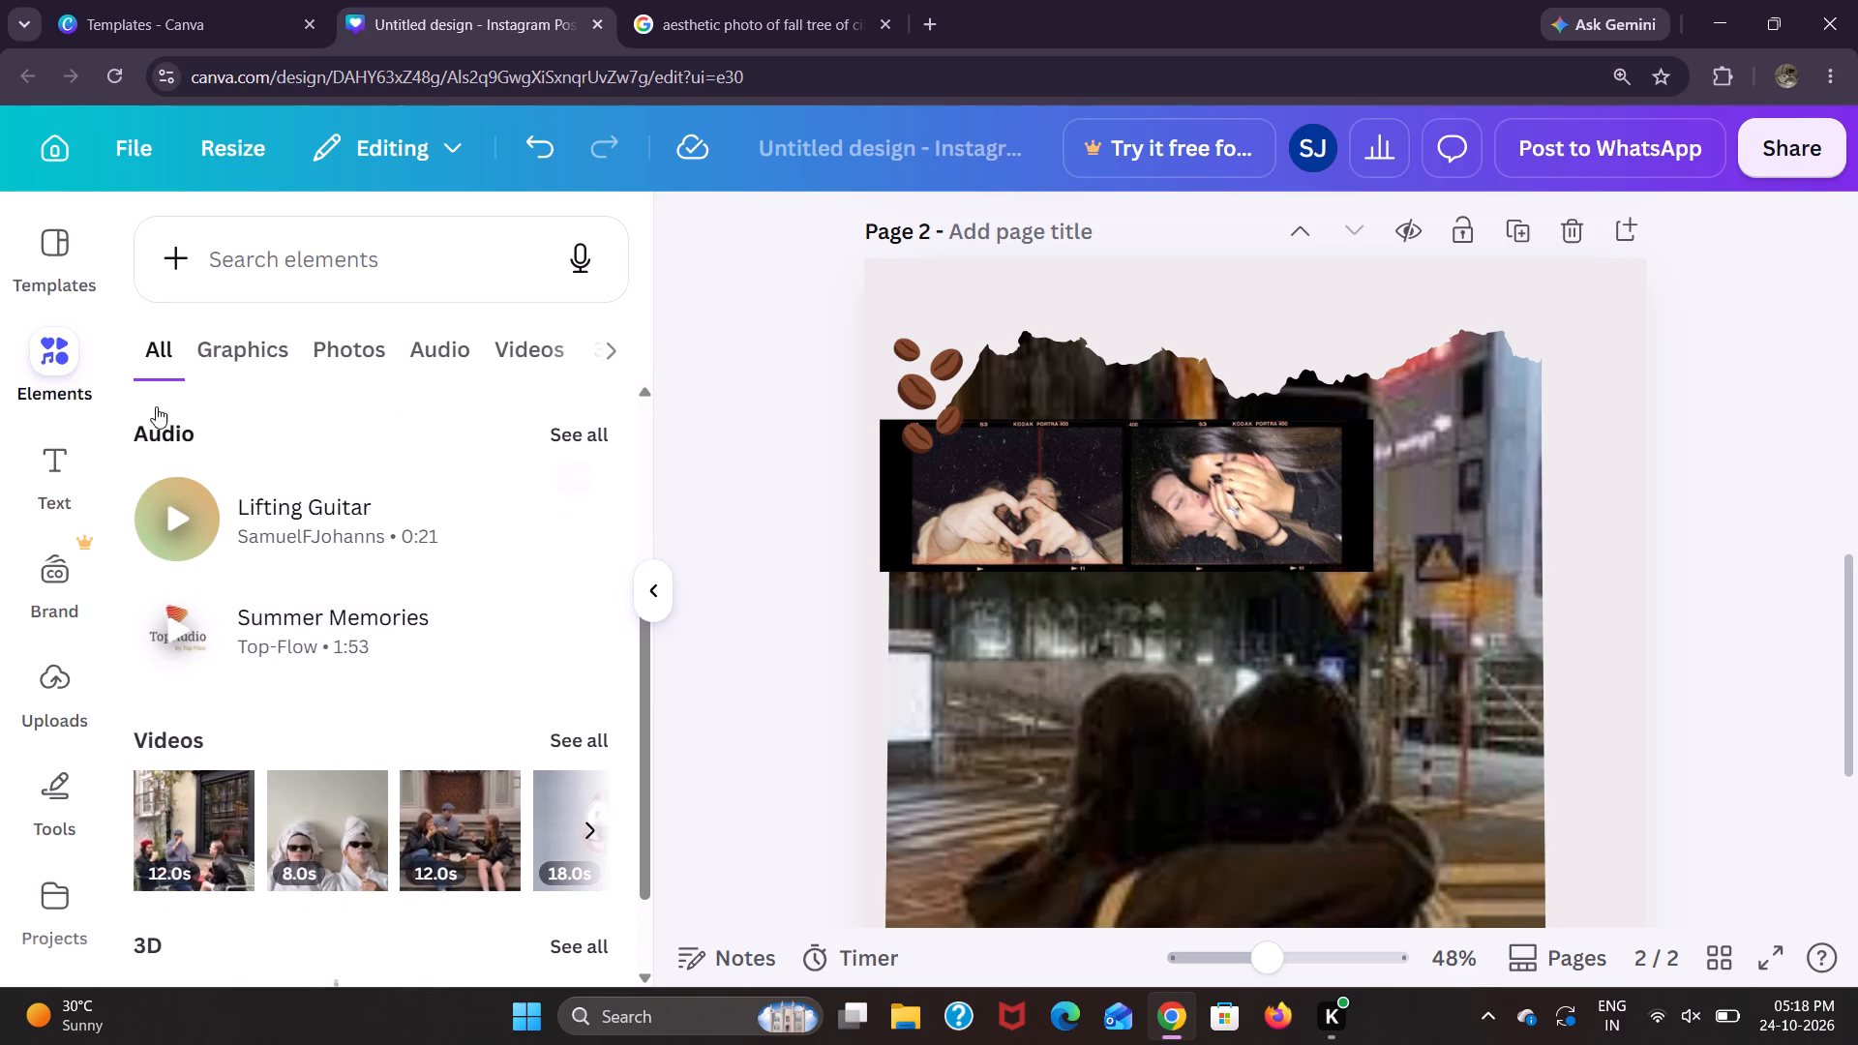
scroll(470, 474, "down", 6)
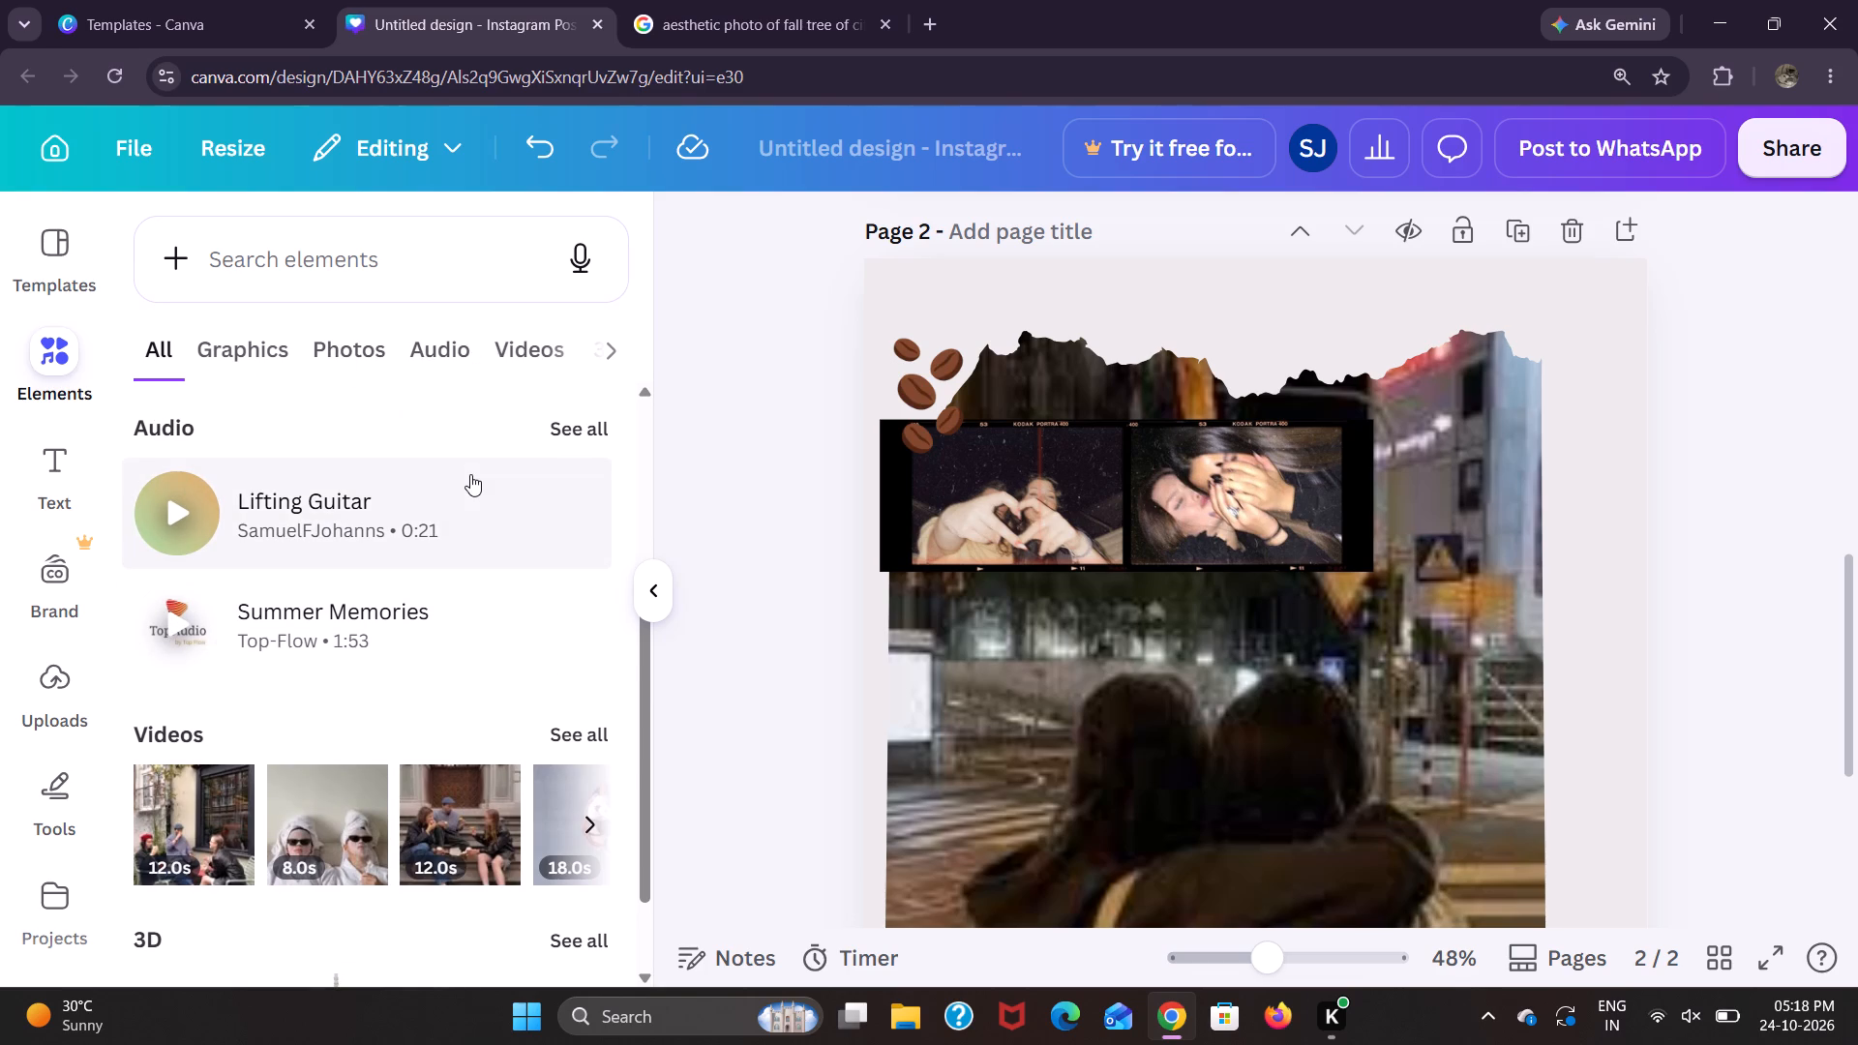
Add the "charlie & katie are engaged!" script font combination and move it up over the lower part of the two-photo film strip.
left_click(86, 799)
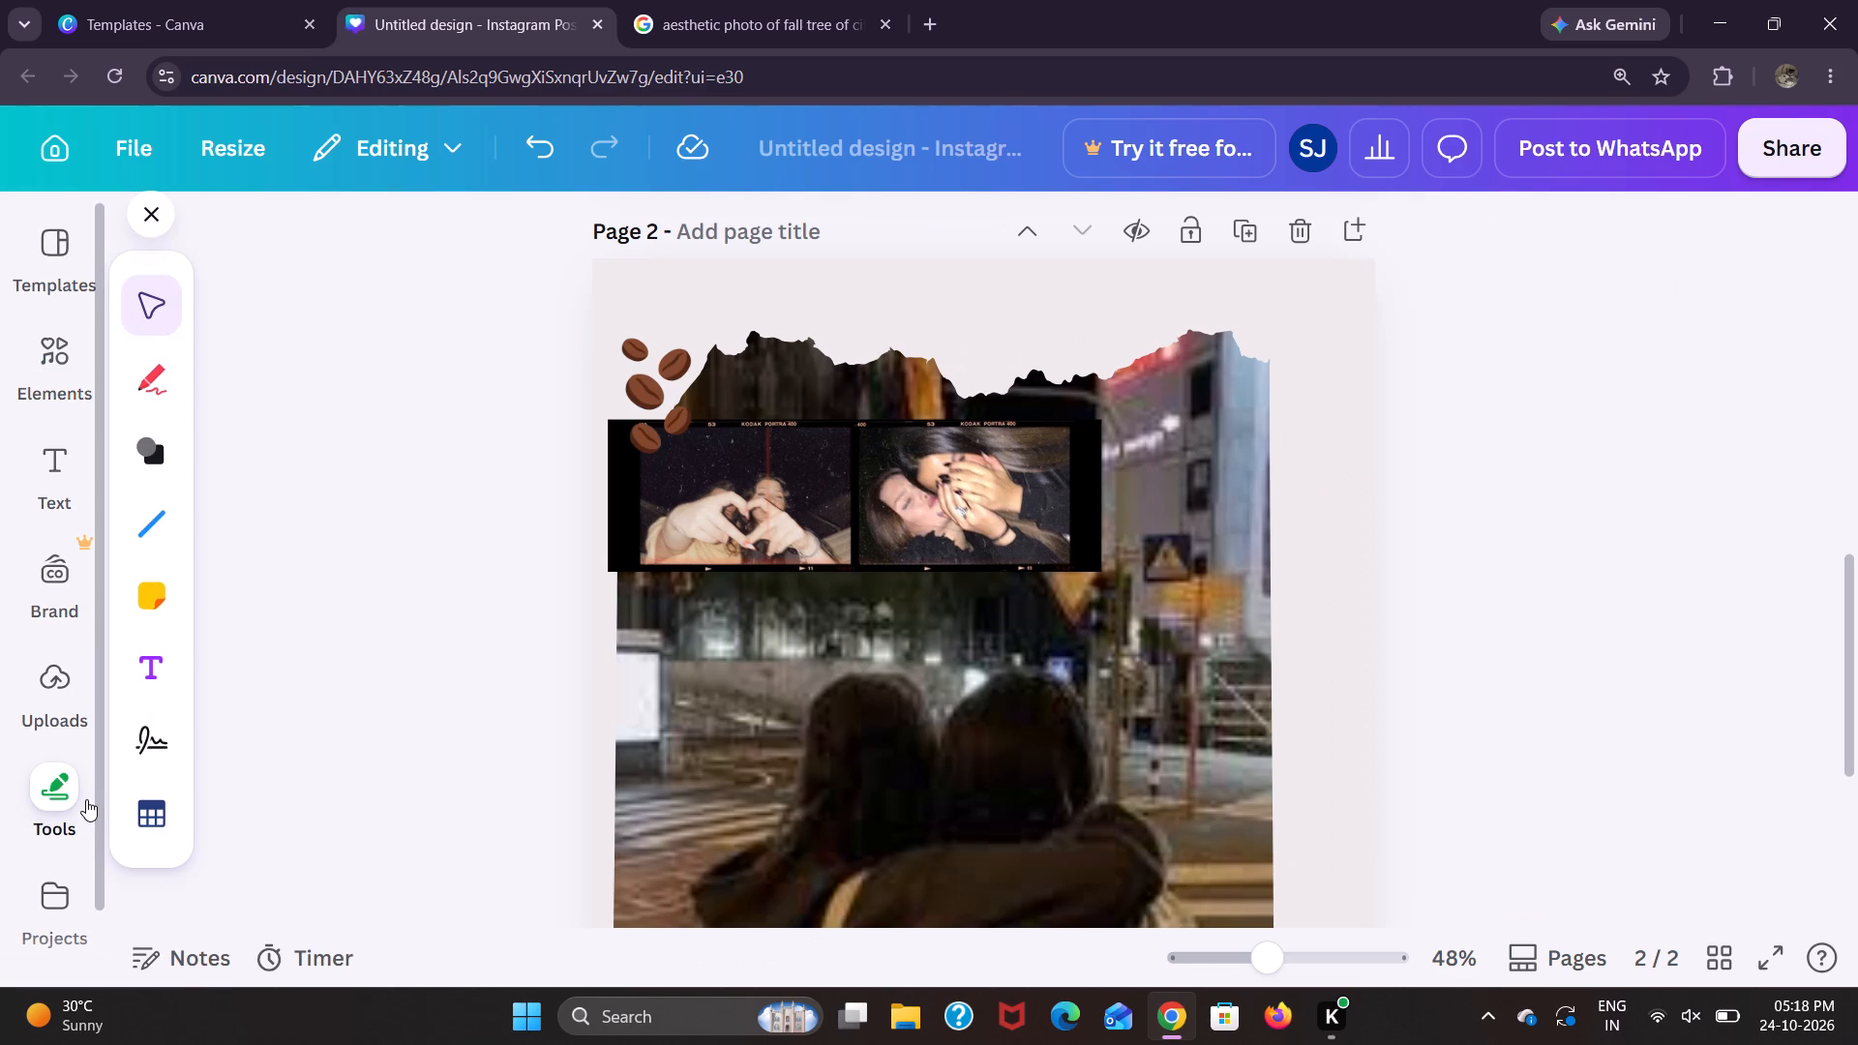
left_click(43, 709)
left_click(63, 511)
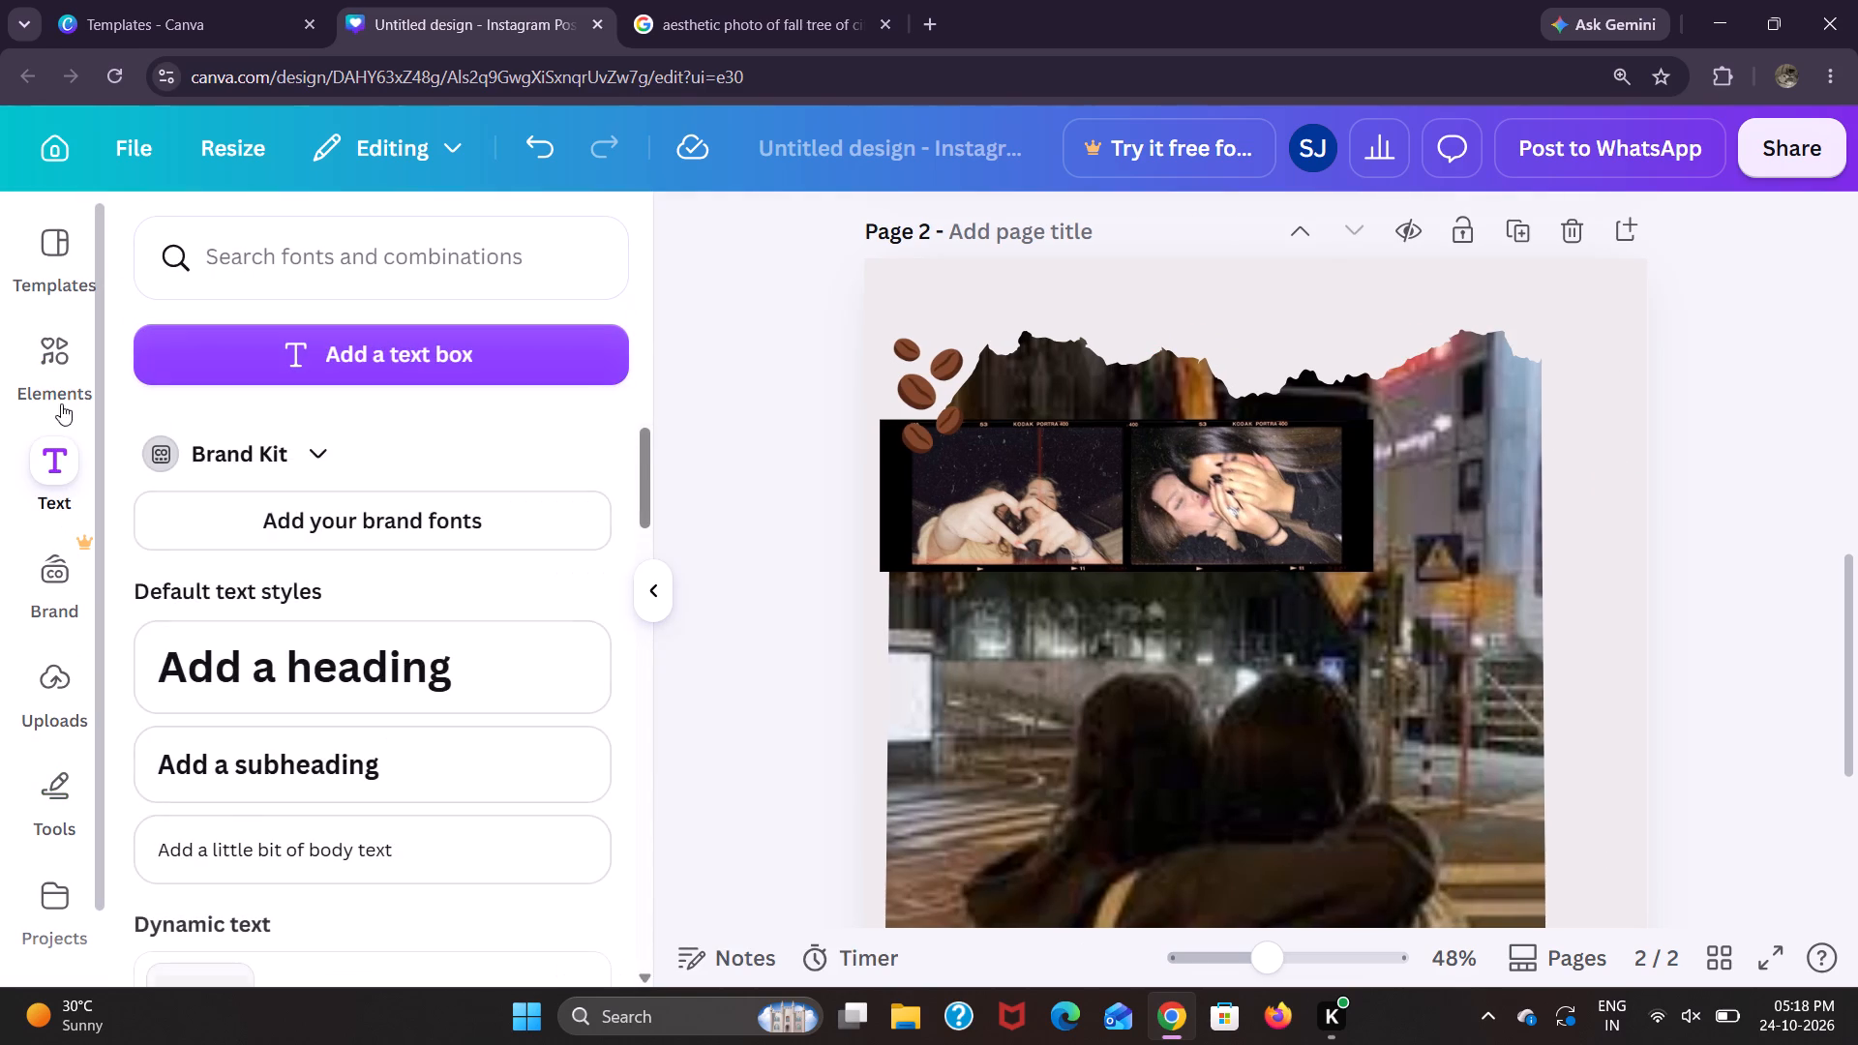
scroll(589, 761, "down", 4)
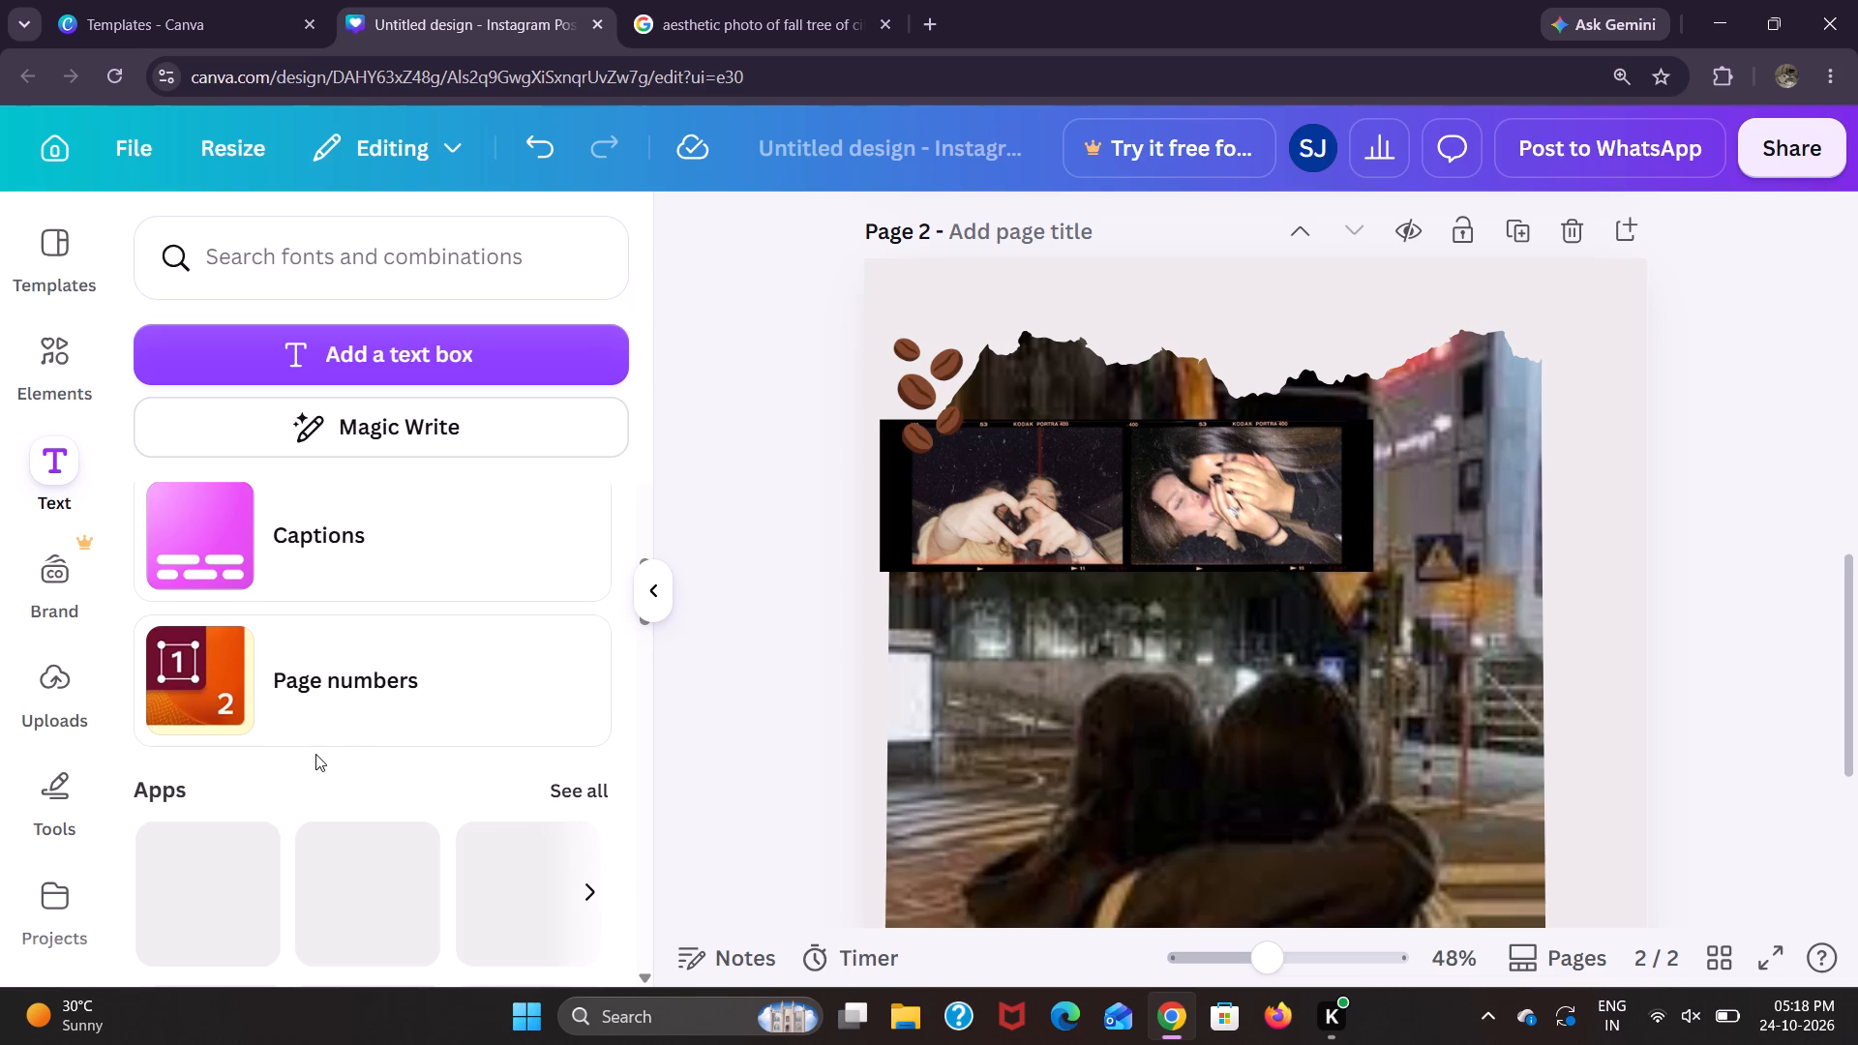
scroll(315, 754, "down", 5)
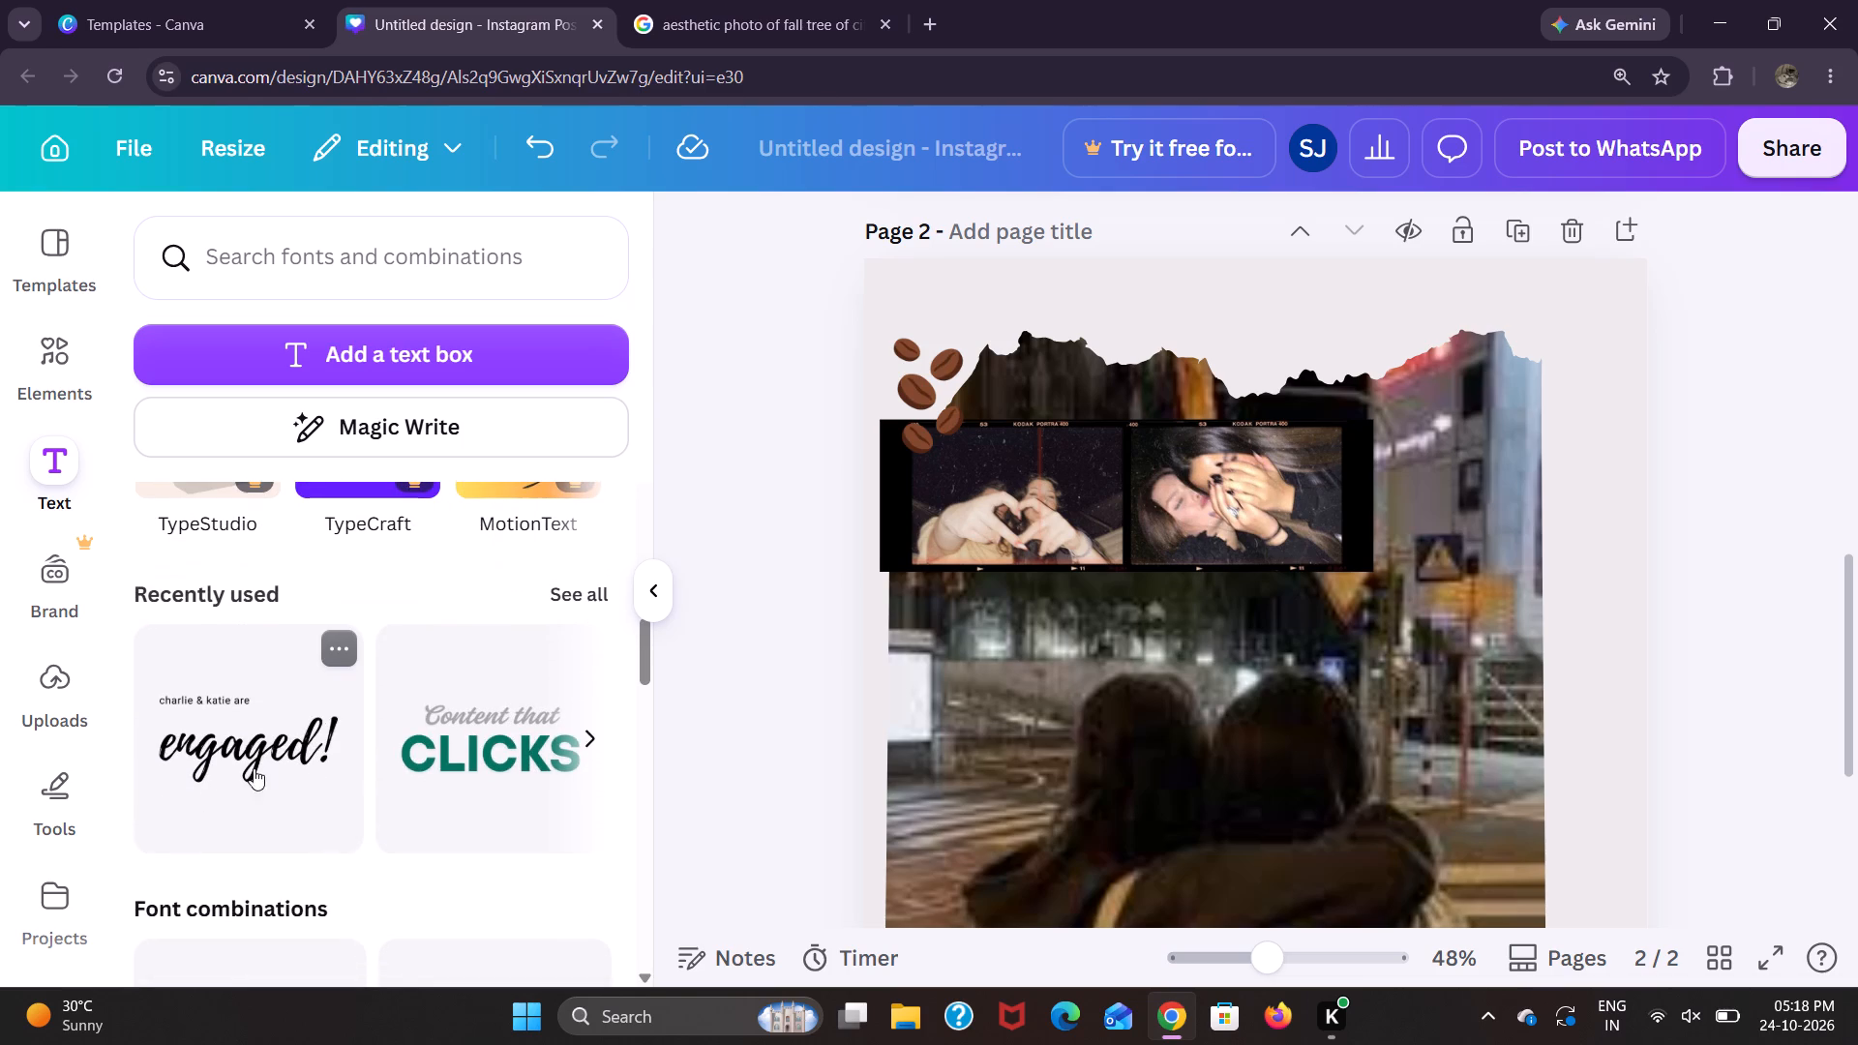
scroll(252, 764, "down", 1)
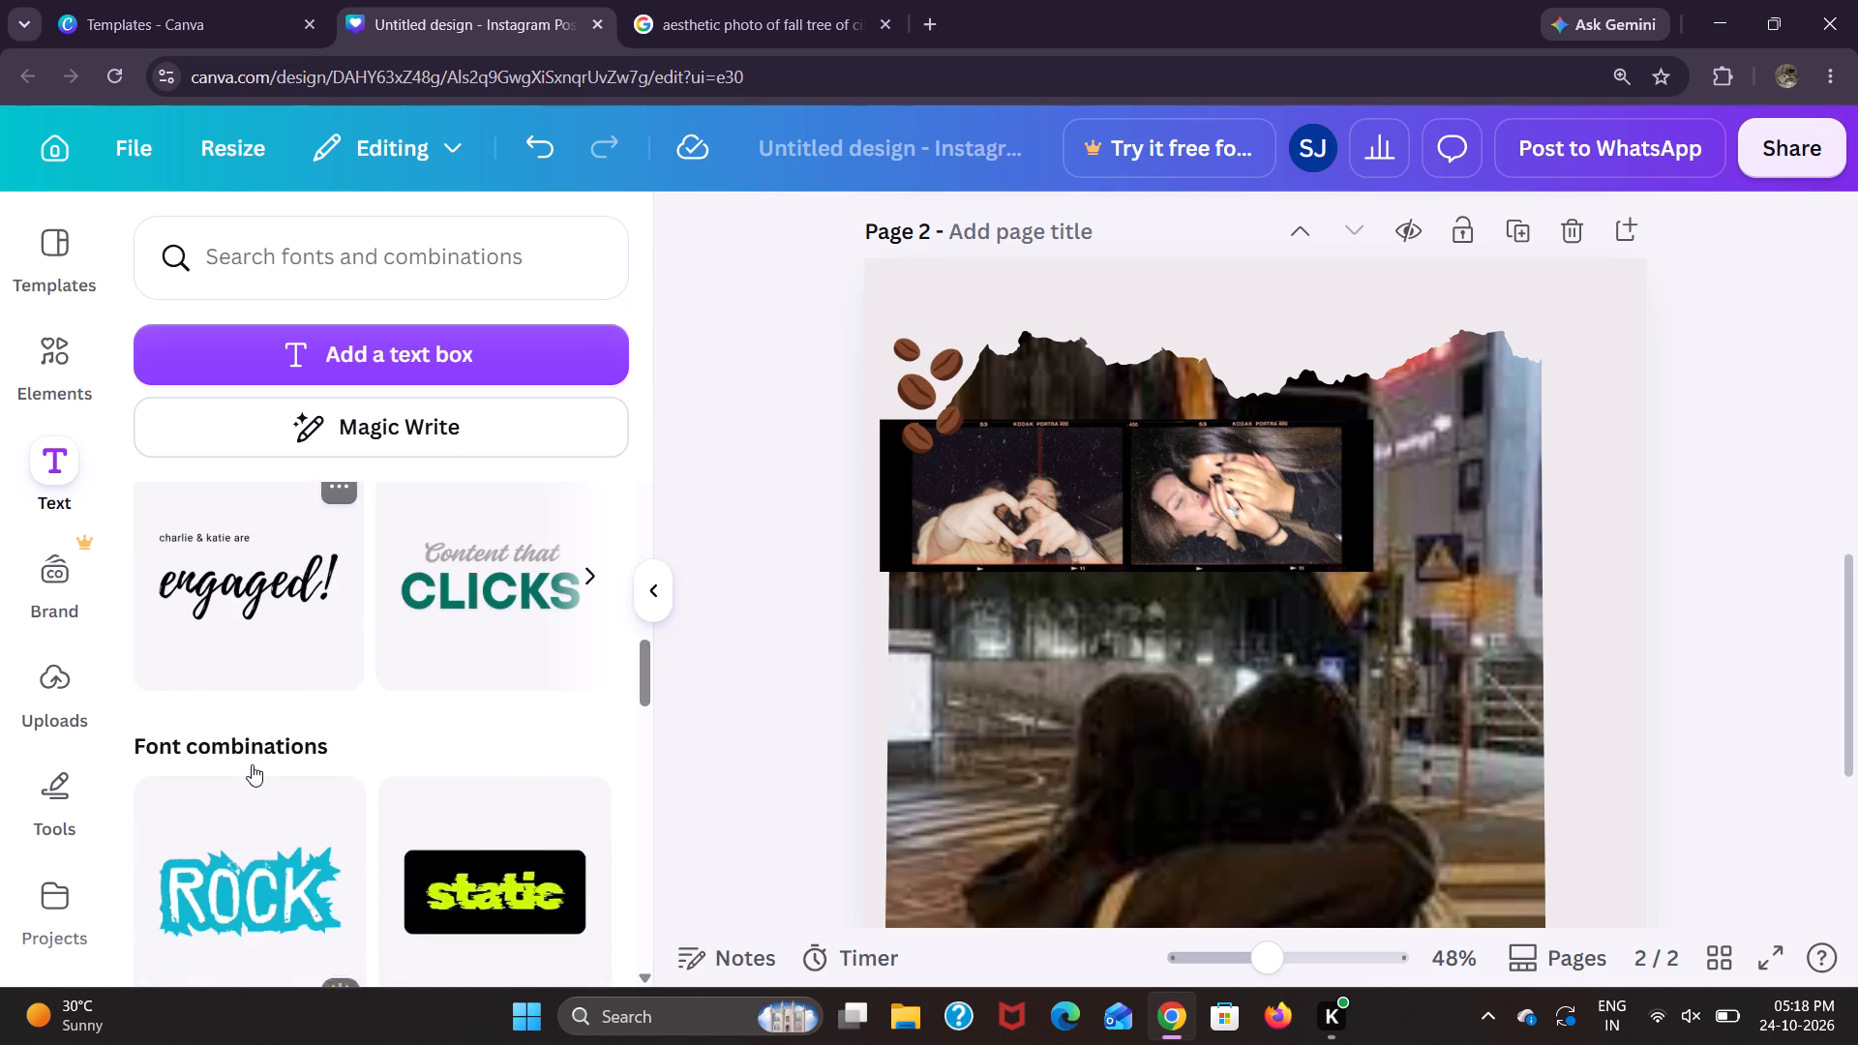
scroll(252, 764, "down", 1)
left_click(252, 634)
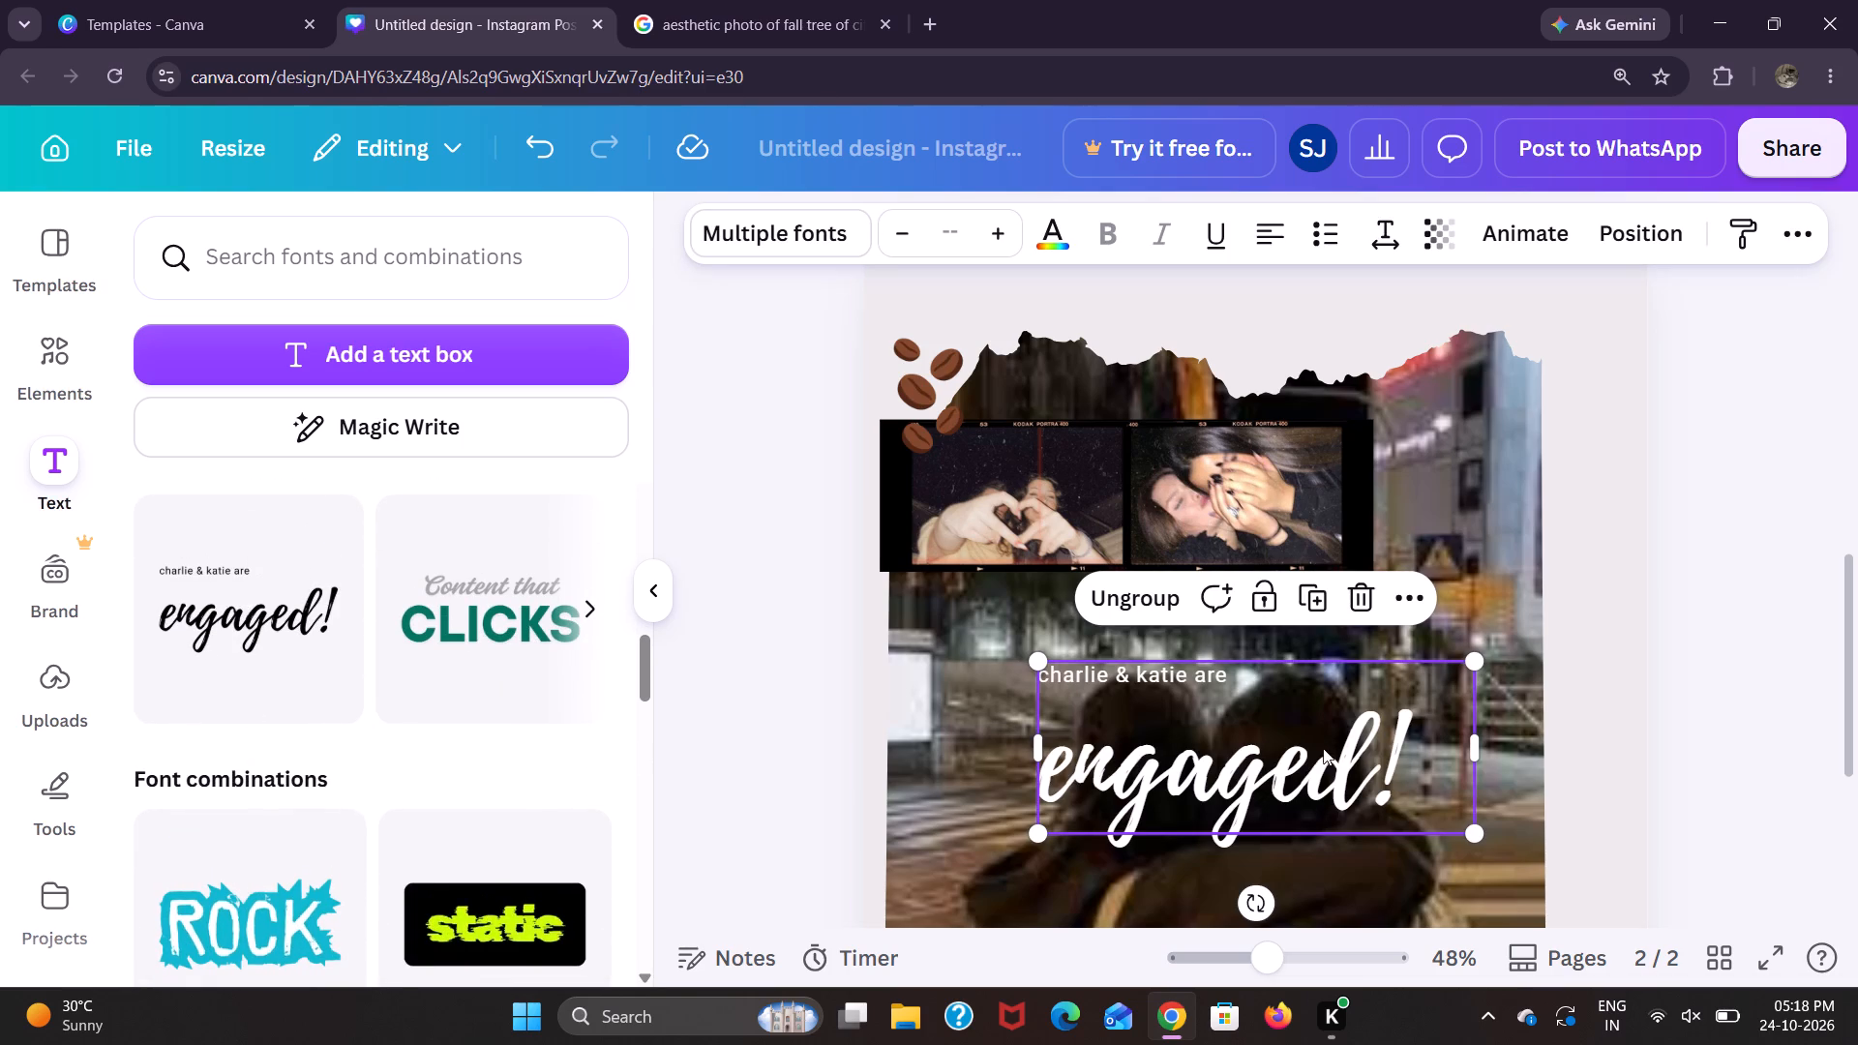
left_click_drag(1275, 785, 1284, 454)
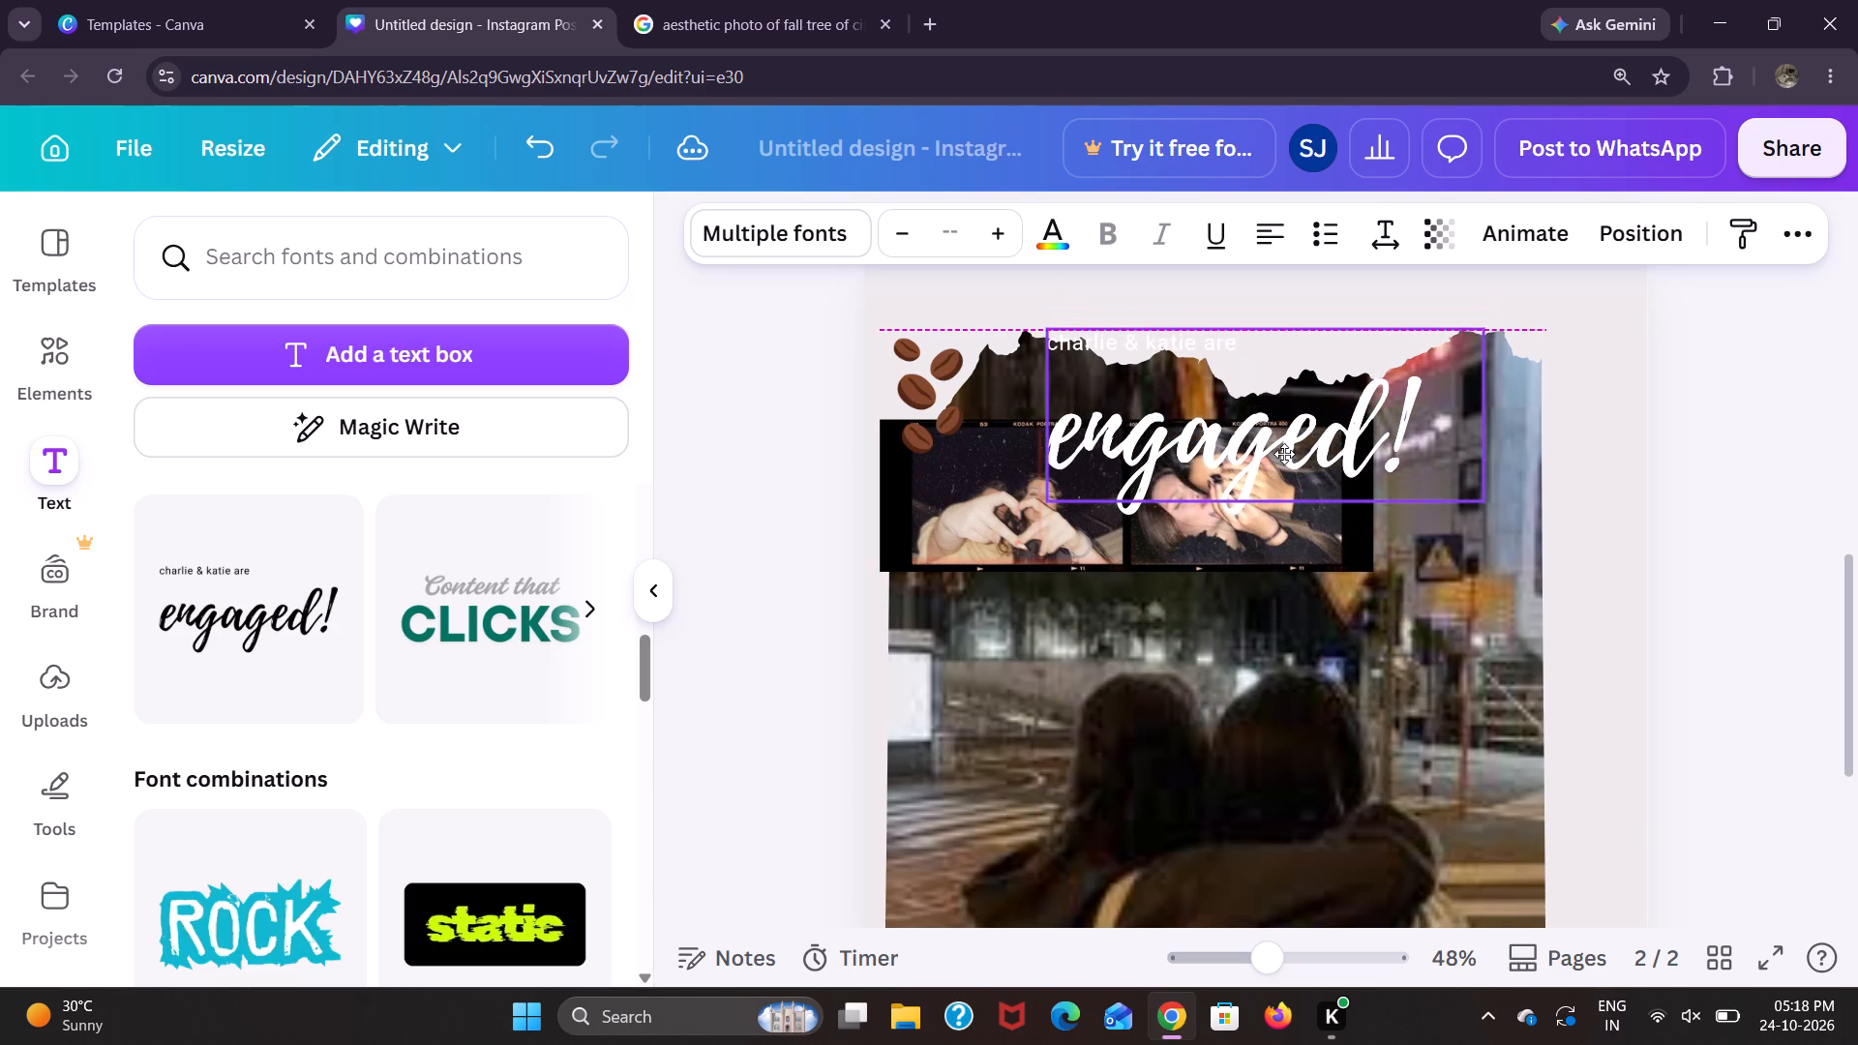
left_click_drag(1284, 454, 1281, 474)
left_click_drag(1281, 474, 1257, 562)
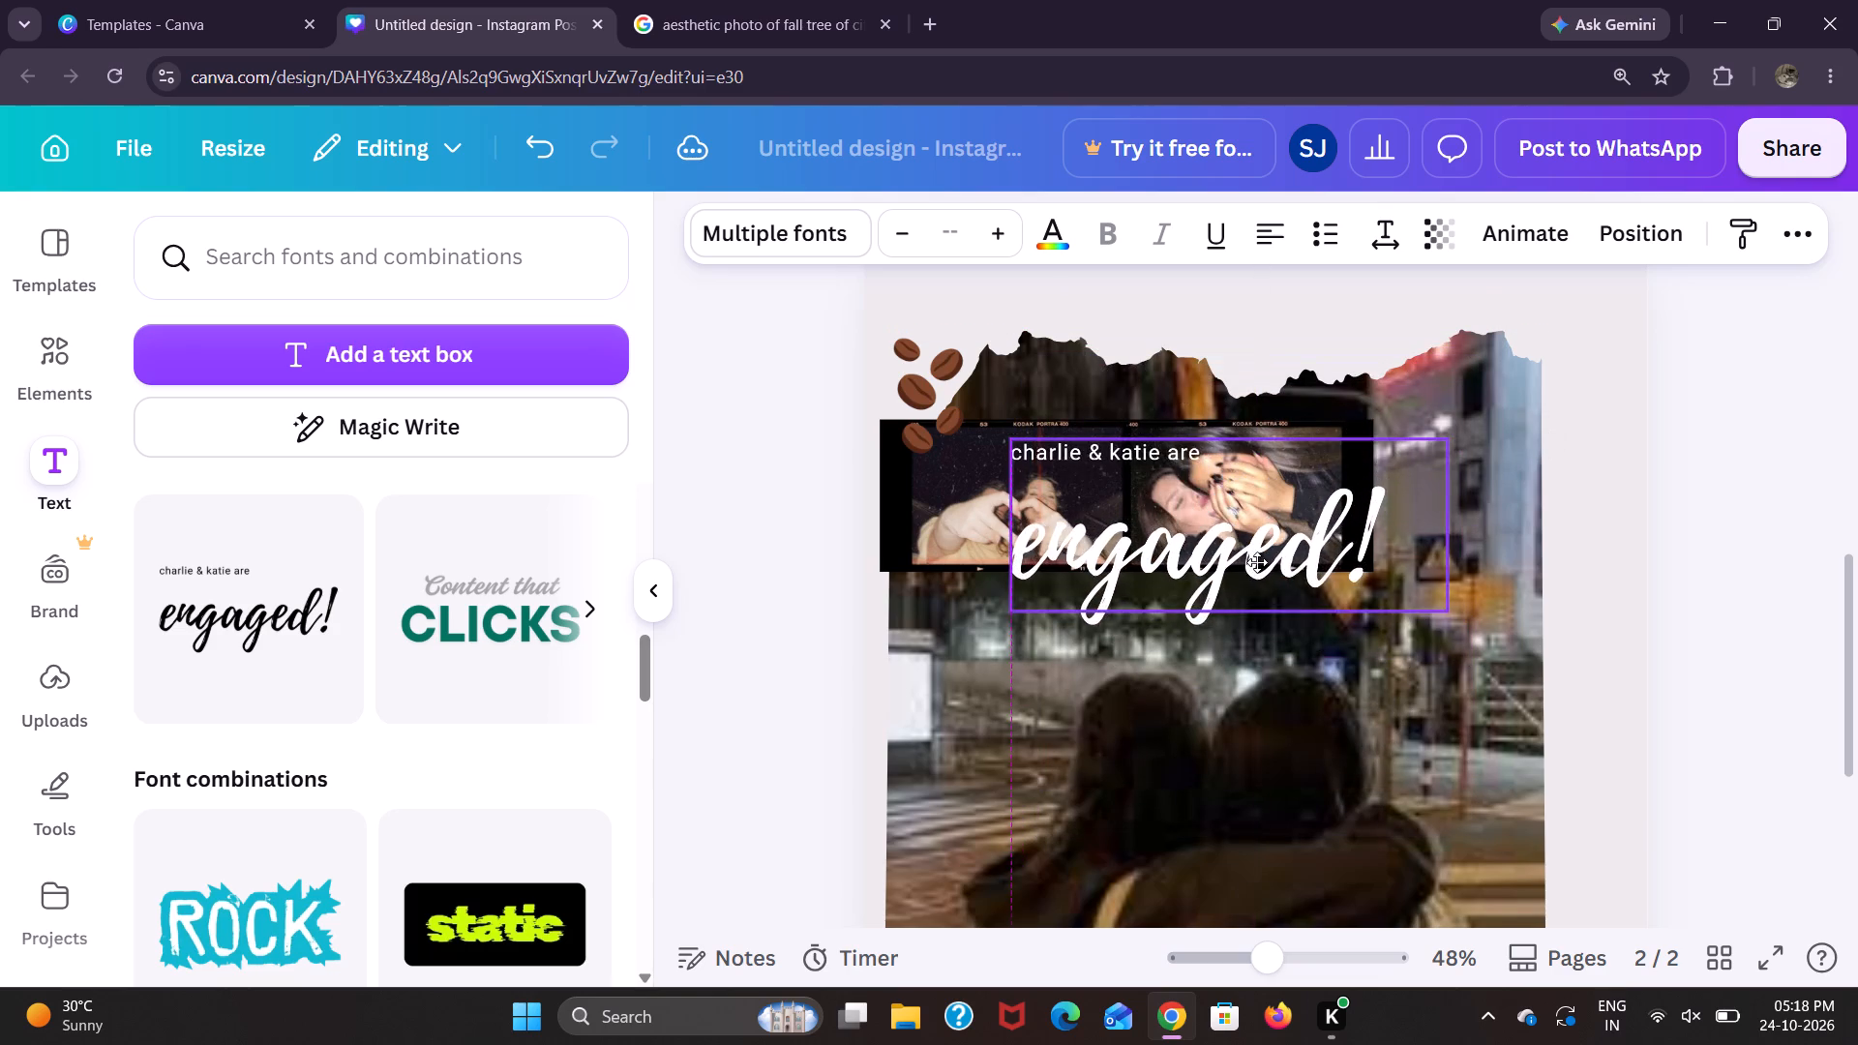
Replace the "engaged!" script text over the two-photo film strip with "forever...".
left_click_drag(1257, 562, 1221, 586)
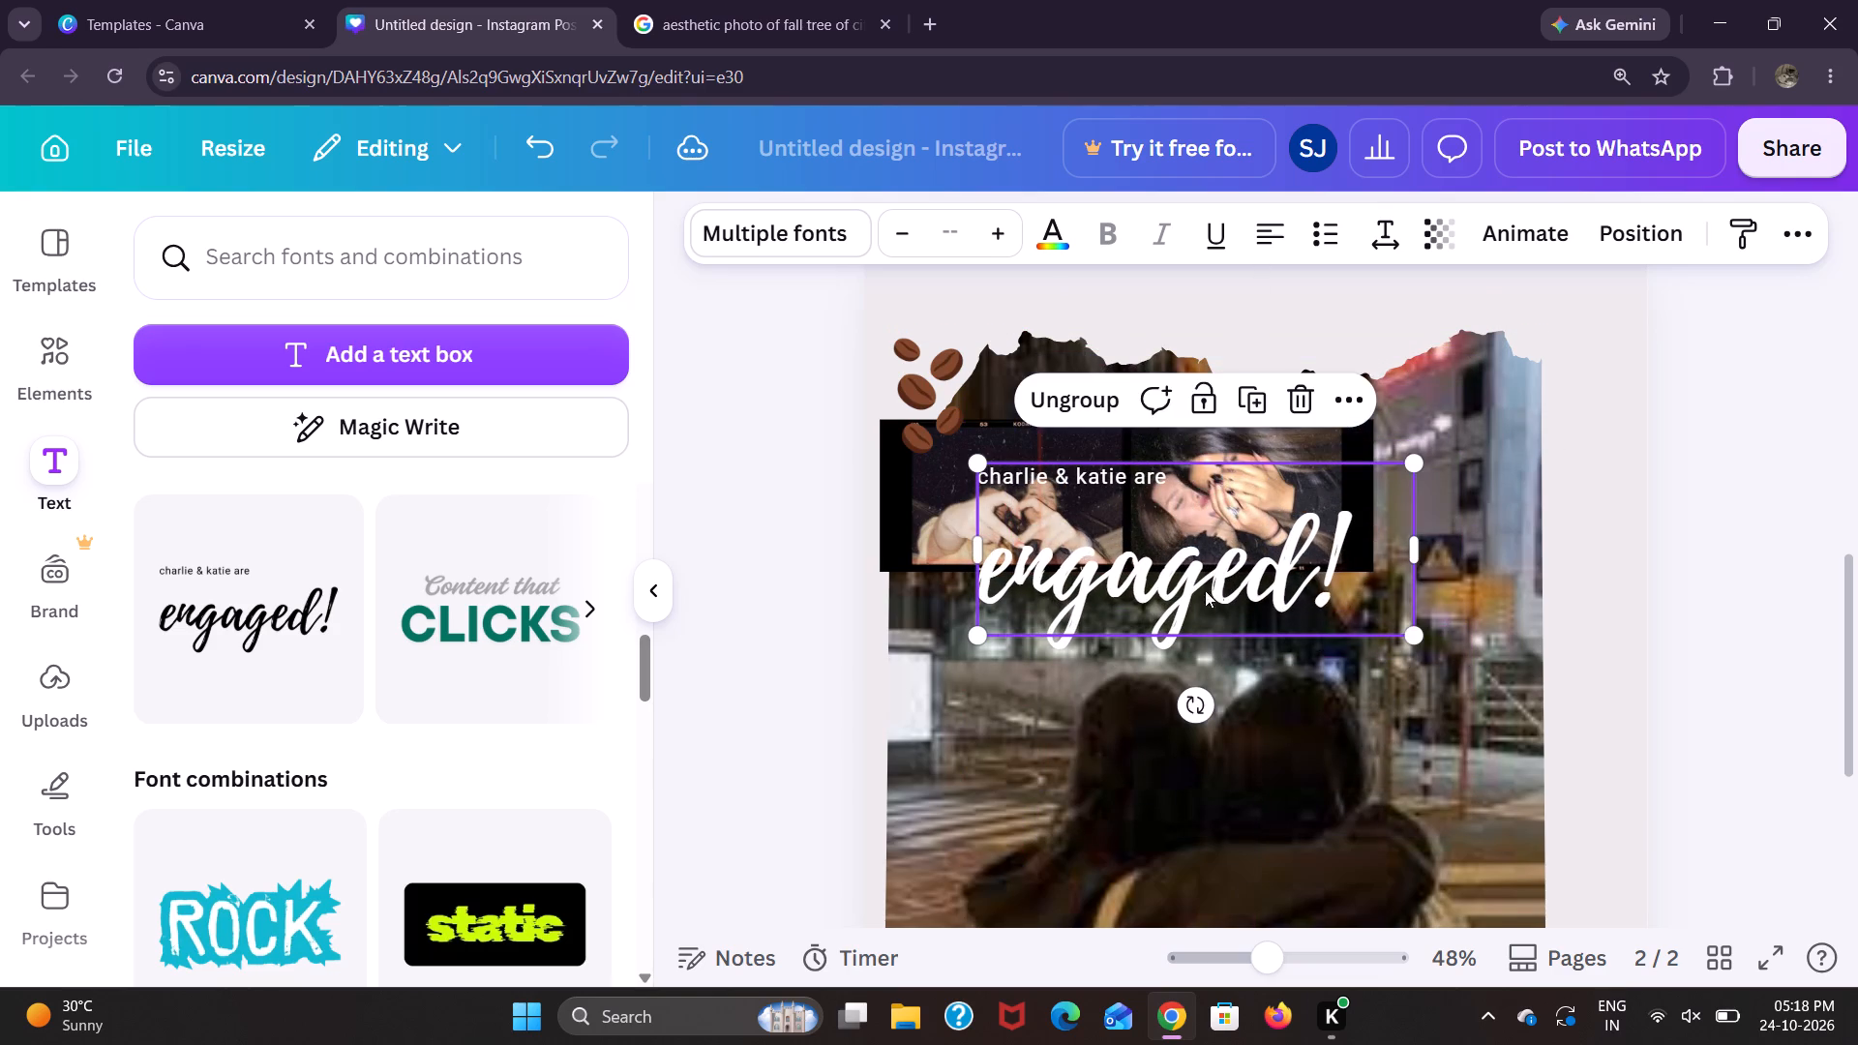
left_click(1188, 600)
left_click(1137, 602)
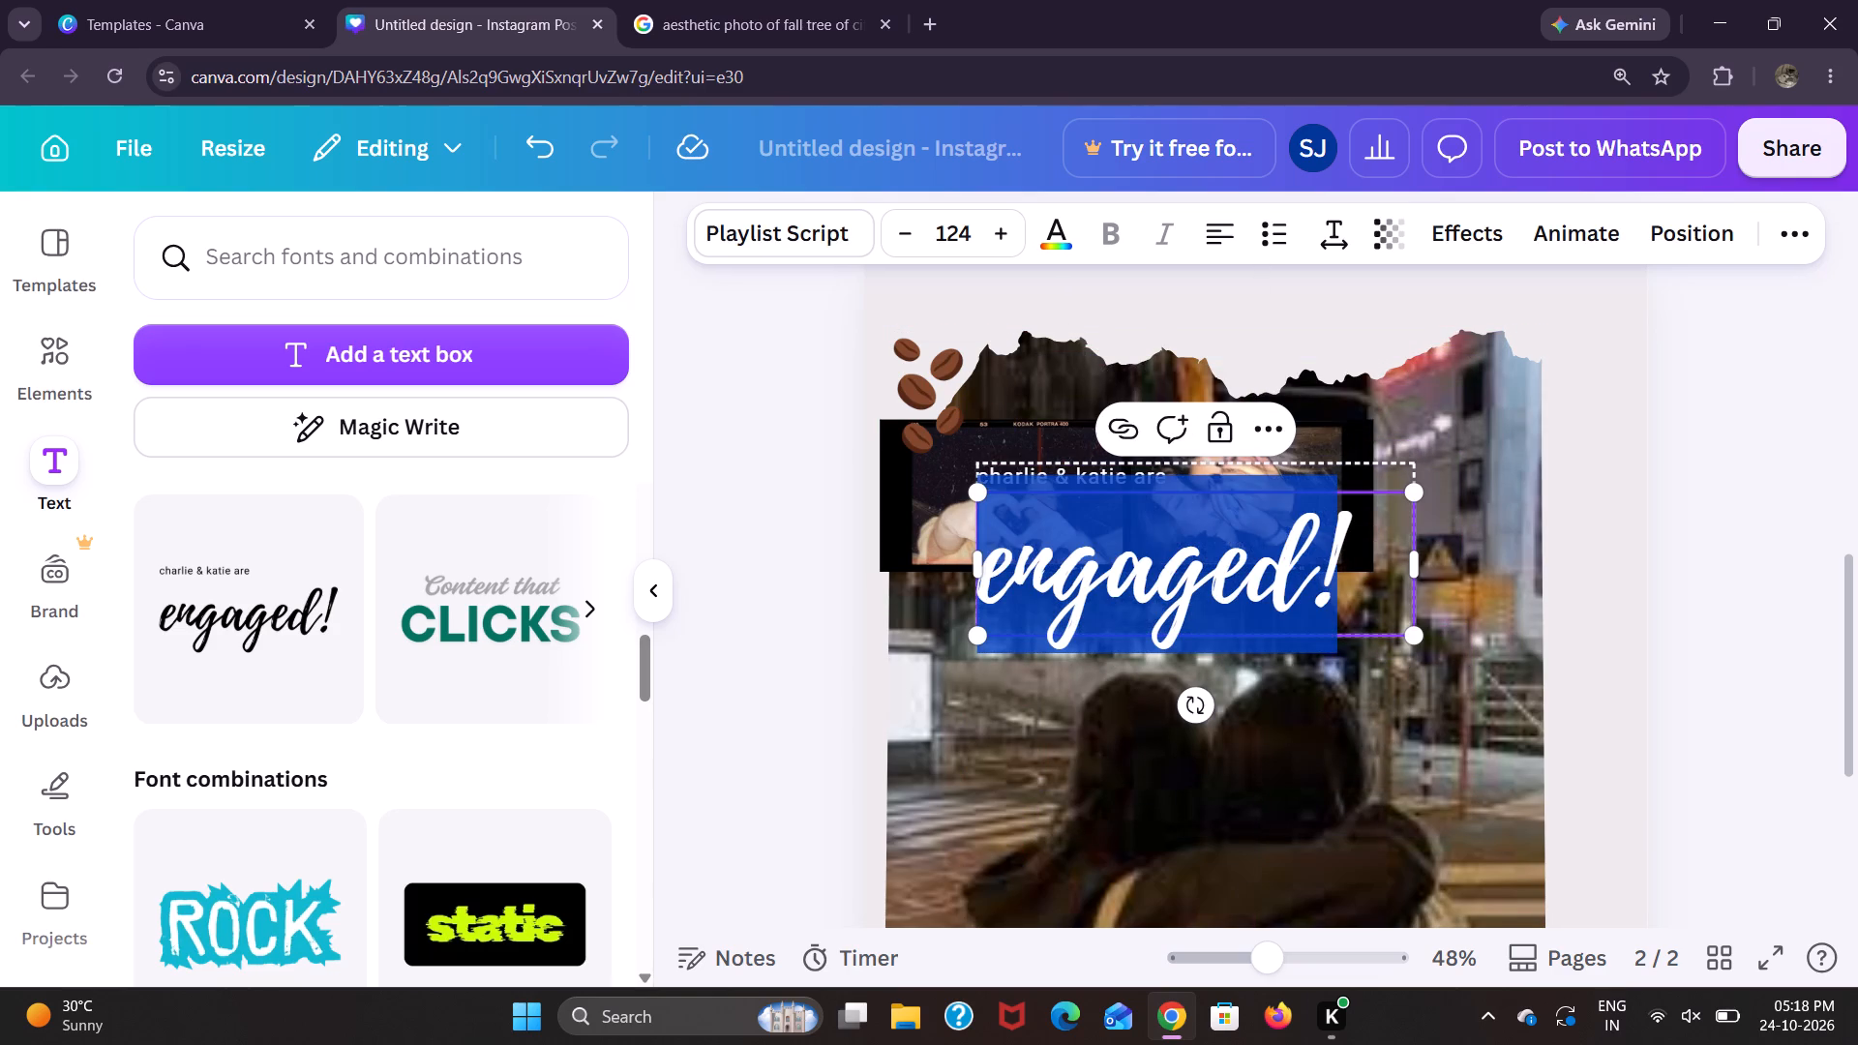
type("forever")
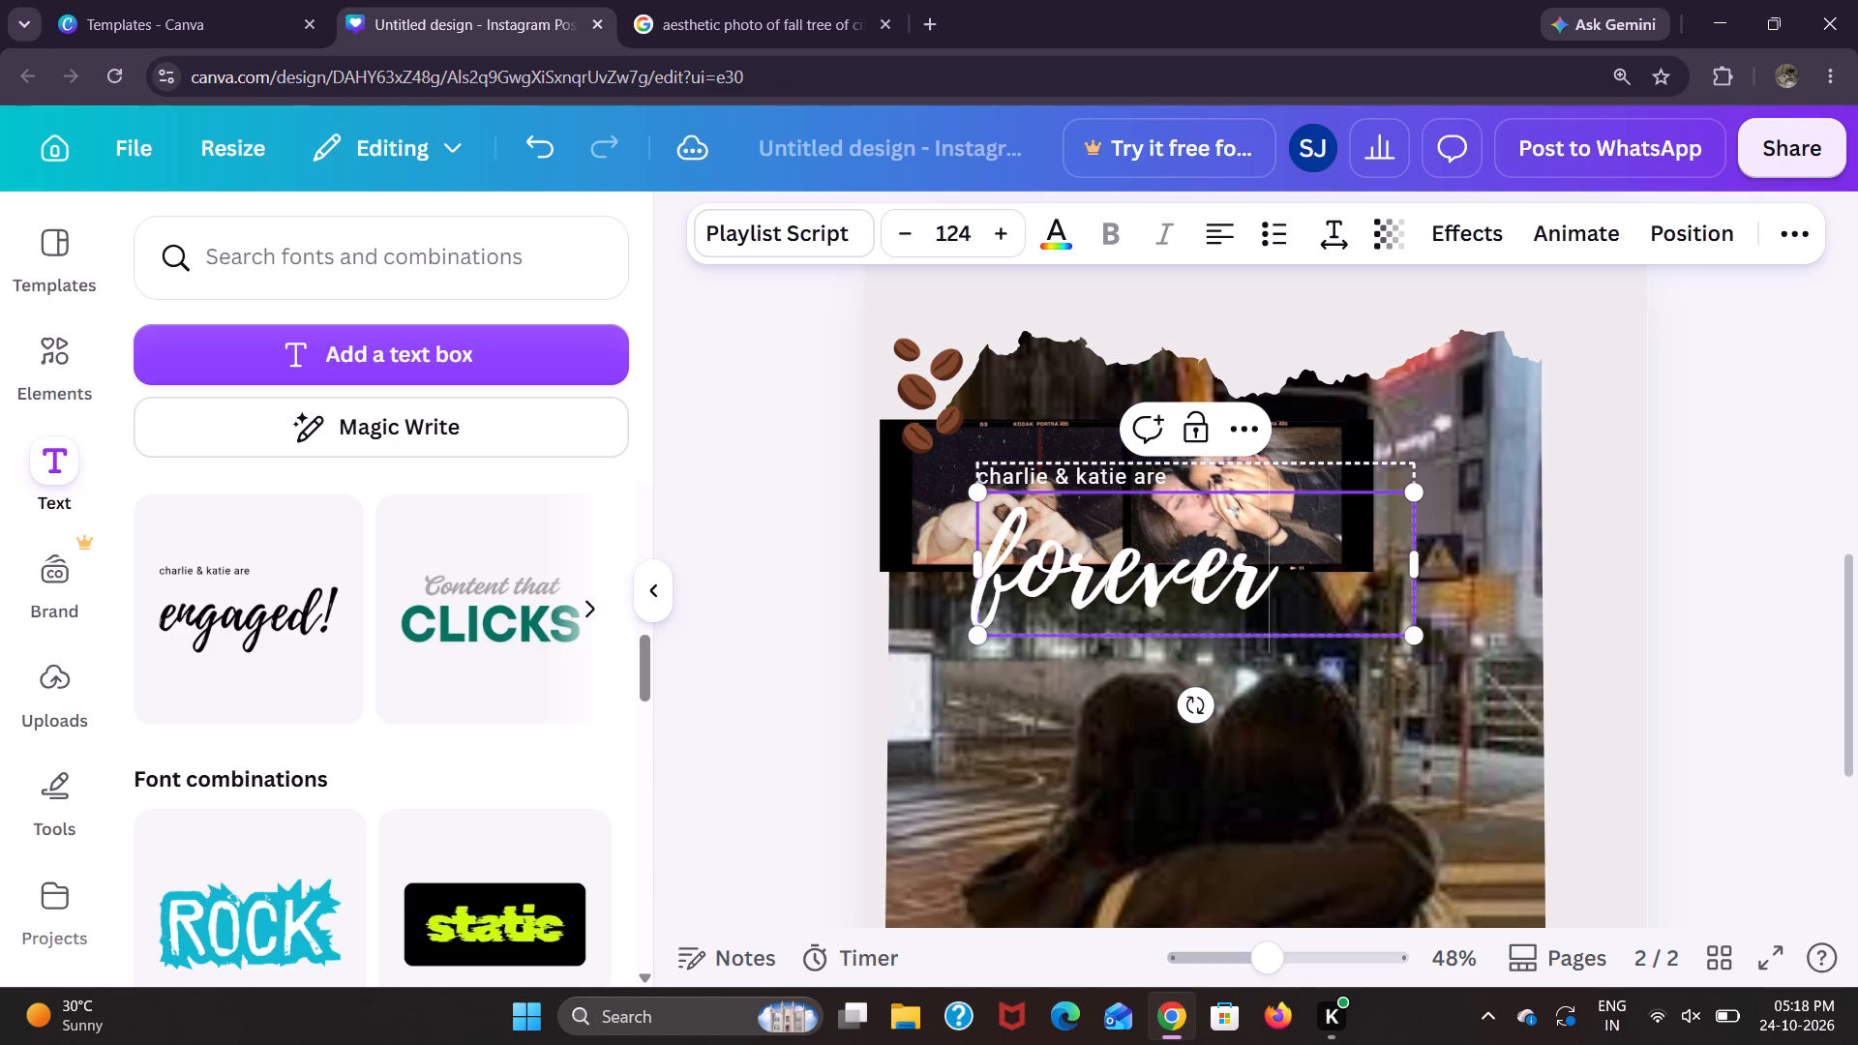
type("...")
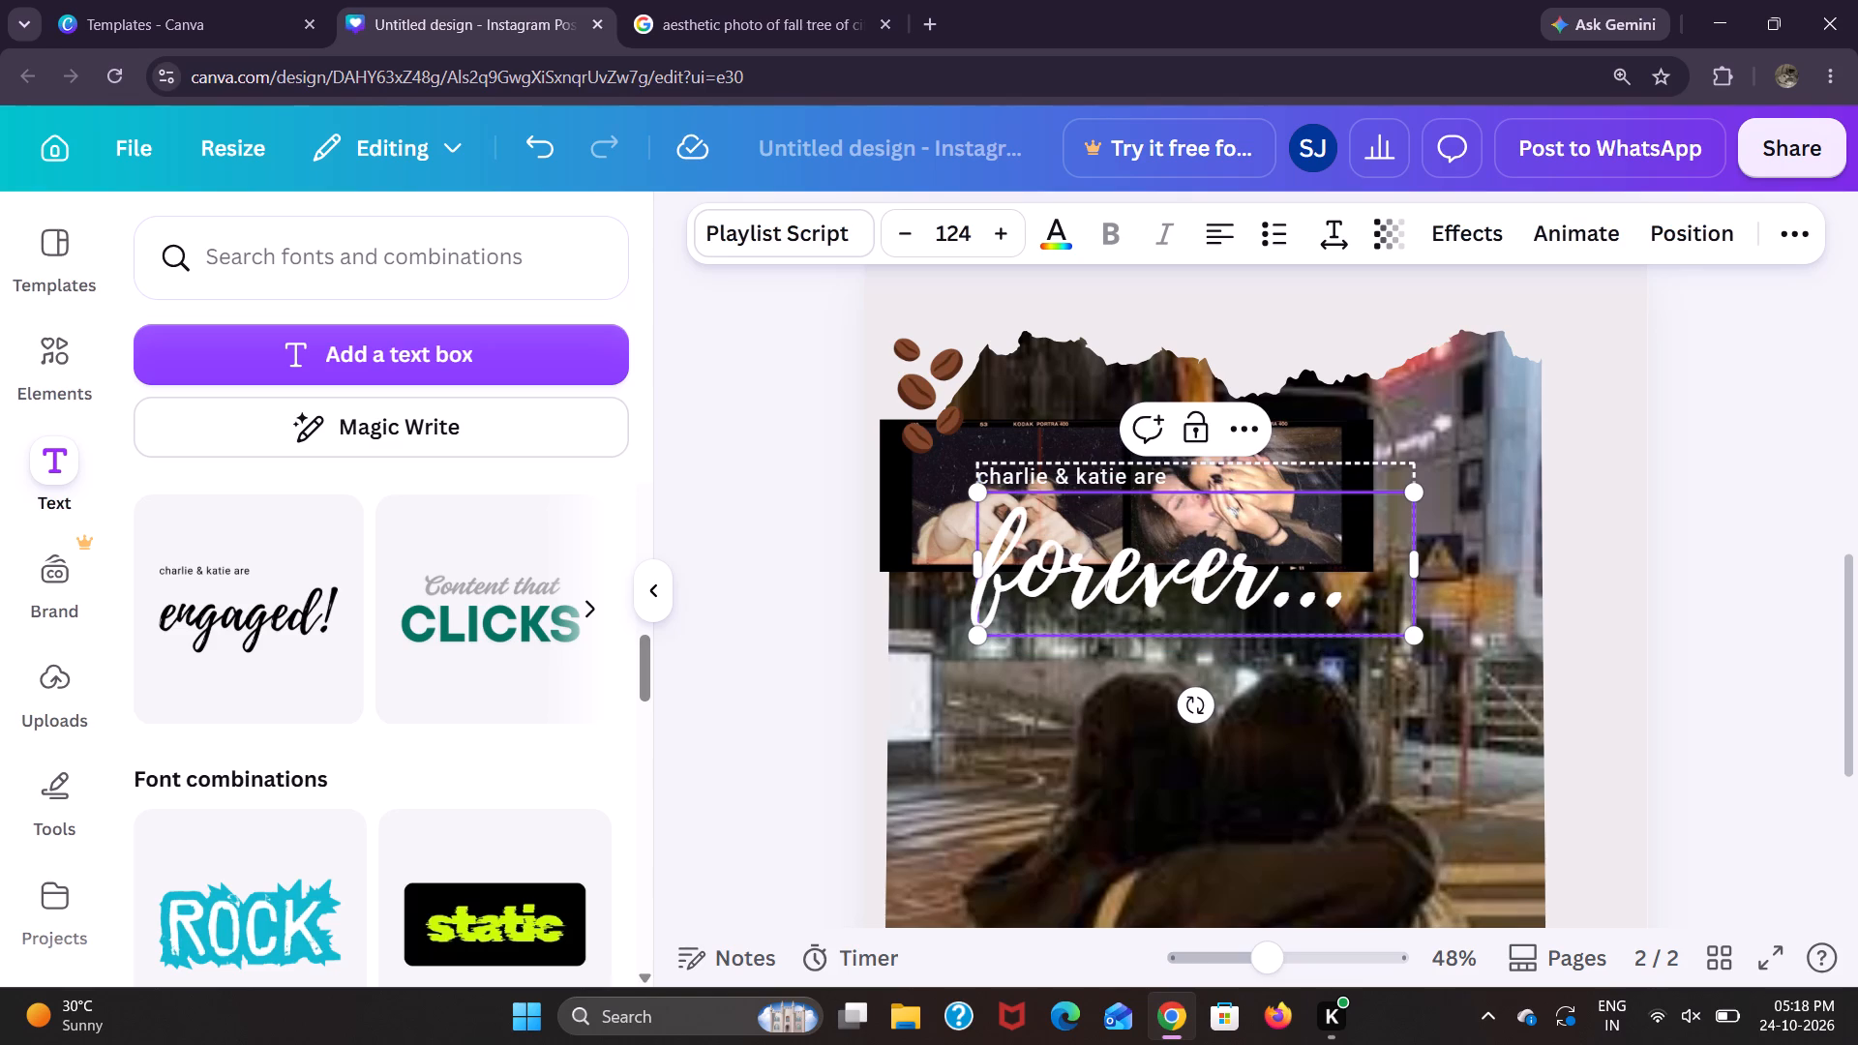
Shorten the small caption above the script text to "charlie & katie".
double_click(1128, 476)
left_click(1141, 480)
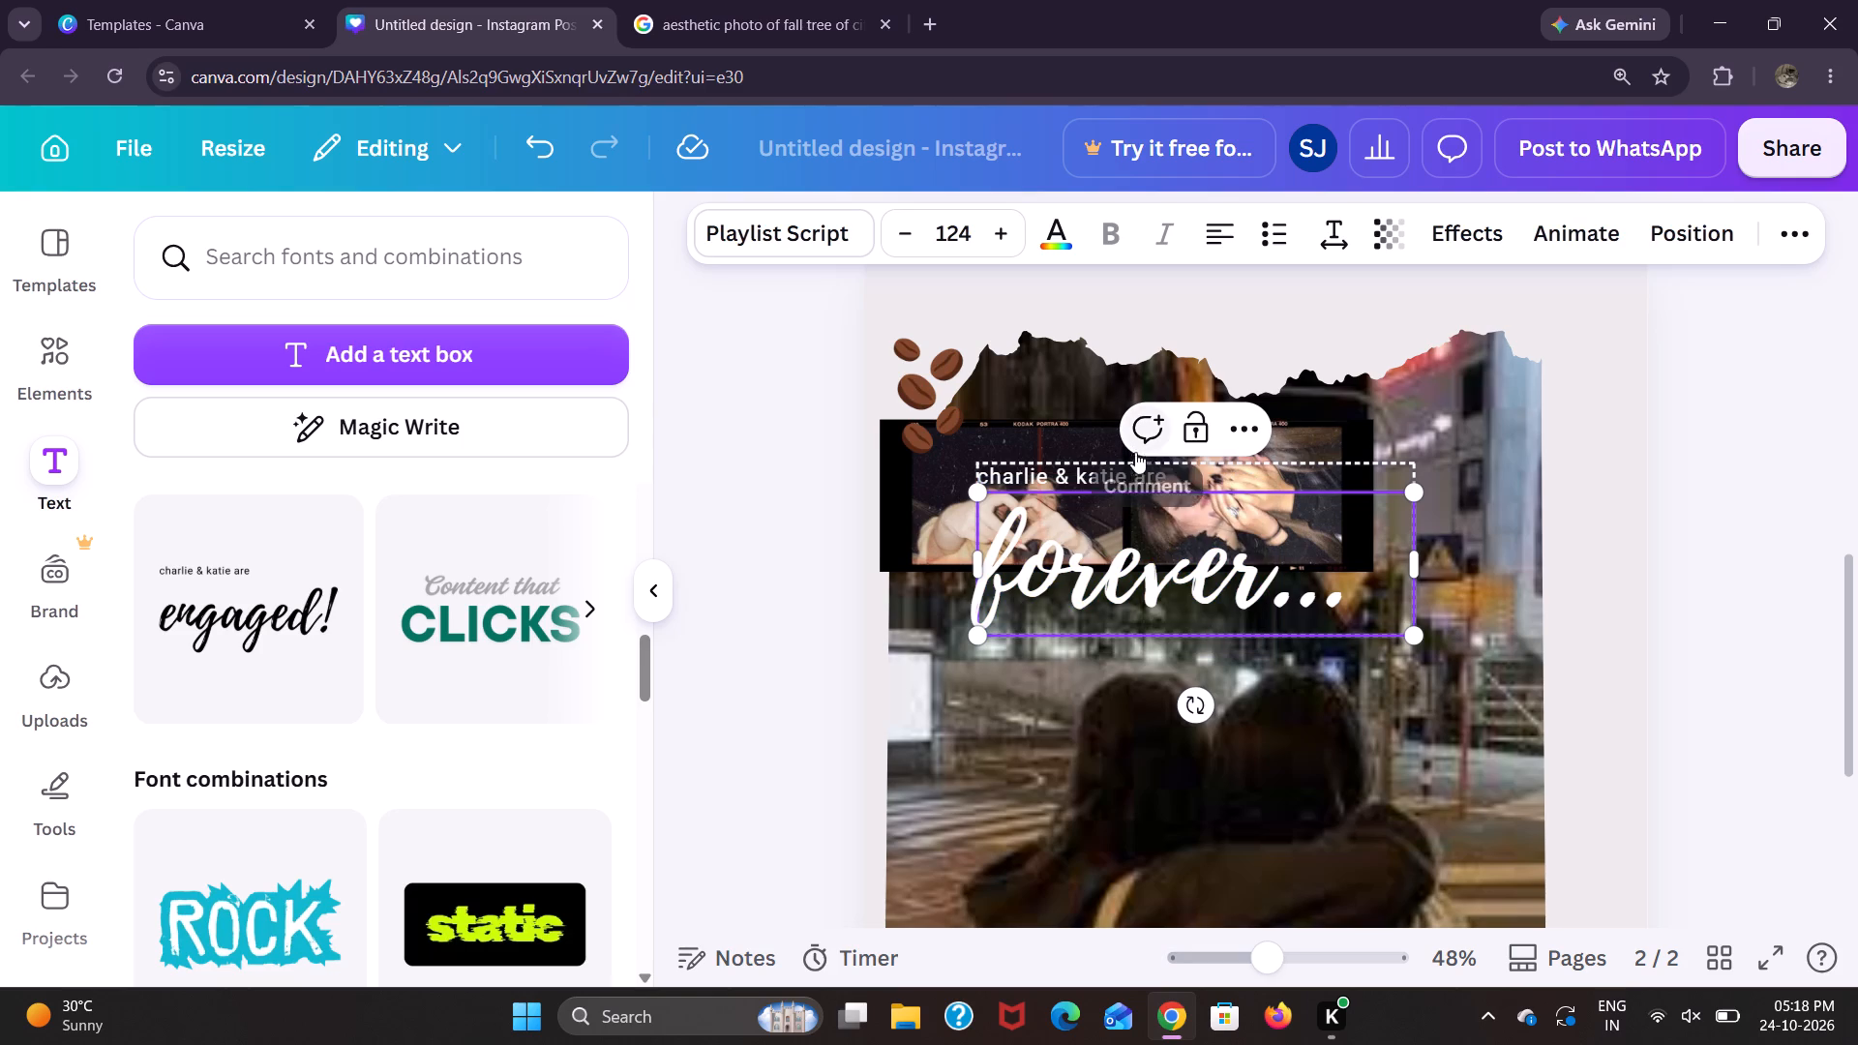
double_click(1127, 466)
left_click(1157, 481)
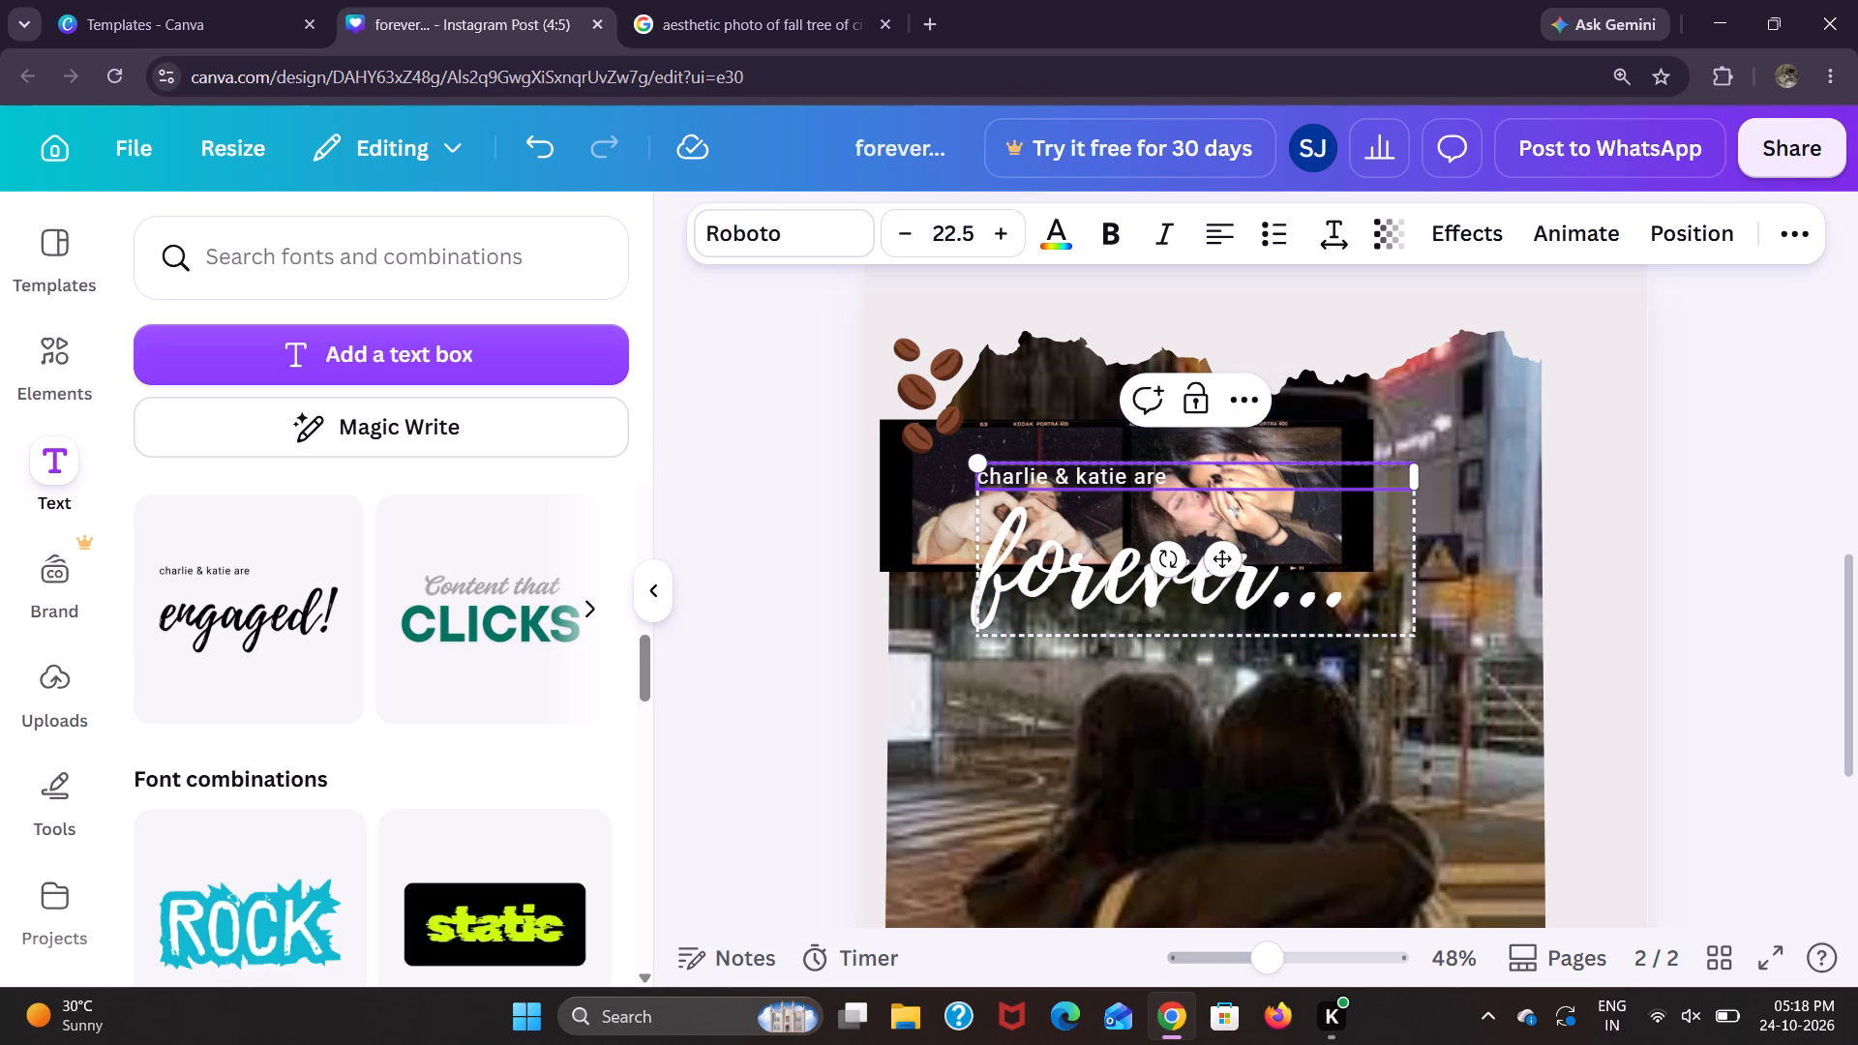
left_click(1157, 472)
key("BackSpace")
key("BackSpace")
key("Delete")
key("BackSpace")
Recolour the "forever..." script text to a custom solid bright red.
left_click(1040, 580)
left_click(1050, 230)
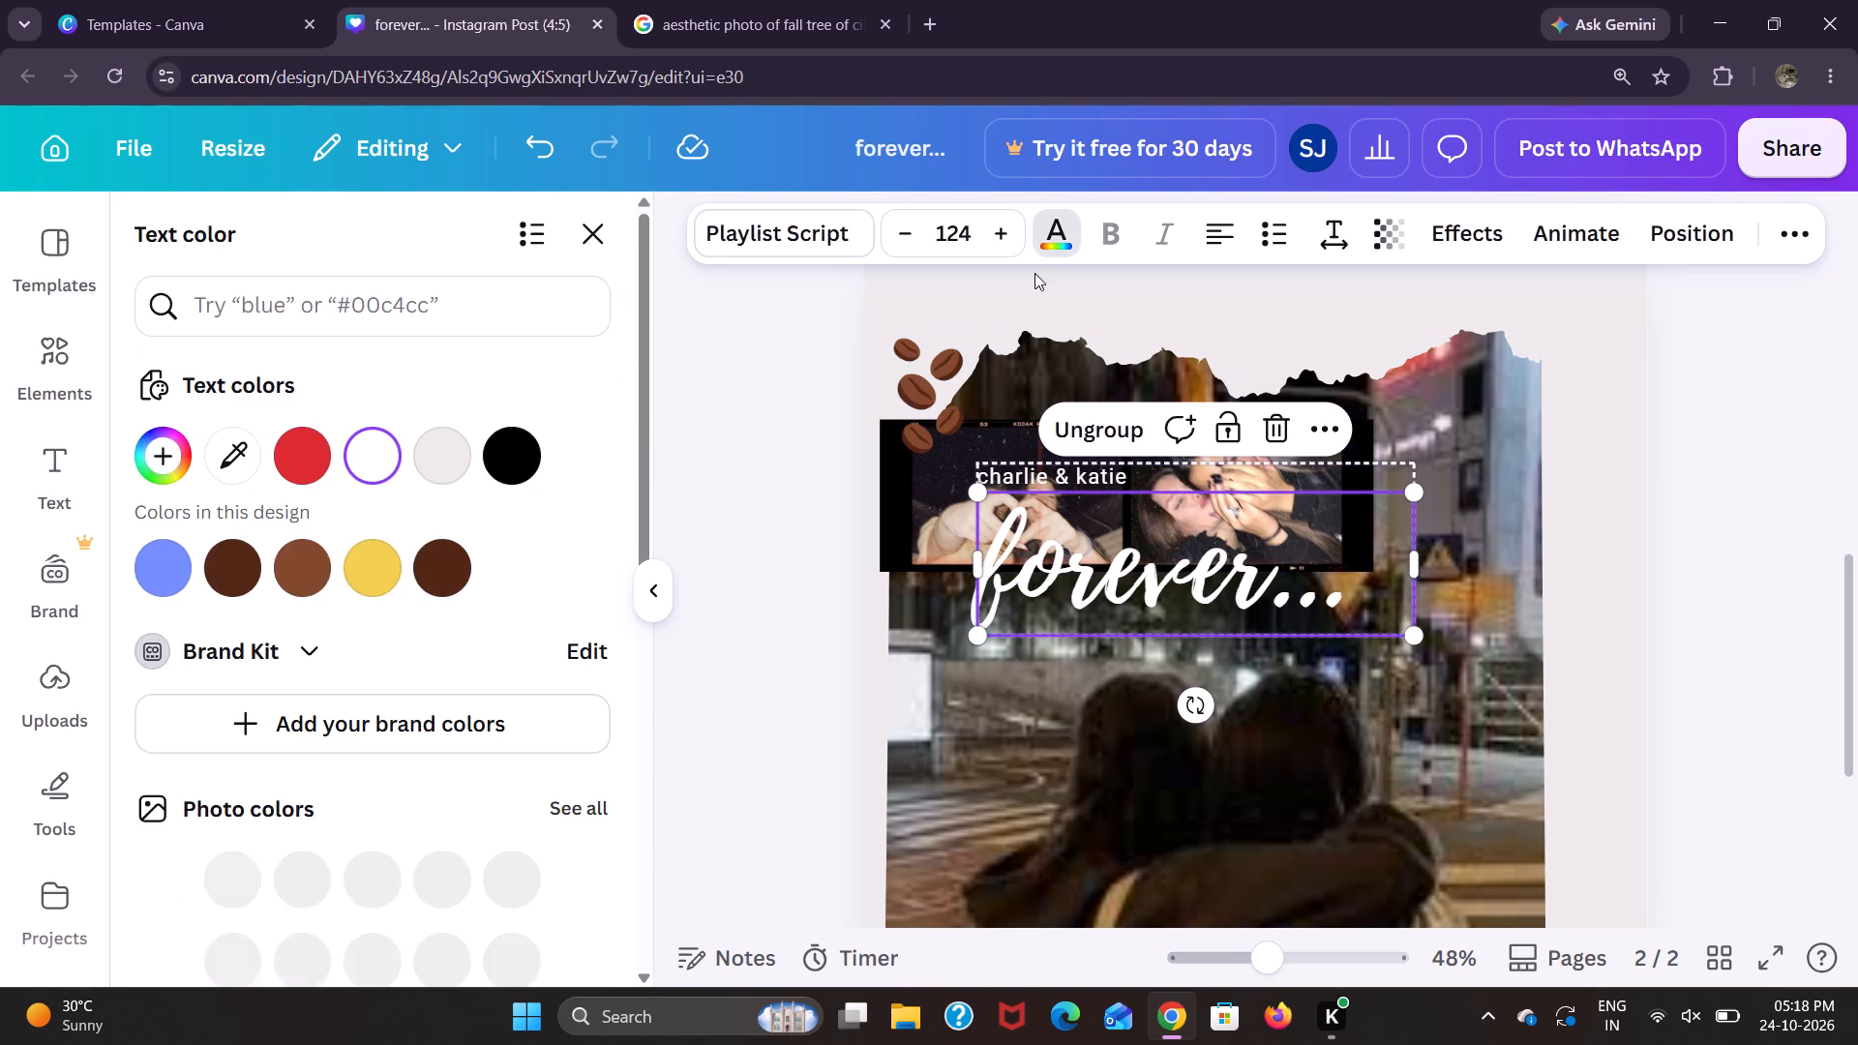
left_click(295, 460)
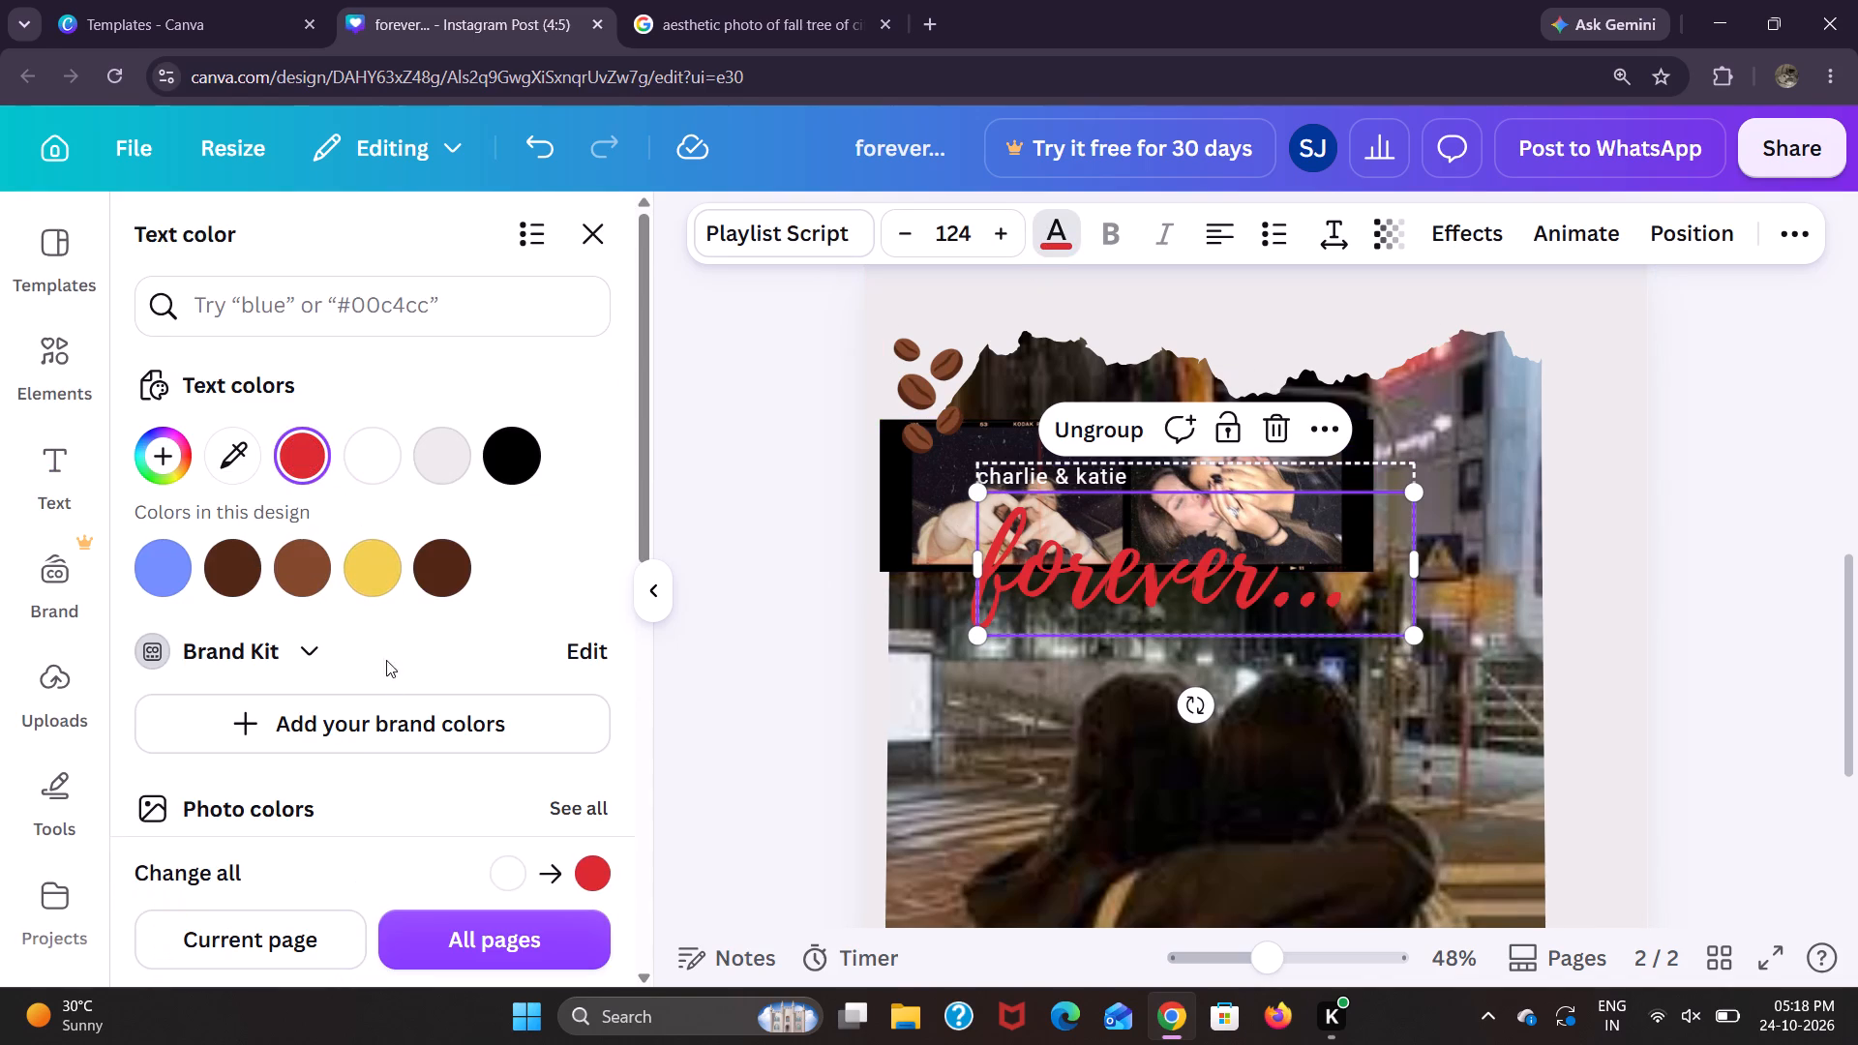
left_click(179, 469)
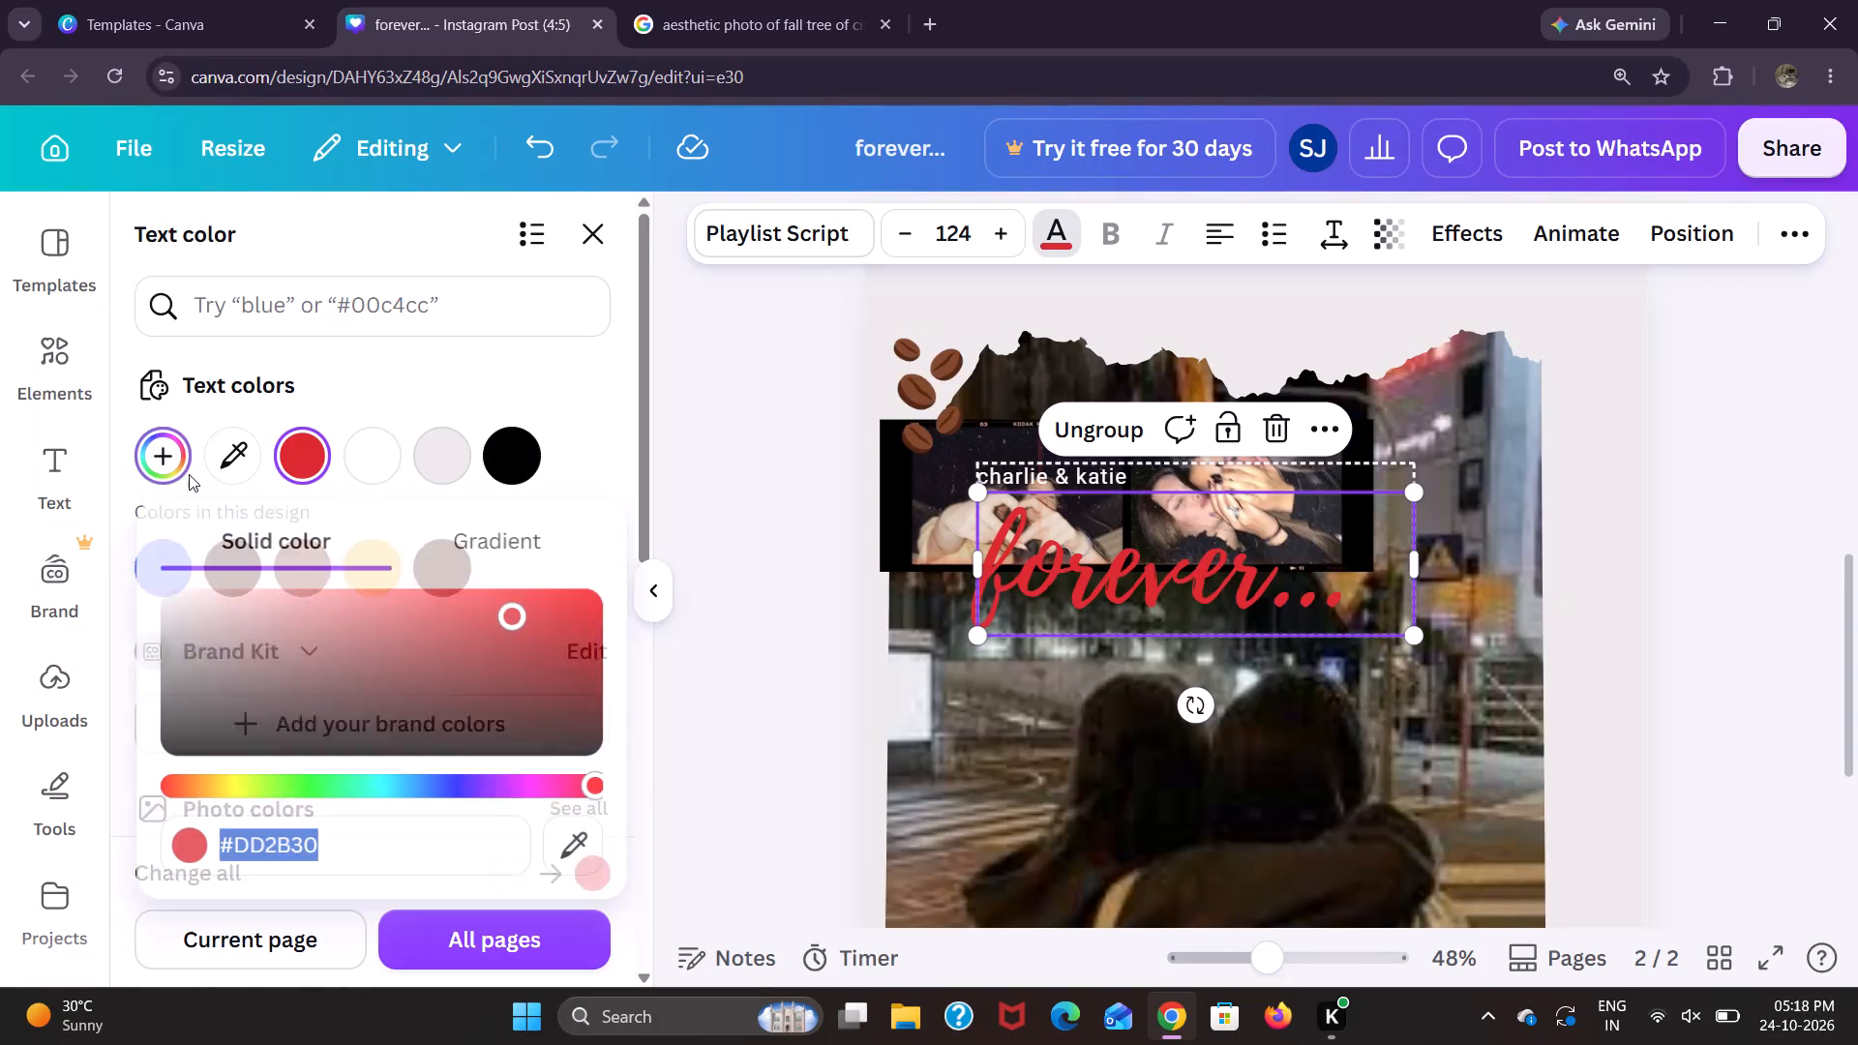
left_click_drag(507, 613, 507, 676)
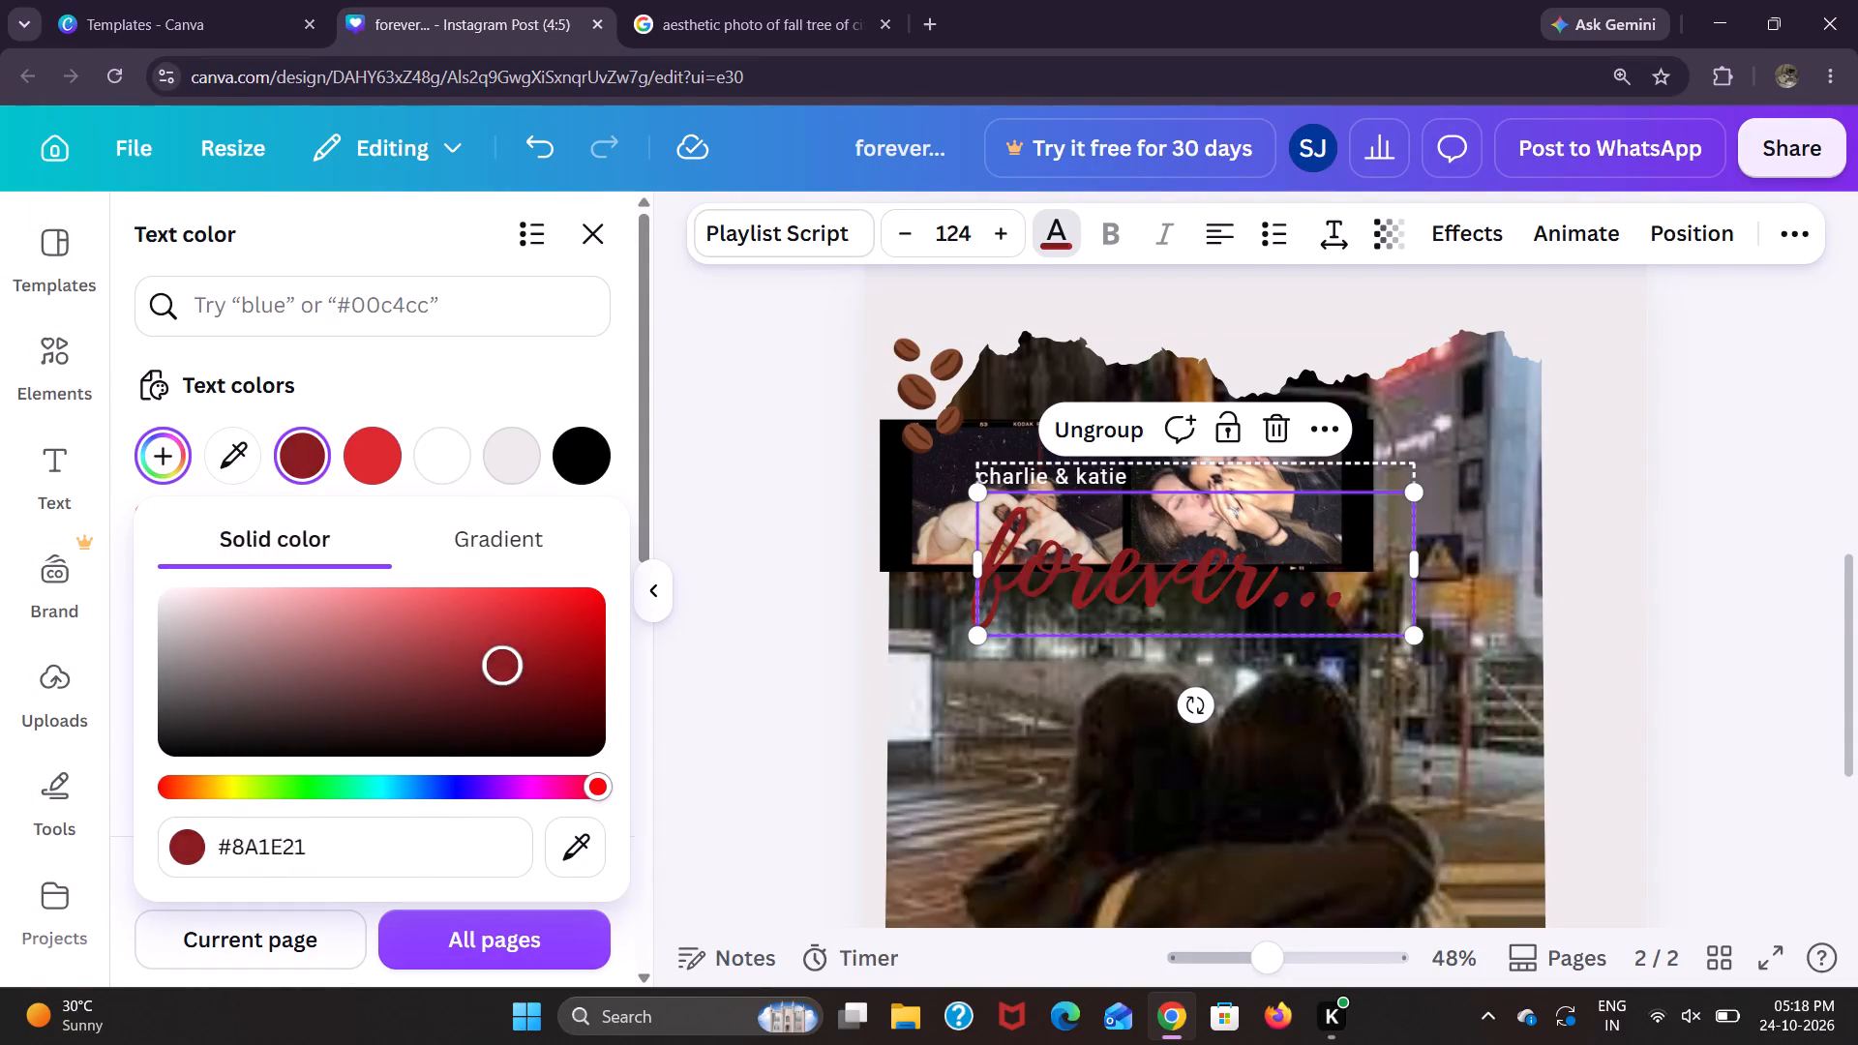
left_click_drag(507, 676, 536, 609)
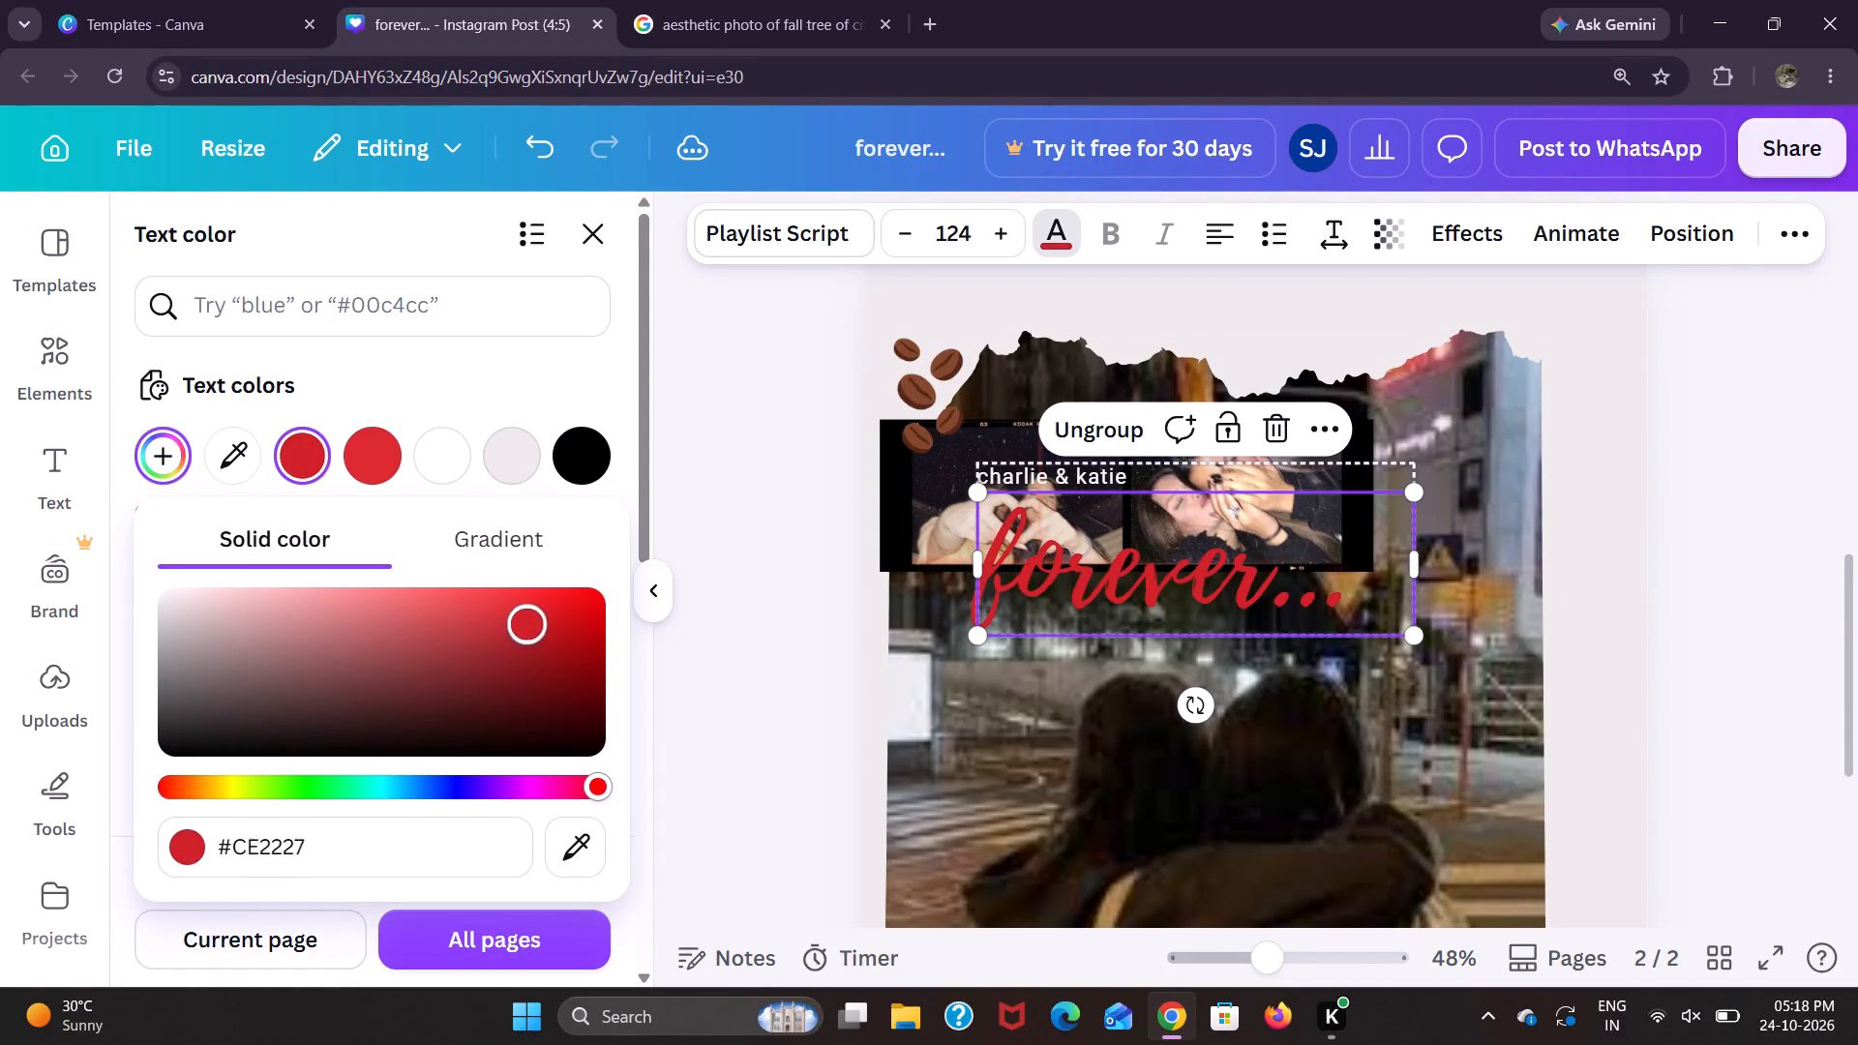
left_click_drag(536, 609, 534, 606)
left_click(742, 695)
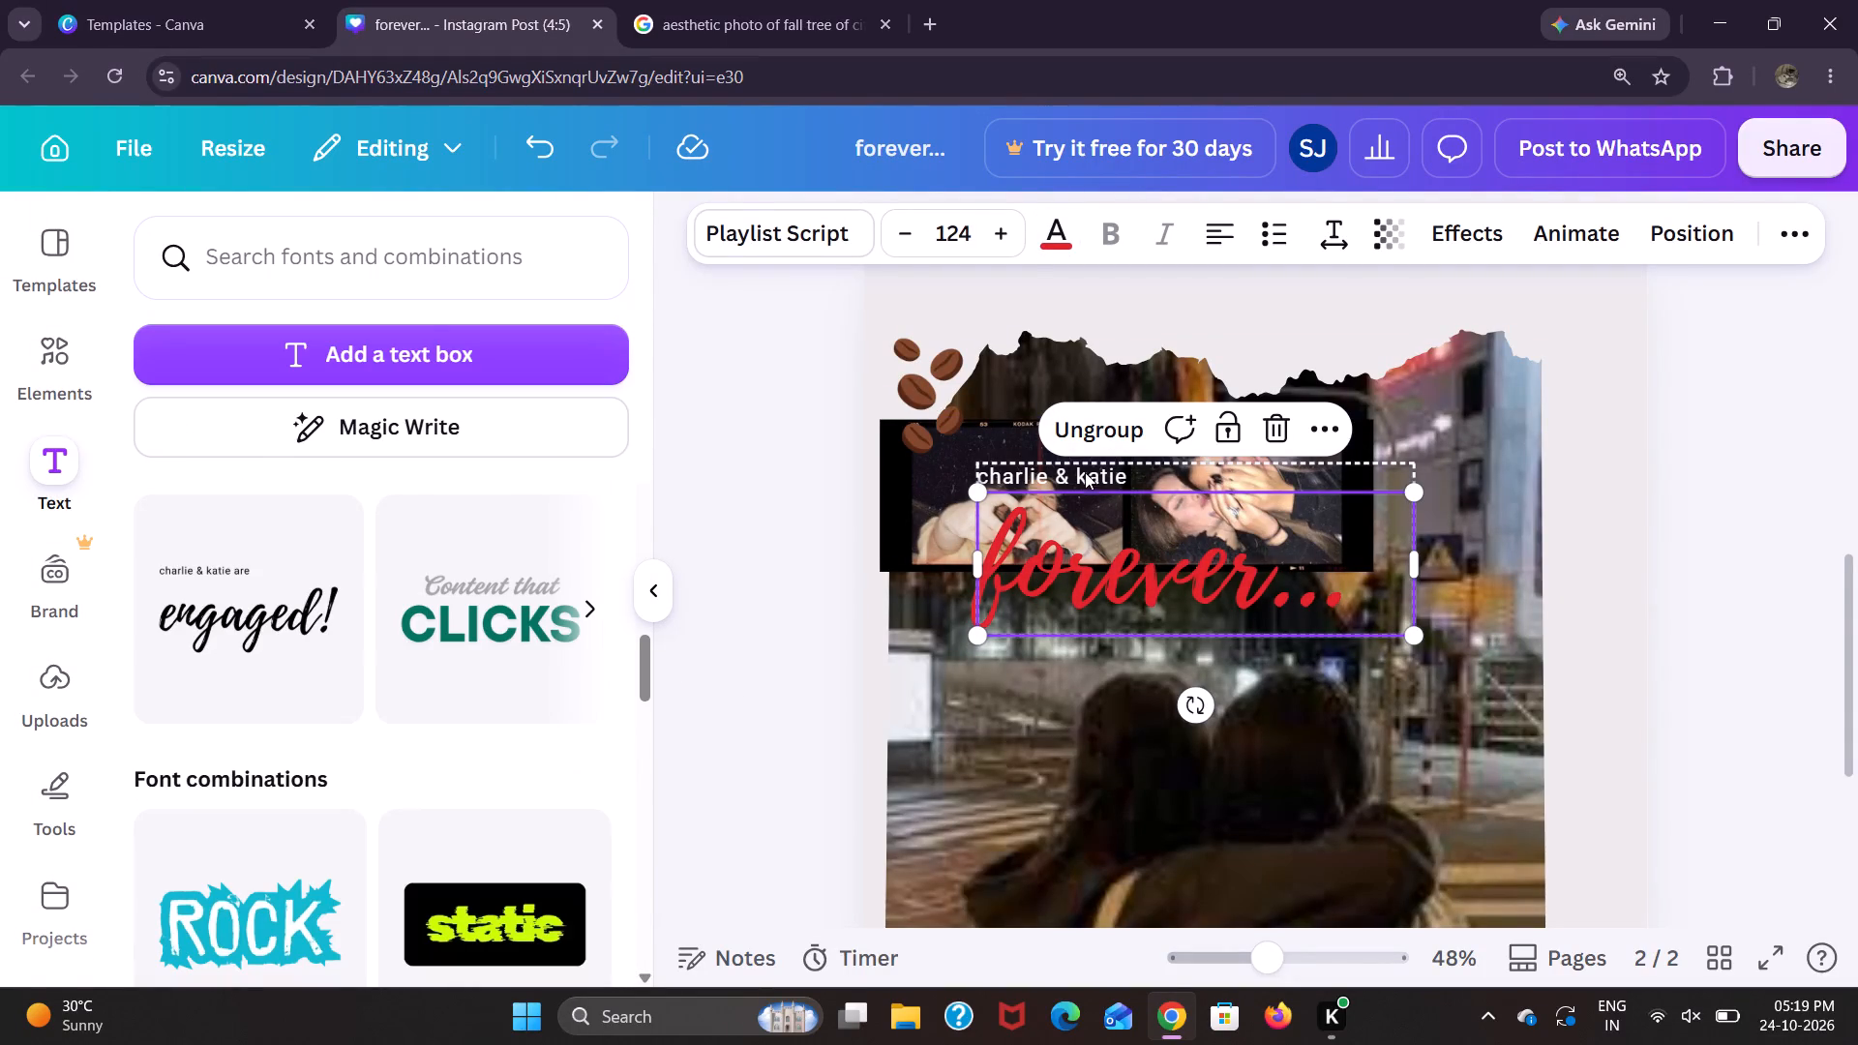
Move the two-line text group so its caption overlaps the lower edge of the film strip's second photo.
left_click(1085, 473)
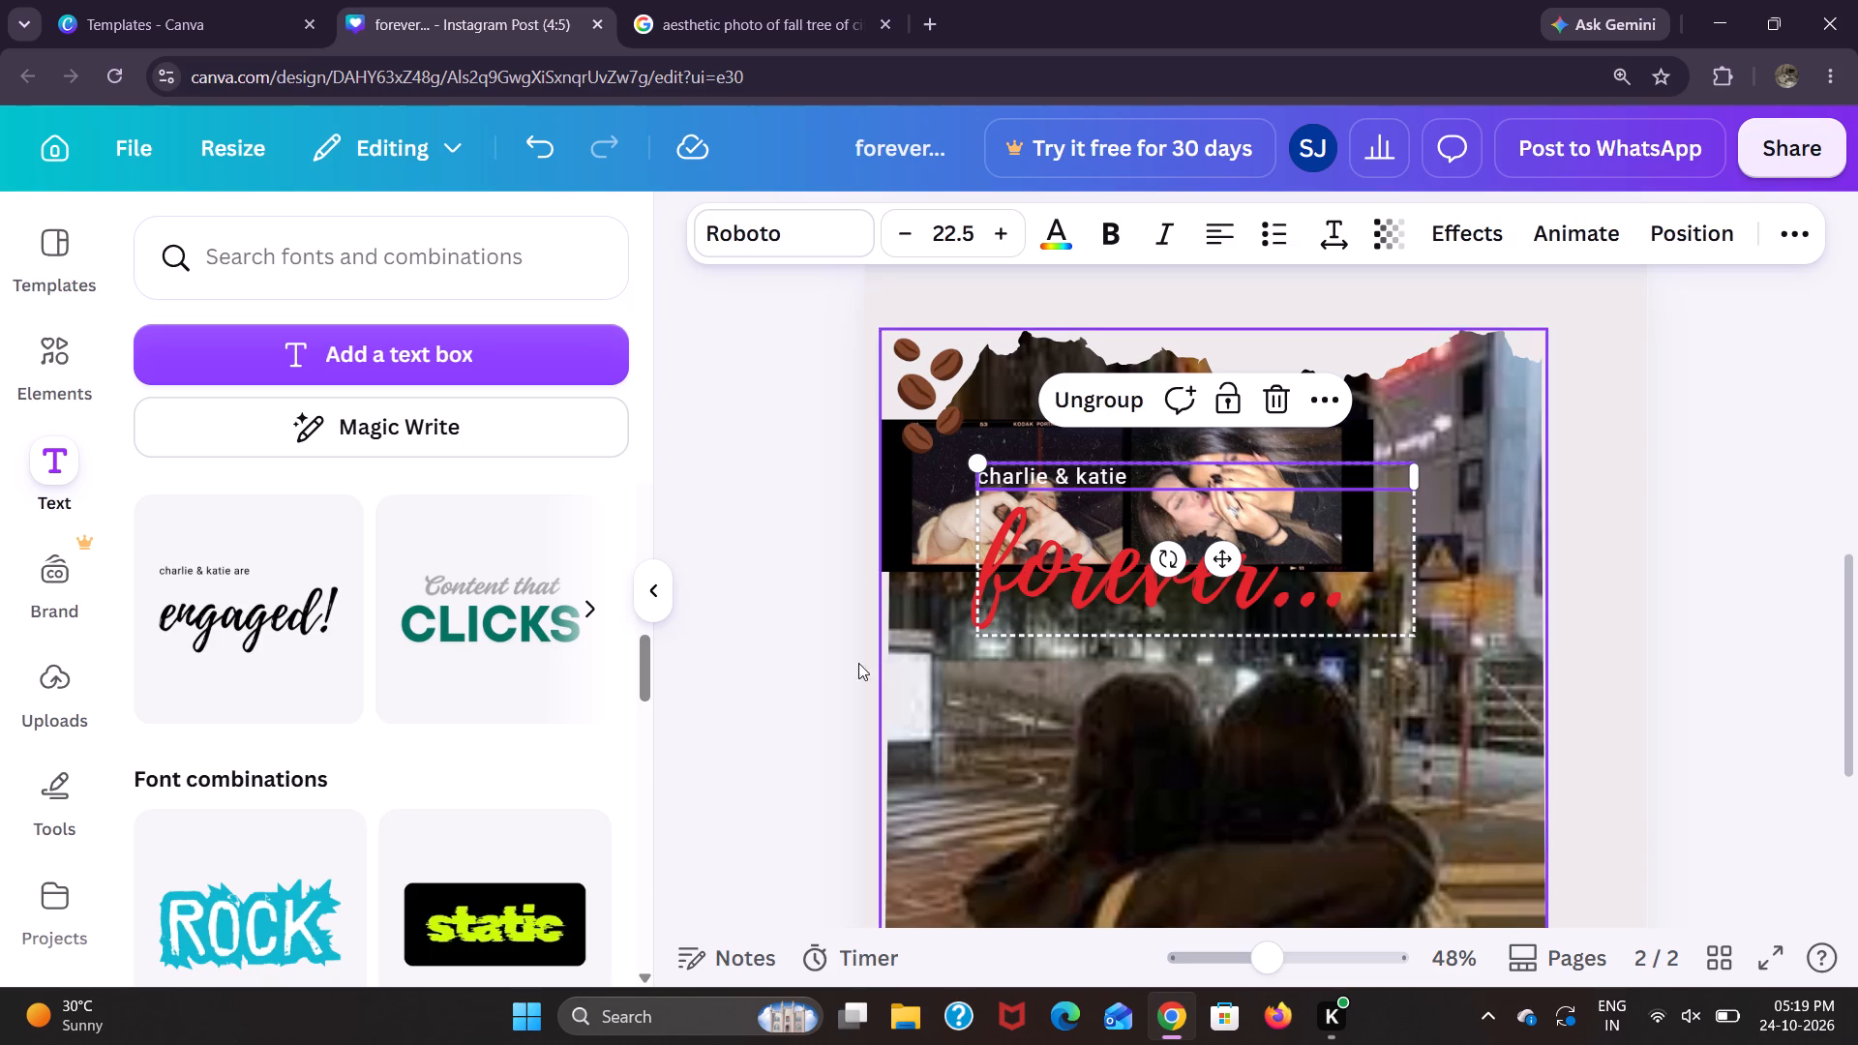
left_click(795, 668)
left_click_drag(1083, 538, 1319, 570)
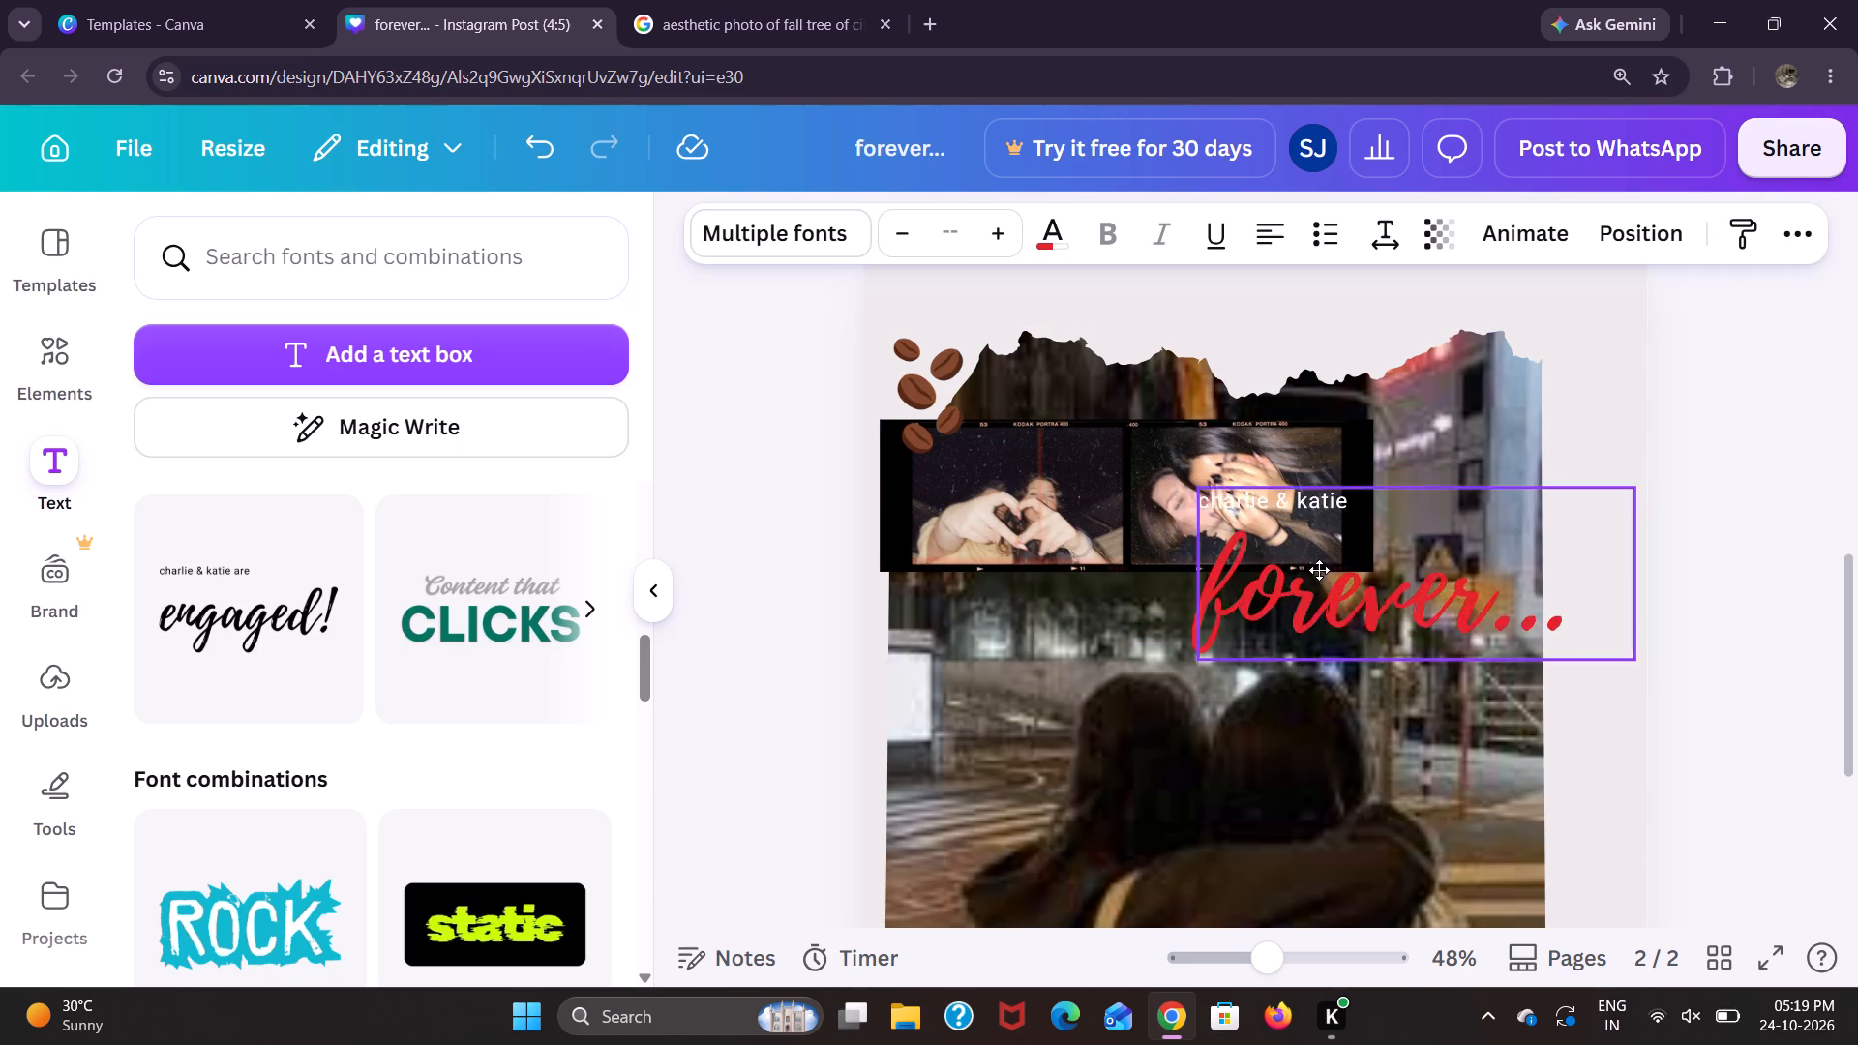
left_click_drag(1319, 570, 1279, 612)
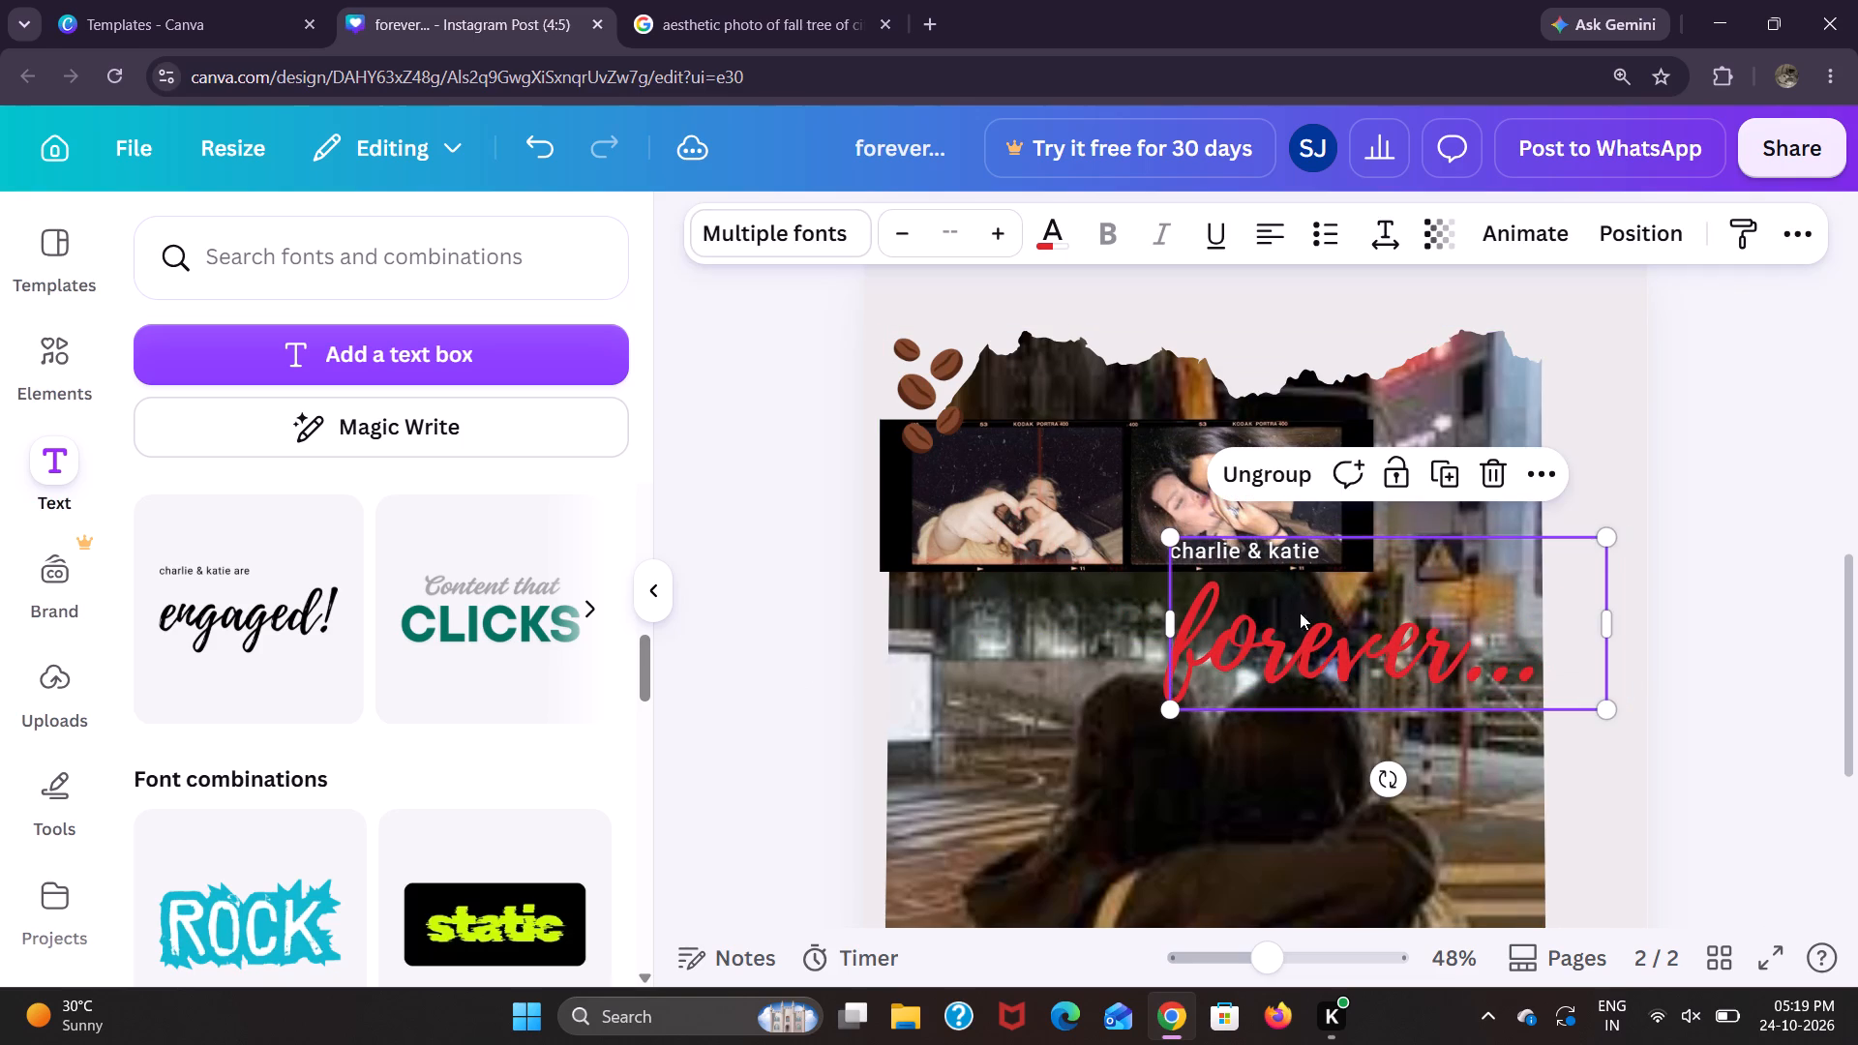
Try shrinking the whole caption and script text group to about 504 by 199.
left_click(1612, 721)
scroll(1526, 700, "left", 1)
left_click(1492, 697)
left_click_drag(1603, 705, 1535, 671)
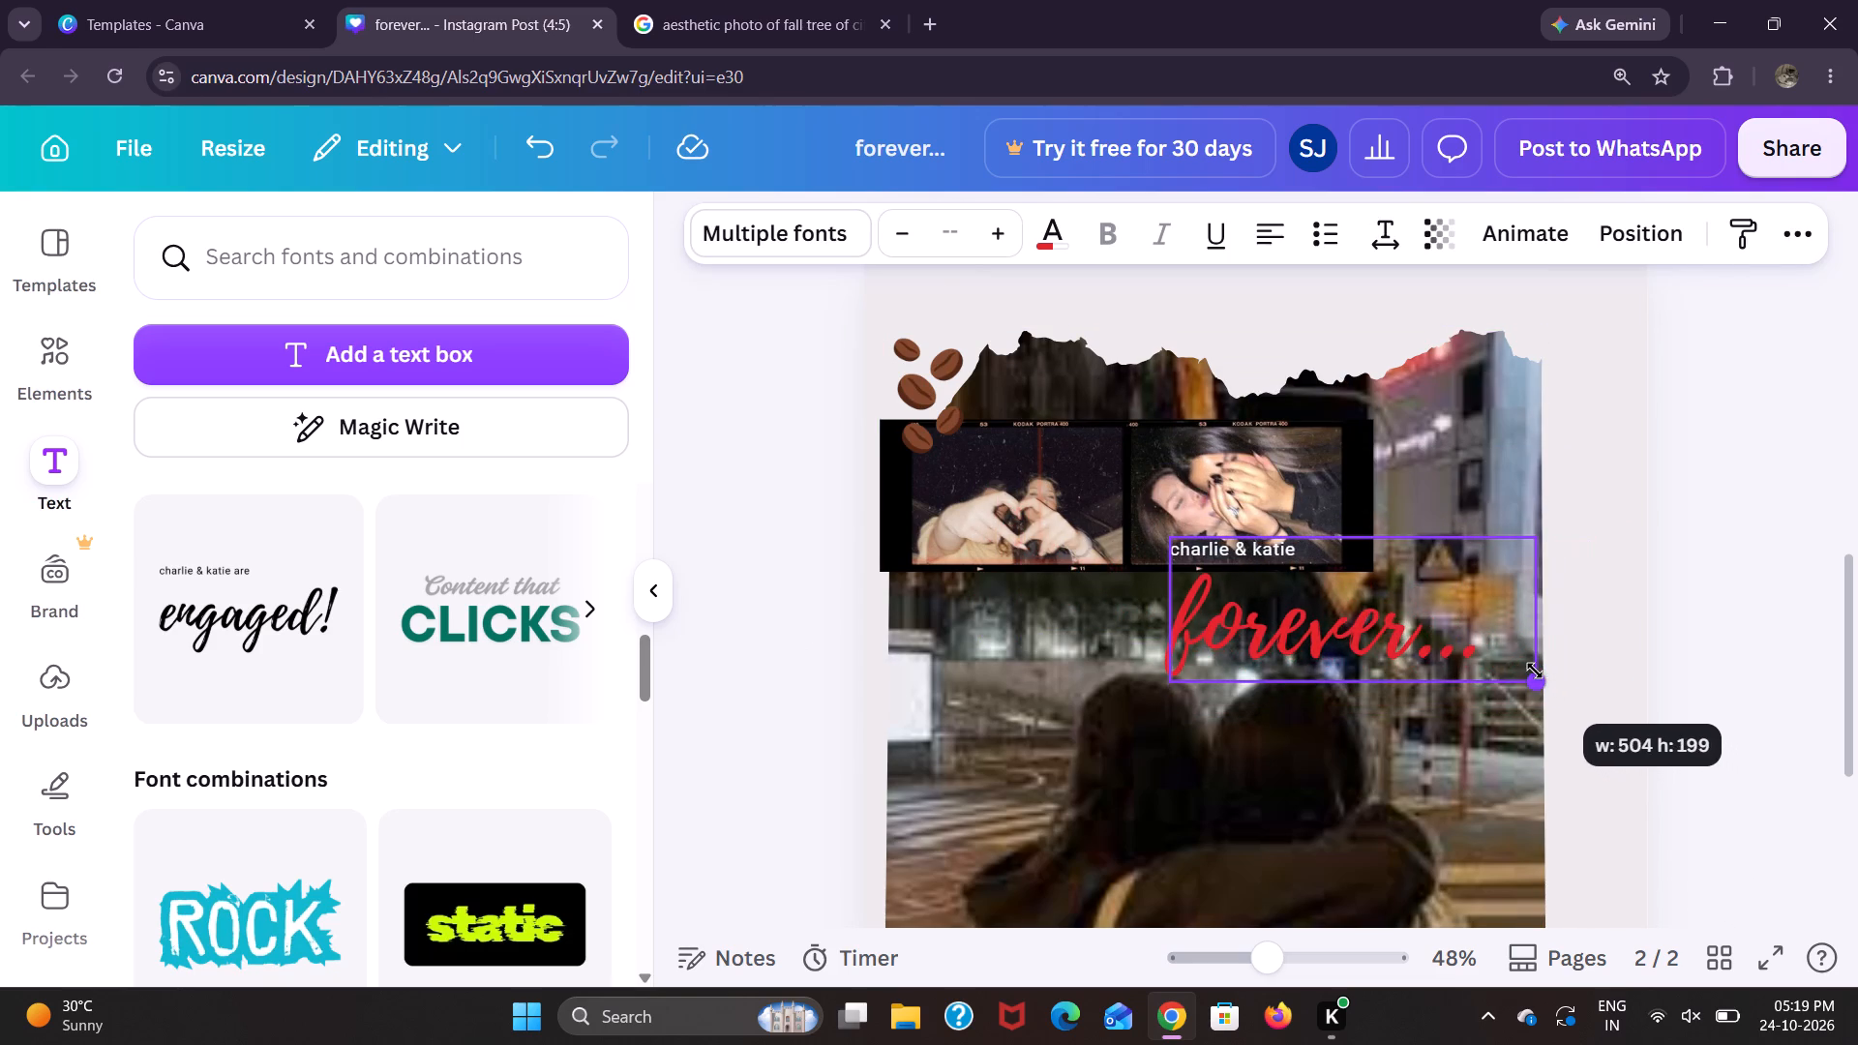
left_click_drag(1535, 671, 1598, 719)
Shrink only the "forever..." text to font size 98.1 and nudge it up just beneath the "charlie & katie" caption.
left_click(1379, 686)
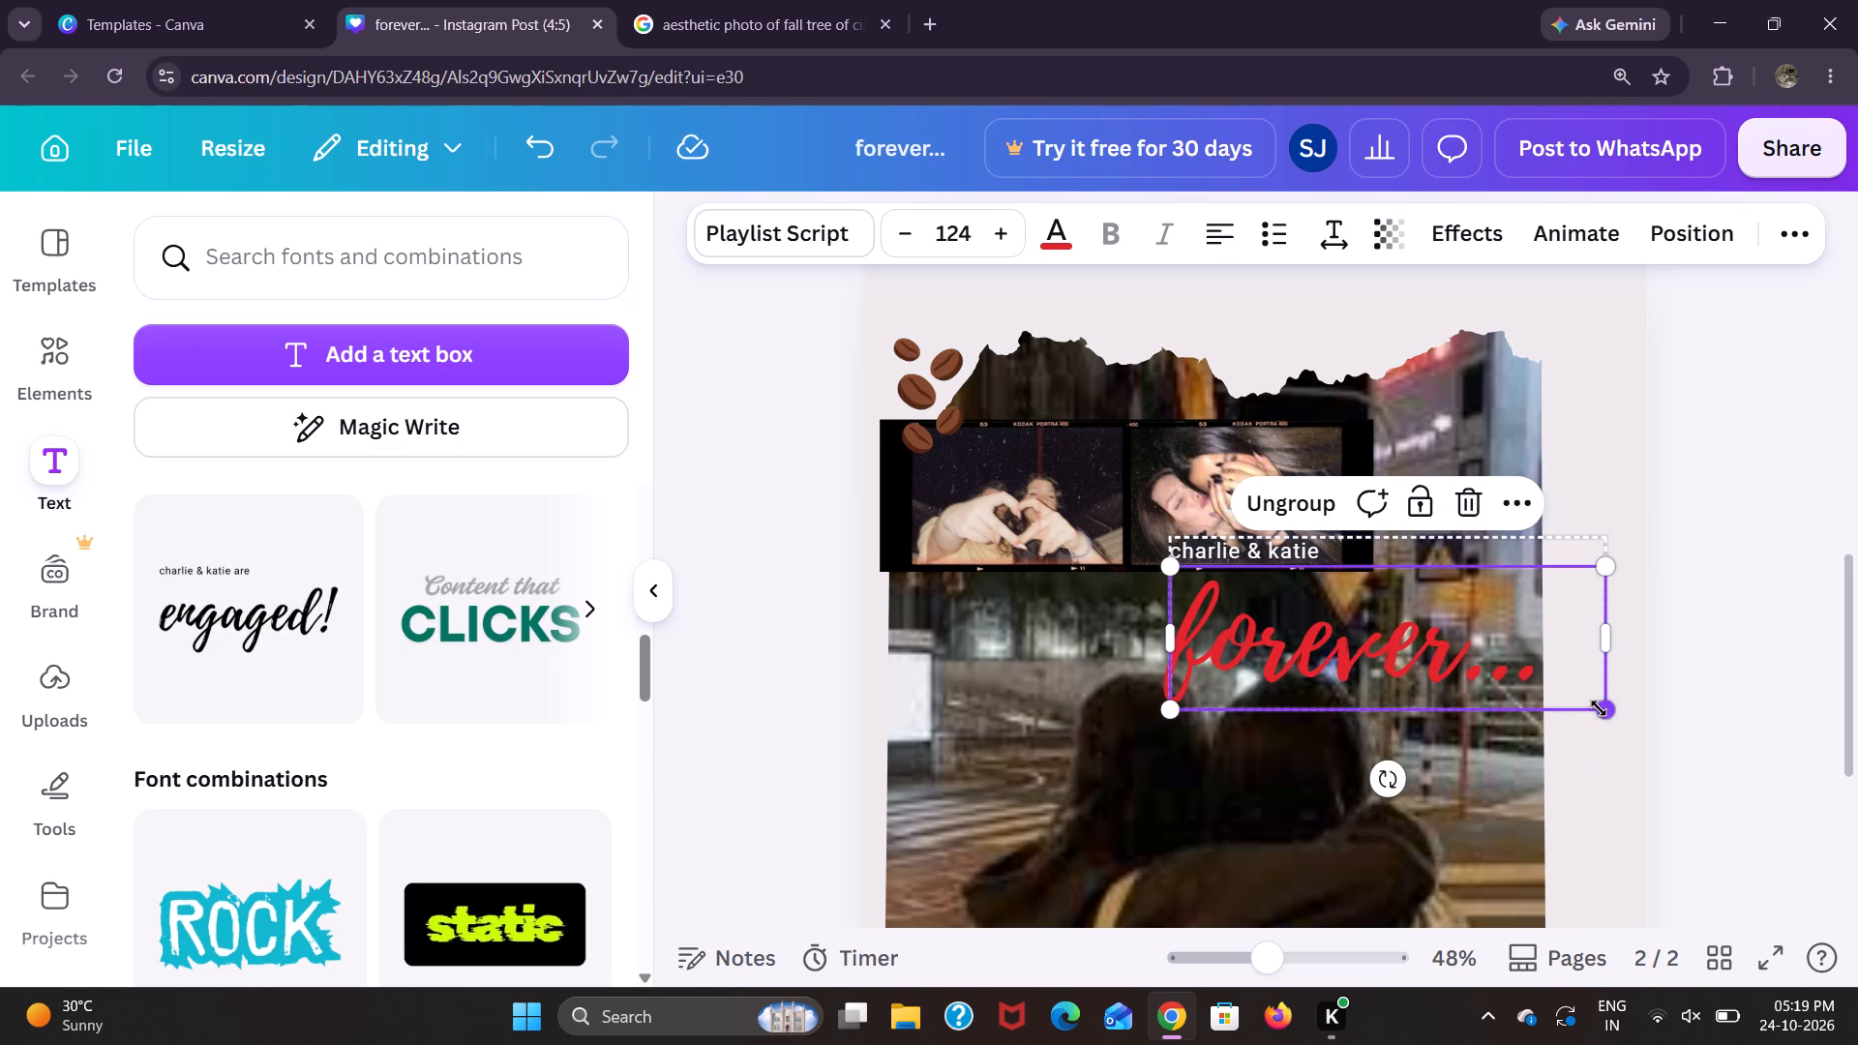
left_click_drag(1604, 716, 1518, 675)
left_click_drag(1447, 659, 1450, 642)
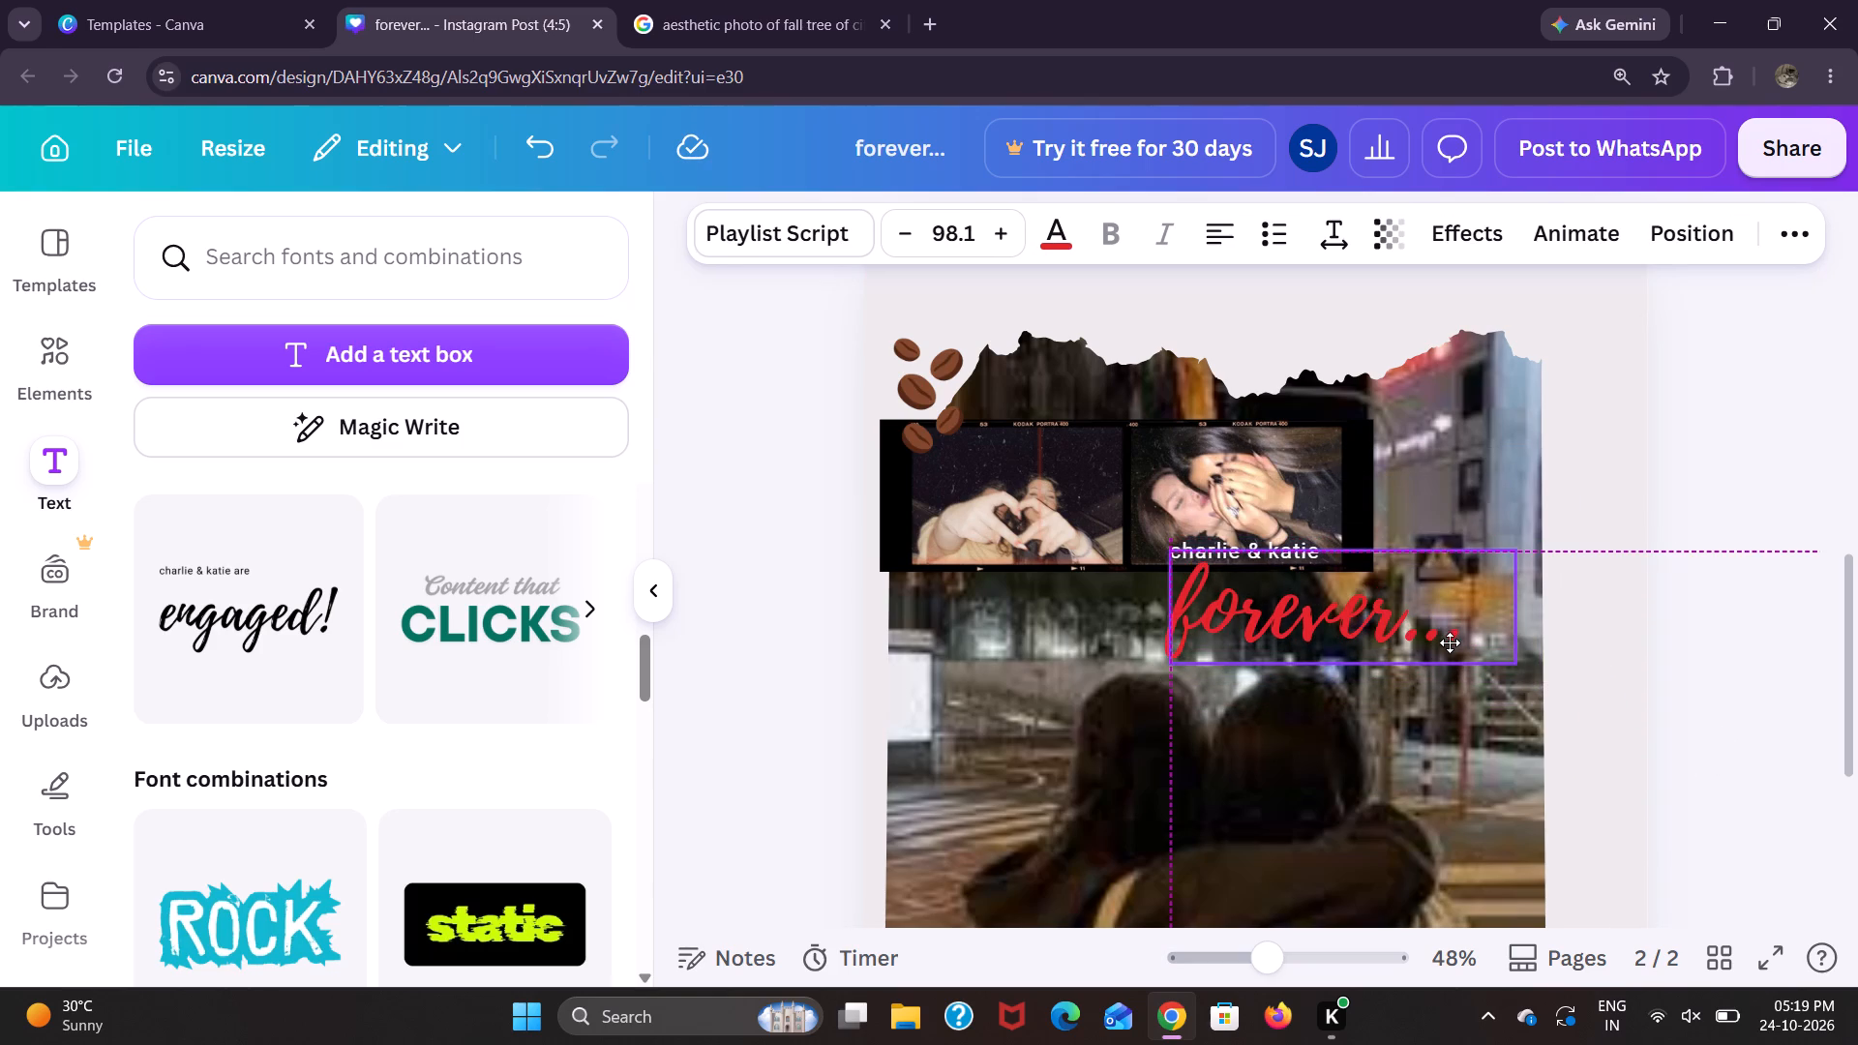
left_click_drag(1450, 642, 1450, 644)
left_click(1704, 748)
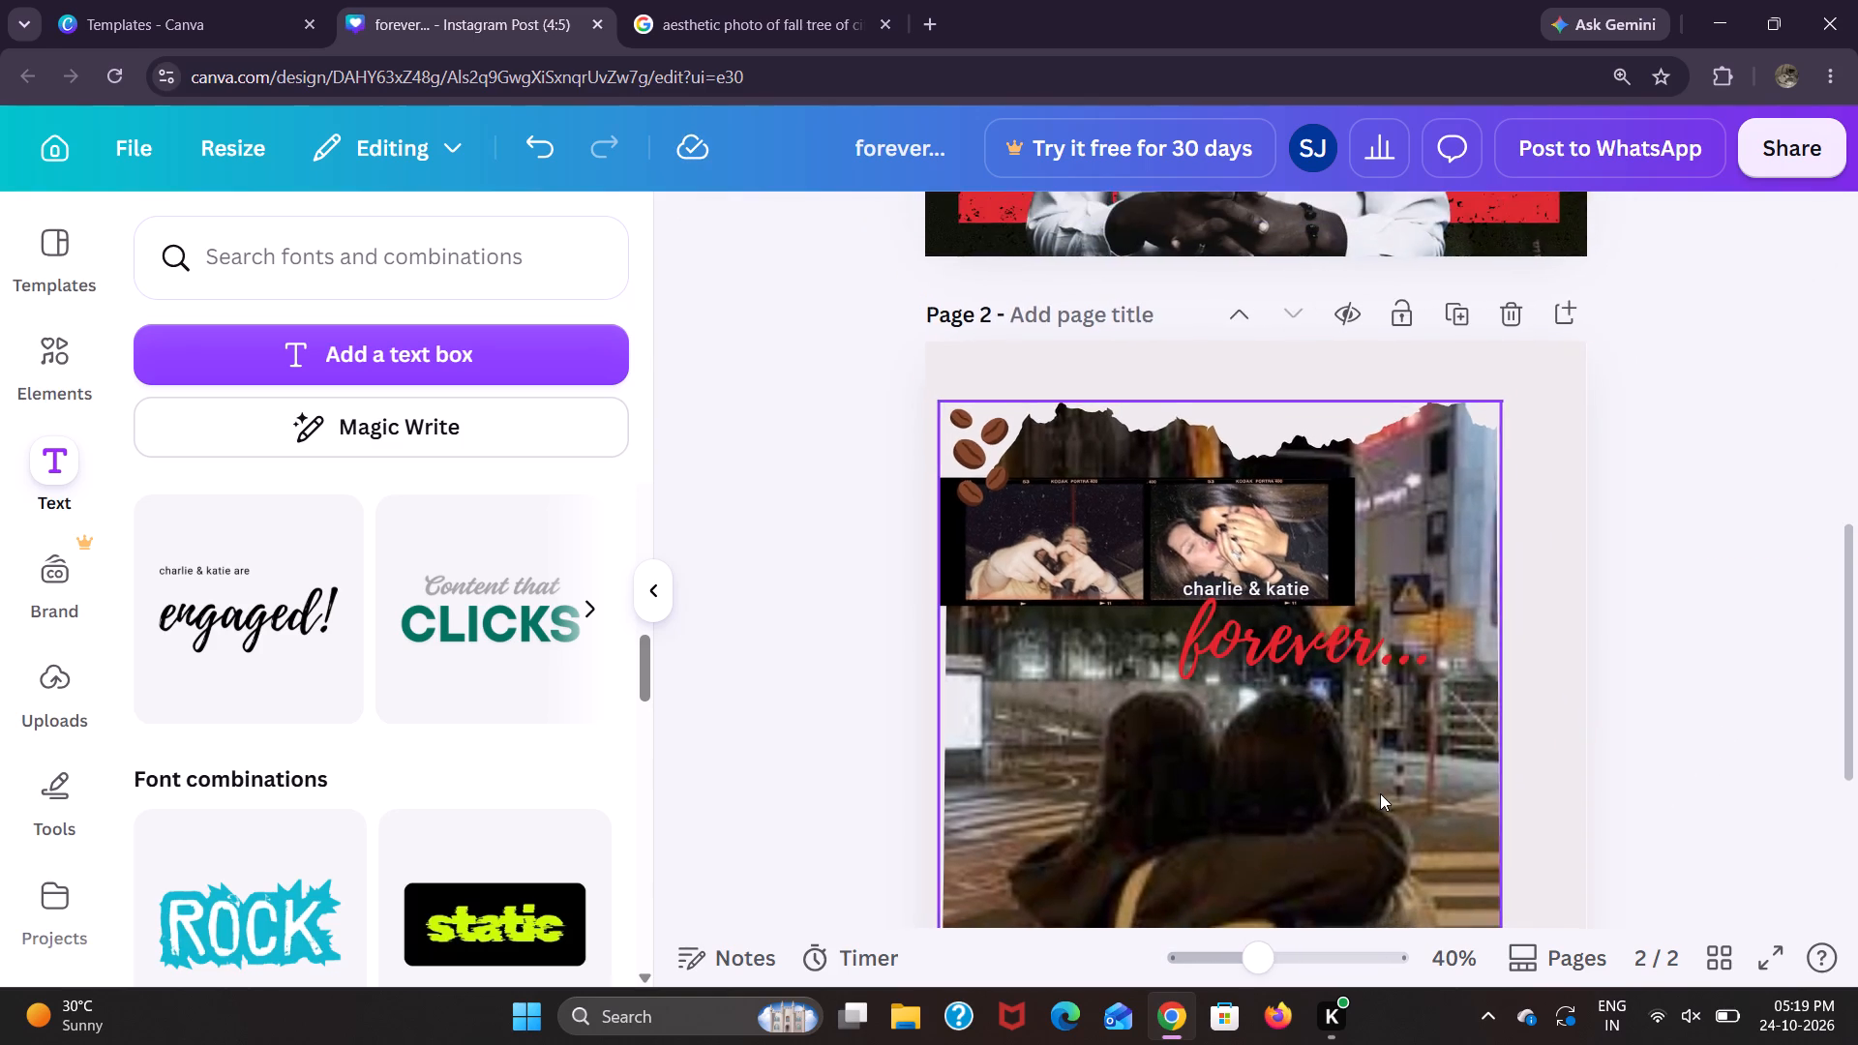
Delete the "After Hours" template page so only the friendship collage page is kept.
scroll(1380, 793, "down", 2)
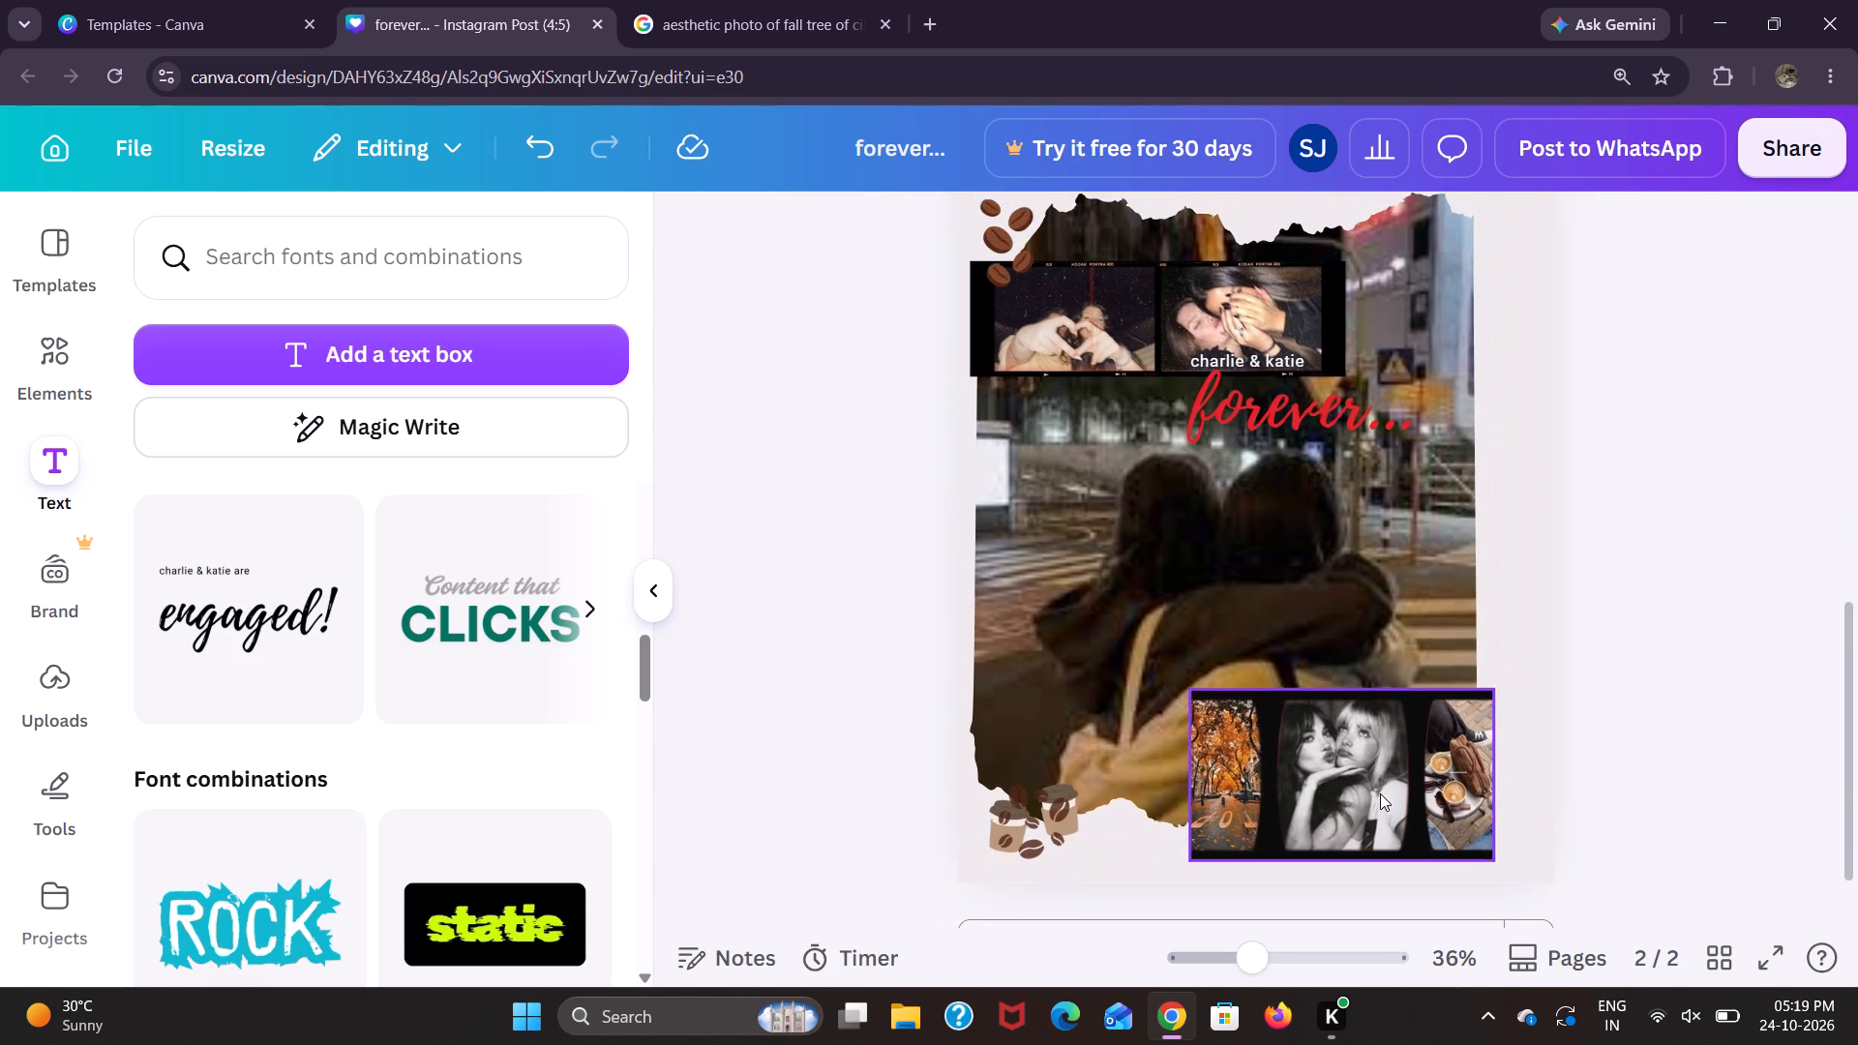
scroll(1380, 793, "up", 7)
left_click(1251, 695)
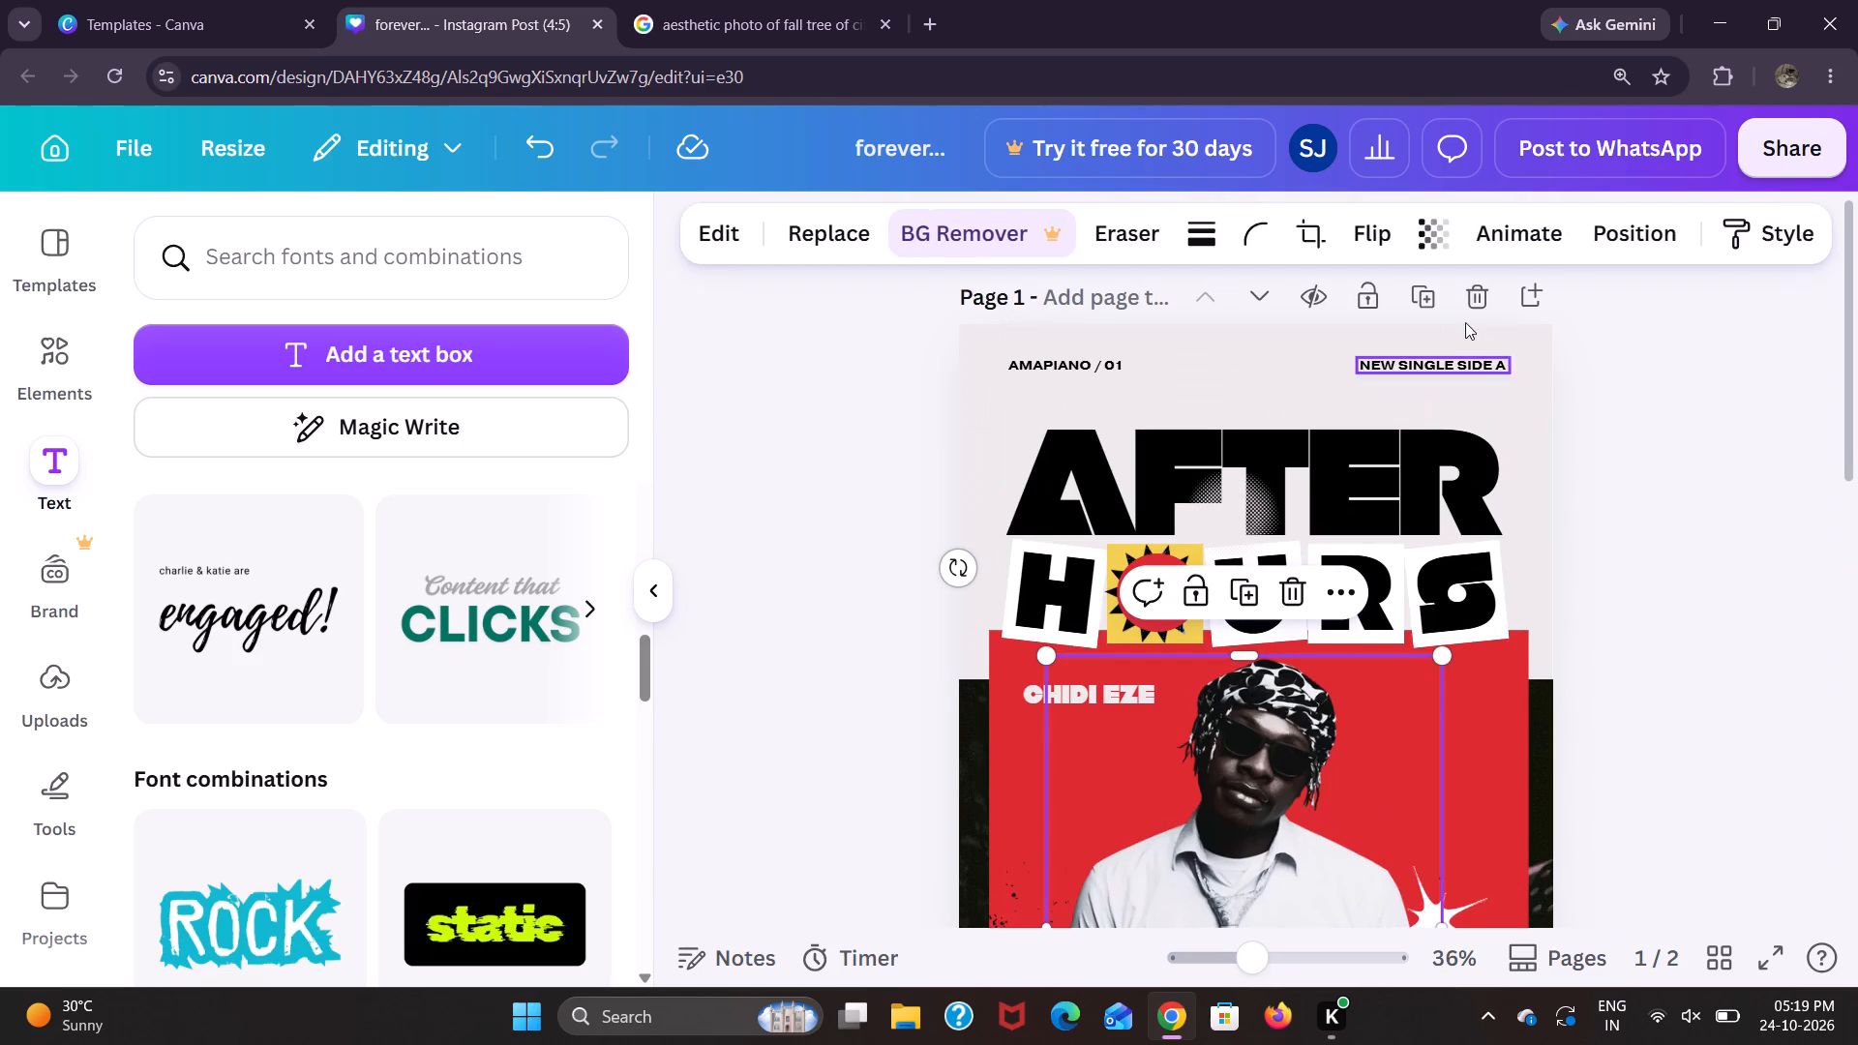
left_click(1481, 288)
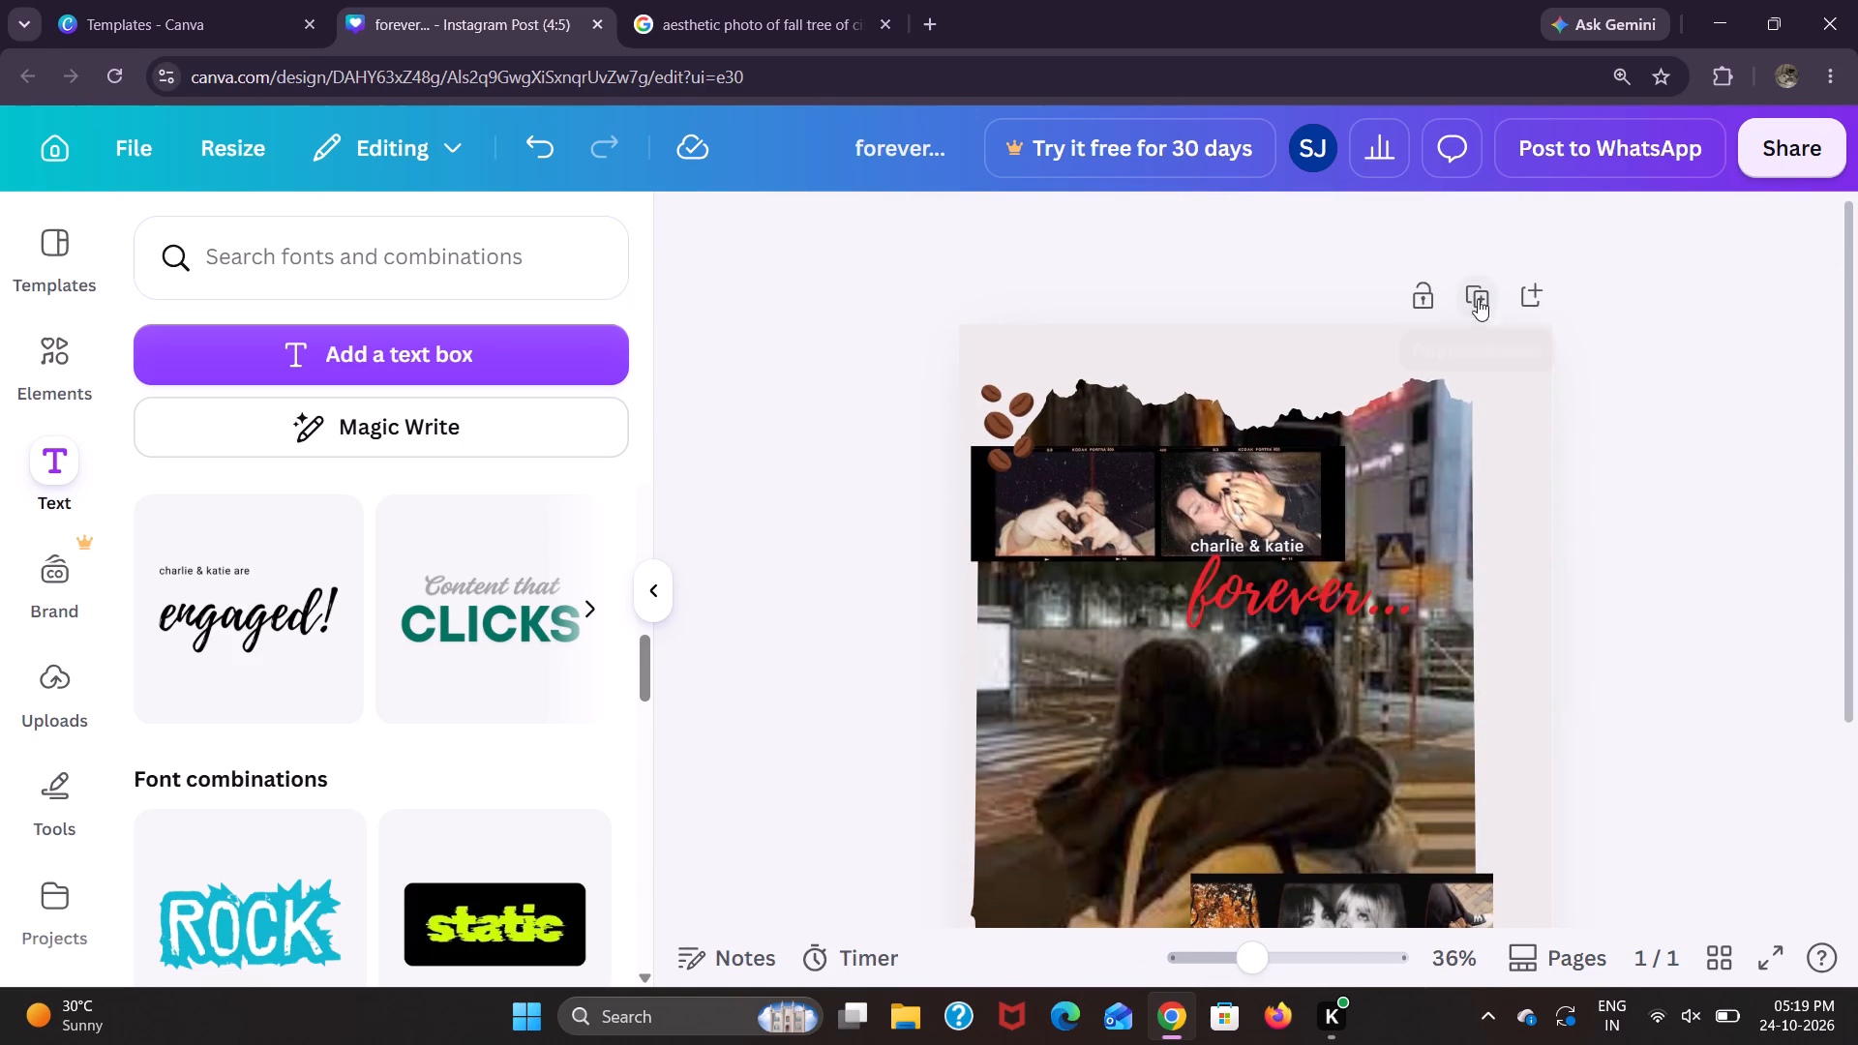
Add the "Happy BIRTHDAY" font combination, shrink it, and place it above the coffee cups, overlapping the edge of the three-photo strip.
scroll(1299, 740, "down", 1)
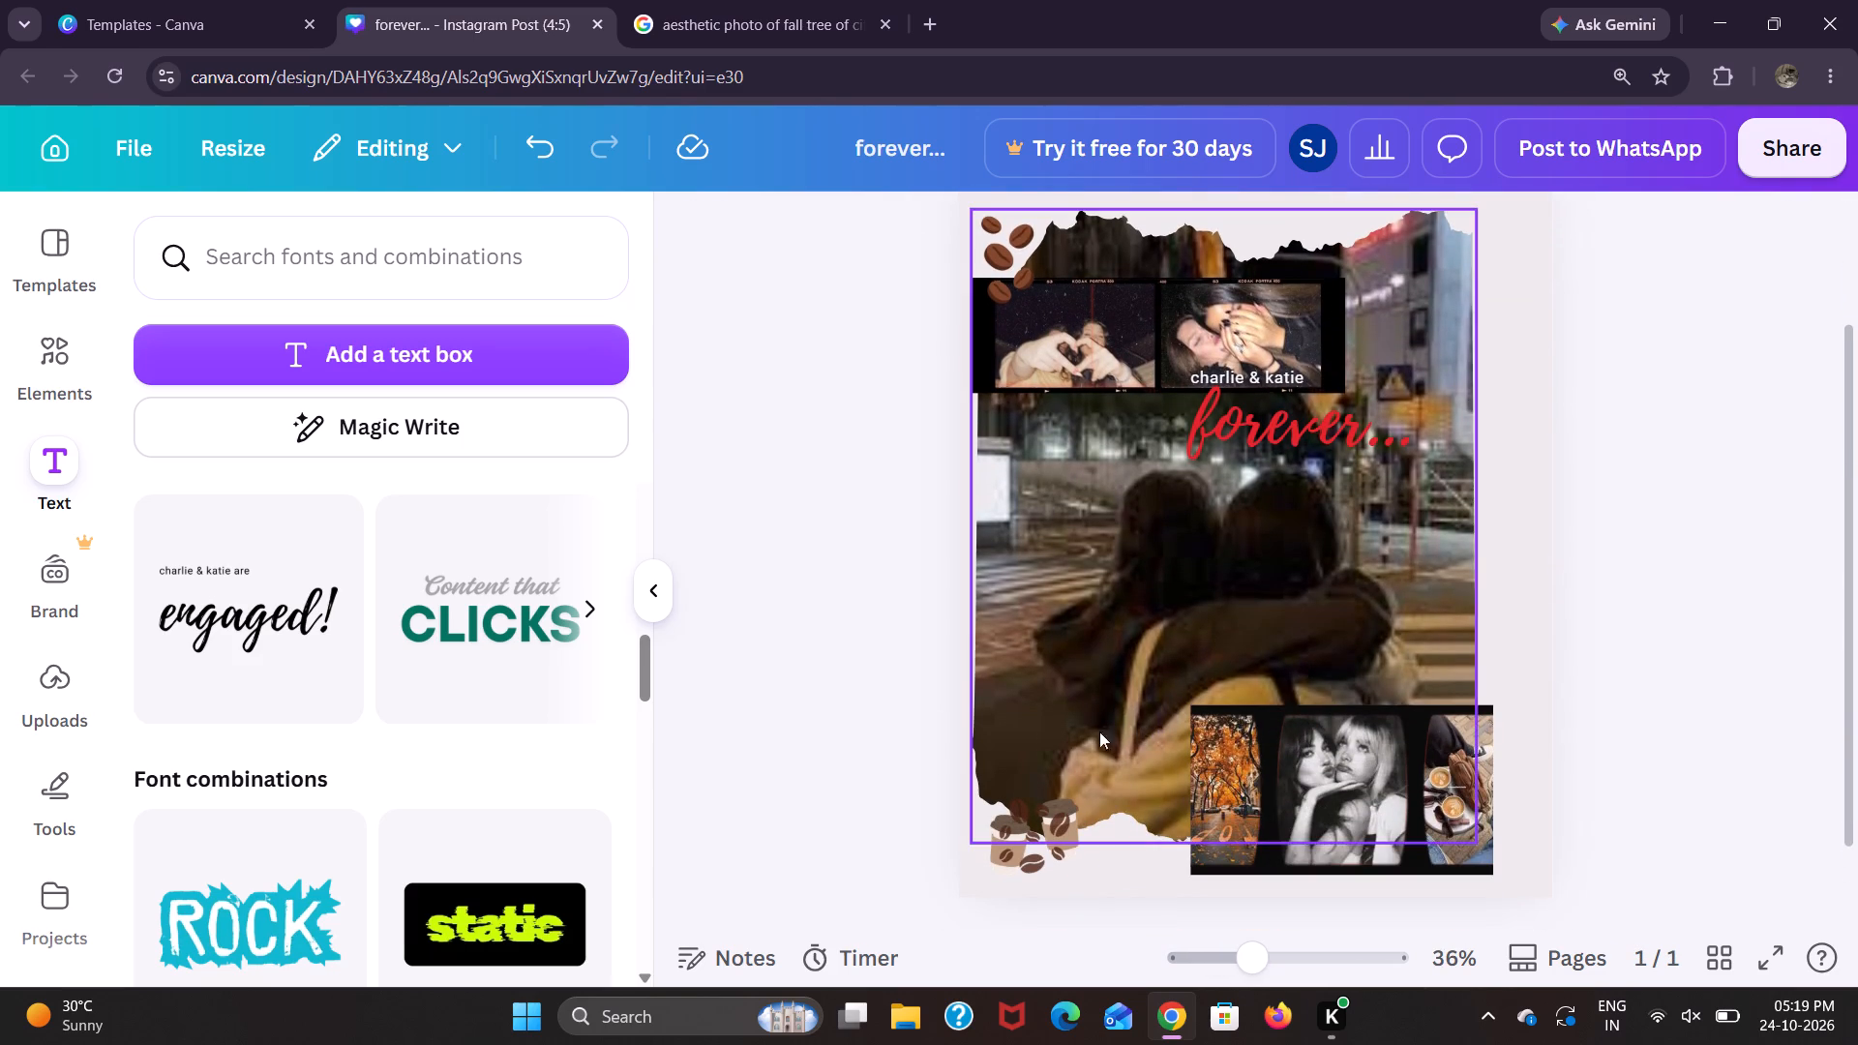
scroll(398, 796, "down", 3)
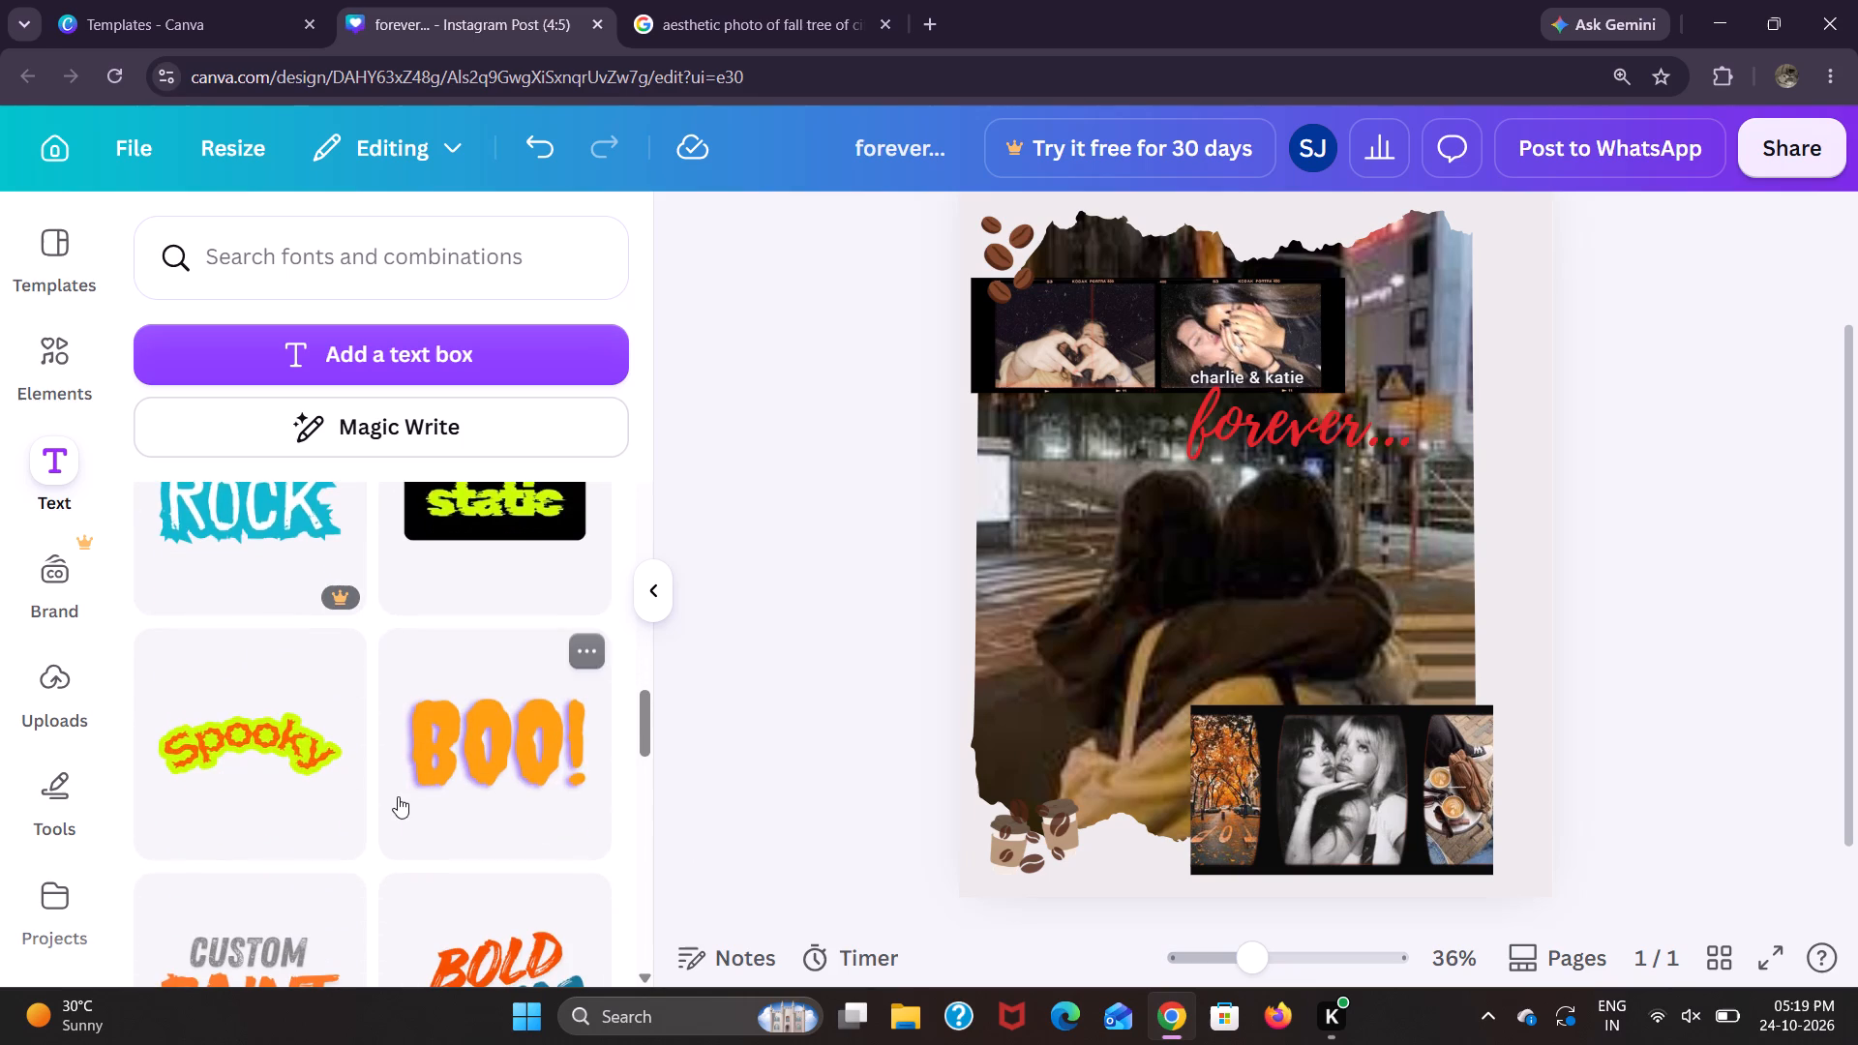
scroll(398, 796, "down", 5)
scroll(398, 796, "up", 1)
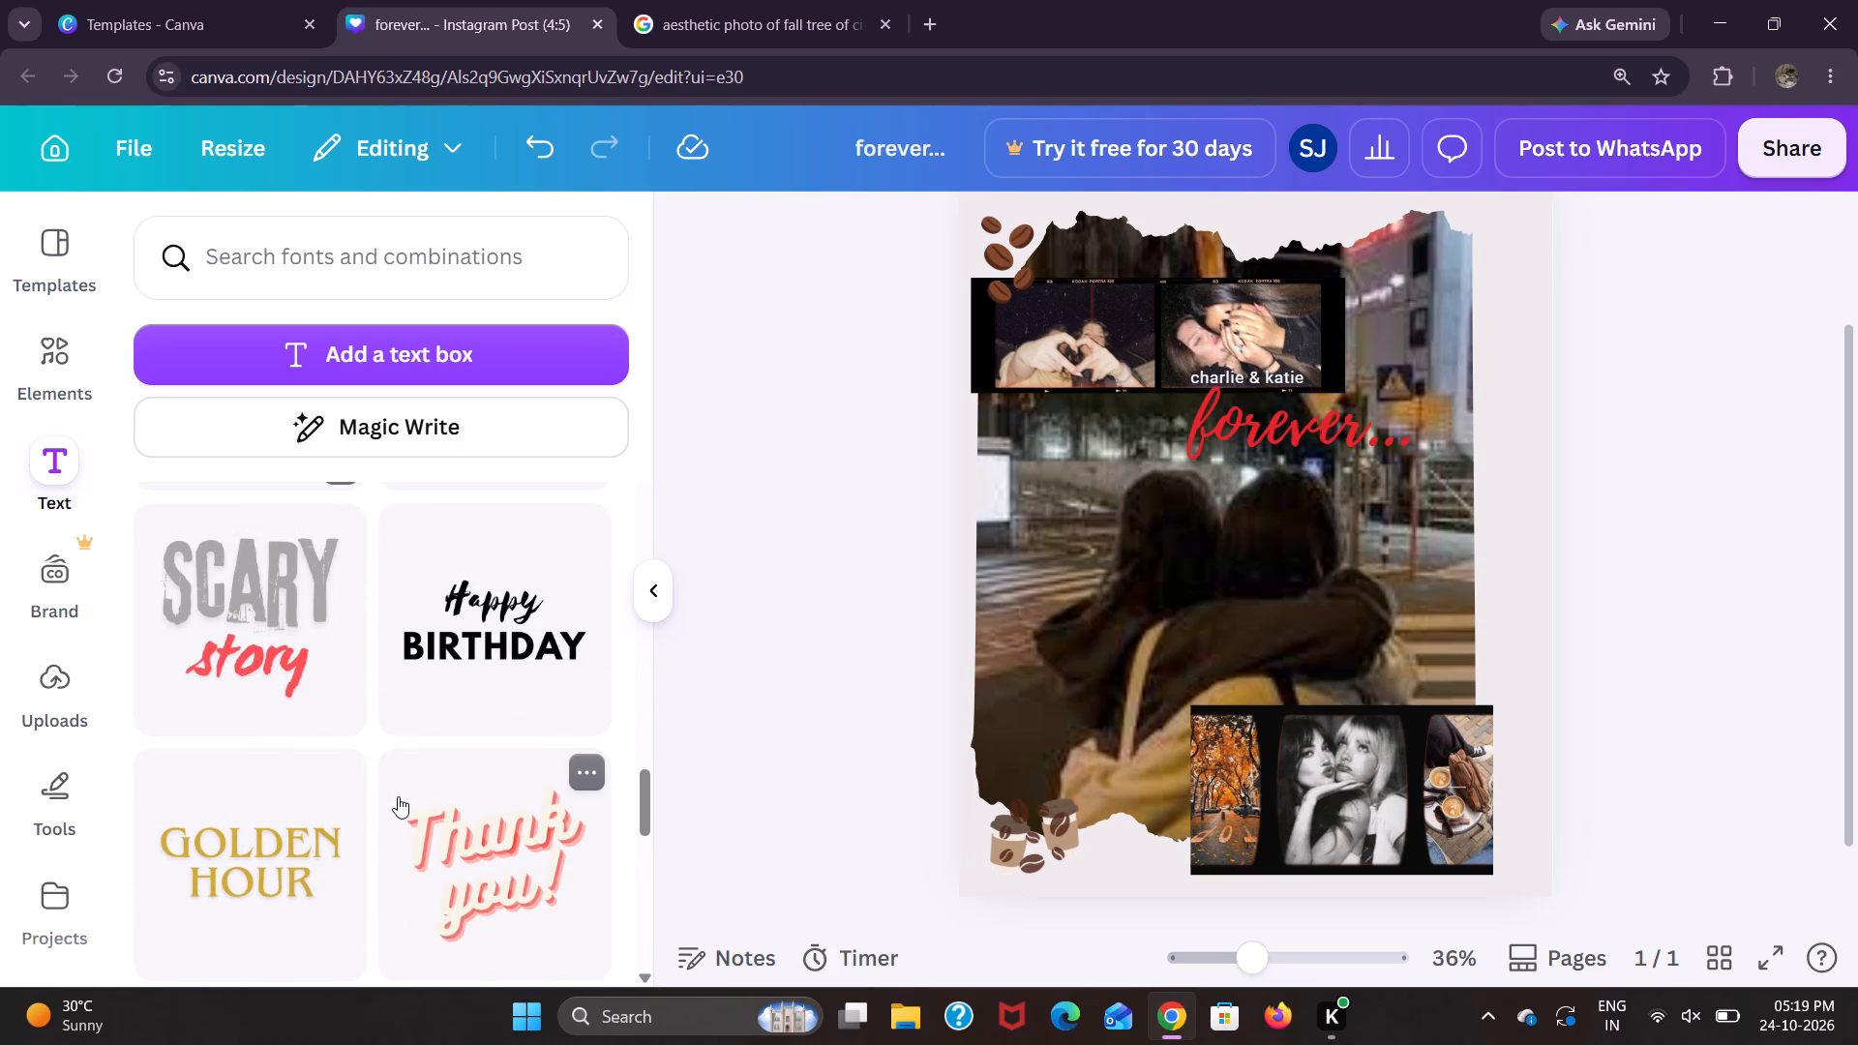
left_click(483, 671)
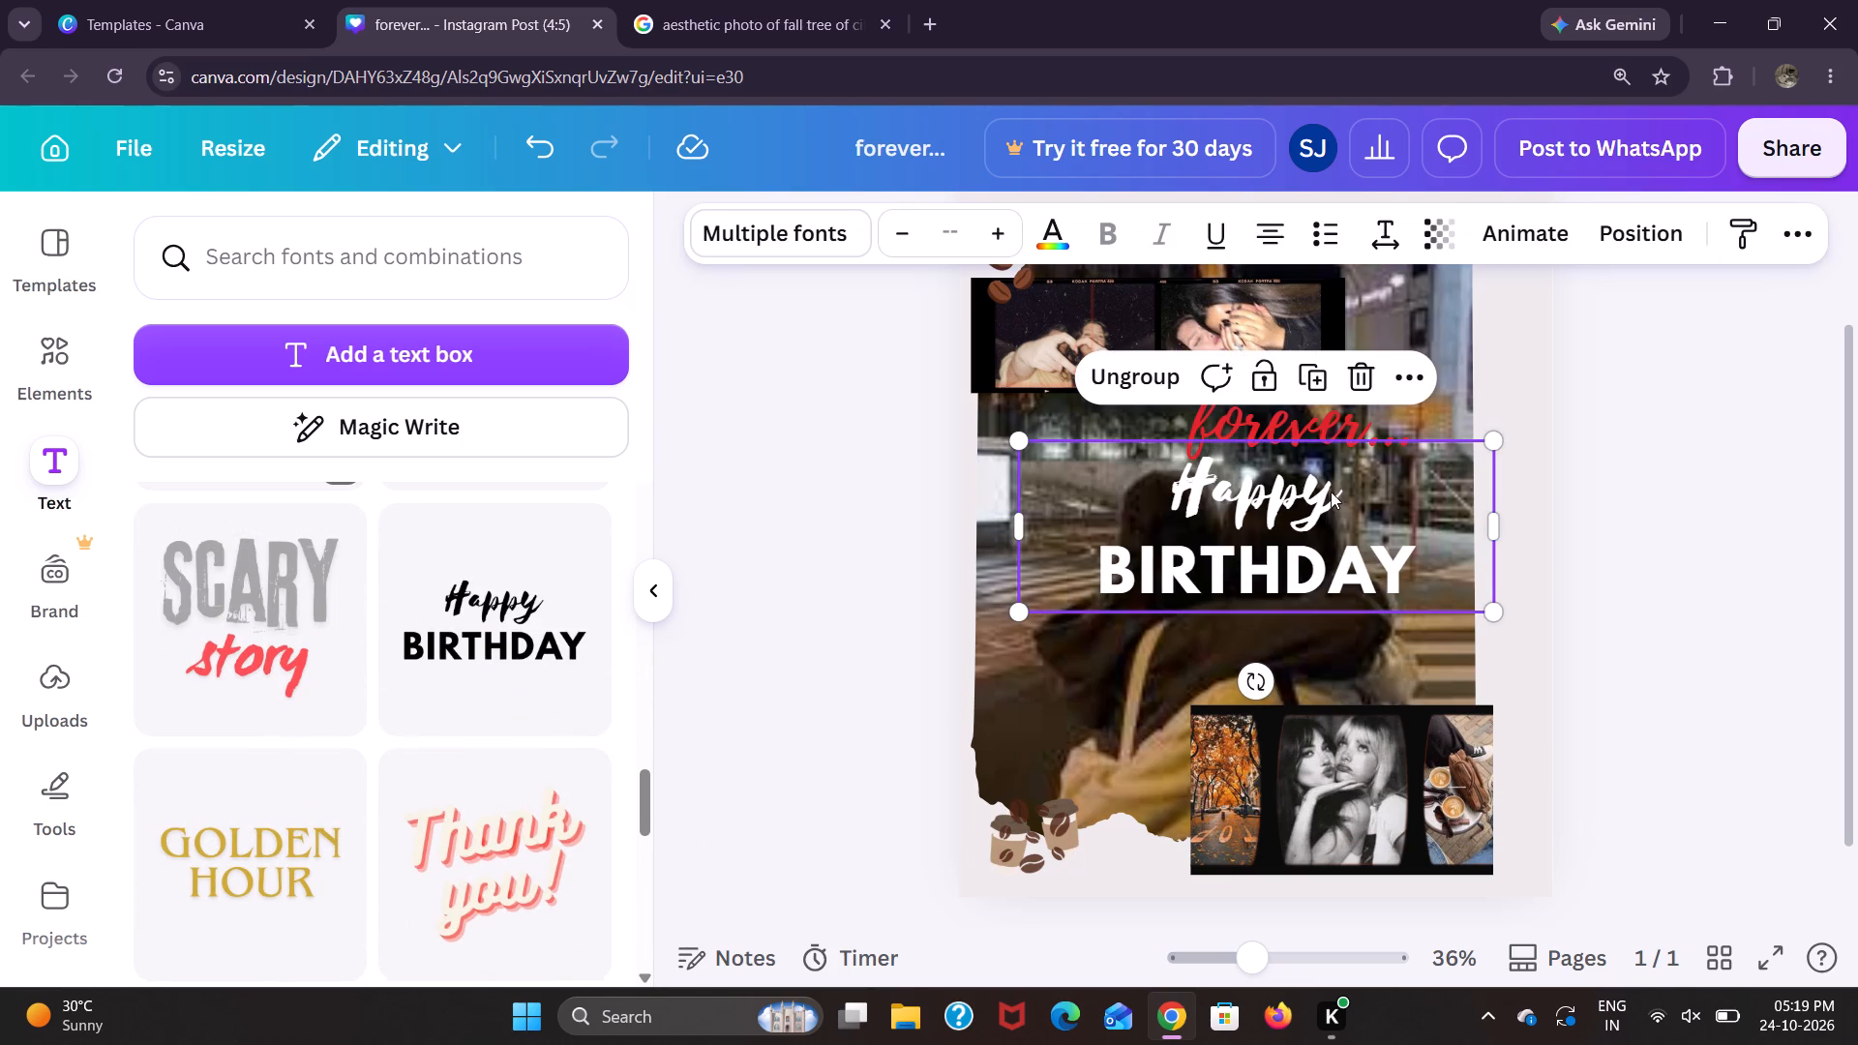
left_click_drag(1283, 562, 1157, 748)
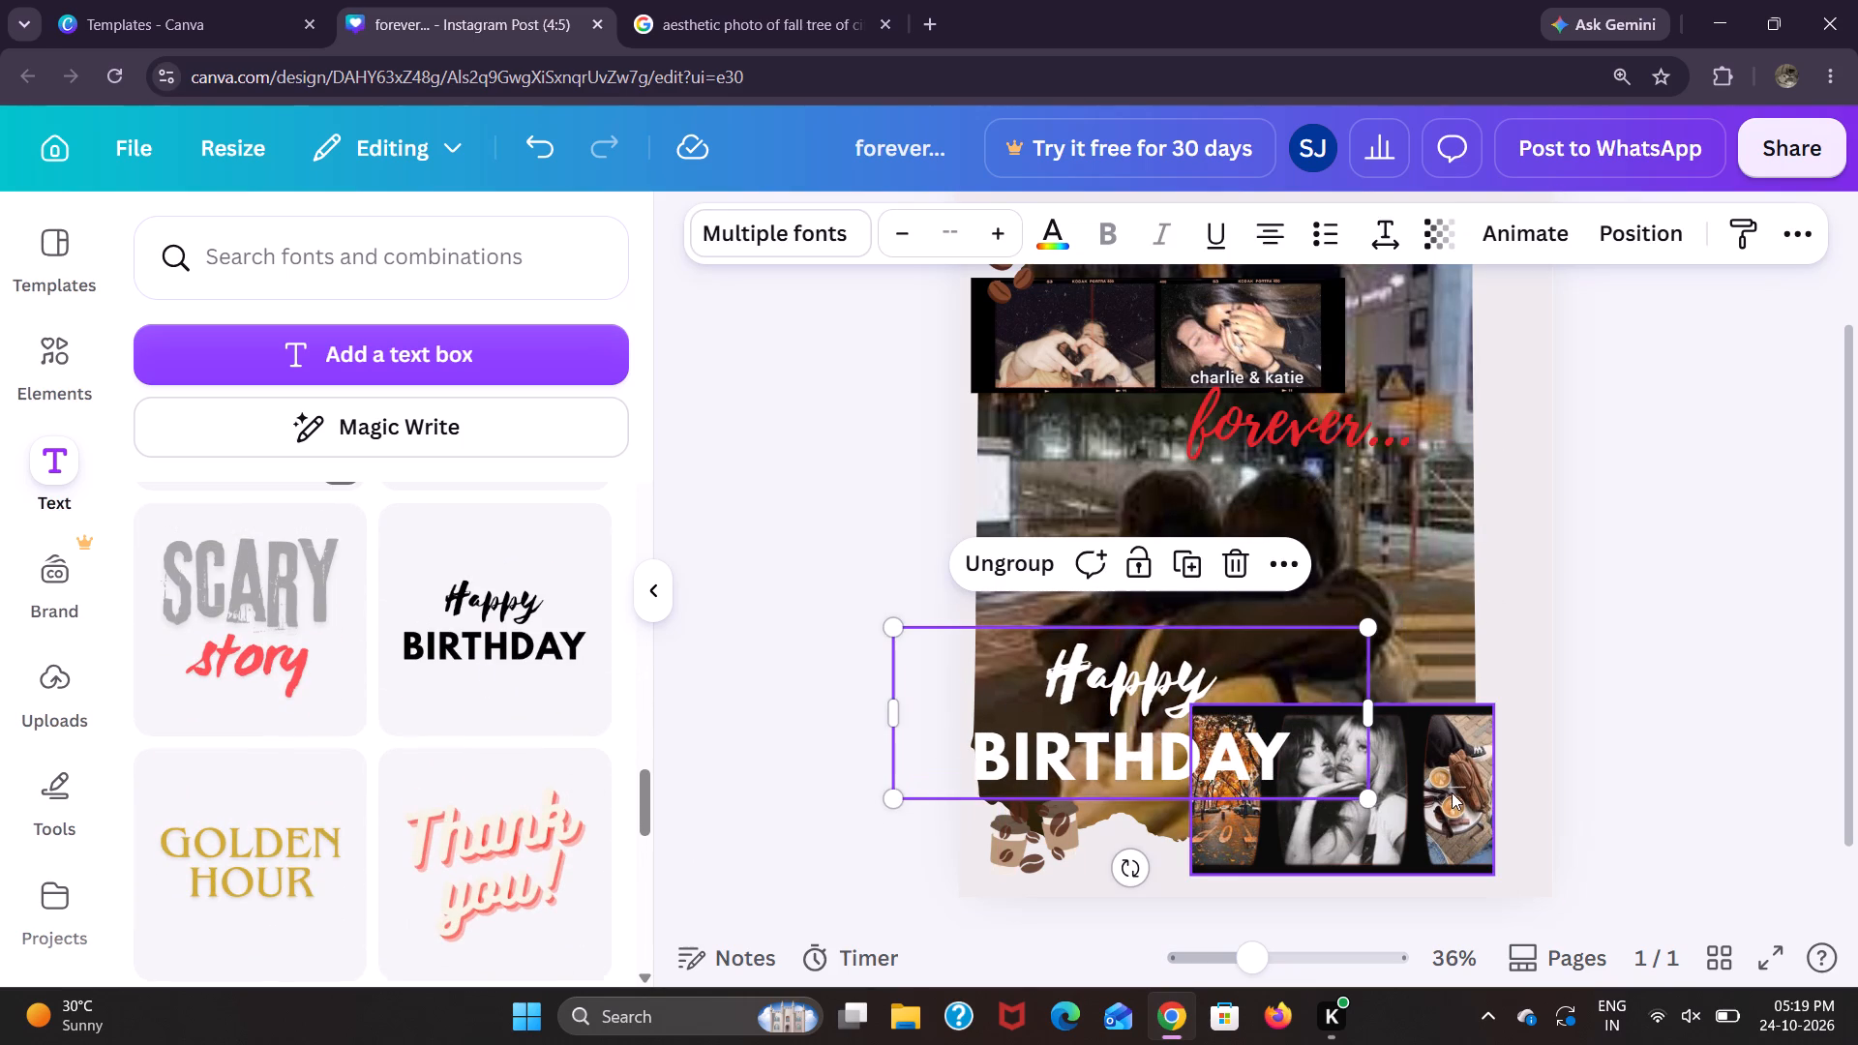
left_click_drag(1359, 799, 1254, 729)
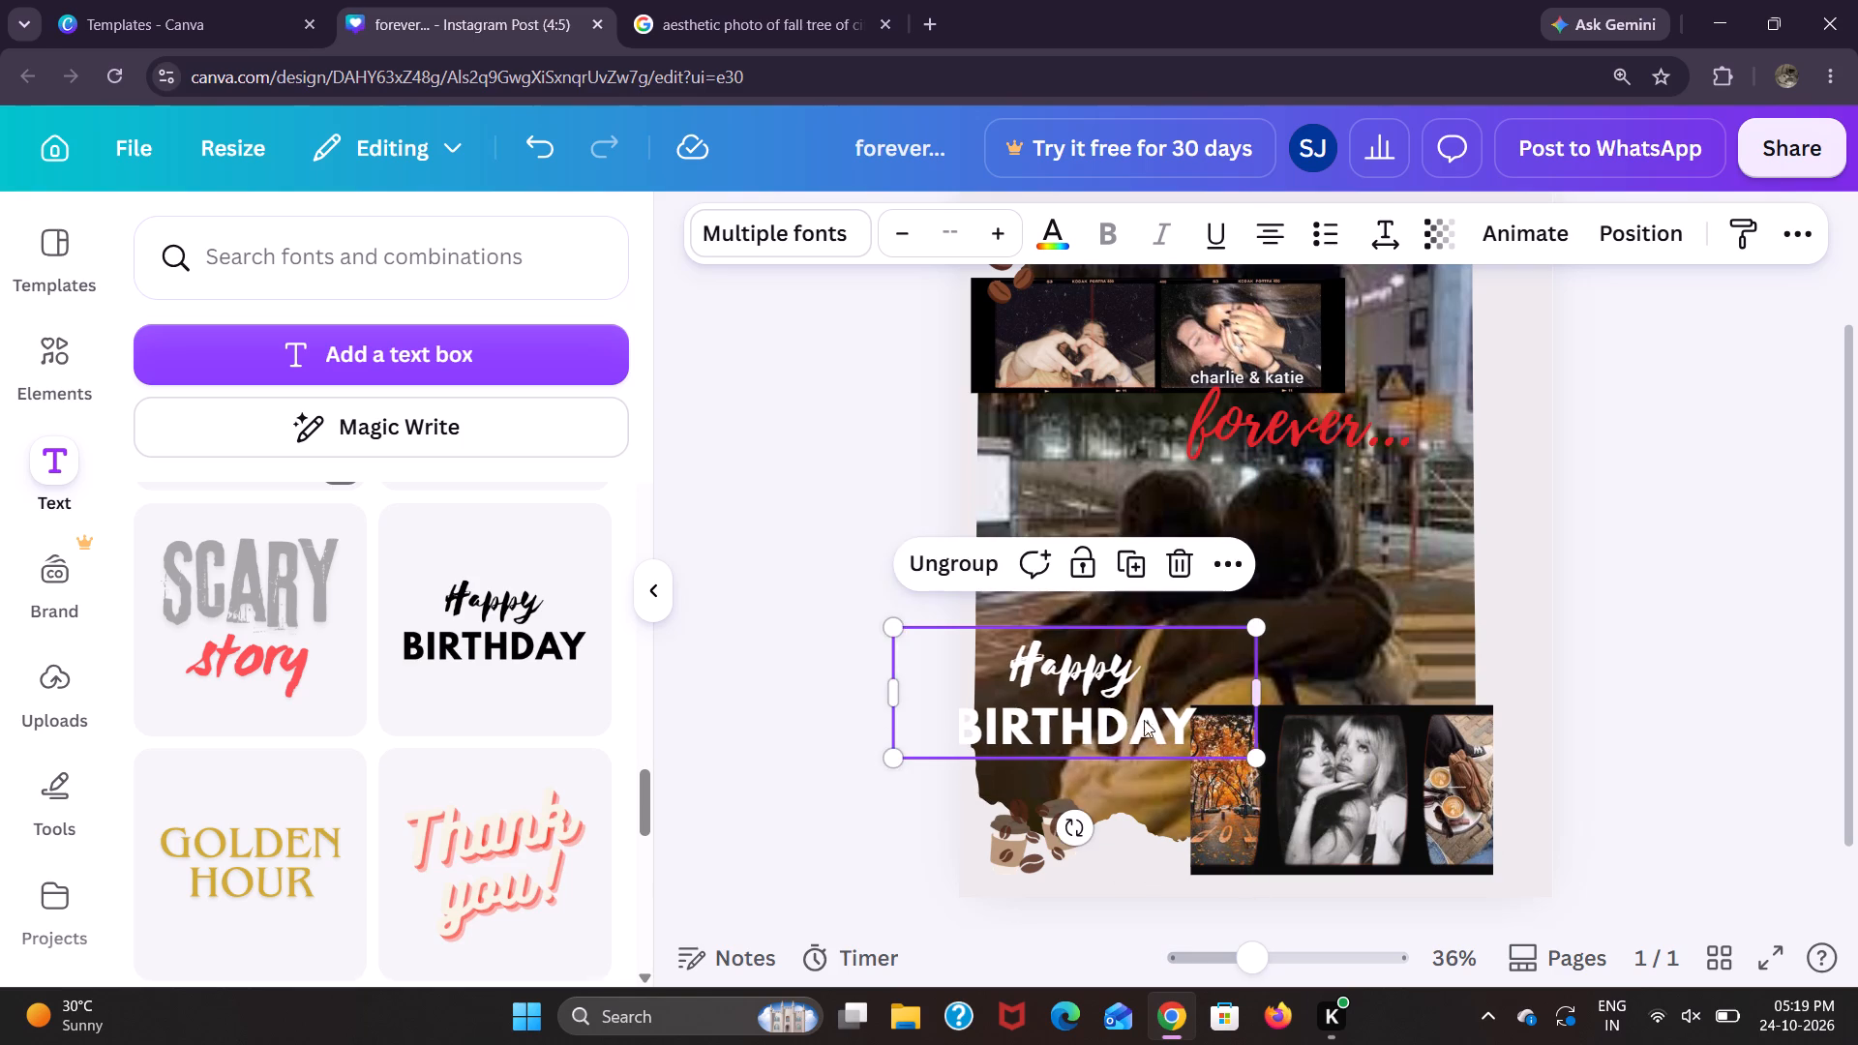
left_click_drag(1126, 716, 1201, 755)
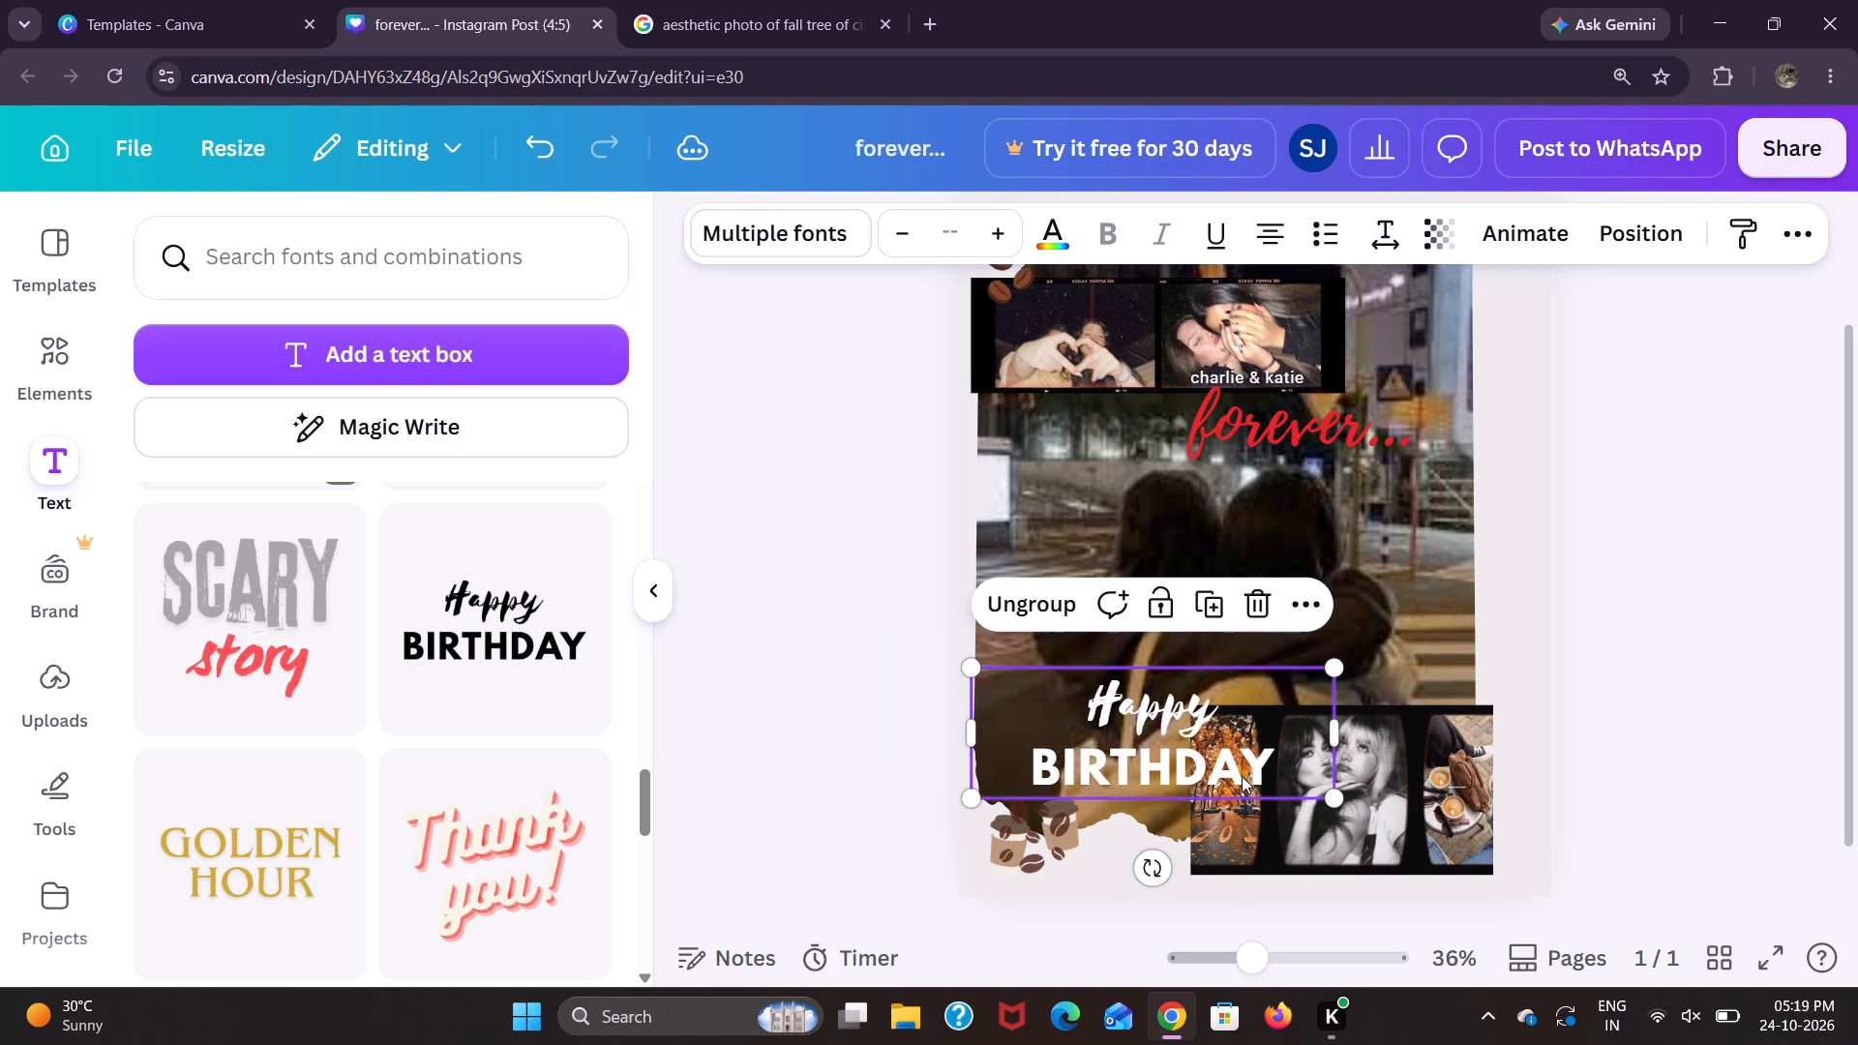
left_click(1251, 780)
left_click(1281, 773)
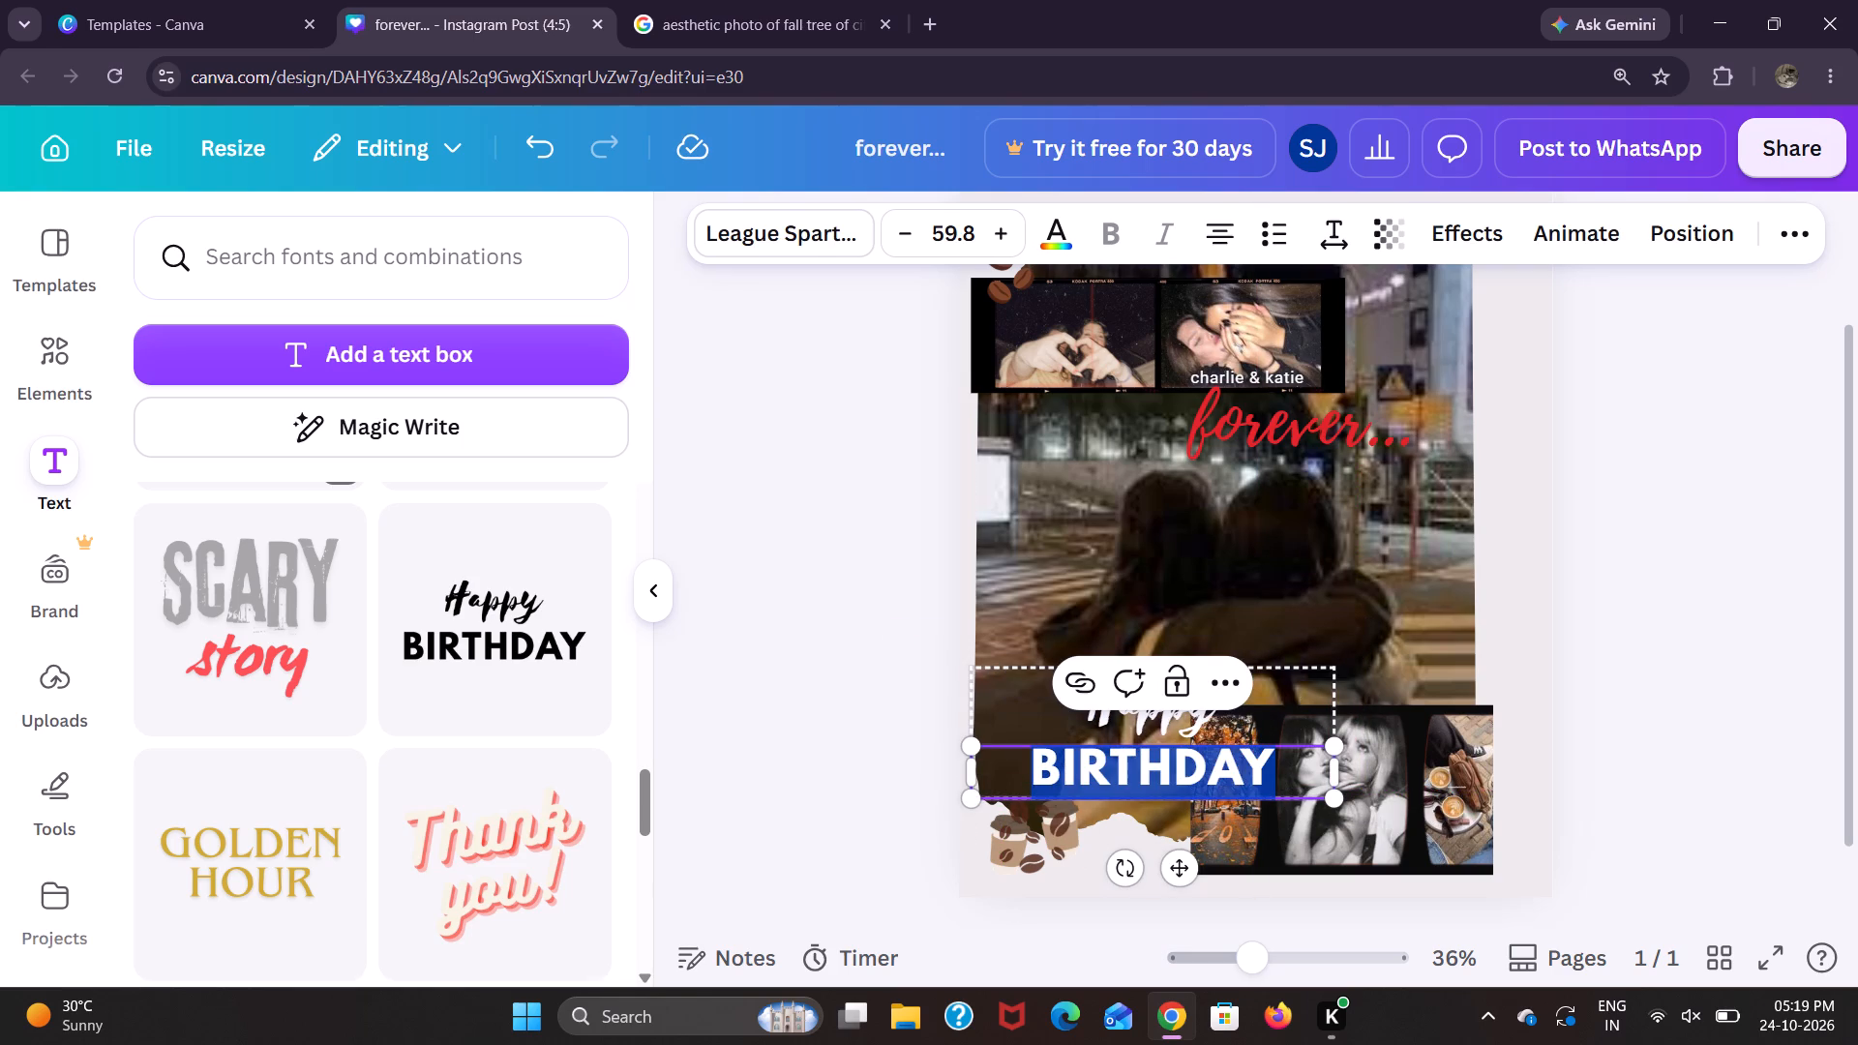
left_click(1630, 628)
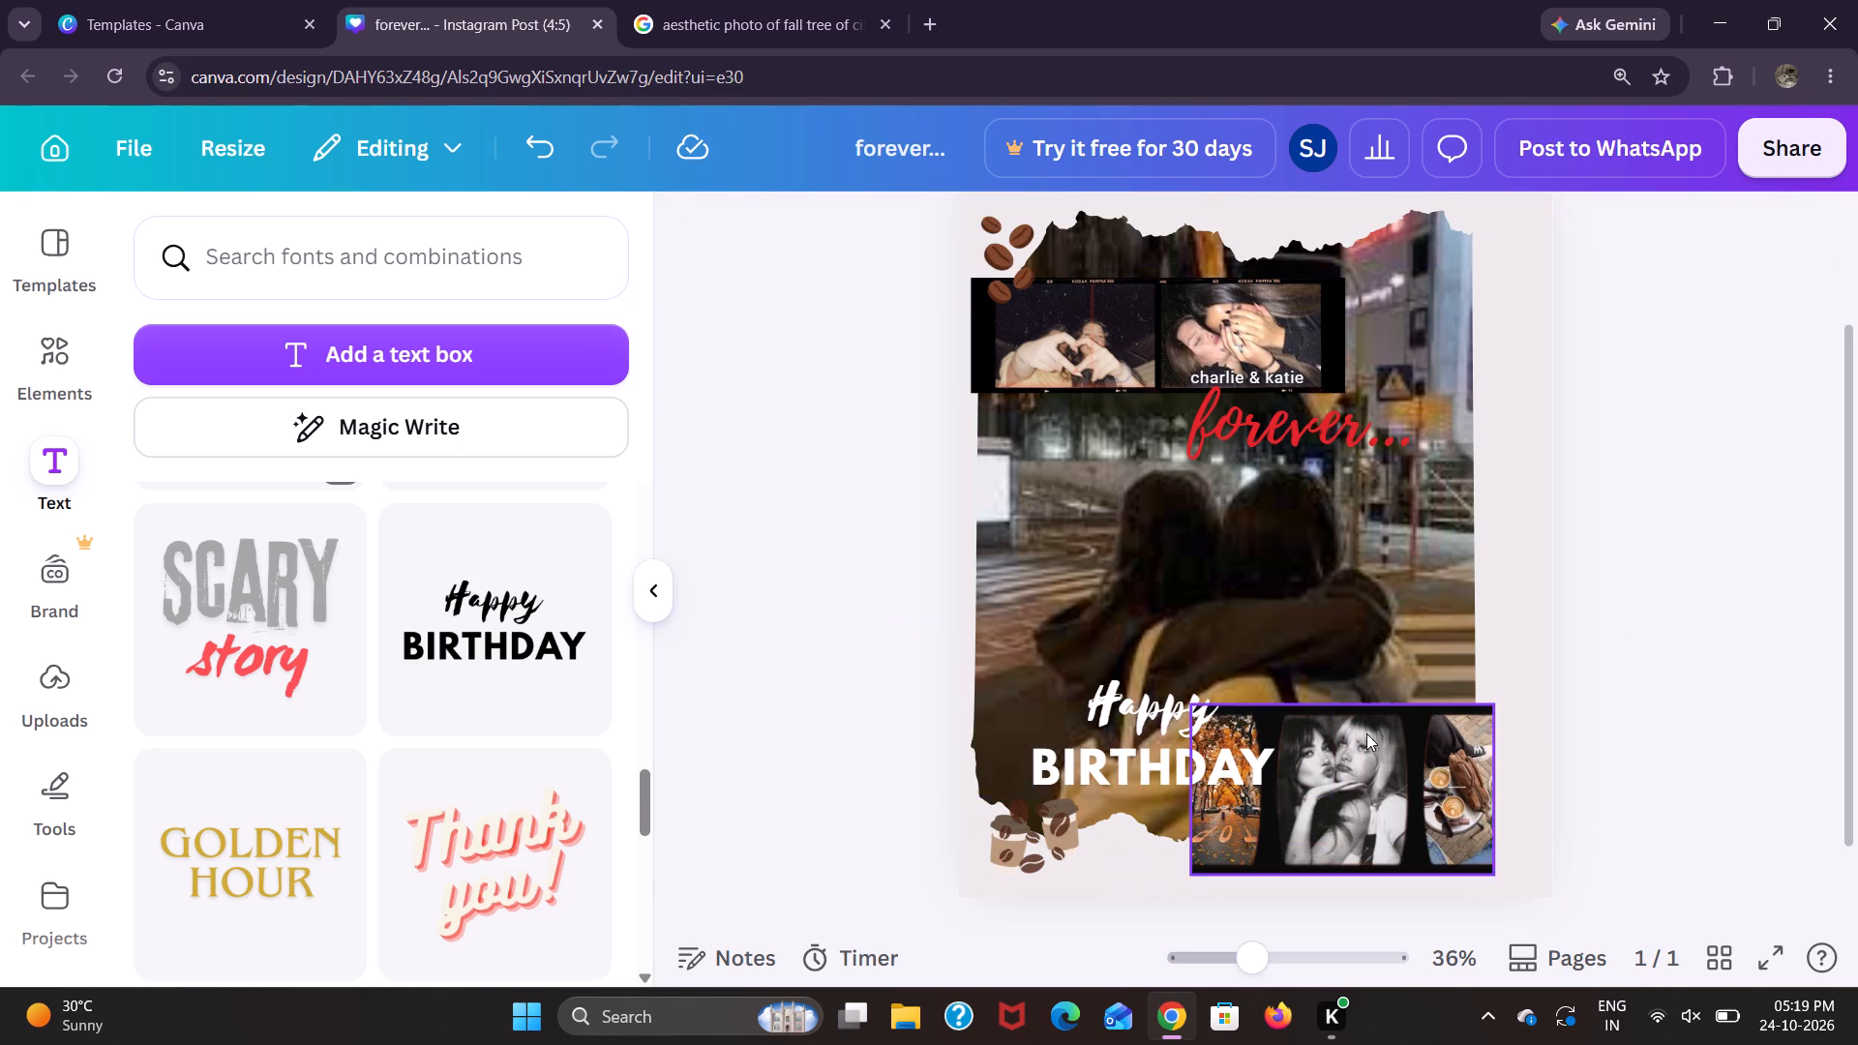
Tilt the "Happy BIRTHDAY" text slightly counterclockwise and settle it just above the coffee cups.
left_click(1266, 747)
left_click_drag(1159, 866, 1223, 847)
left_click_drag(1184, 769, 1169, 752)
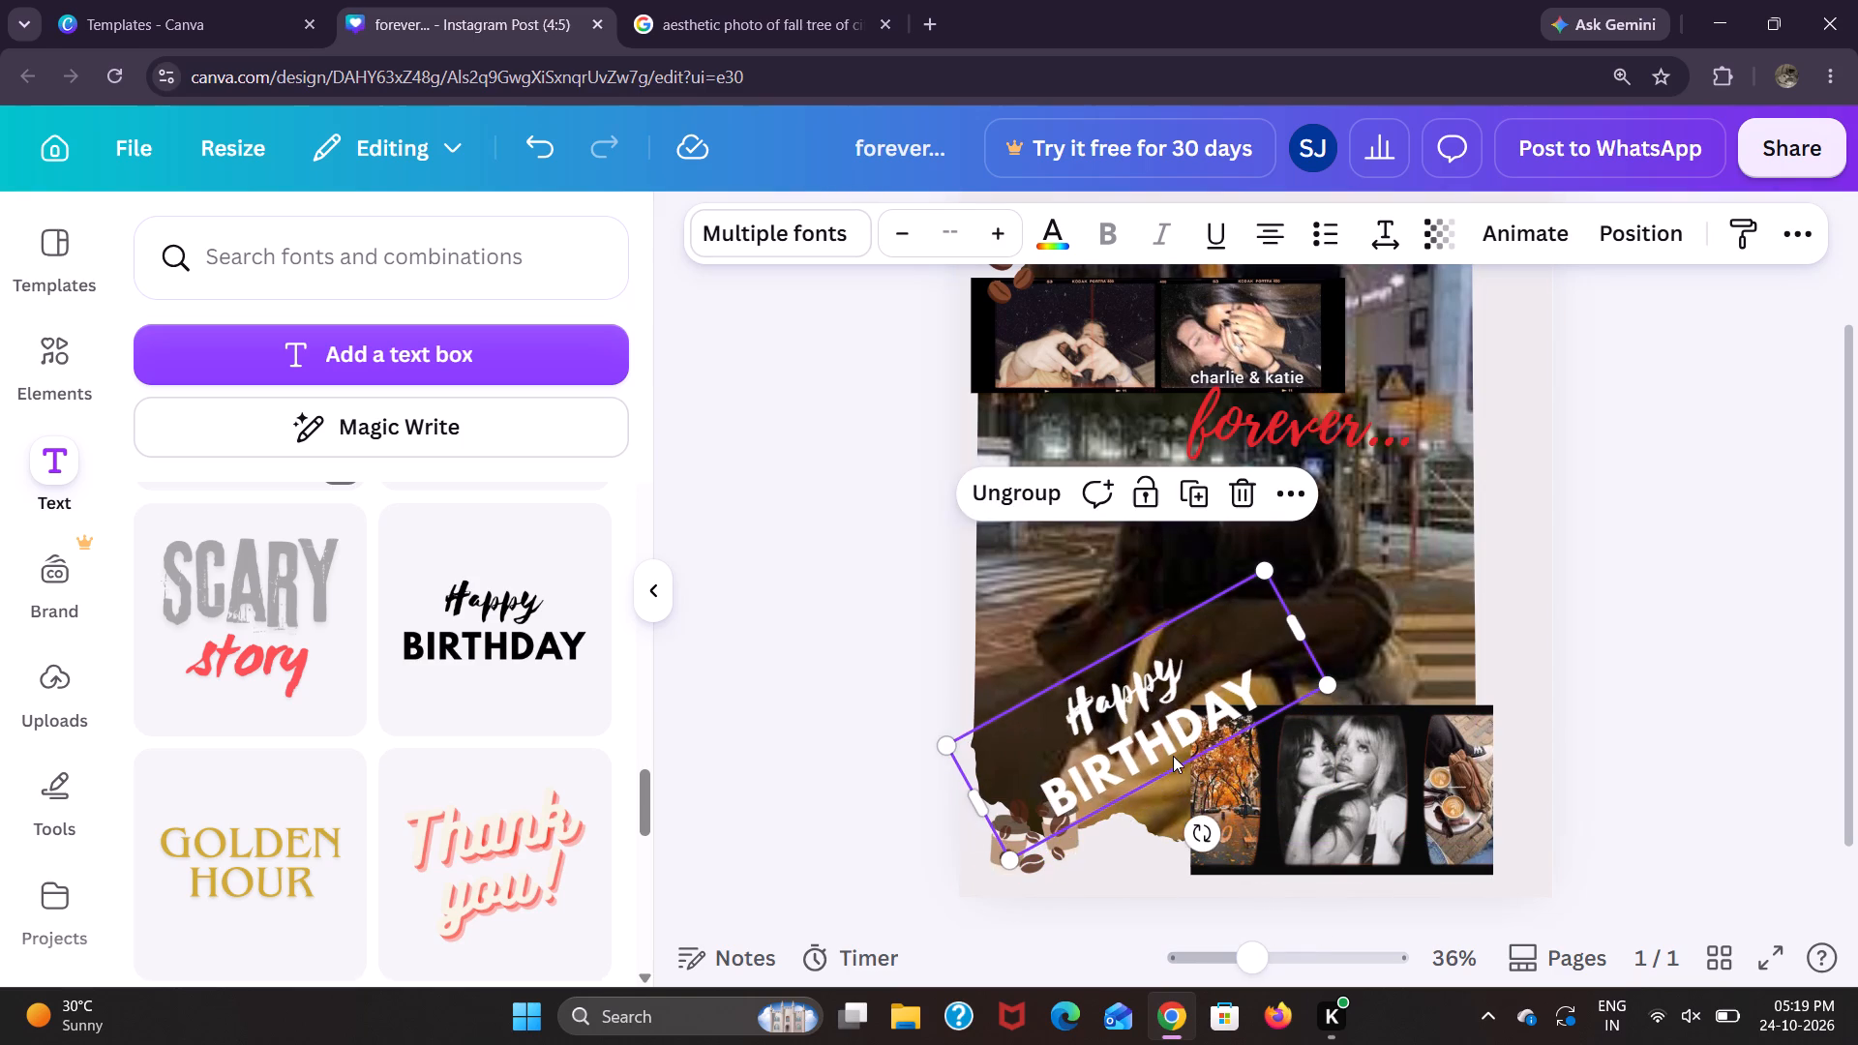
left_click_drag(1203, 824, 1169, 824)
left_click_drag(1140, 759, 1140, 763)
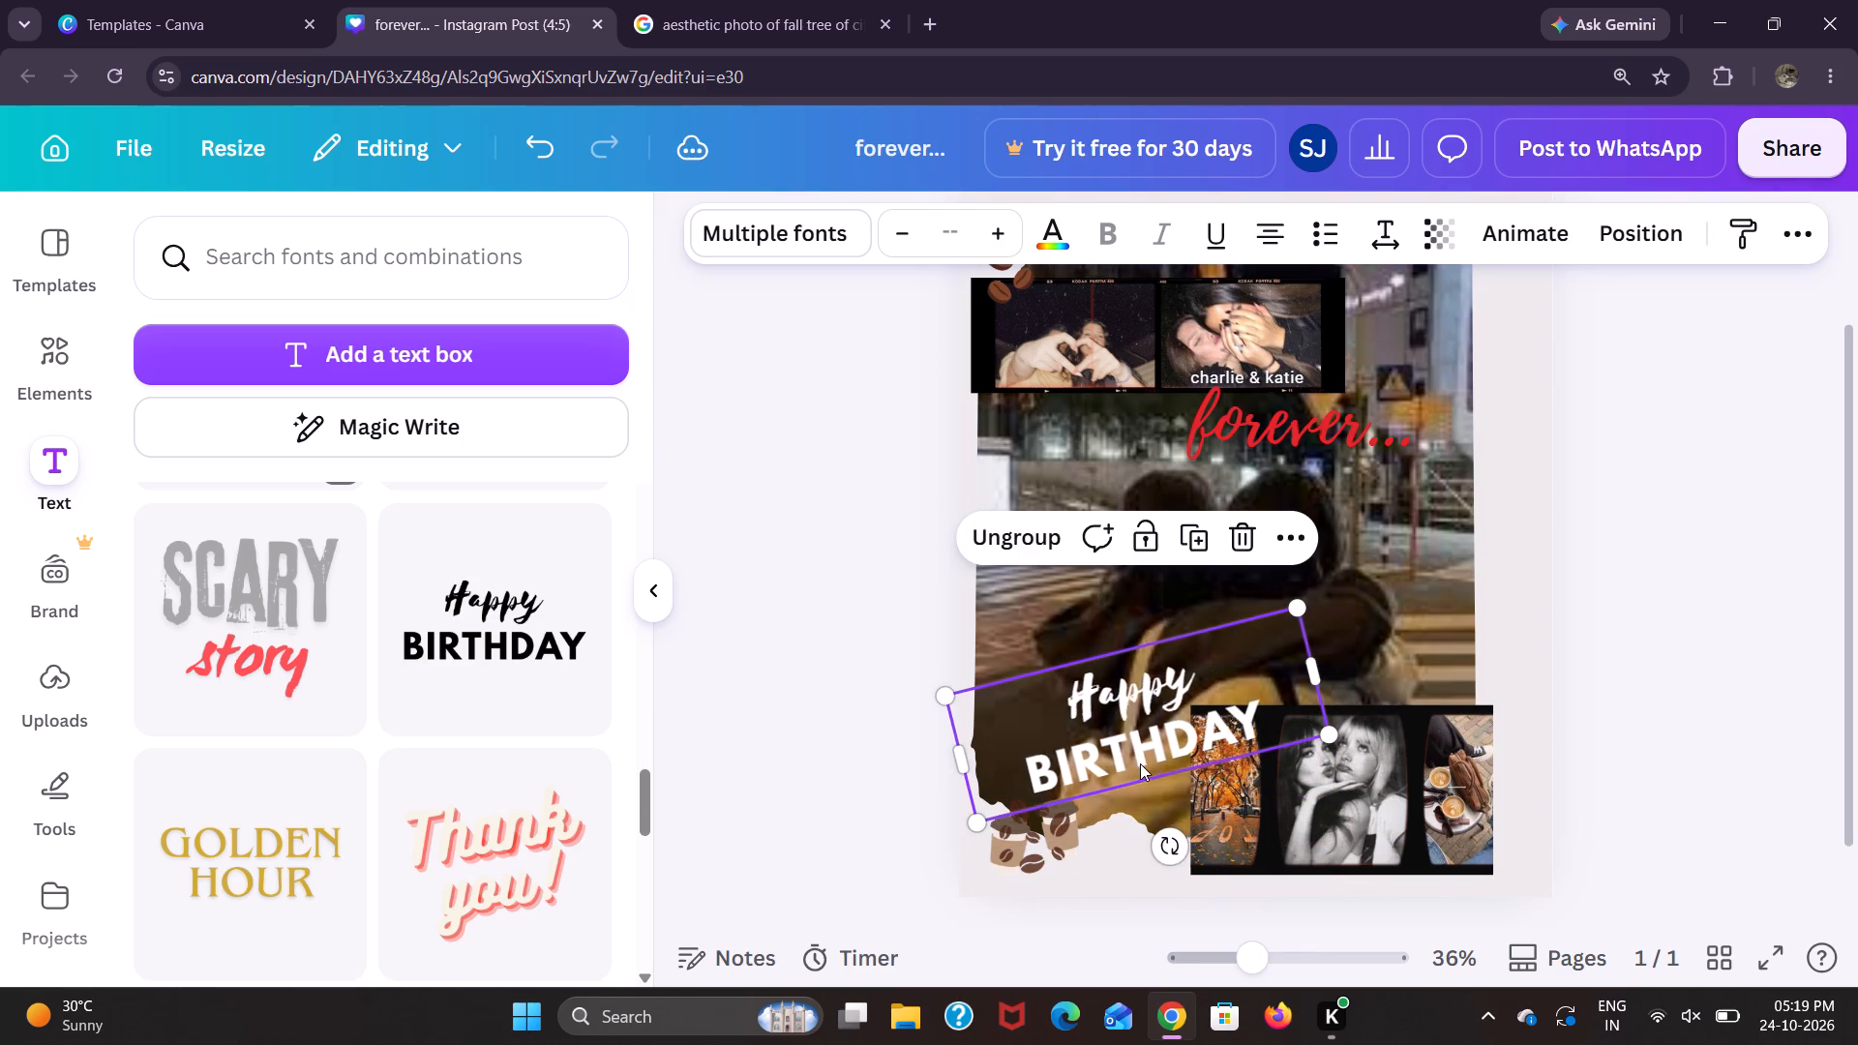
left_click_drag(1140, 763, 1141, 771)
Search the fonts and text combinations for "vallon".
scroll(449, 834, "down", 4)
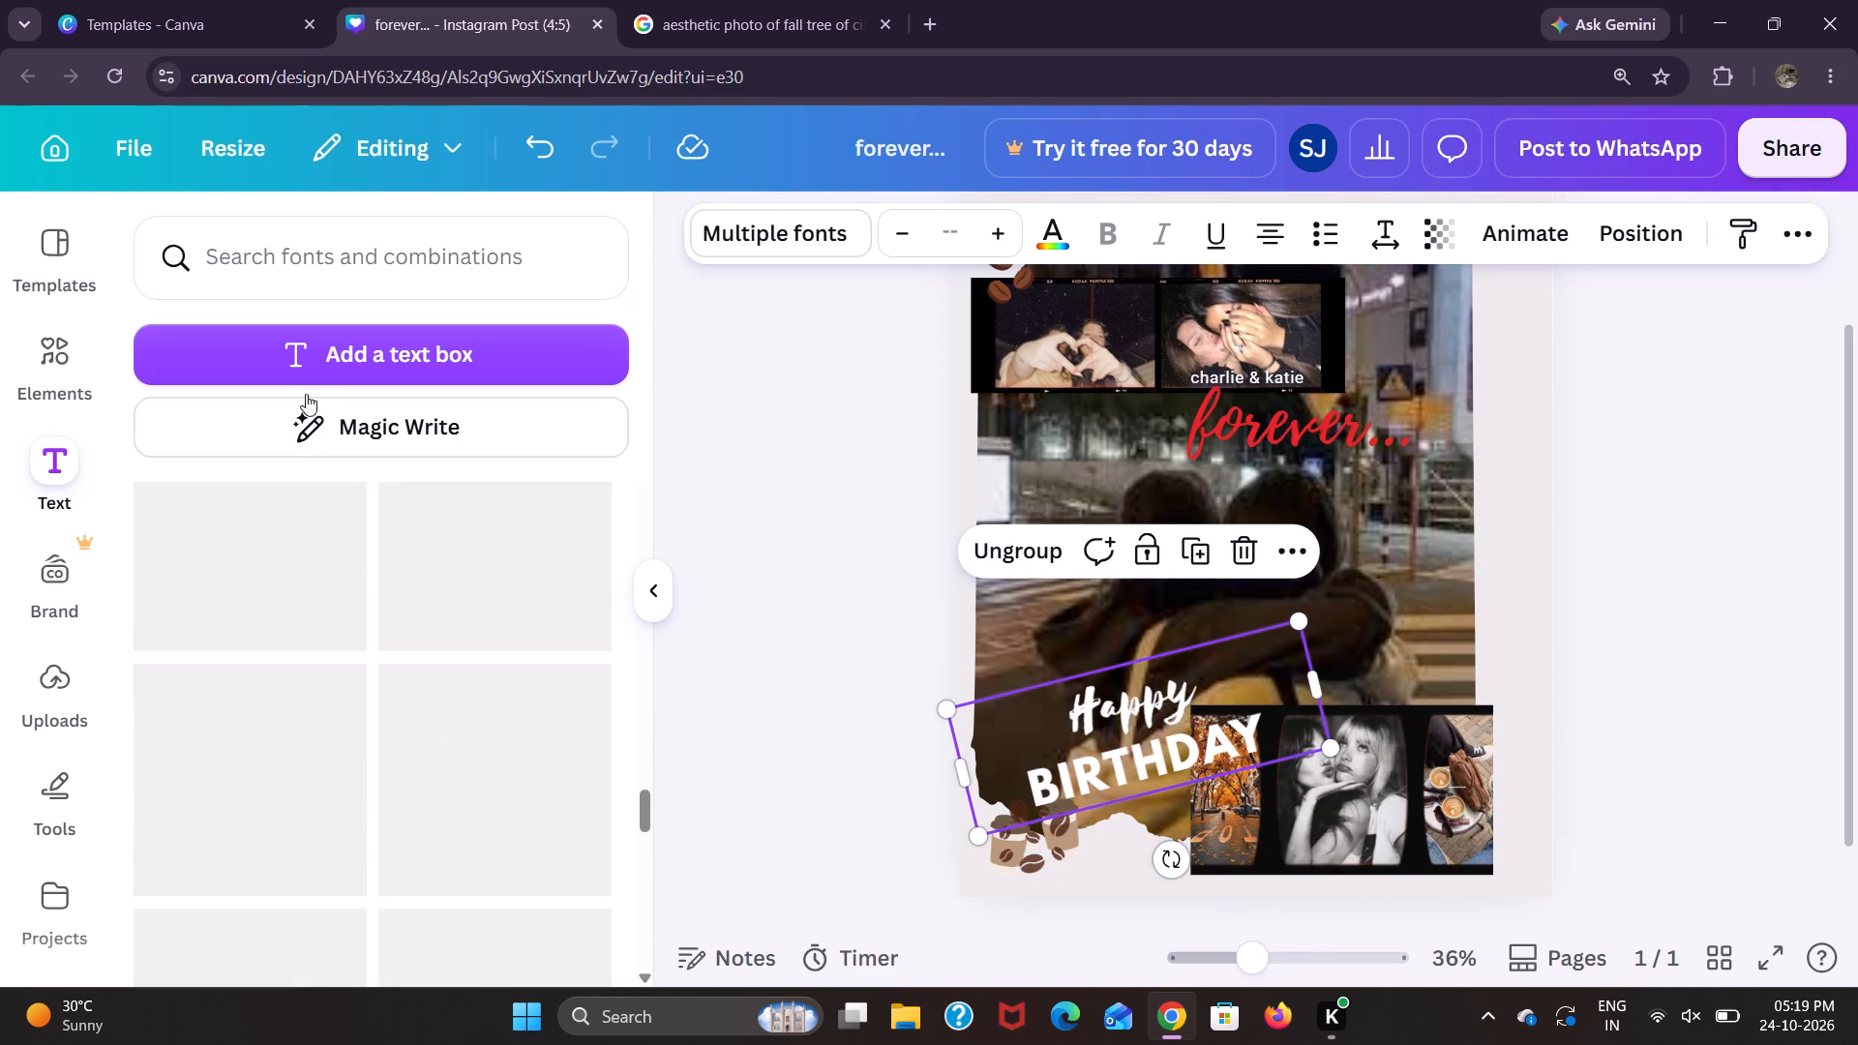
left_click(275, 268)
type("vallon")
key("Return")
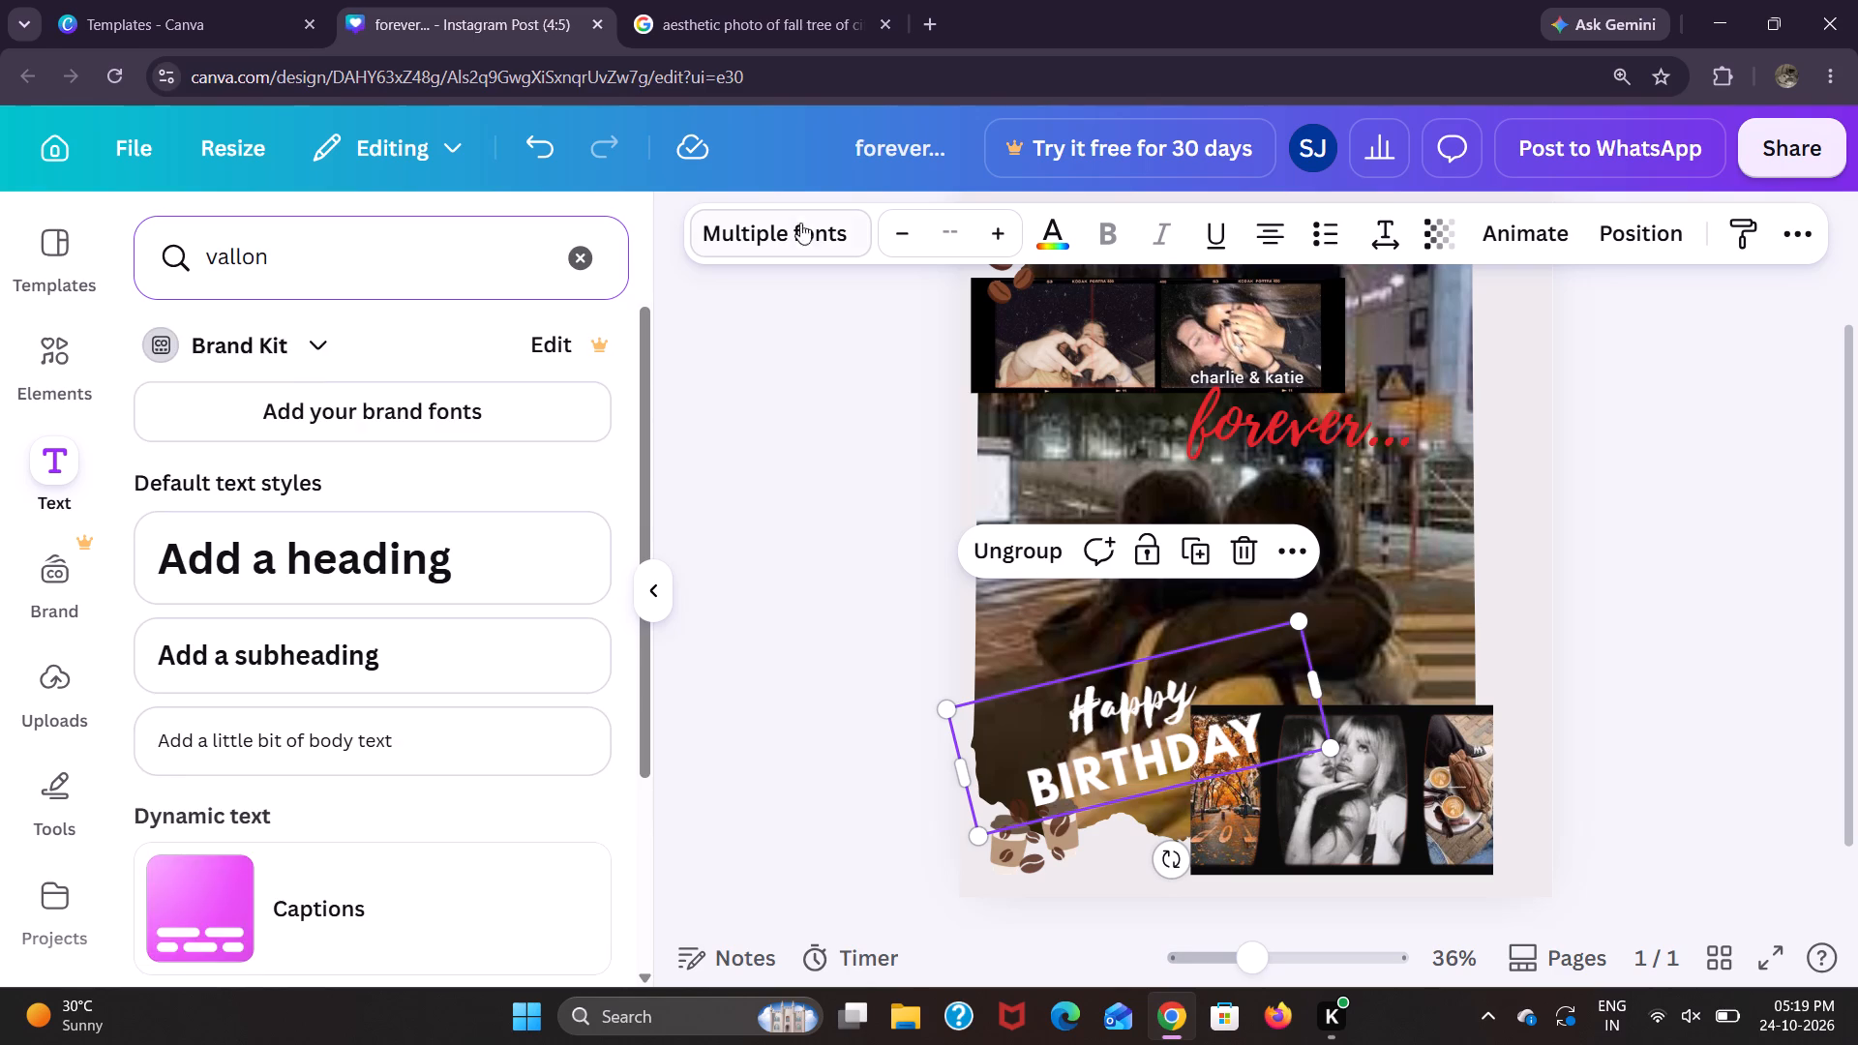
Search the fonts and text combinations for "ballon" and look through the results.
left_click(304, 274)
left_click(219, 258)
key("BackSpace")
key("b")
key("Return")
scroll(335, 448, "down", 3)
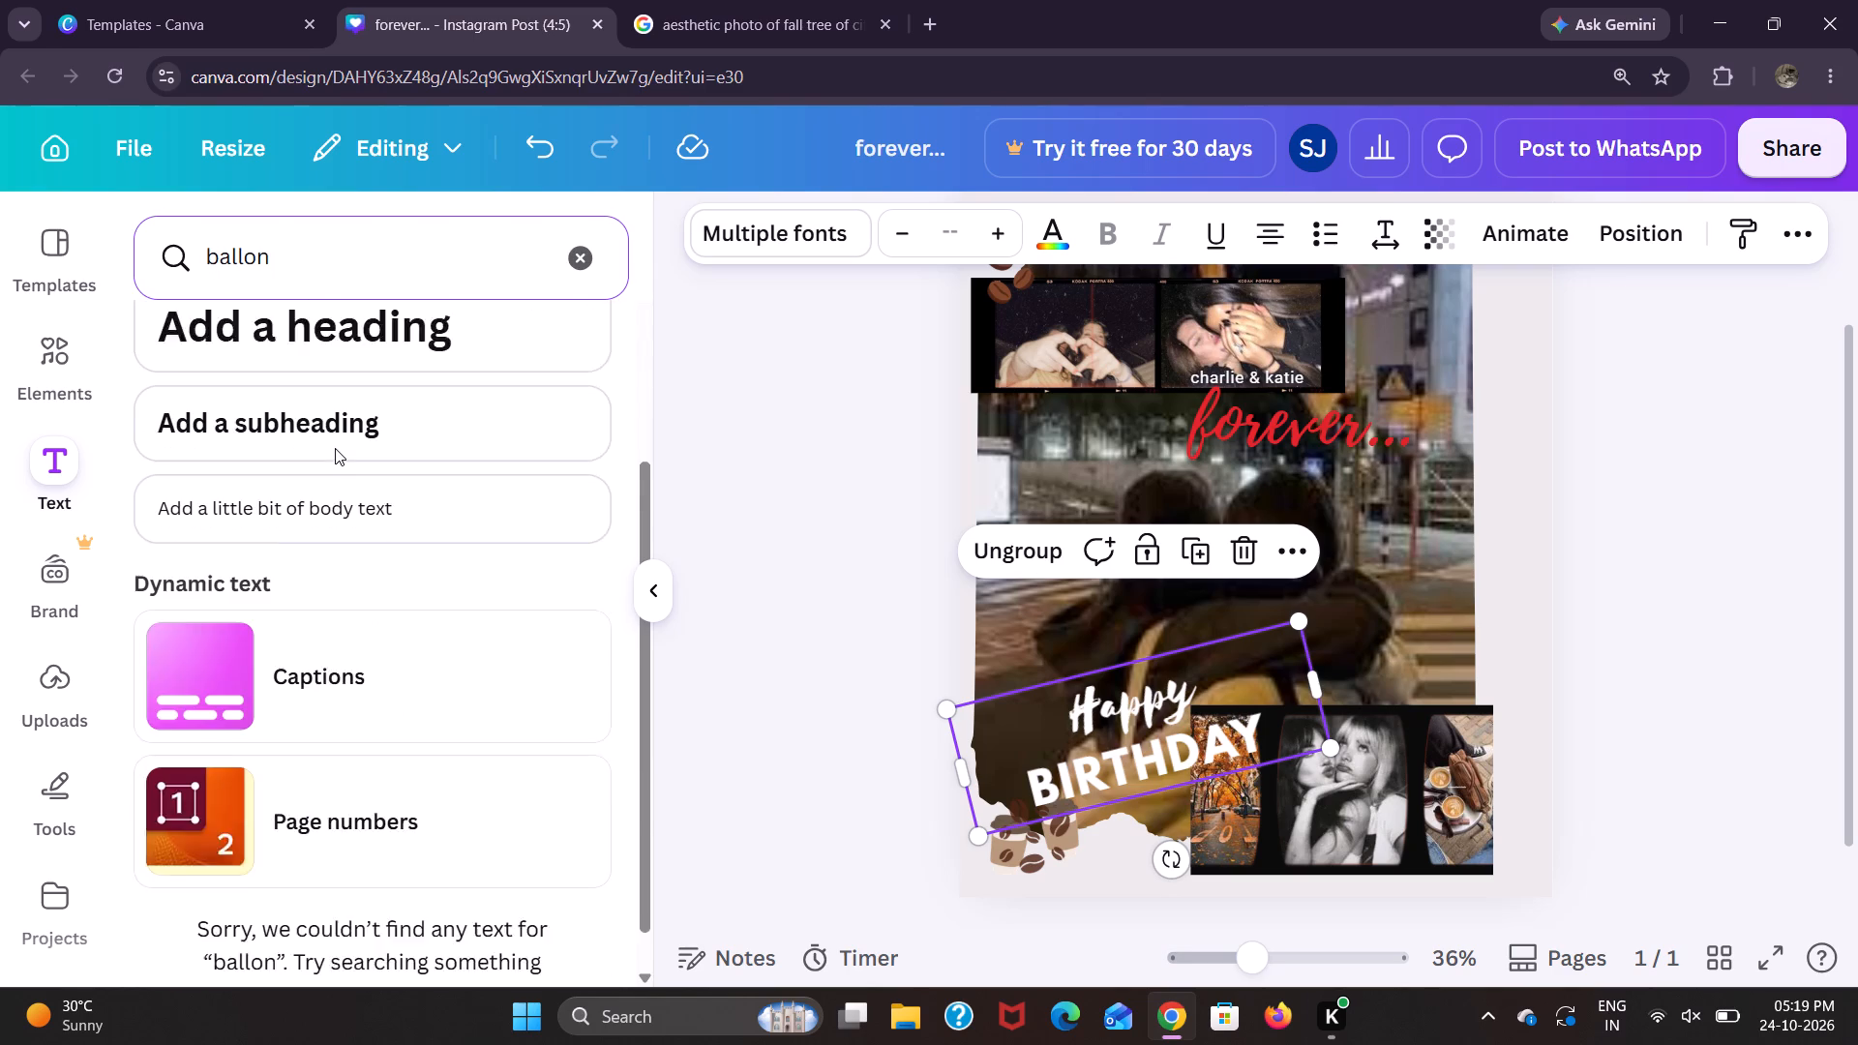
scroll(335, 448, "down", 2)
Search the design elements for "balloon" and look over the mixed results.
left_click(78, 343)
left_click(306, 282)
left_click_drag(287, 264, 0, 283)
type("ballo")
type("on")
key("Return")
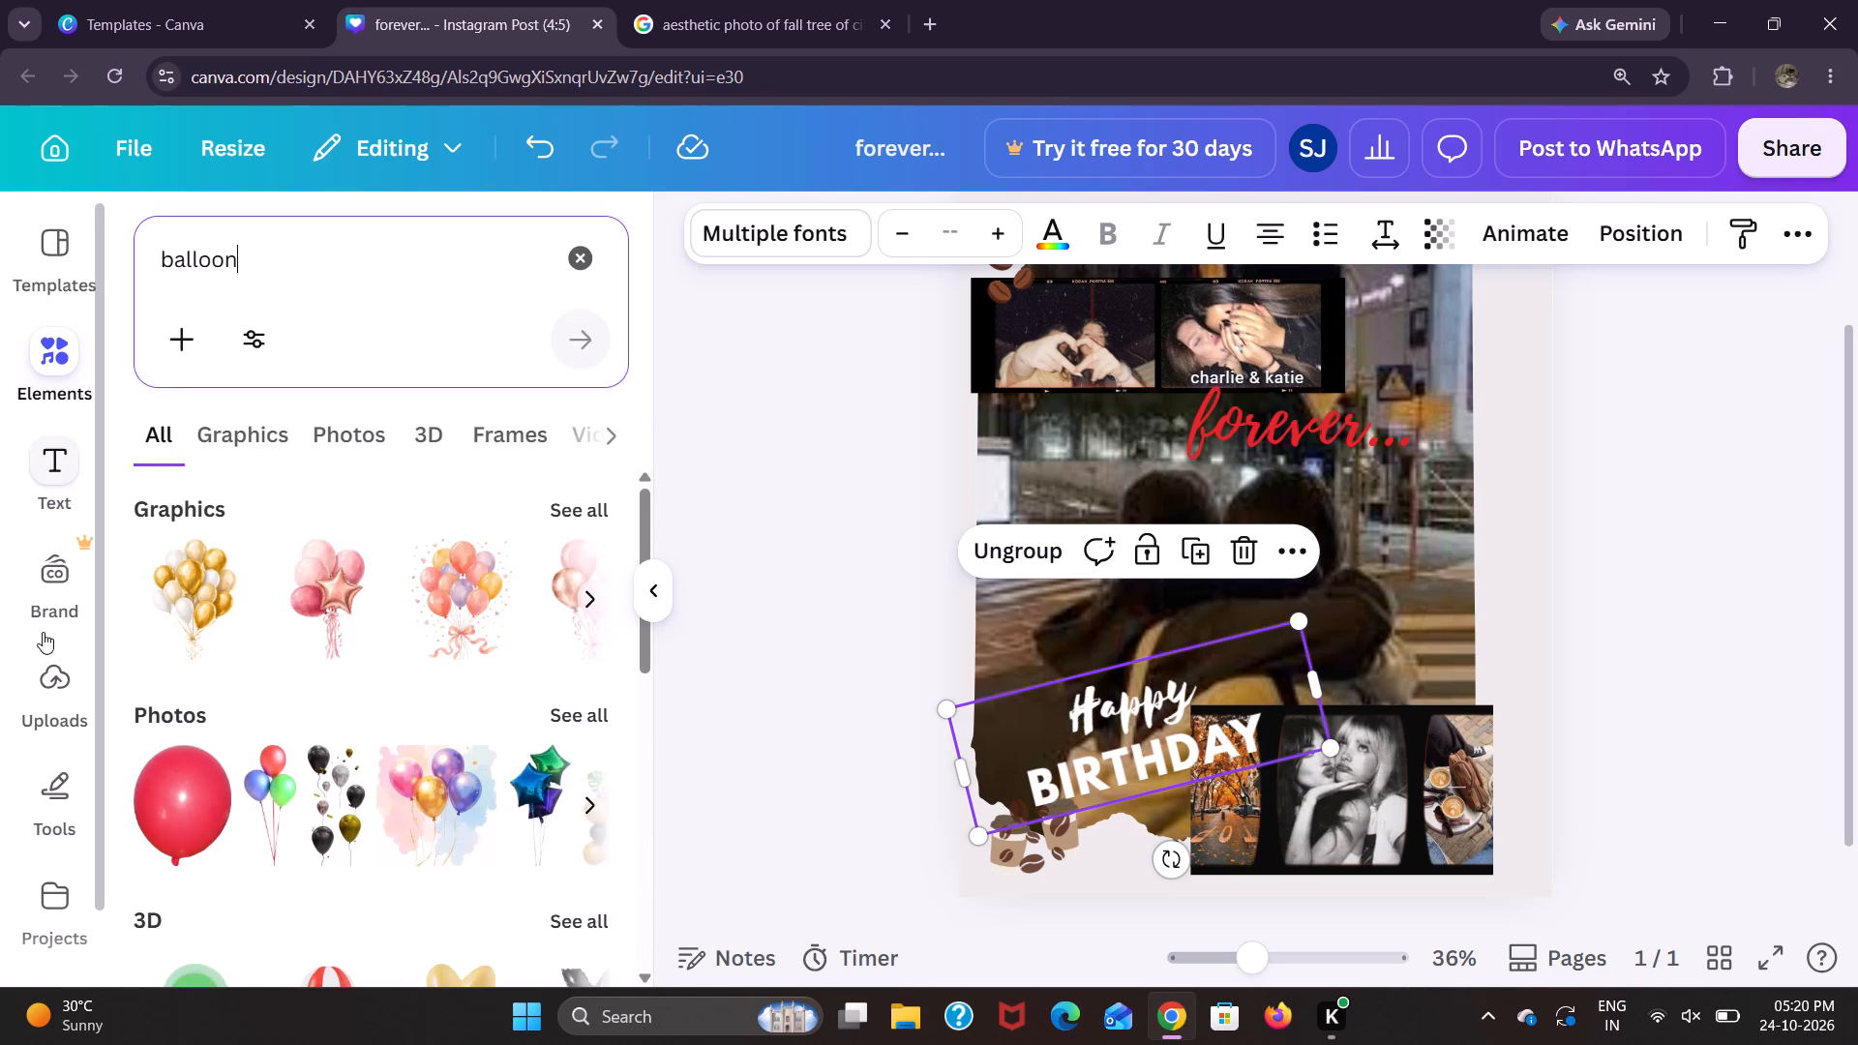
scroll(435, 651, "down", 3)
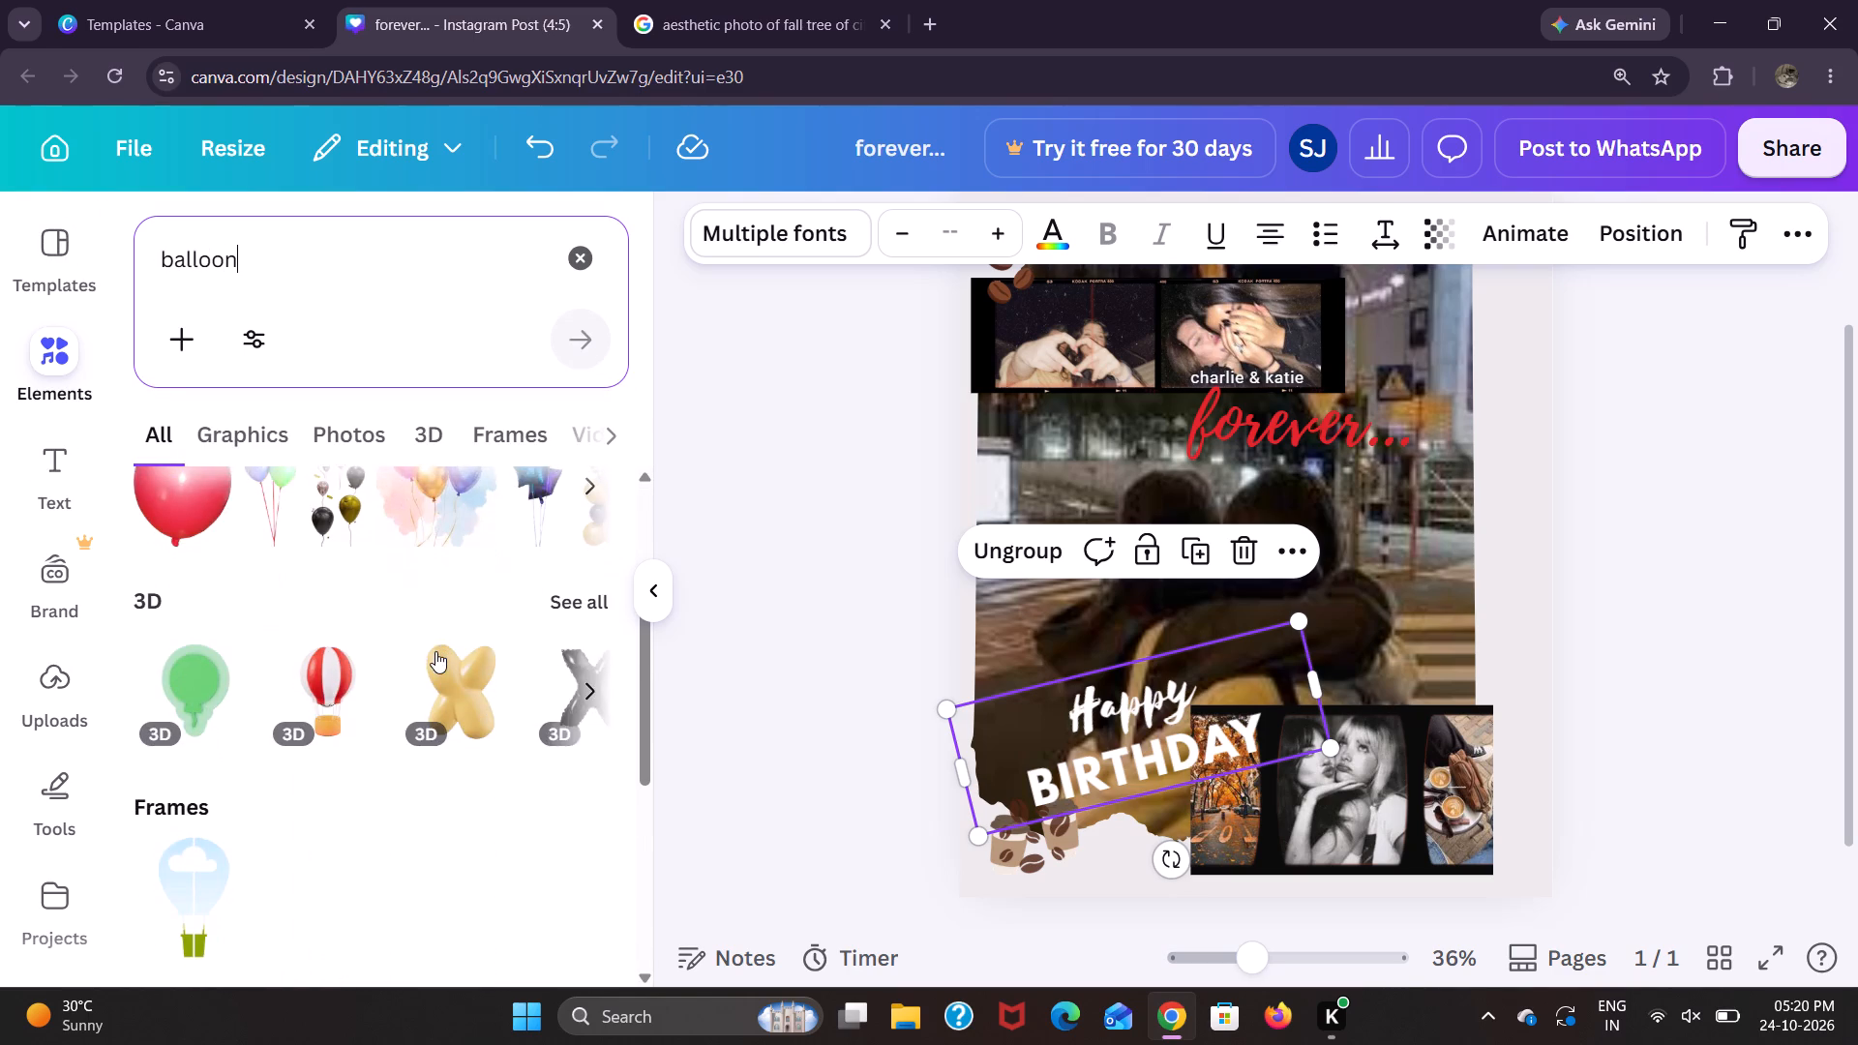
scroll(435, 651, "down", 7)
scroll(435, 651, "up", 7)
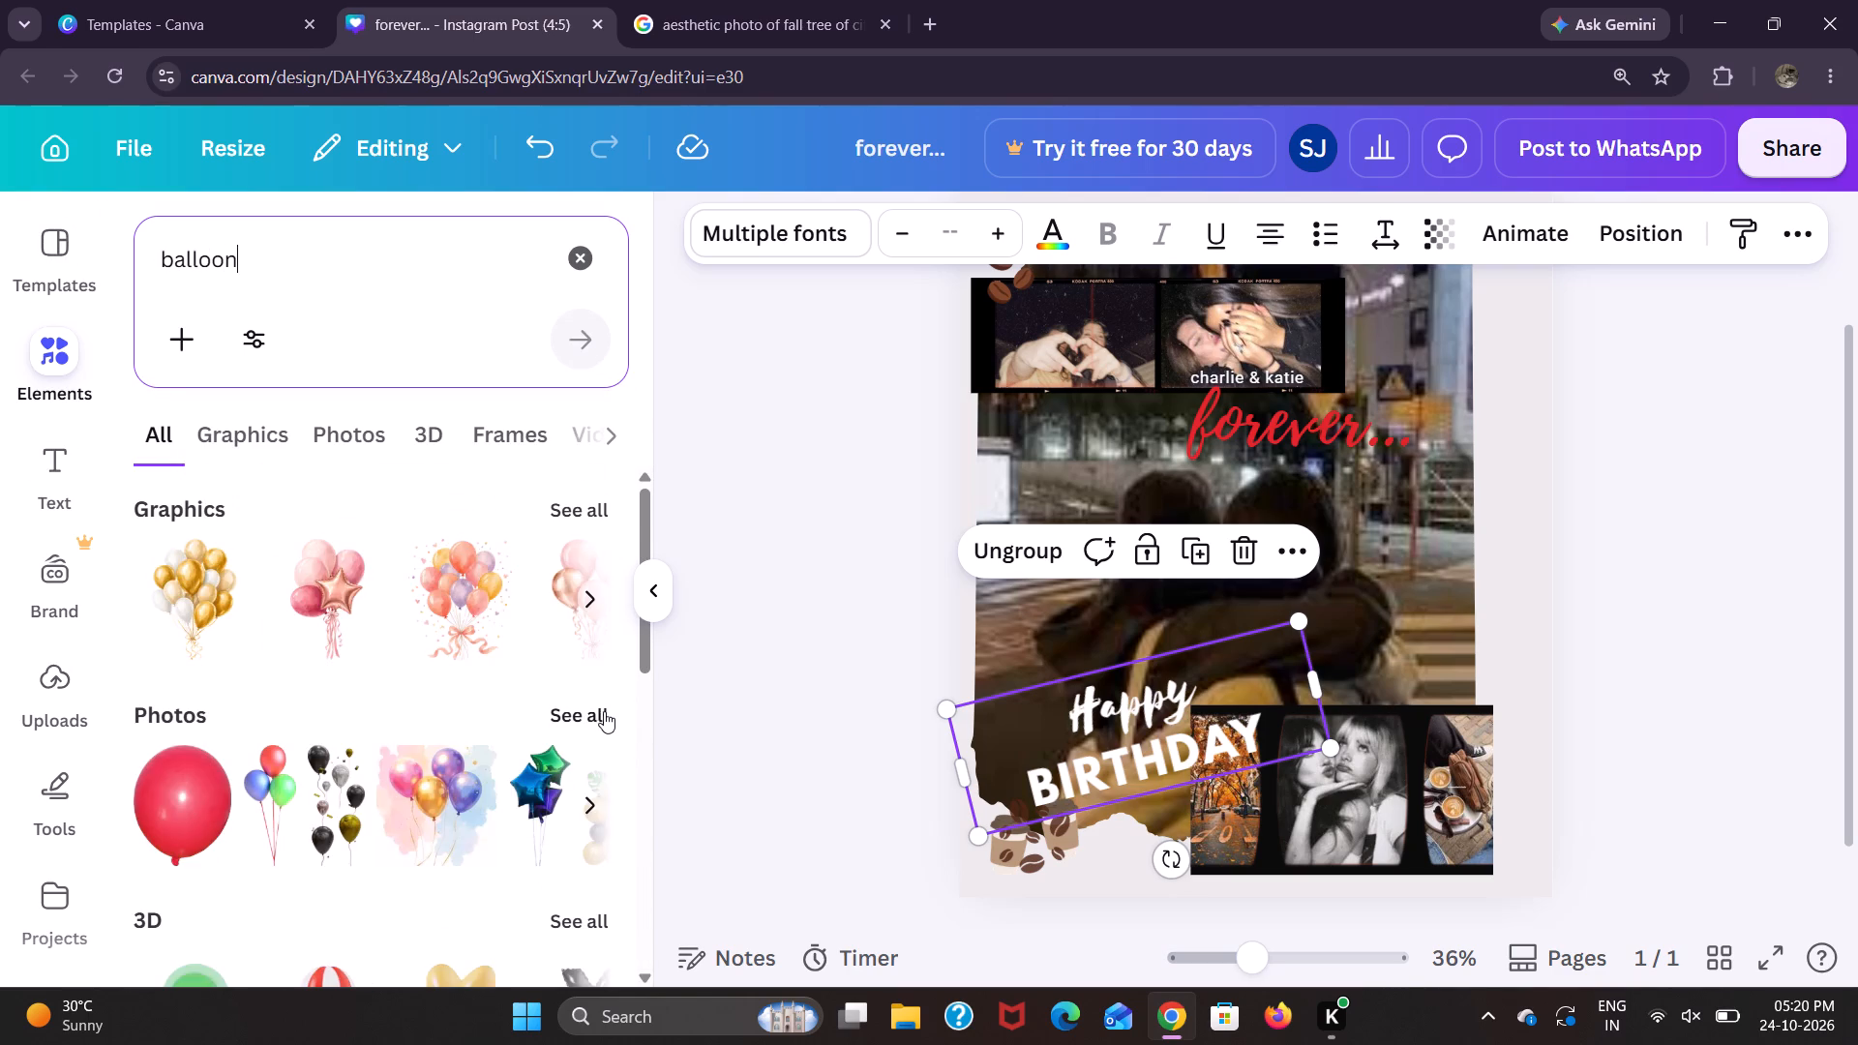
Browse the photo and 3D results for "balloon" to find a suitable decoration.
left_click(604, 709)
scroll(524, 628, "down", 5)
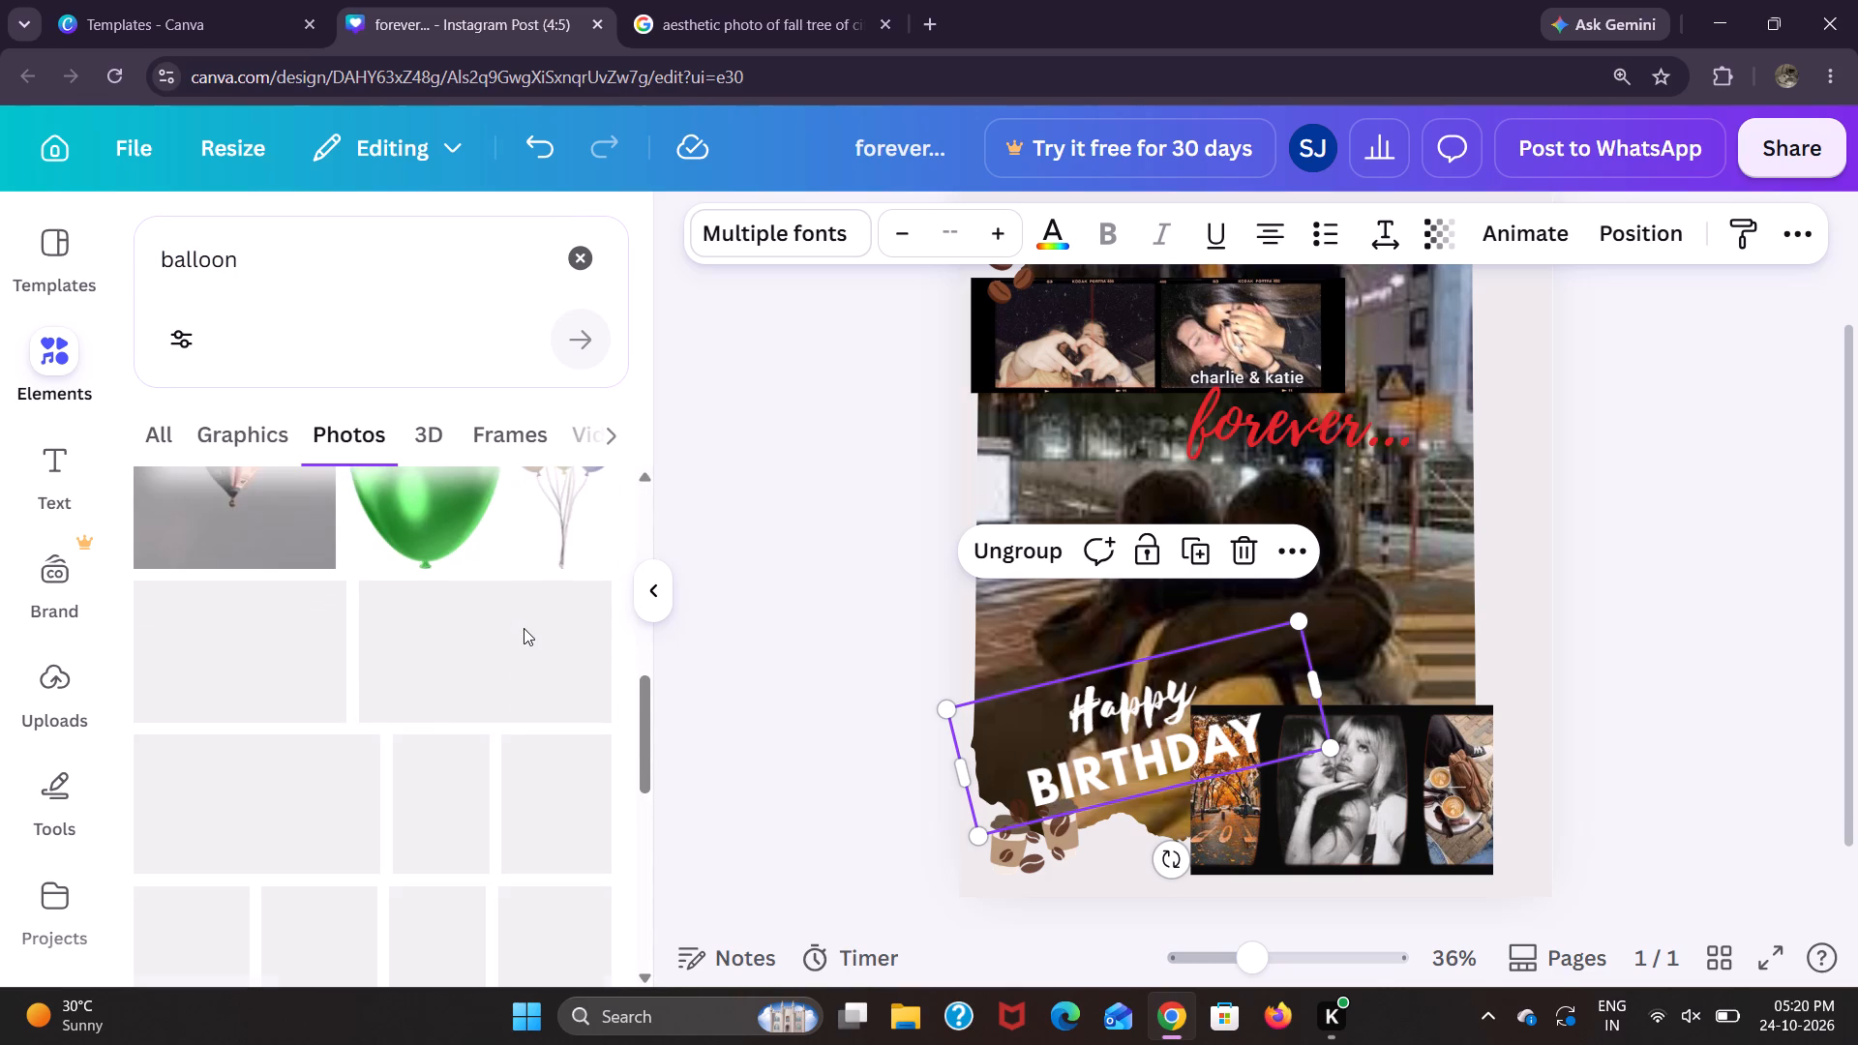
scroll(524, 628, "down", 1)
left_click(415, 445)
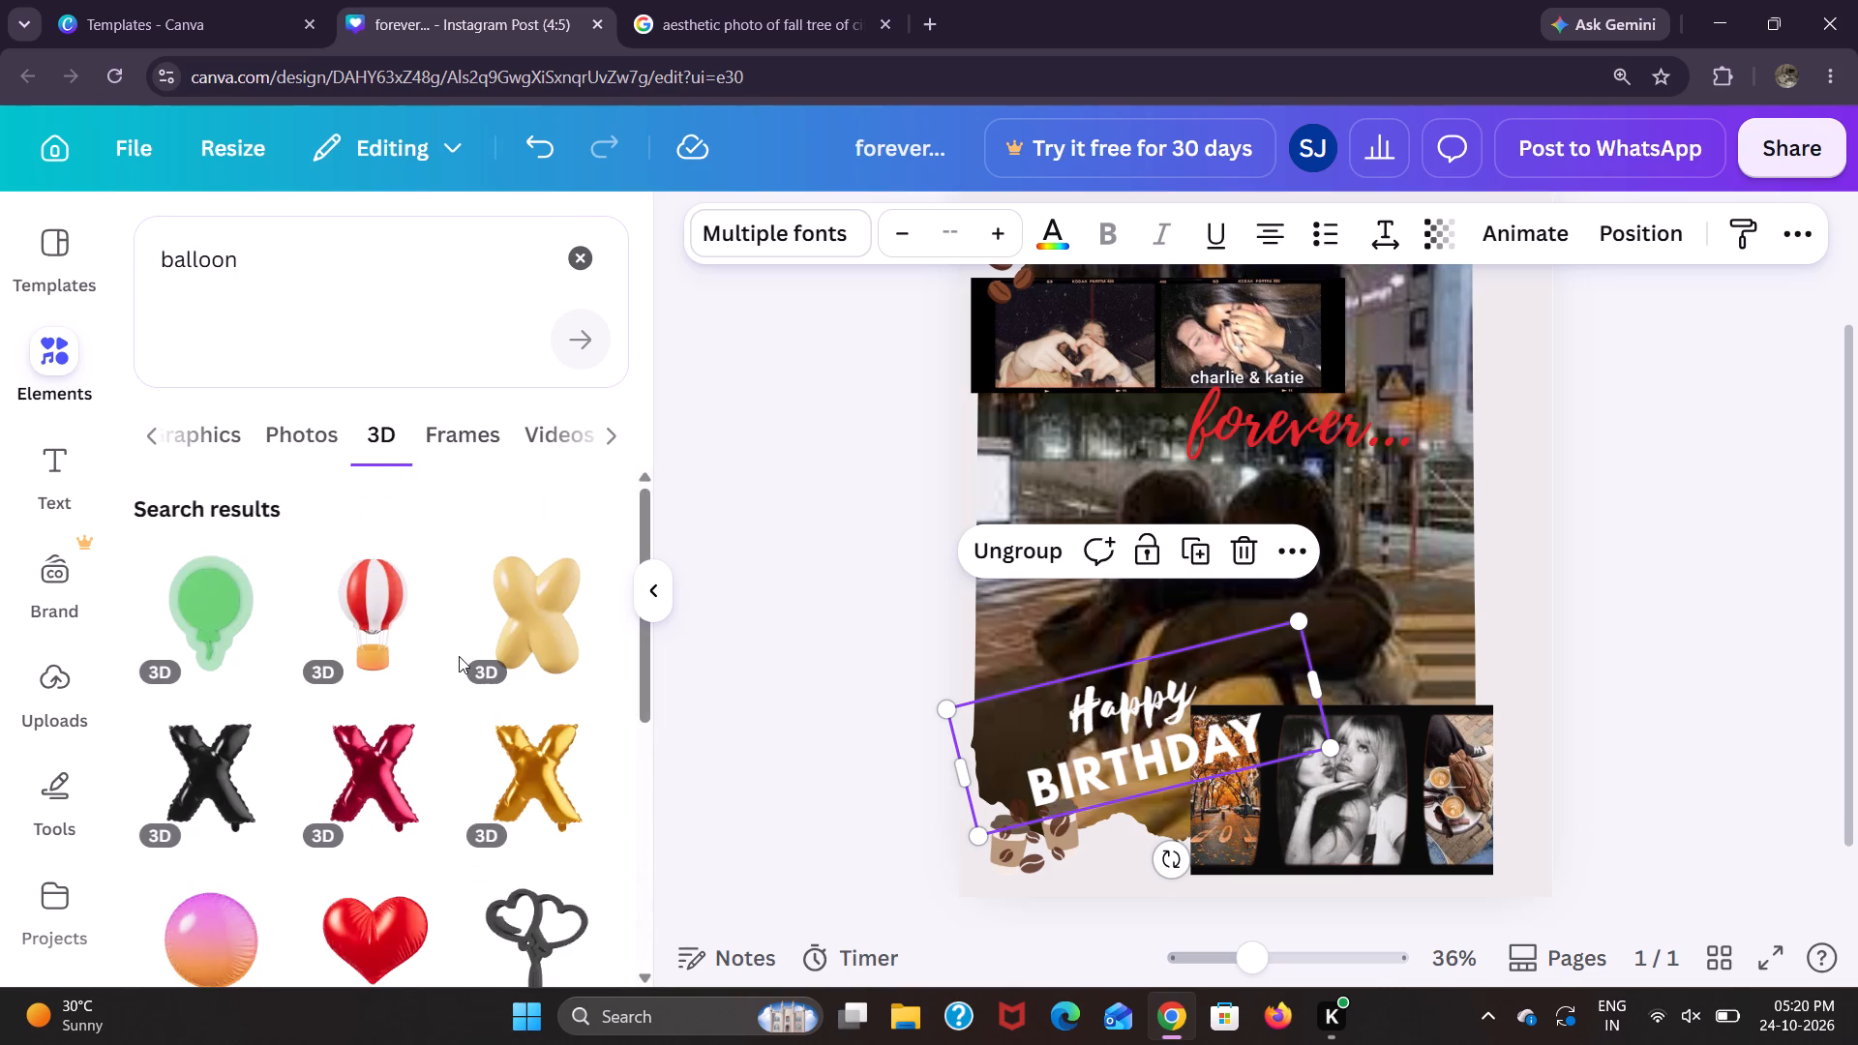
scroll(459, 656, "down", 10)
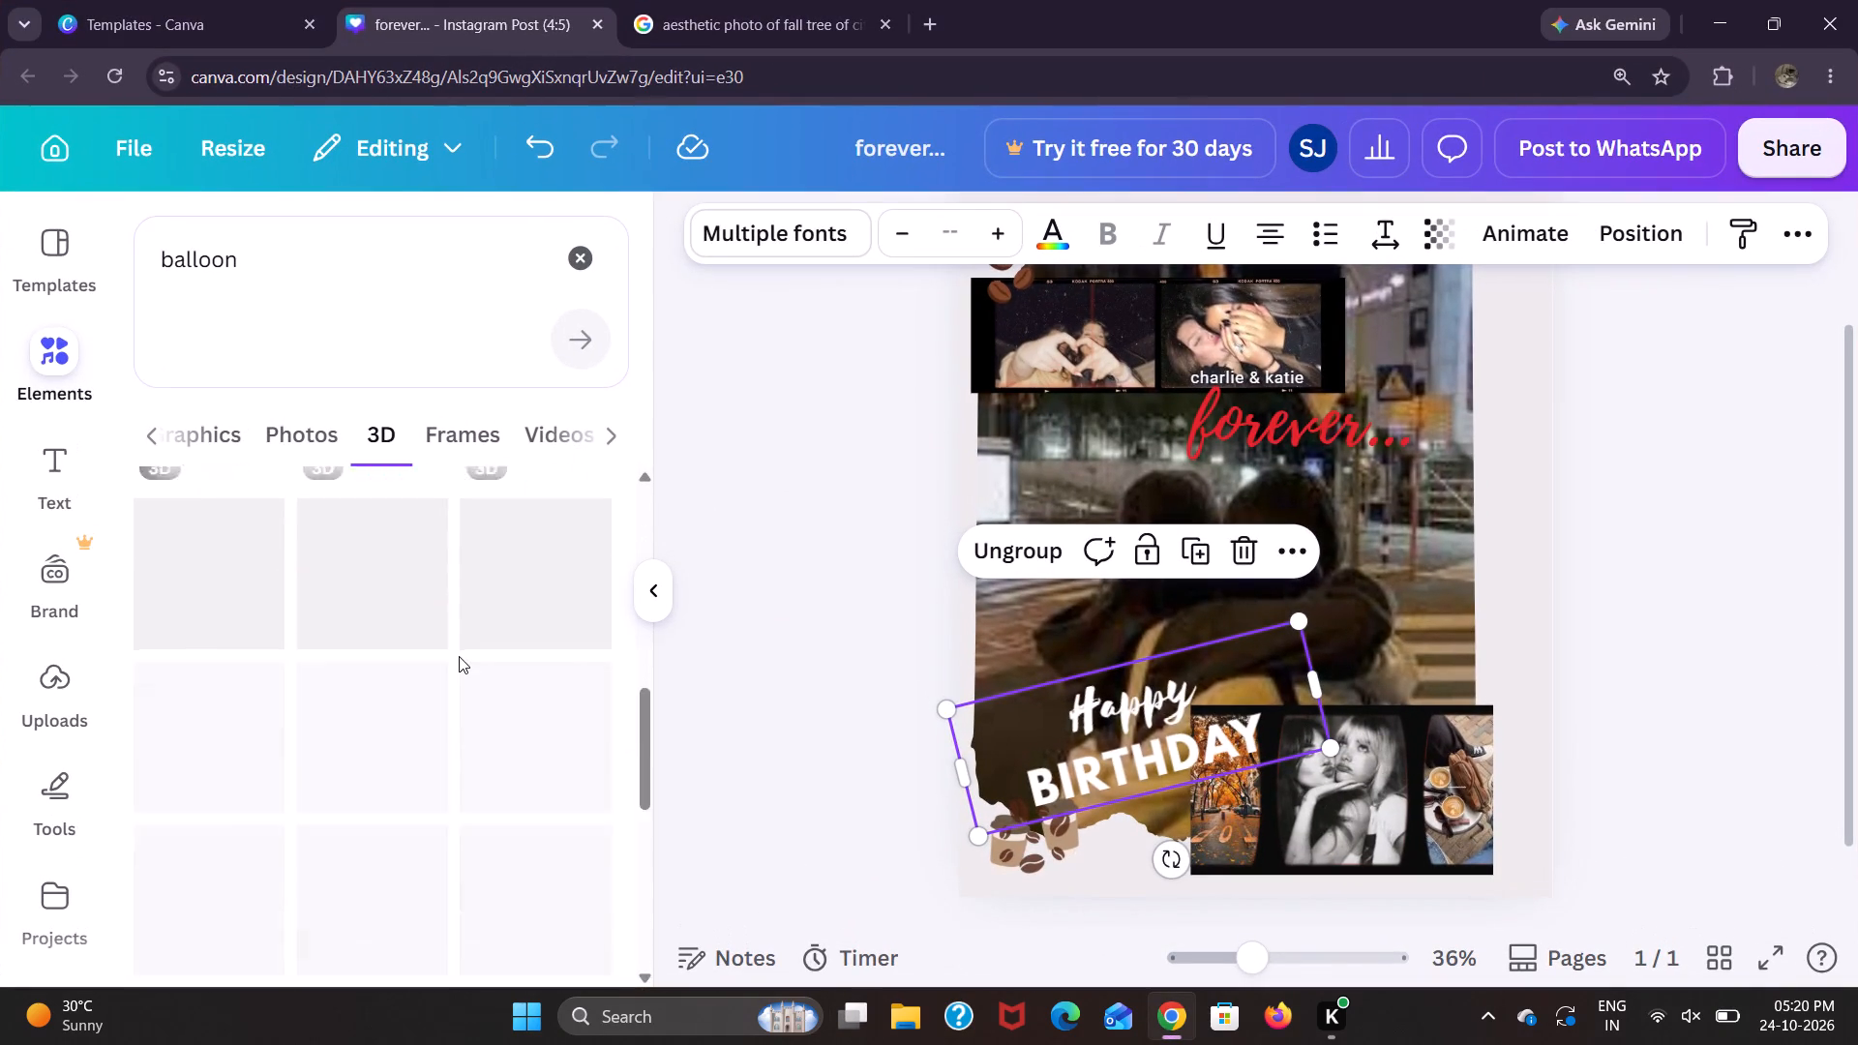
scroll(459, 656, "down", 4)
scroll(459, 656, "up", 1)
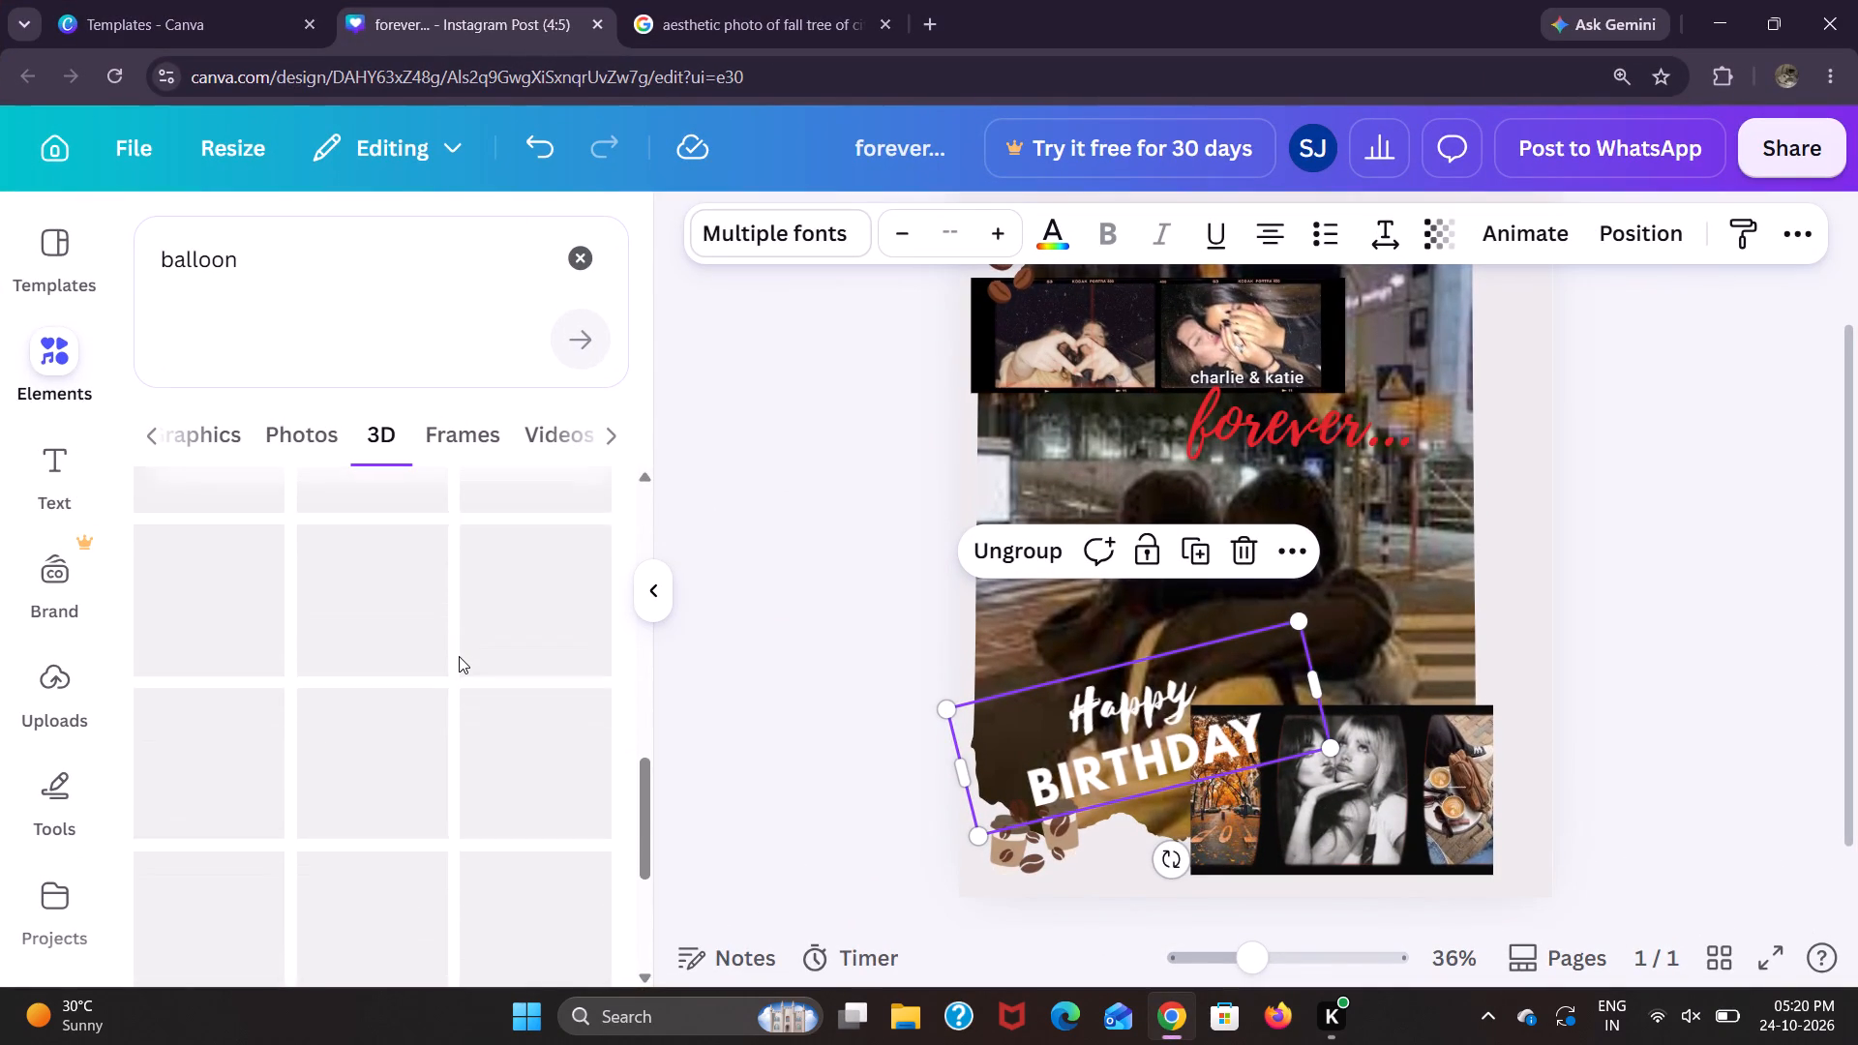
scroll(459, 656, "up", 1)
Browse the balloon graphics and add the white balloon with a black outline, highlight strokes and string to the collage.
left_click(204, 434)
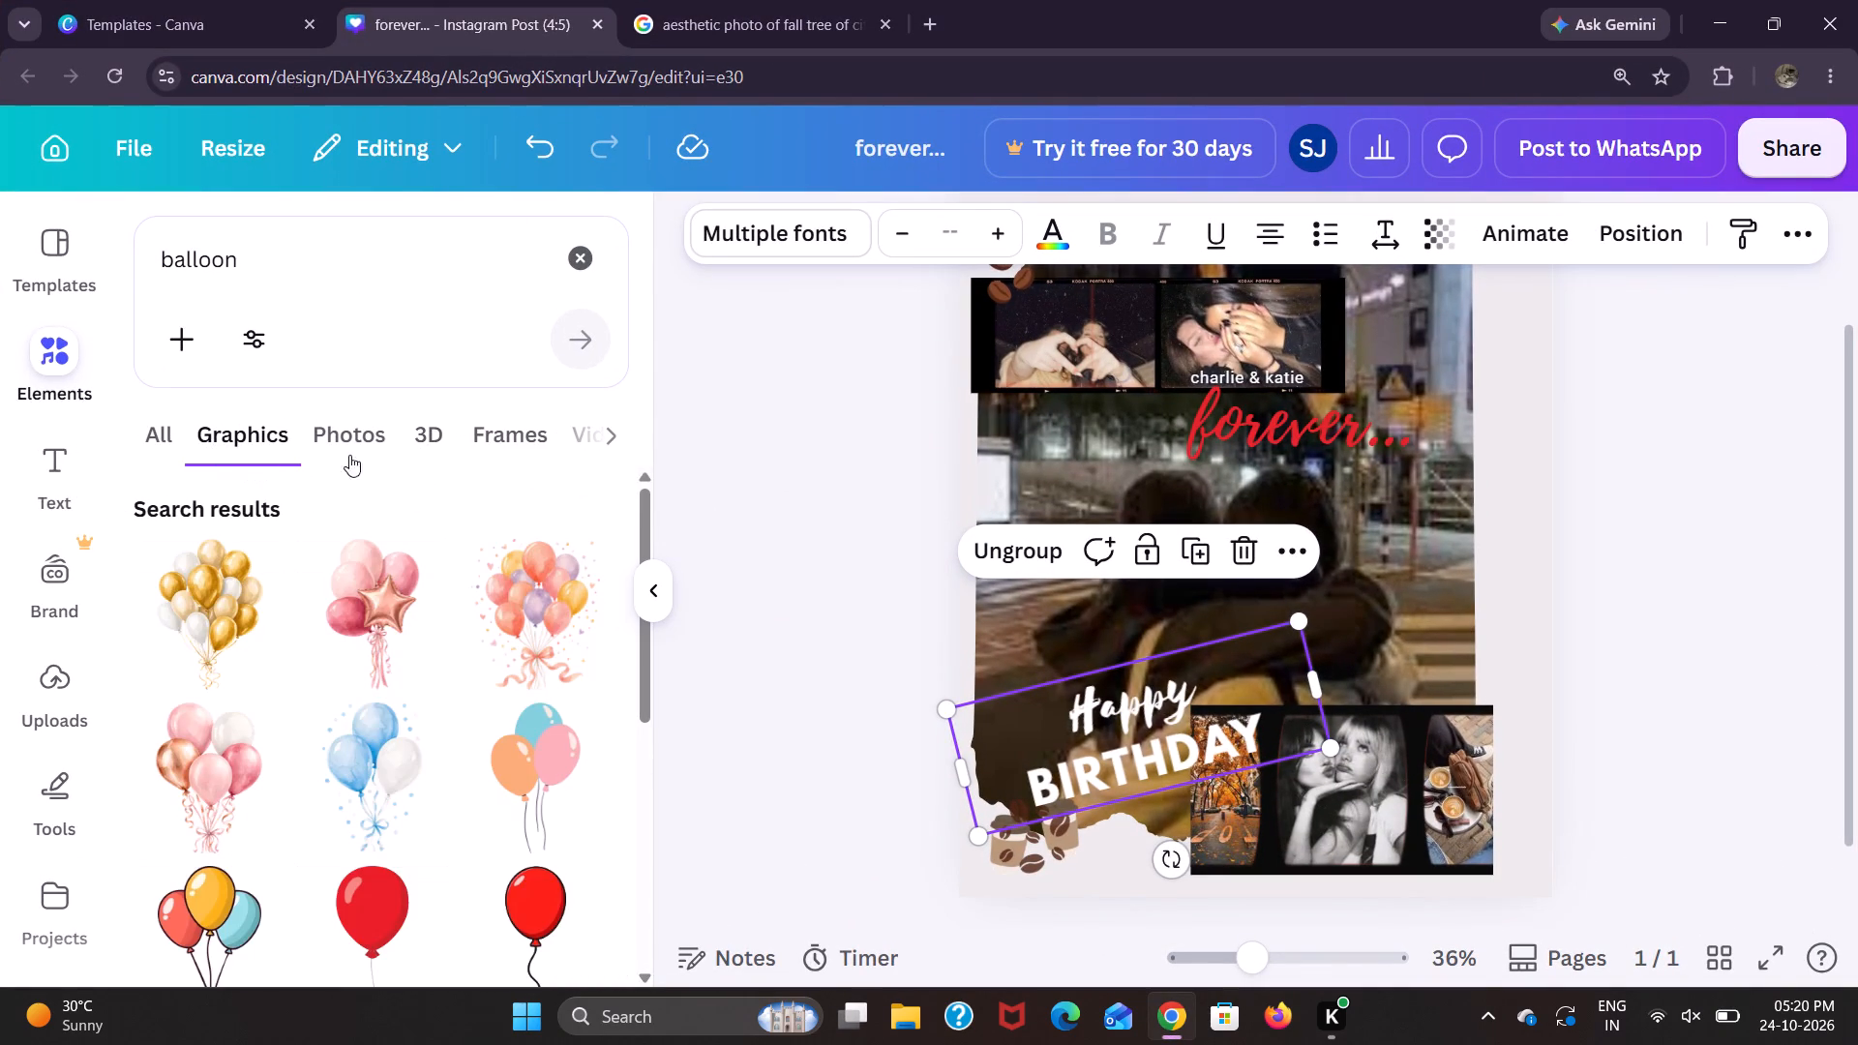
scroll(389, 456, "down", 5)
scroll(368, 668, "down", 5)
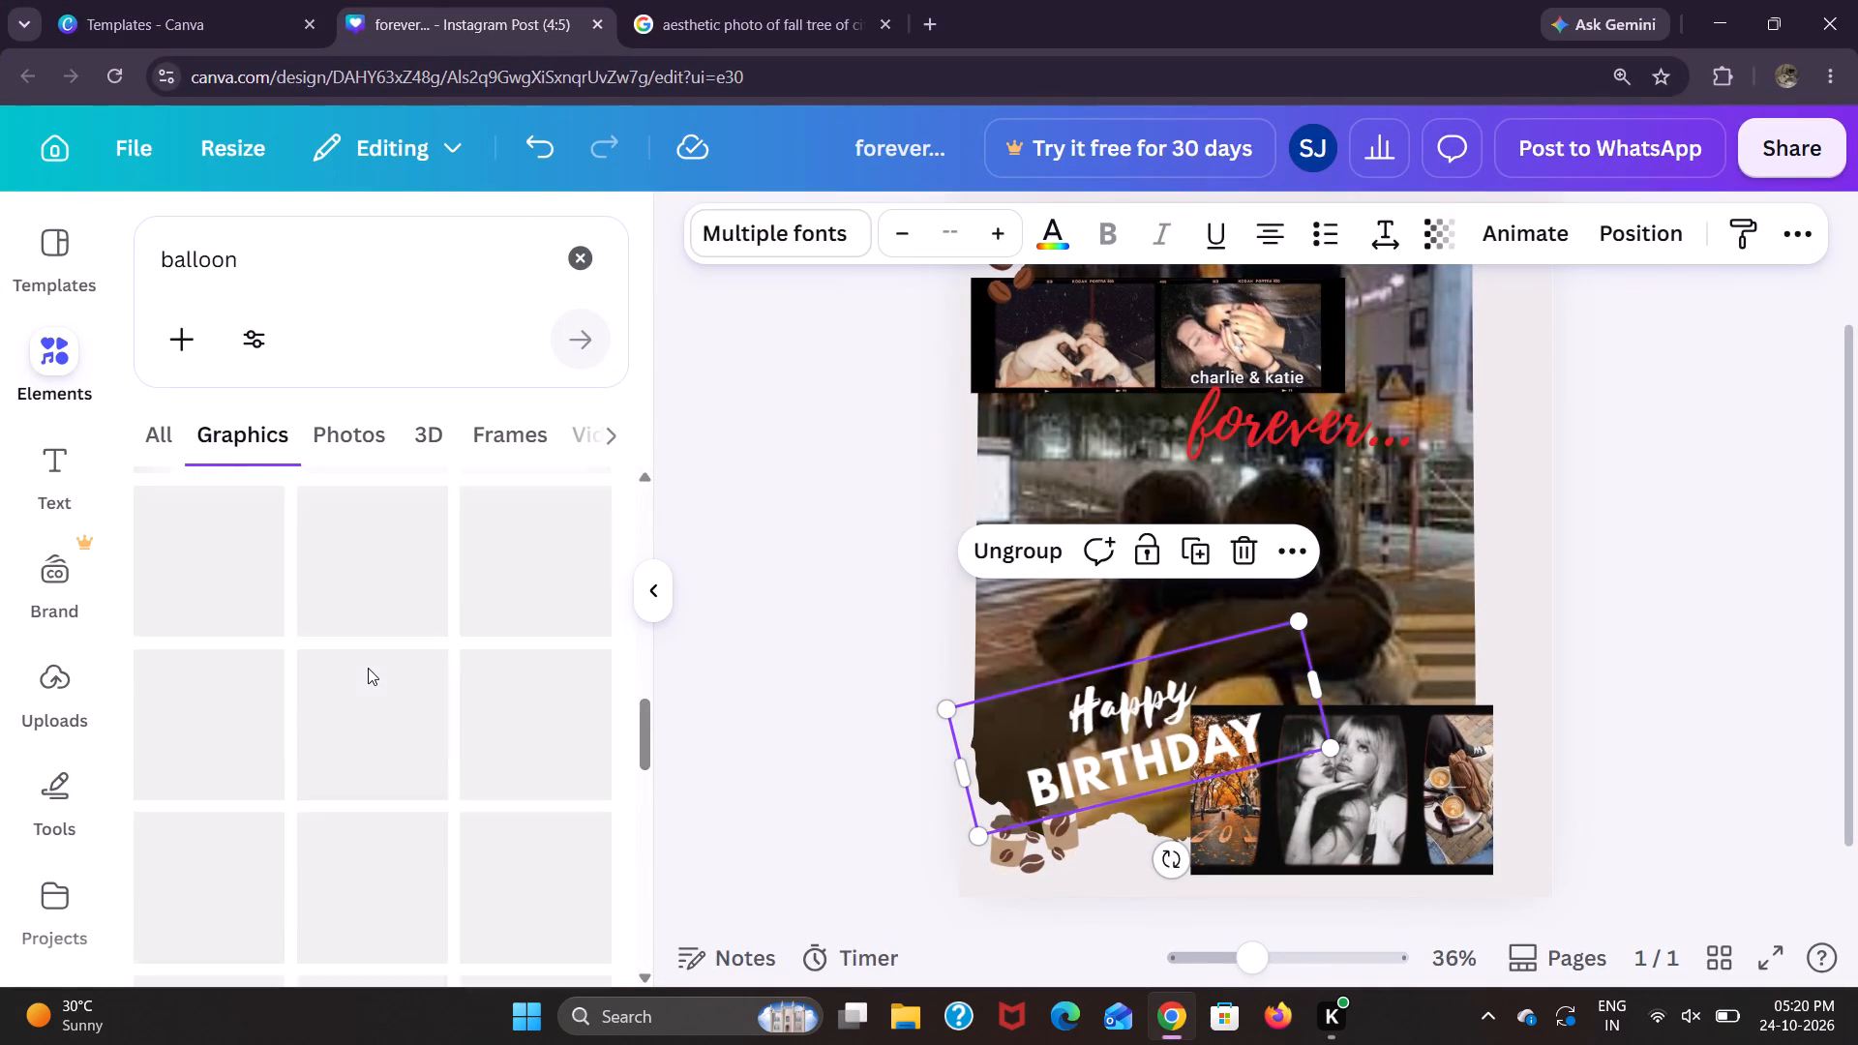
scroll(368, 668, "up", 5)
left_click(201, 867)
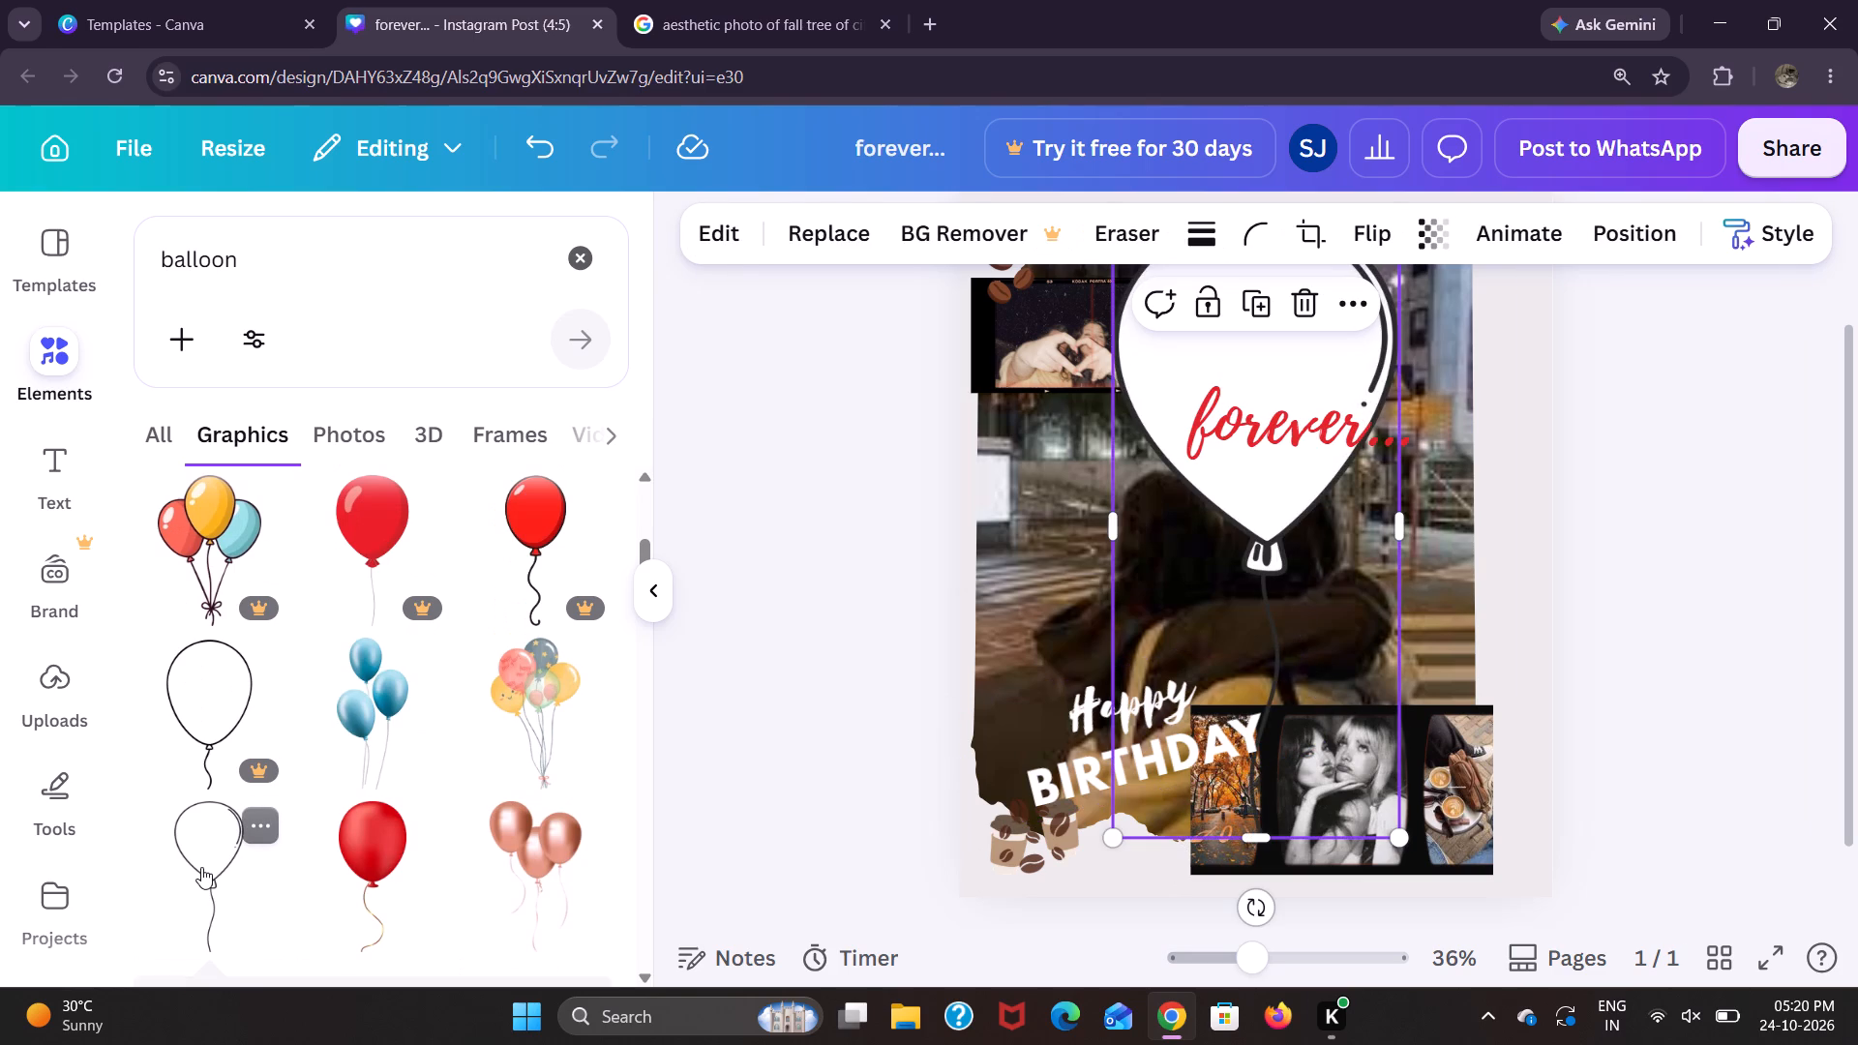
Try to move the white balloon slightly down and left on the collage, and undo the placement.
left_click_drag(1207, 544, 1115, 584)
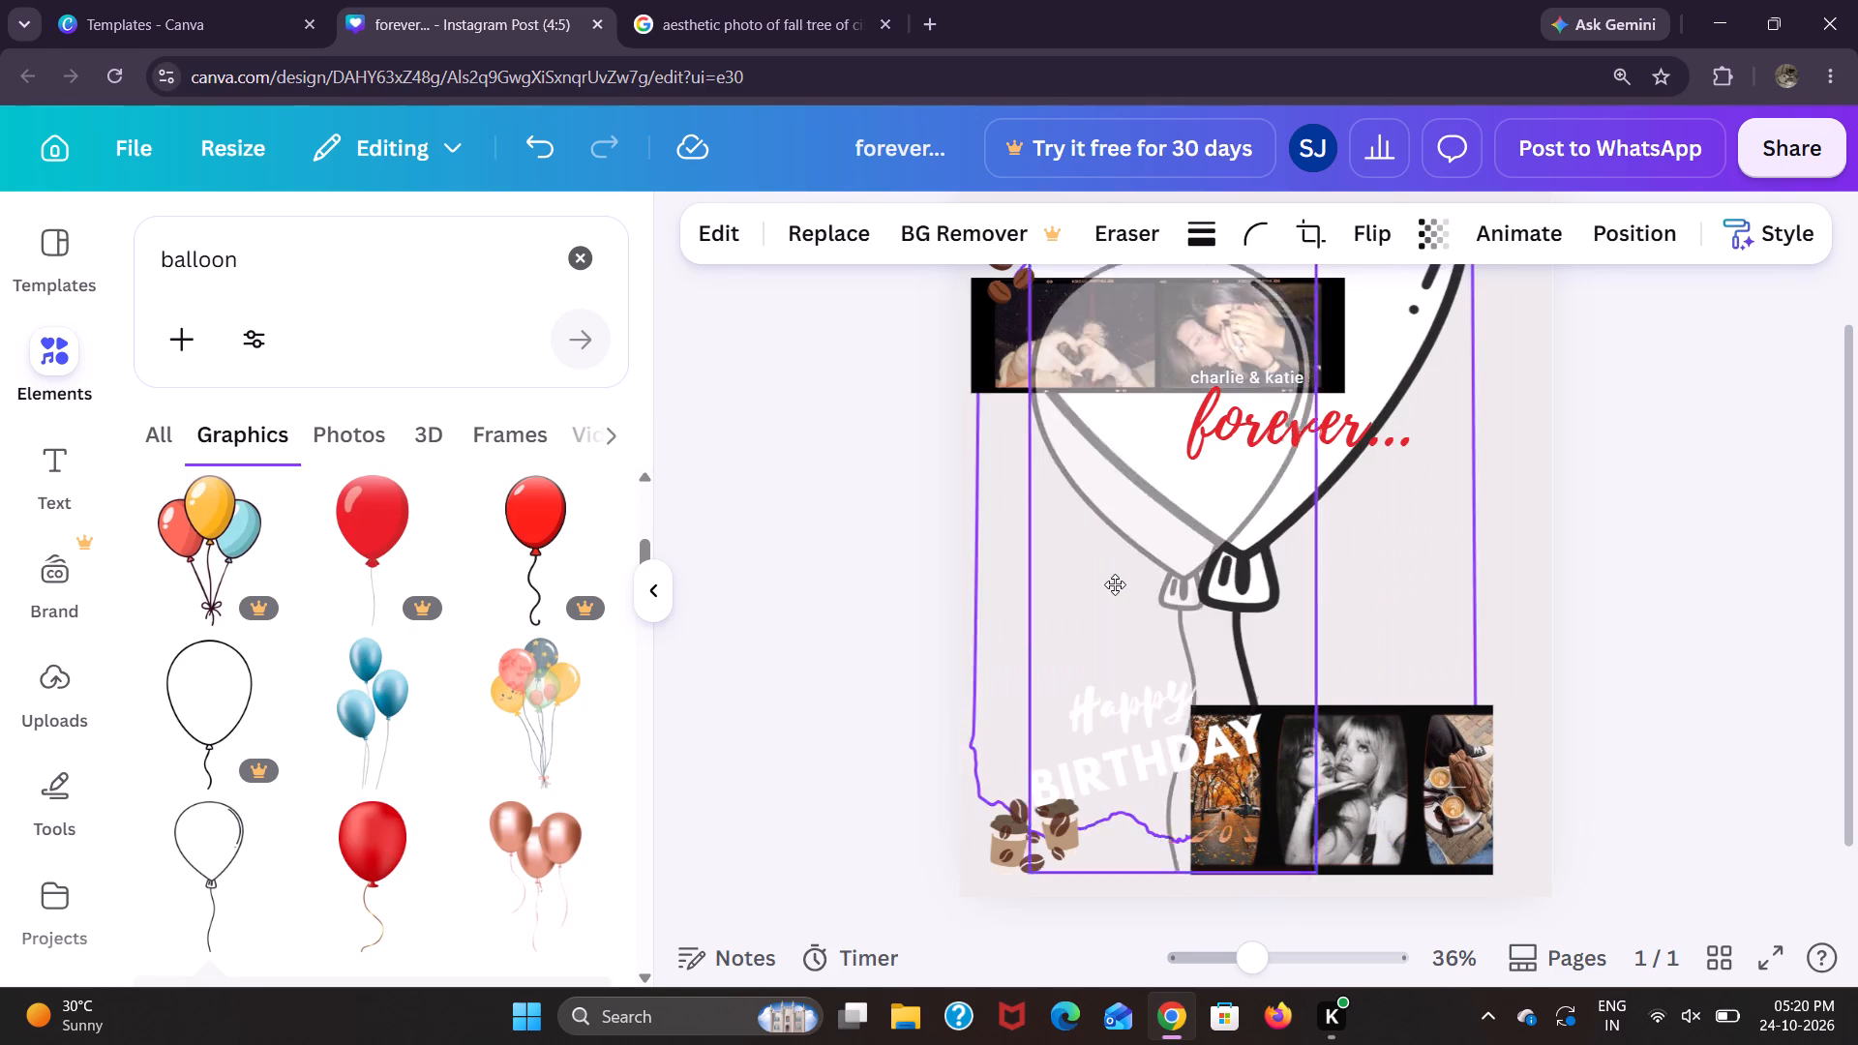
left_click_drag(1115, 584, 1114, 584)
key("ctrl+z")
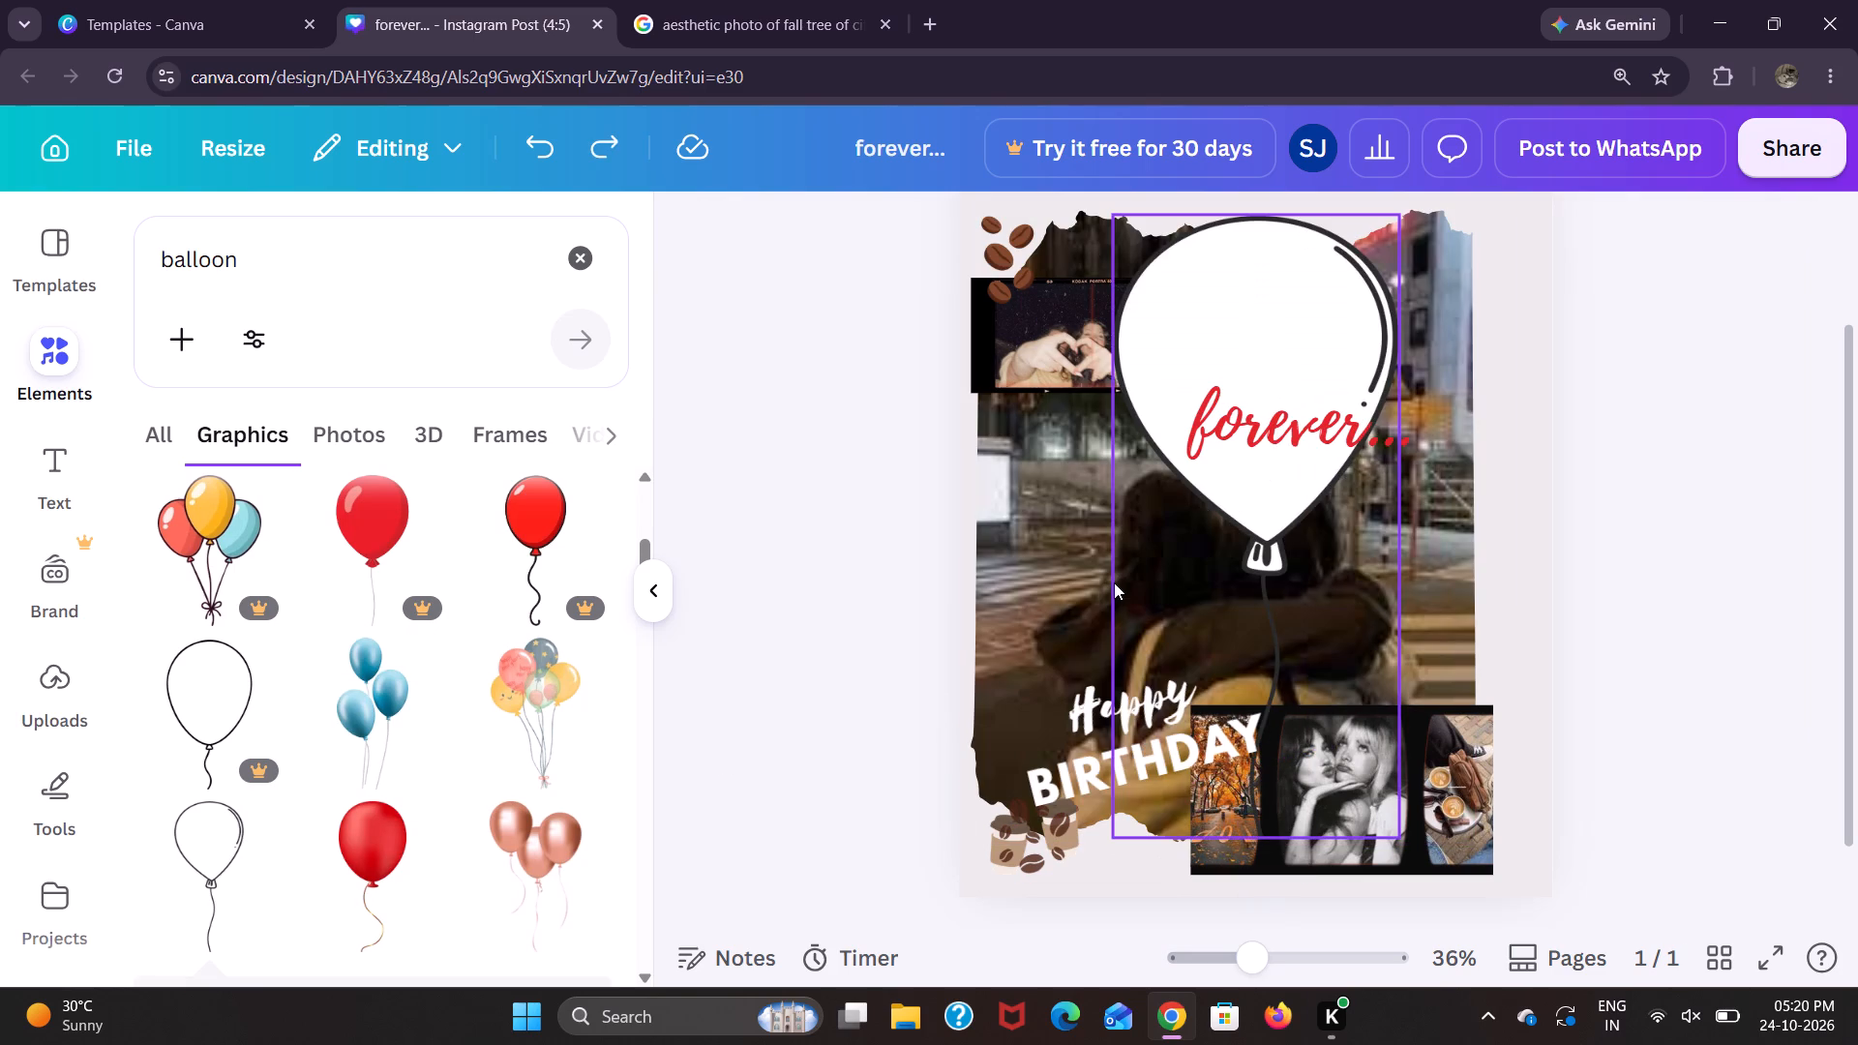
Delete the white outlined balloon from the collage.
key("Delete")
key("Delete")
left_click(1247, 574)
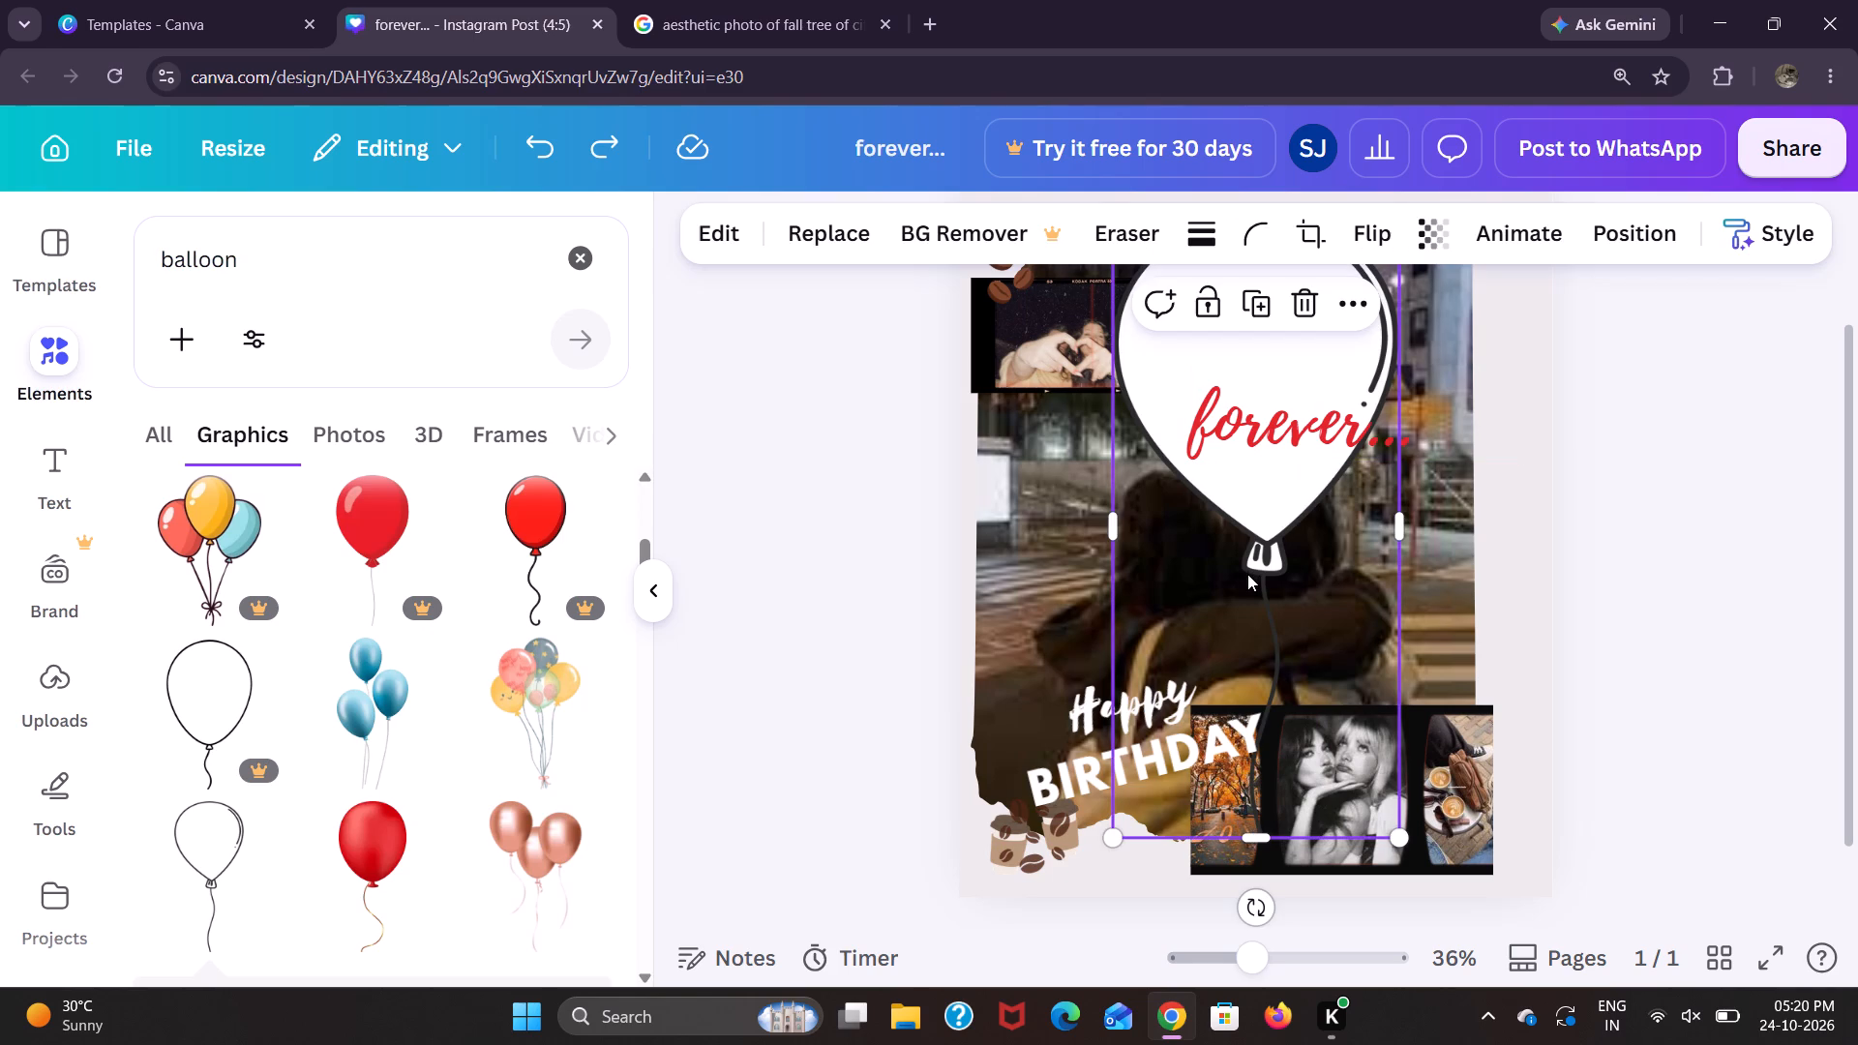
Delete the large white balloon graphic from behind the "forever..." text.
key("Delete")
Browse the balloon graphics and add the thin black outline balloon from the magic recommendations to the centre of the page.
scroll(464, 498, "up", 4)
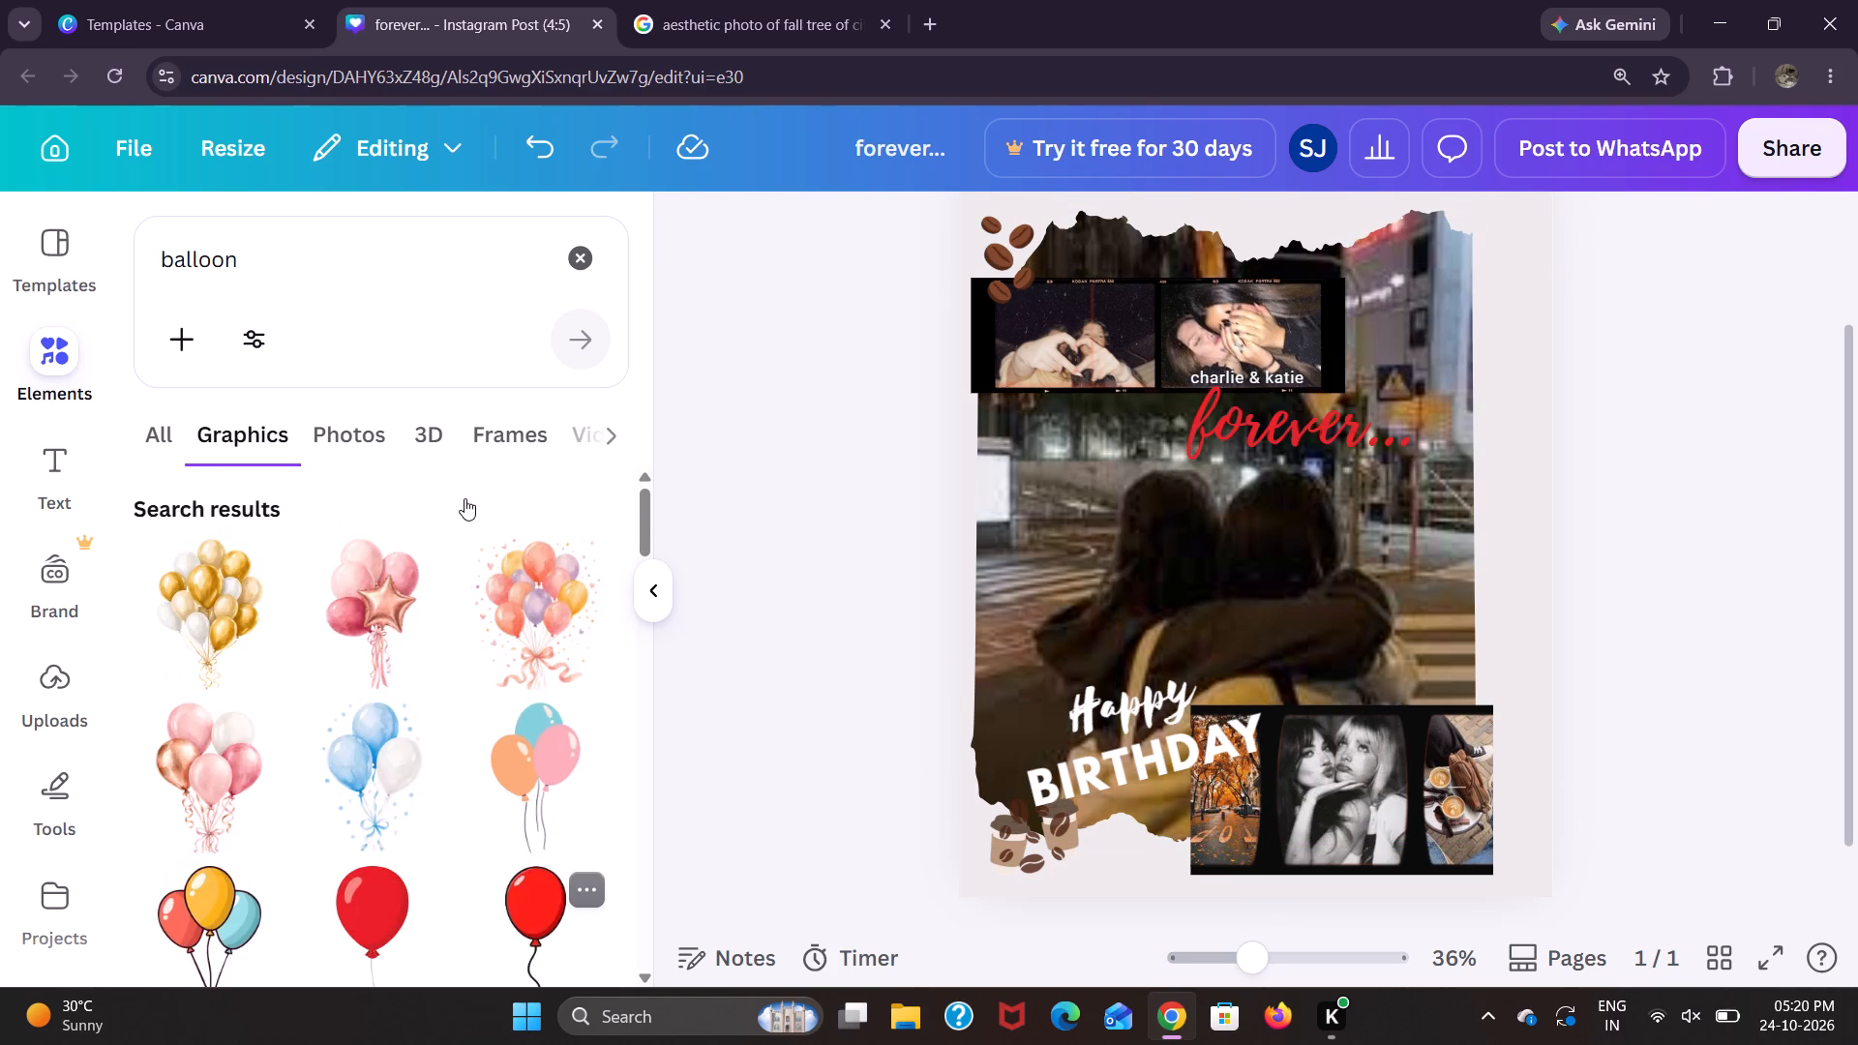
scroll(464, 498, "down", 5)
scroll(464, 498, "up", 5)
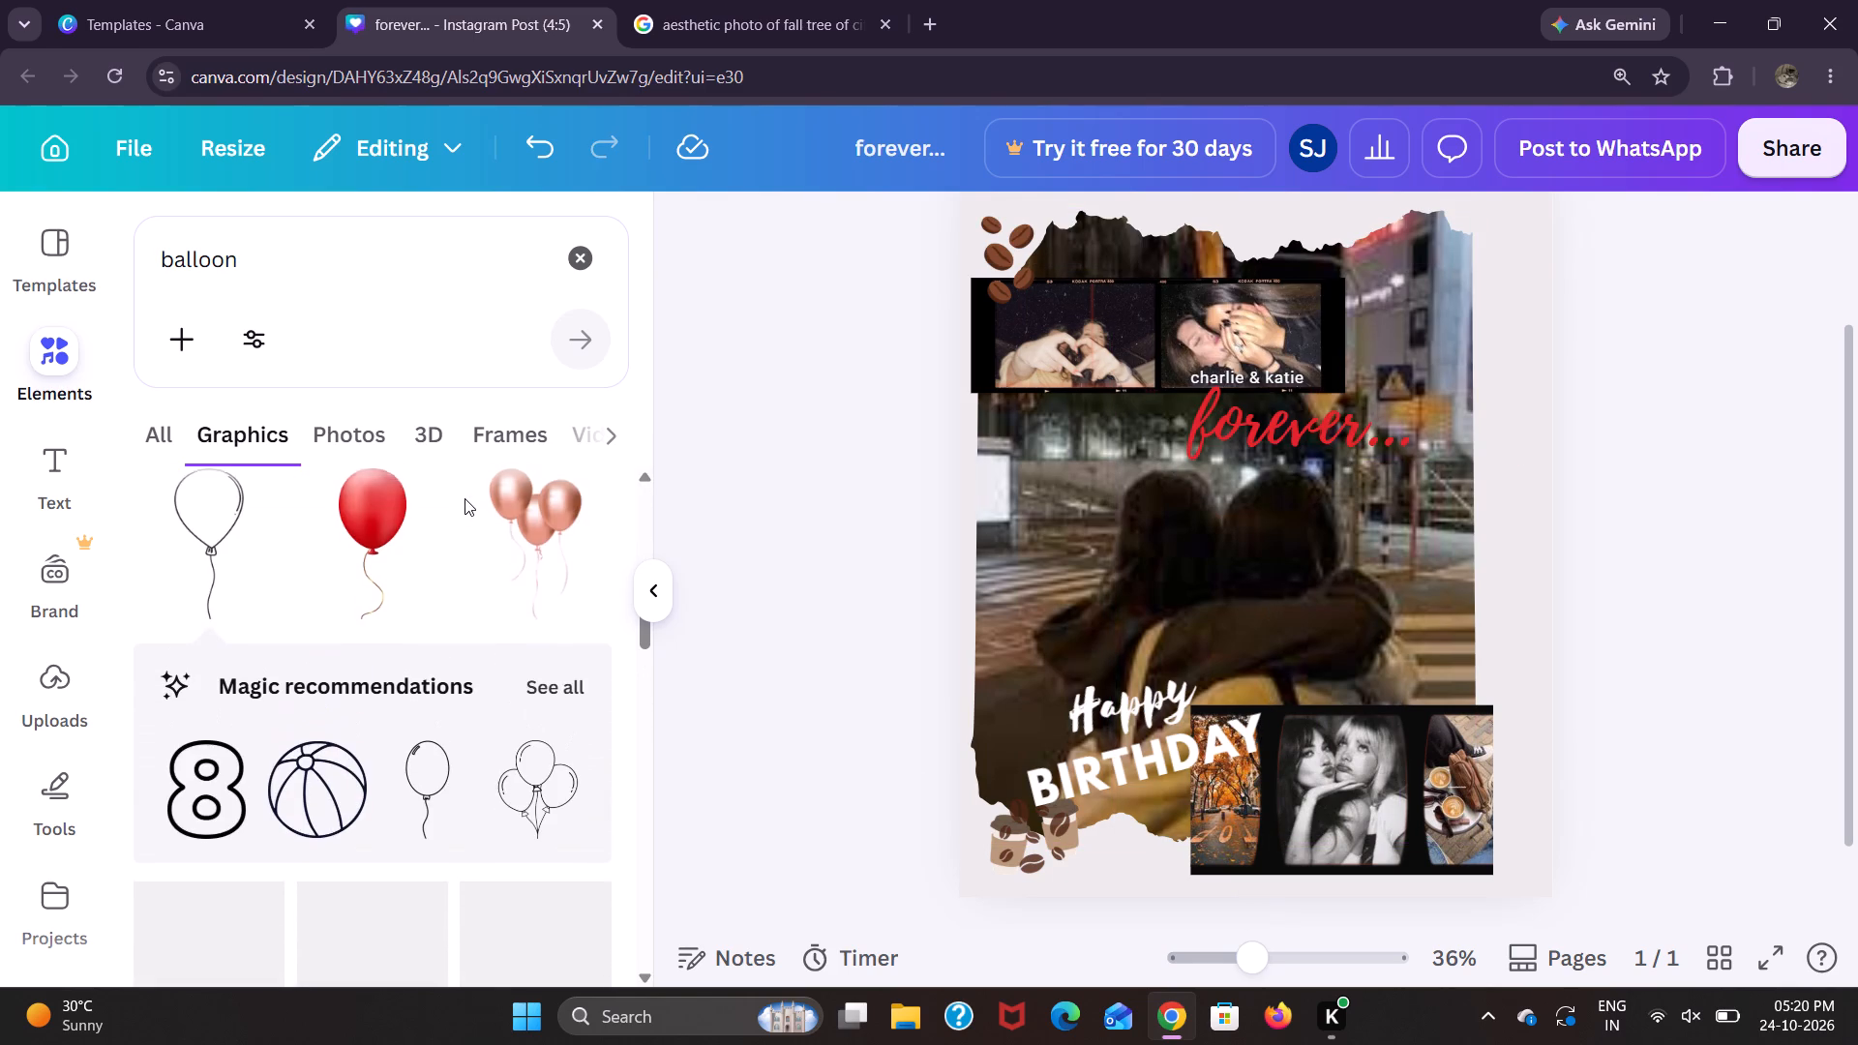
scroll(464, 498, "up", 1)
left_click(410, 781)
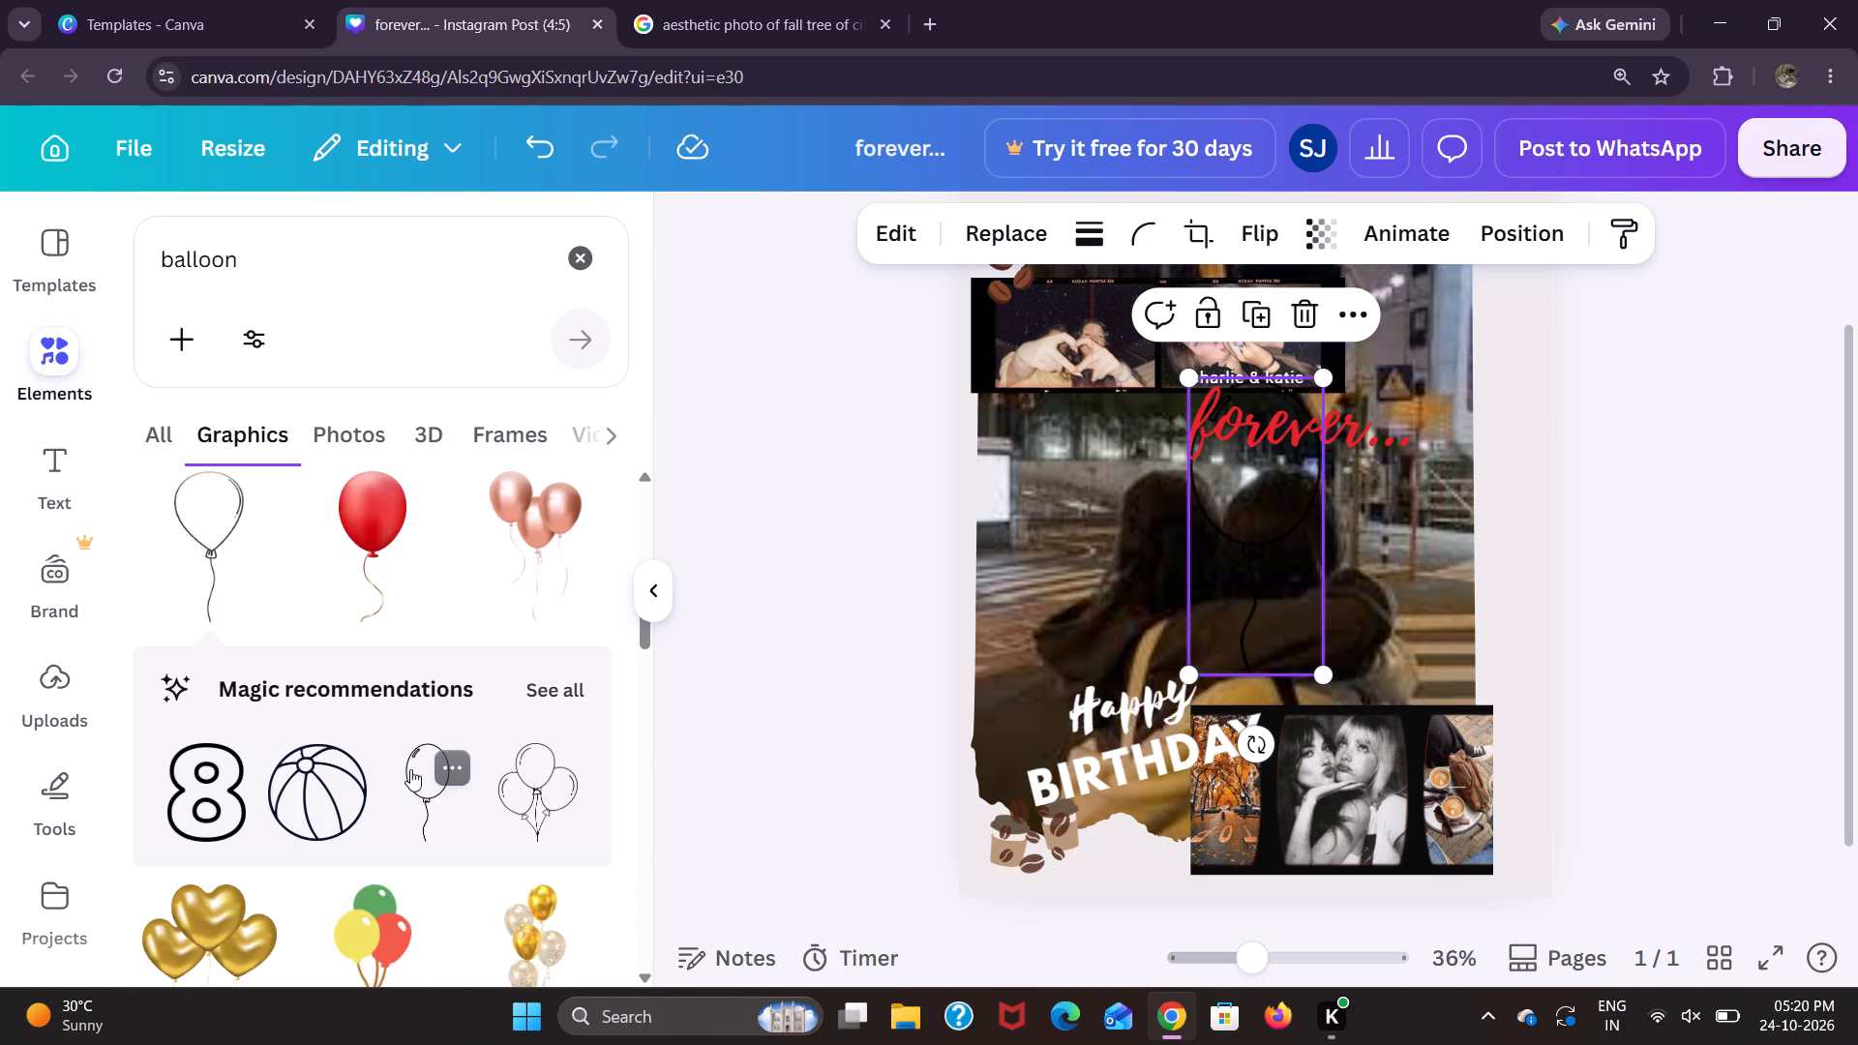
scroll(410, 769, "left", 1)
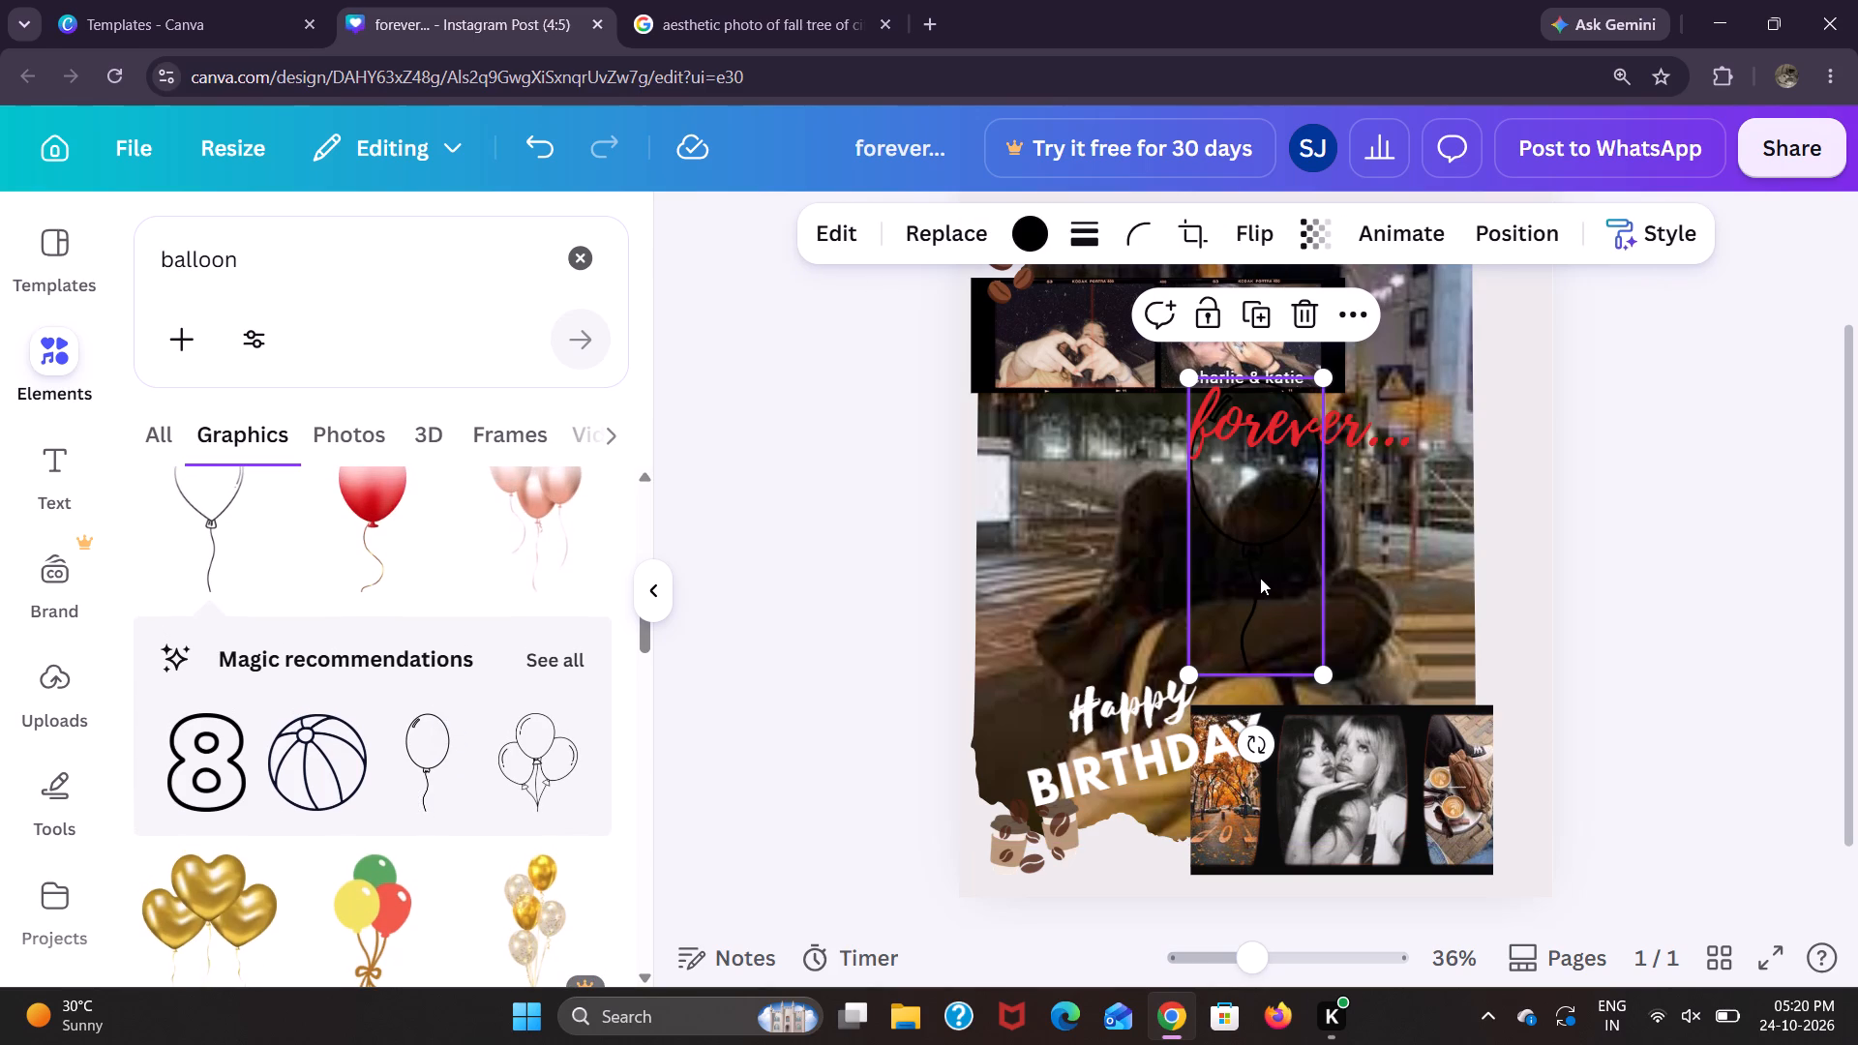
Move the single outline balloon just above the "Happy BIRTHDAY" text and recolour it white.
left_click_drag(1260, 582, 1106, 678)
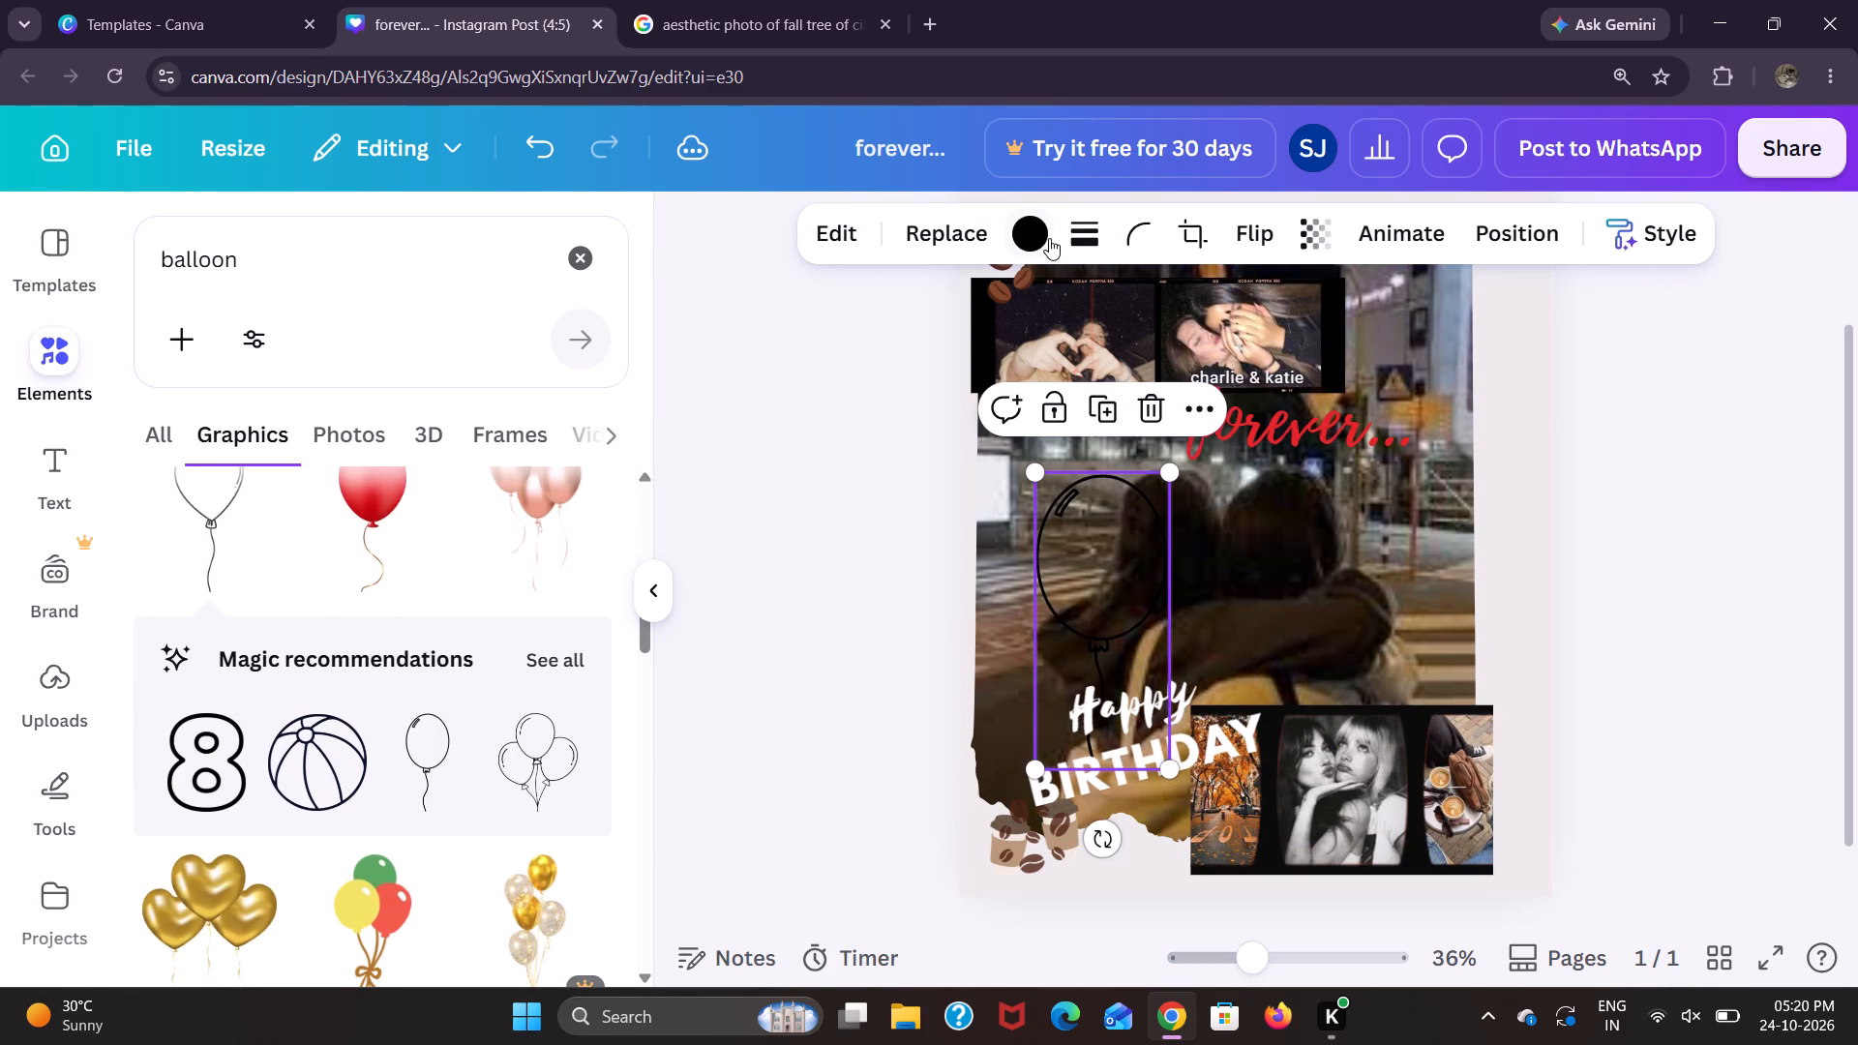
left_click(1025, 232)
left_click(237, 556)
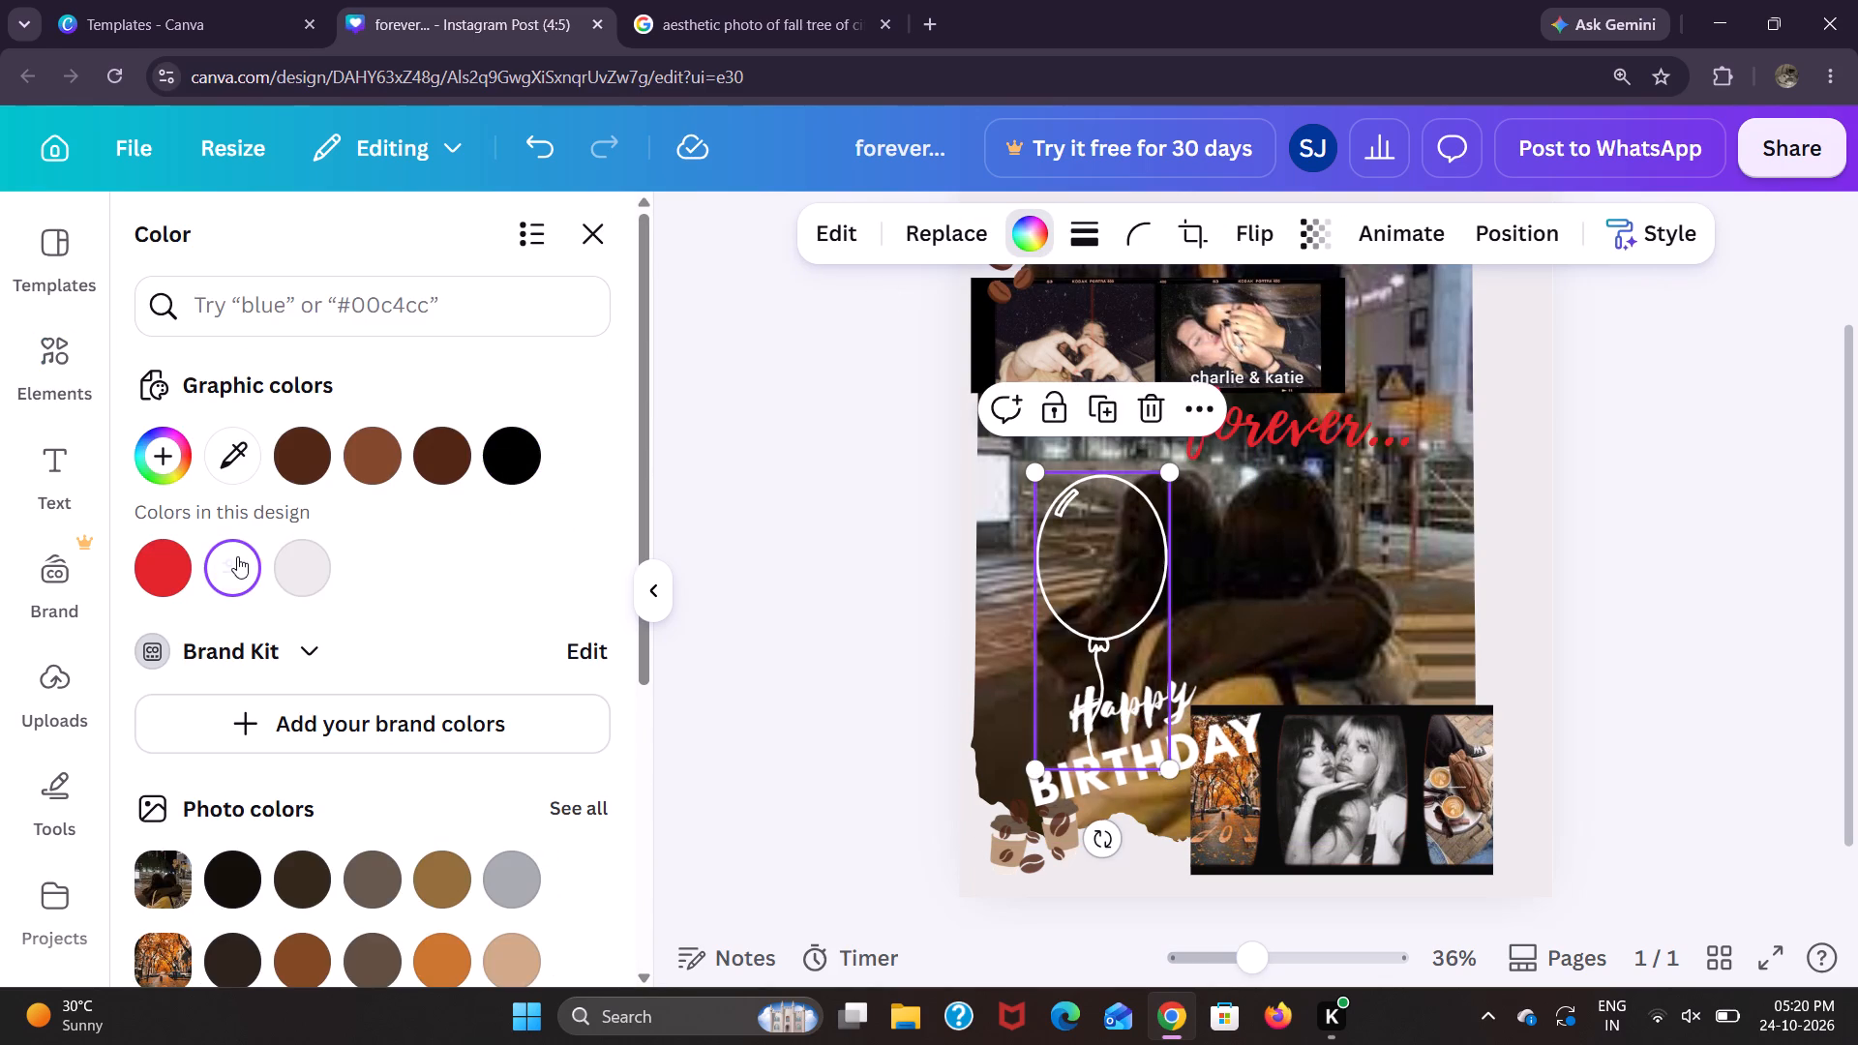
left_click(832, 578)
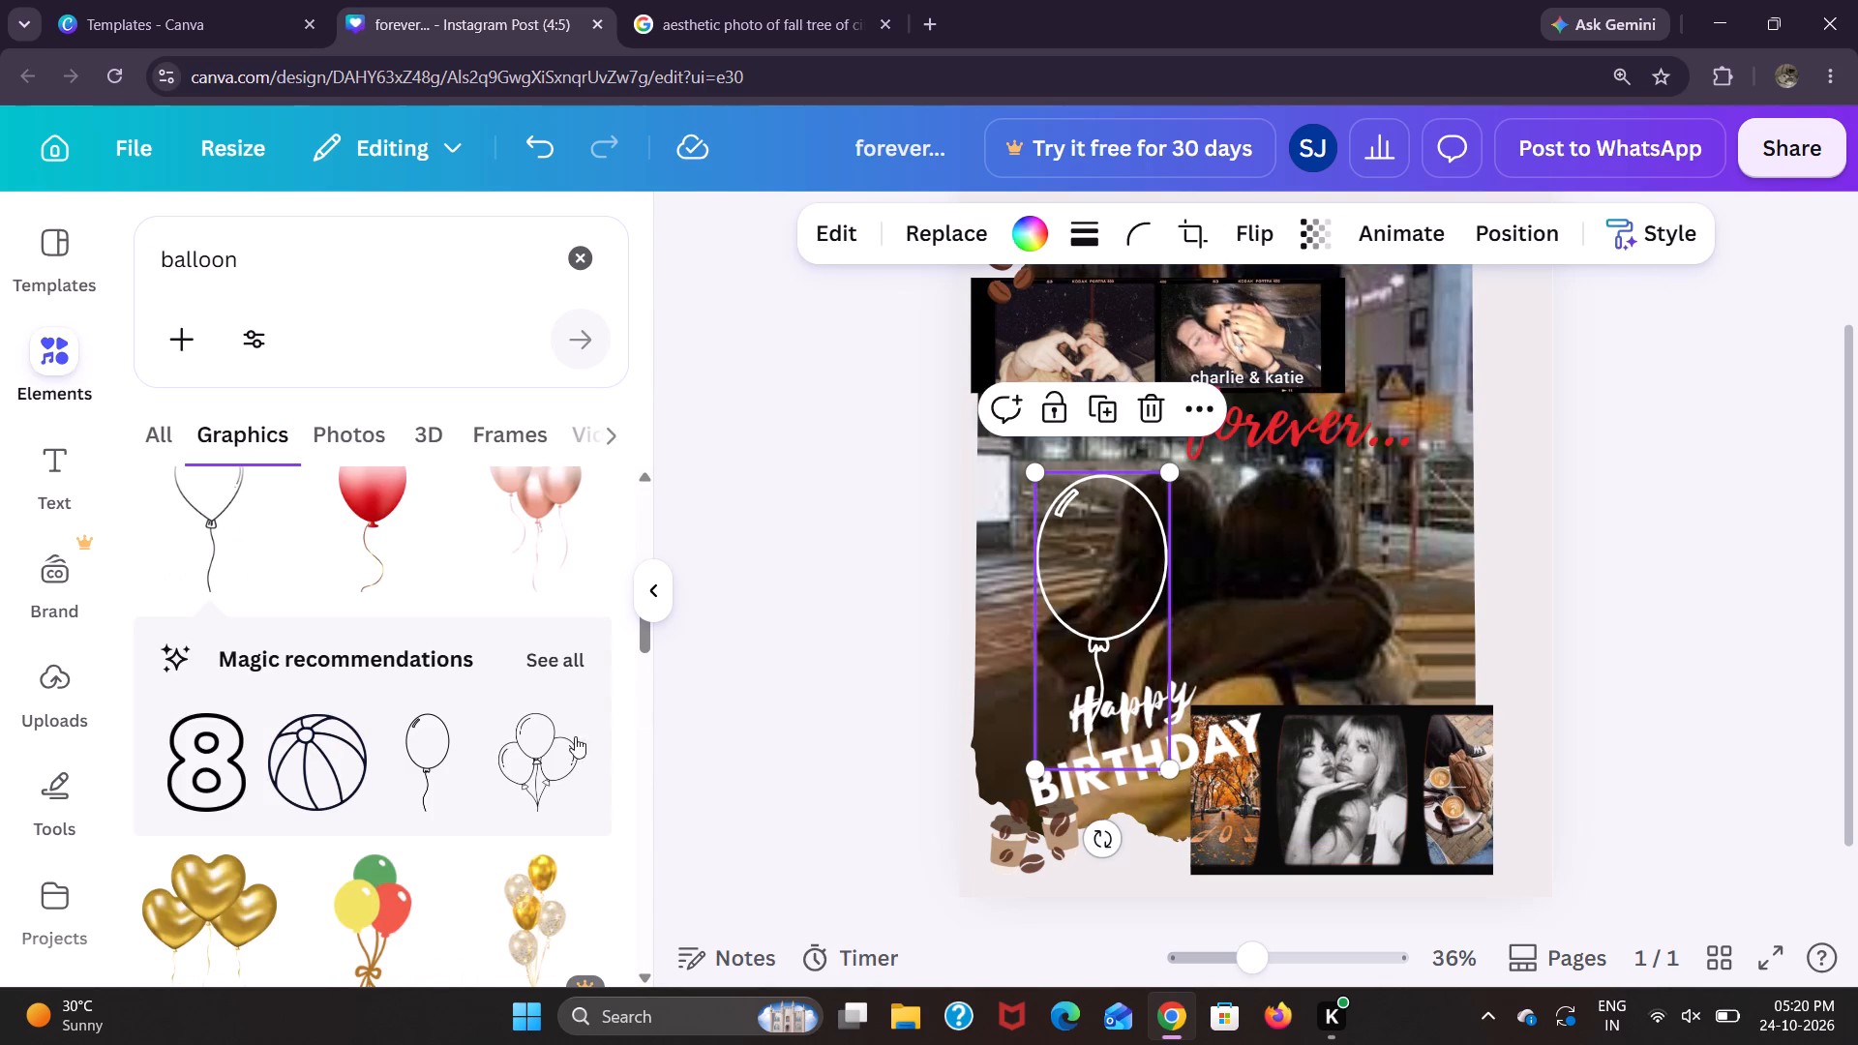
Add the three-balloon outline graphic from the magic recommendations to the page and recolour it white.
left_click(531, 755)
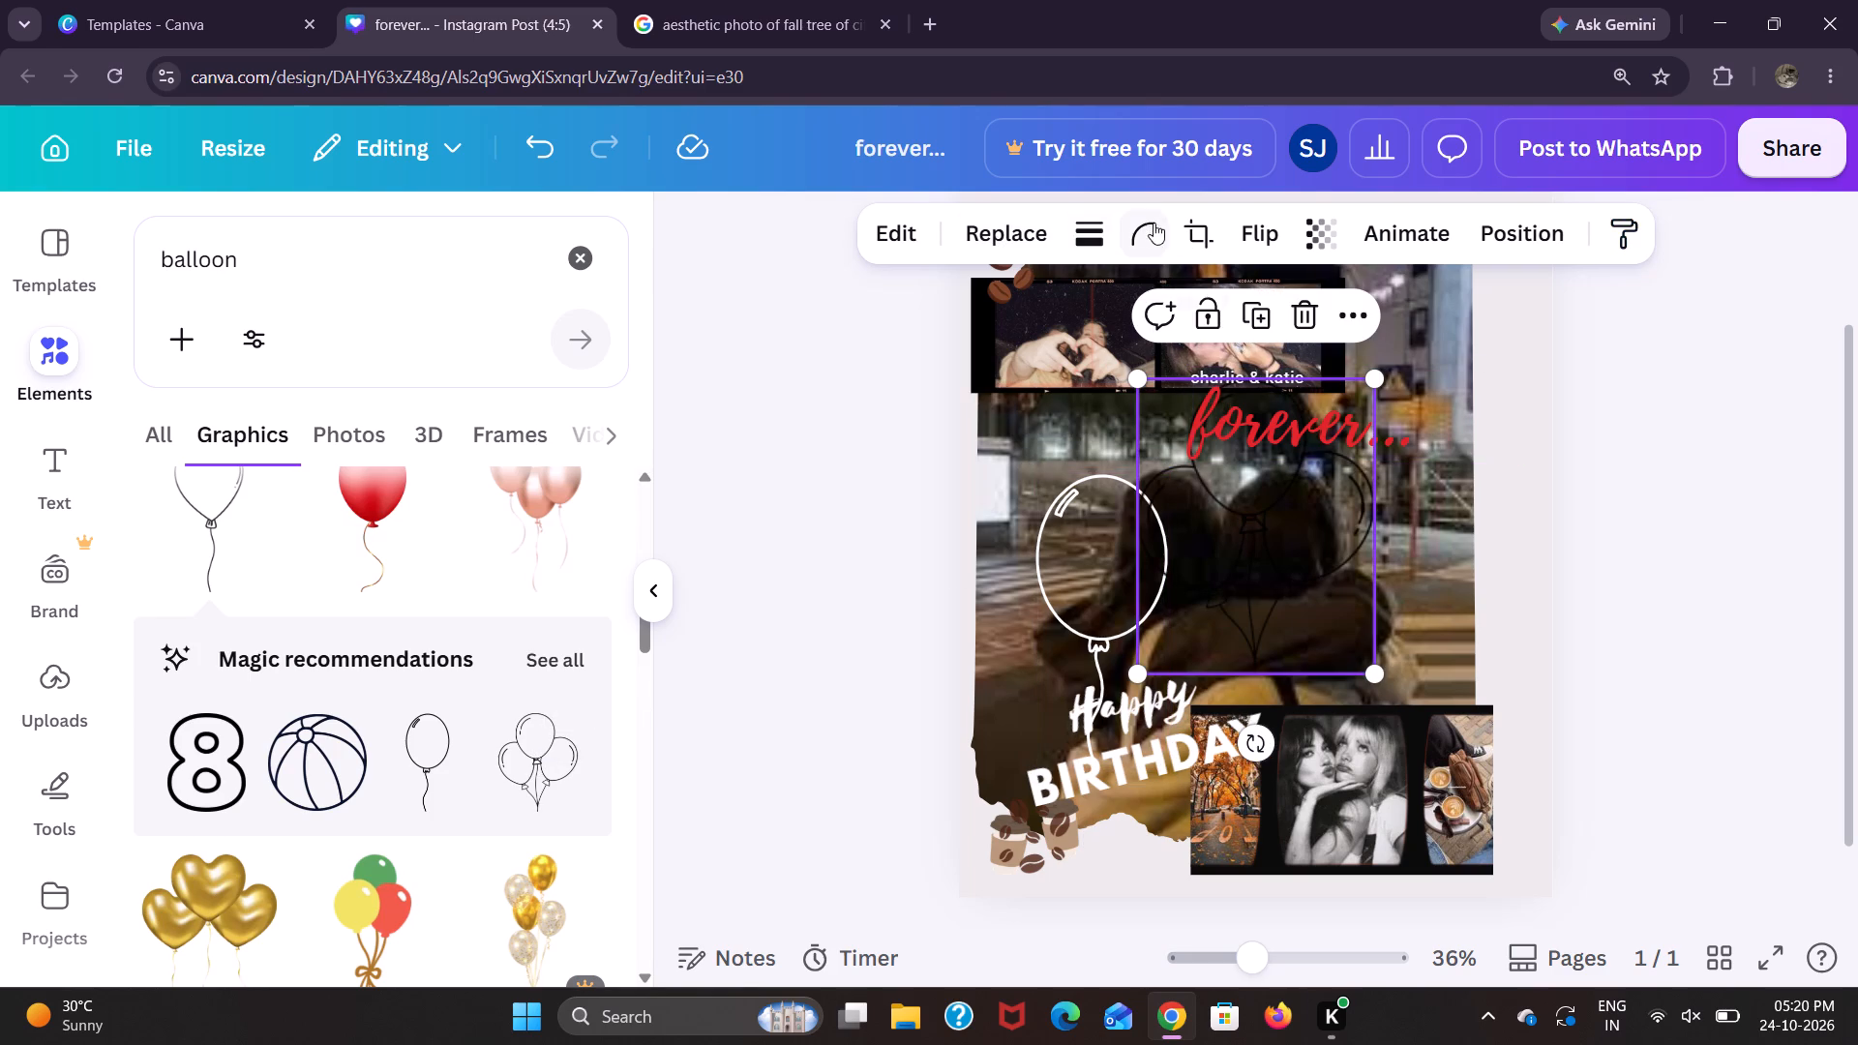
left_click(1064, 235)
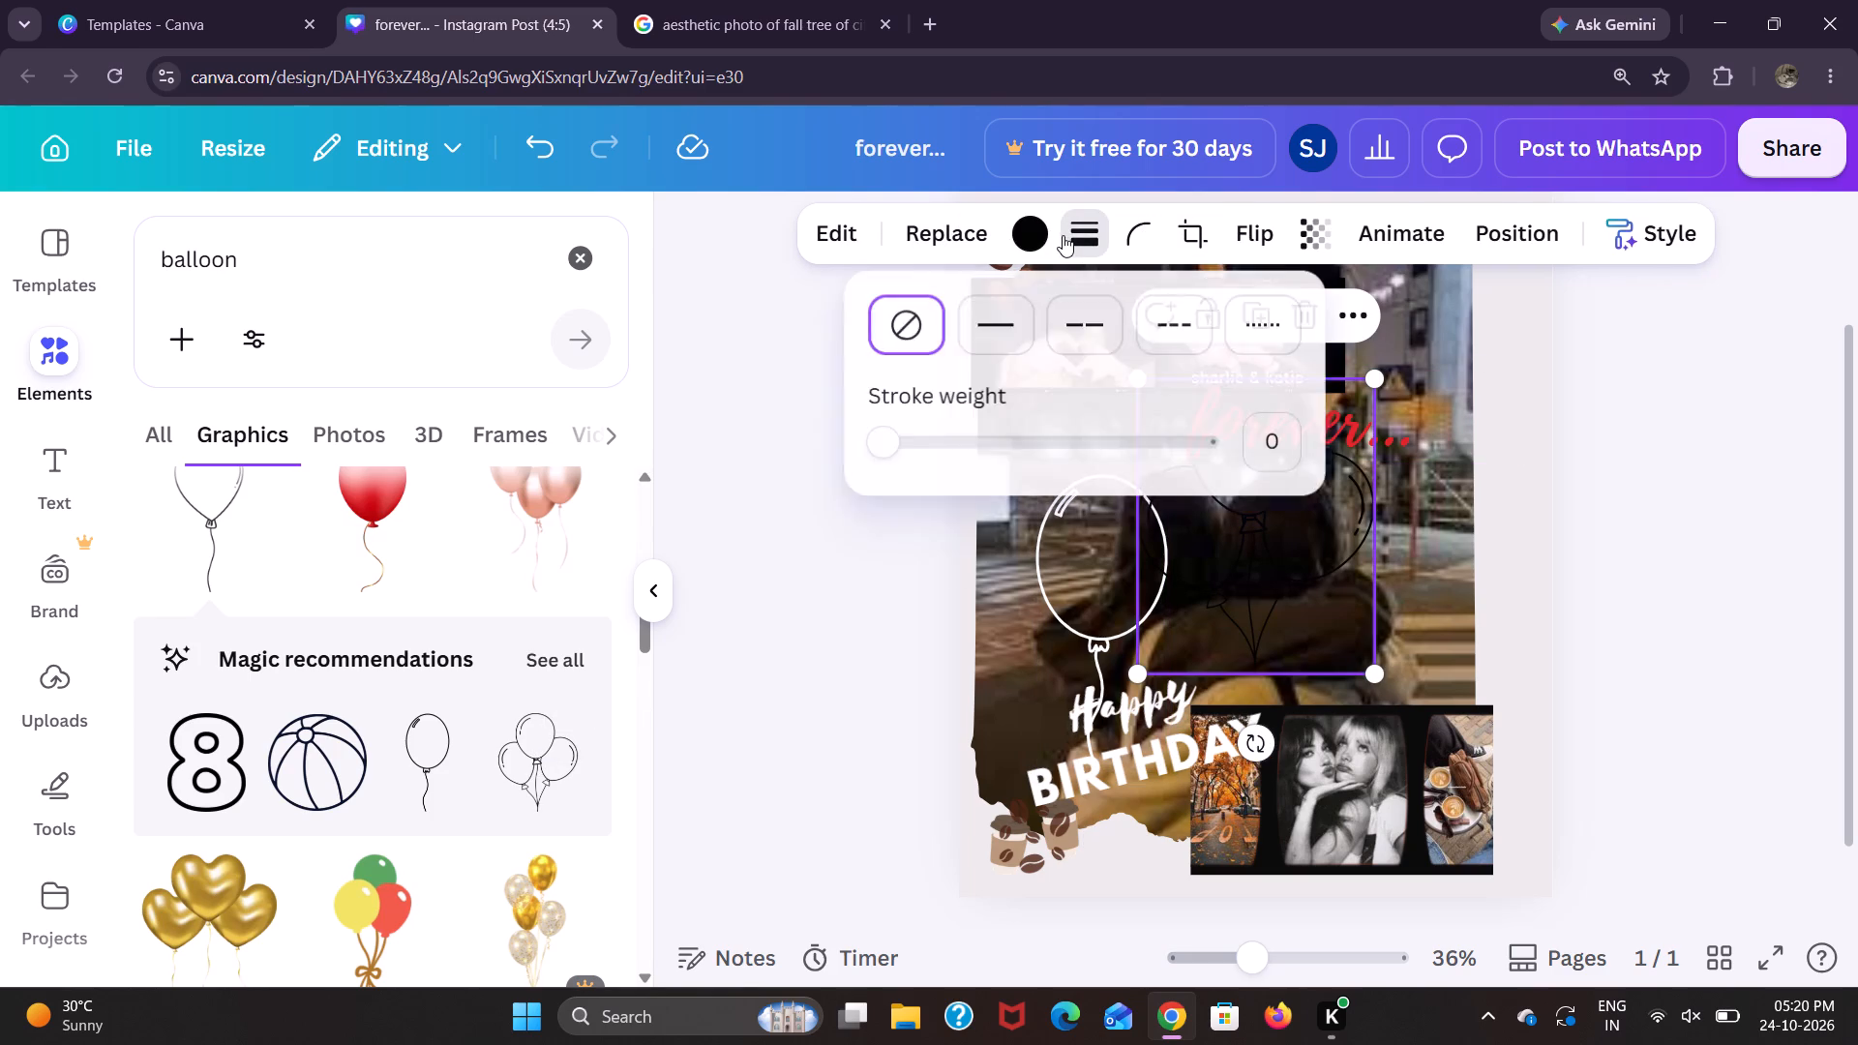
left_click(1038, 235)
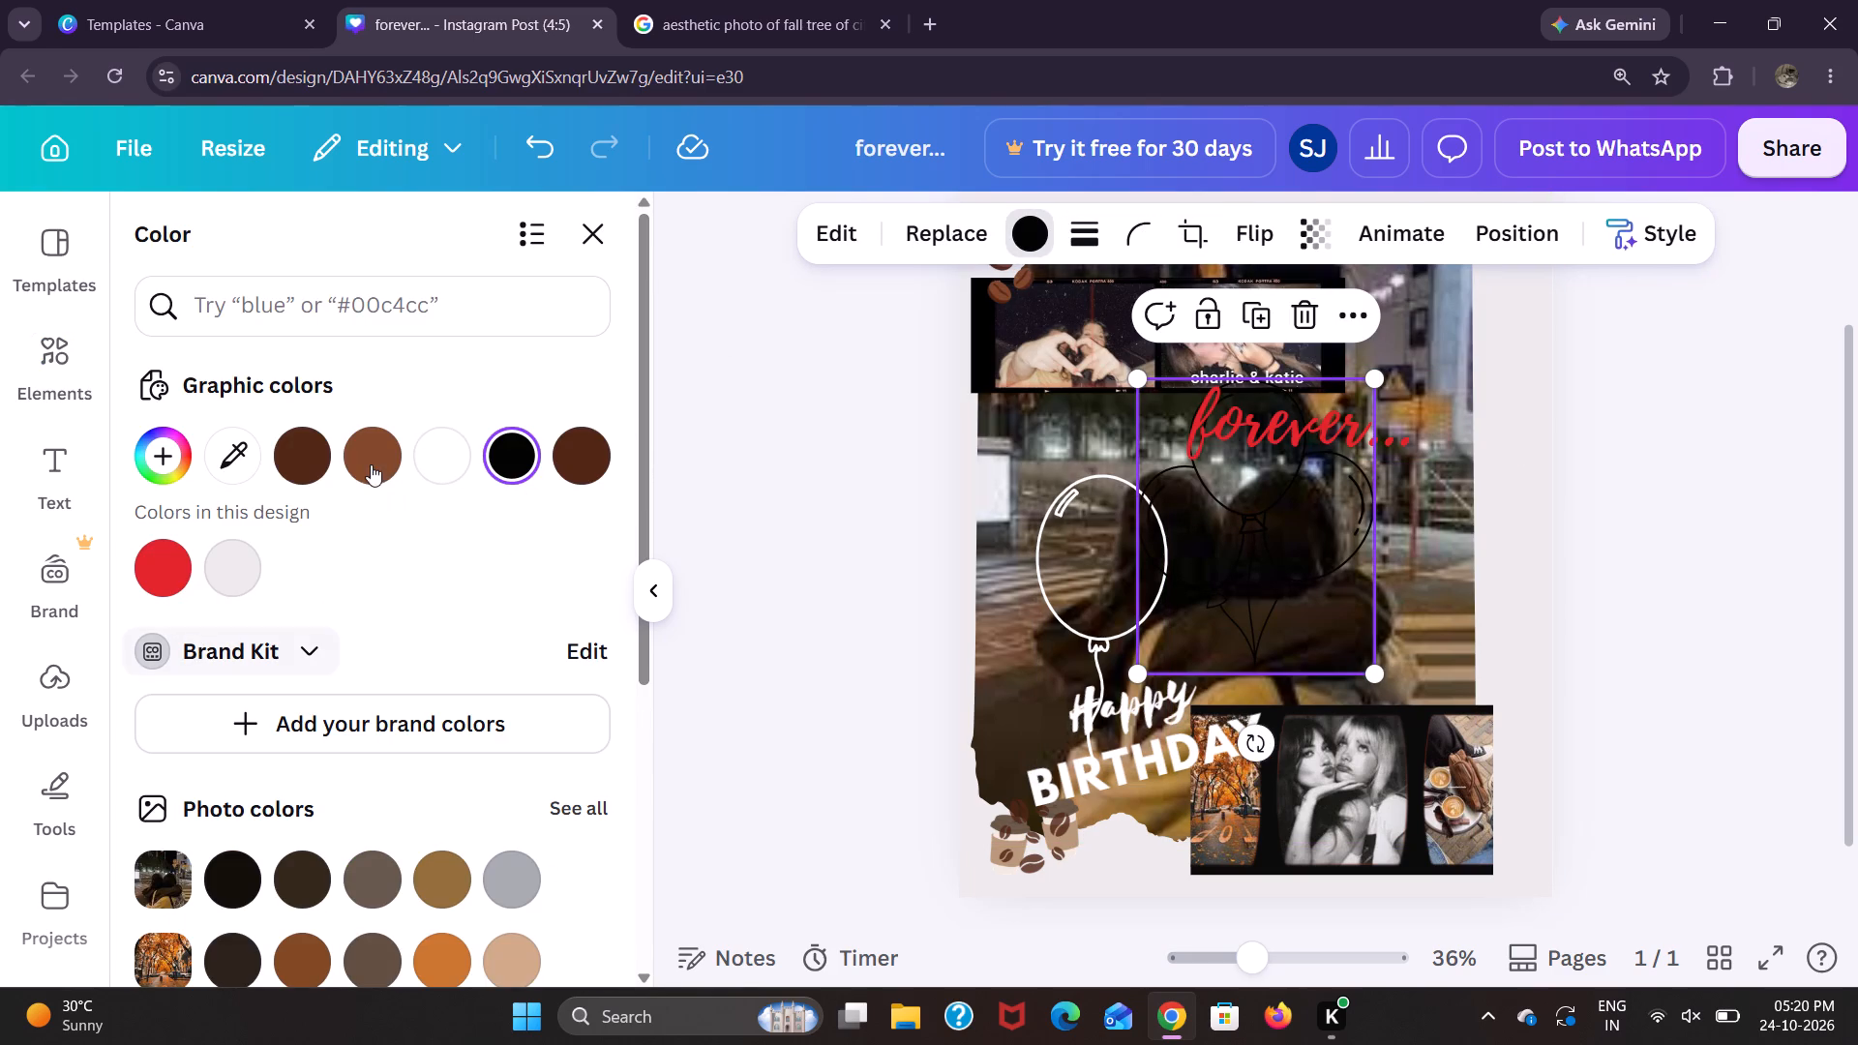
left_click(448, 466)
Delete the single white outline balloon above the "Happy BIRTHDAY" text.
left_click(1115, 608)
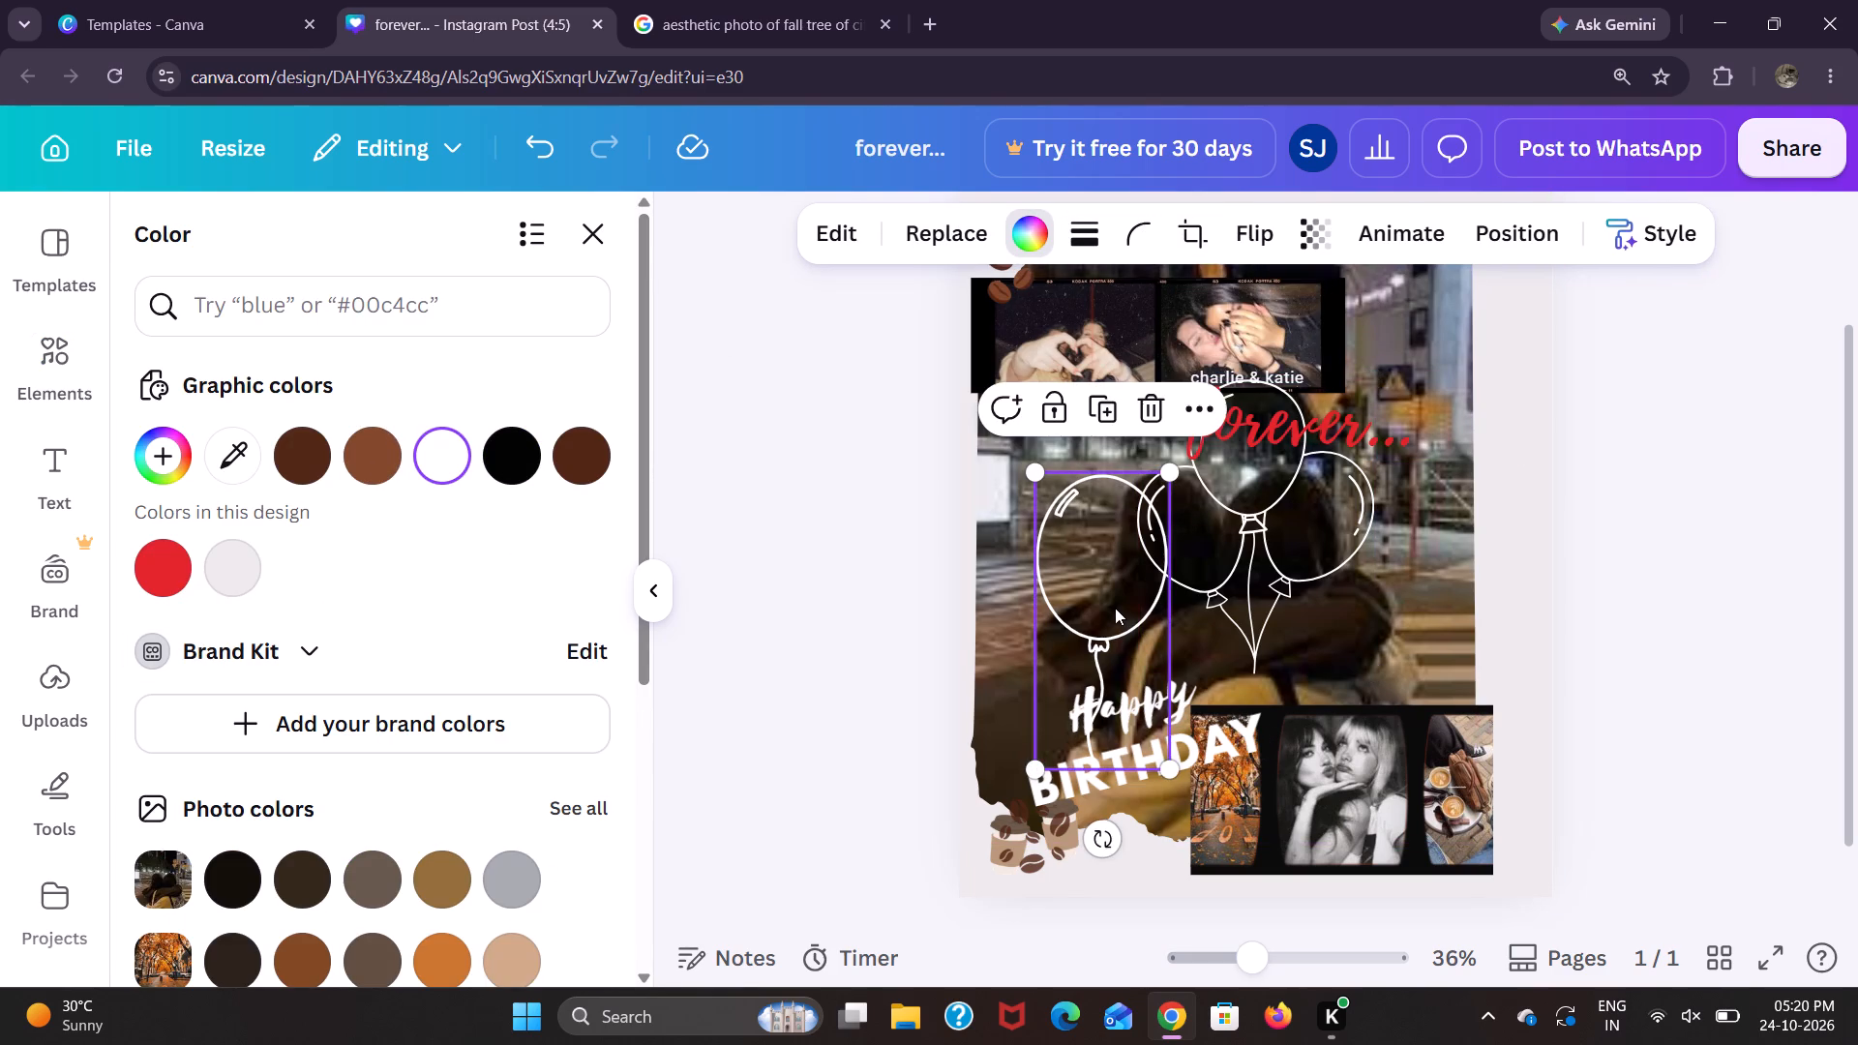
key("Delete")
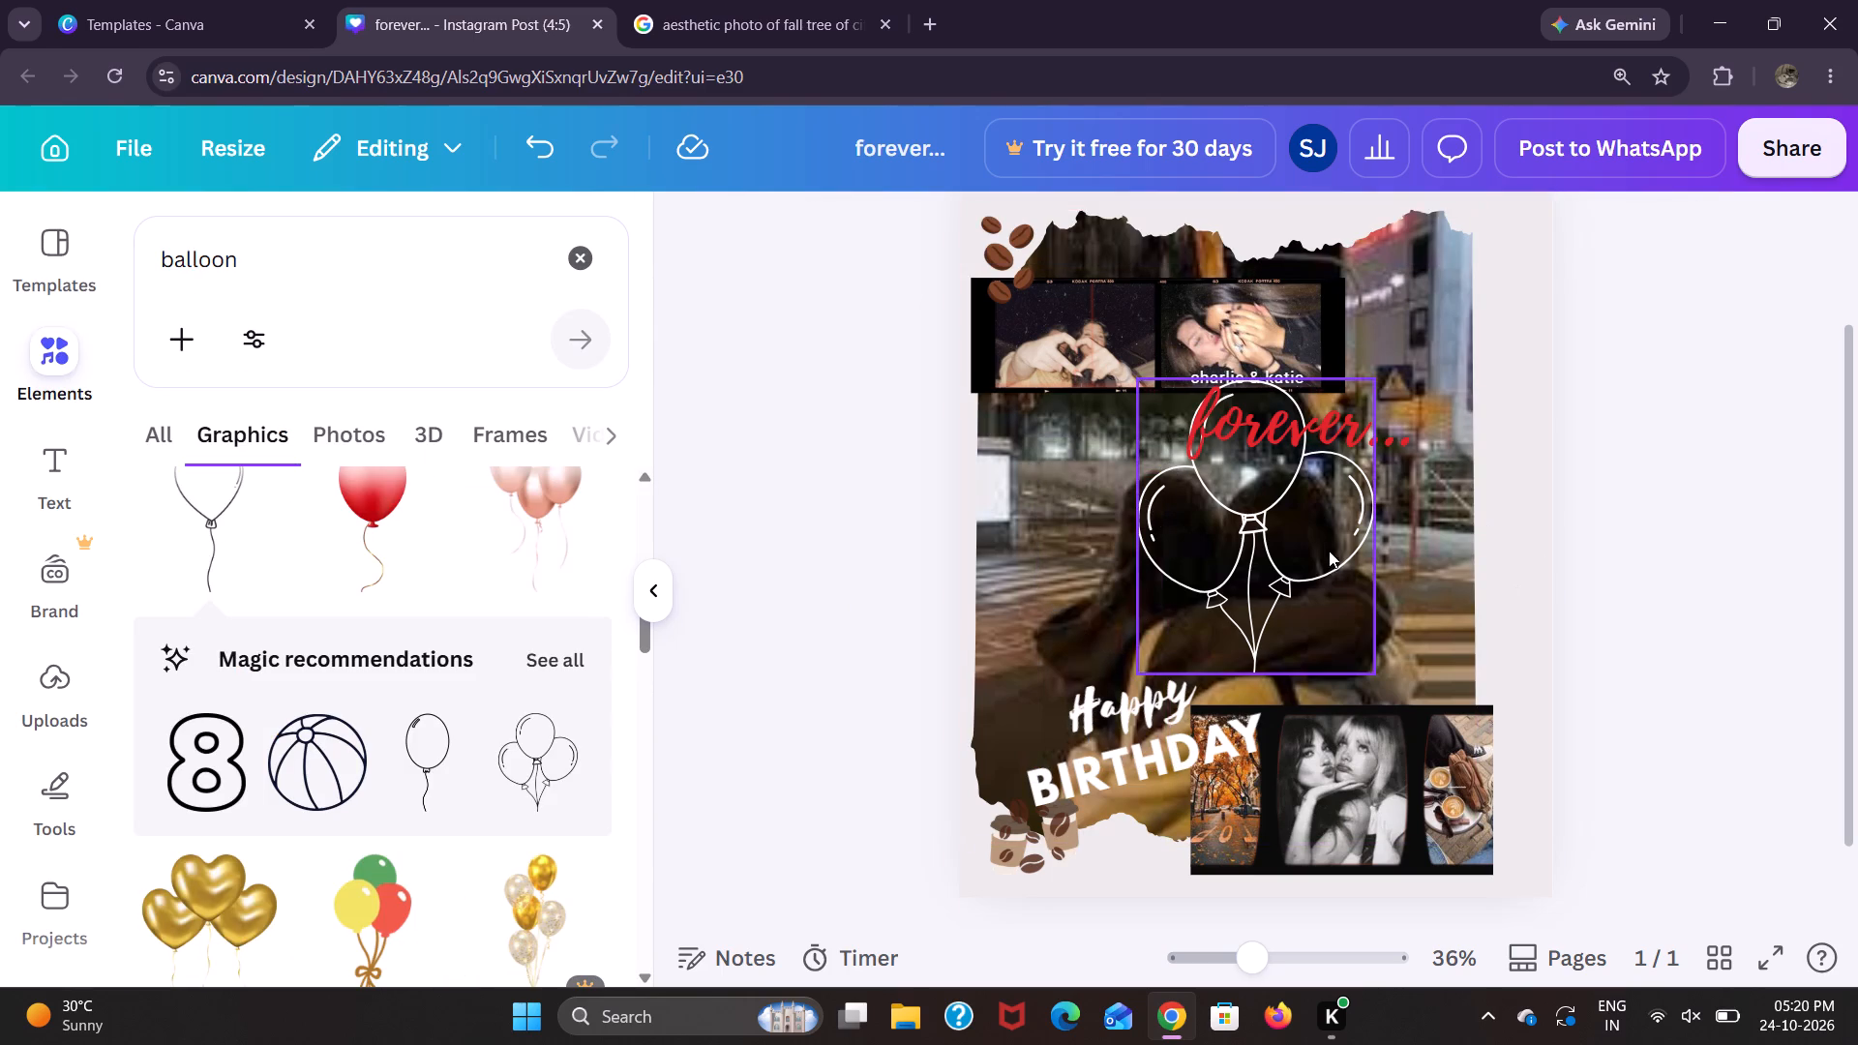
Move the white three-balloon cluster up over the film strip and the "forever..." text.
left_click(1326, 552)
left_click_drag(1324, 556, 1386, 401)
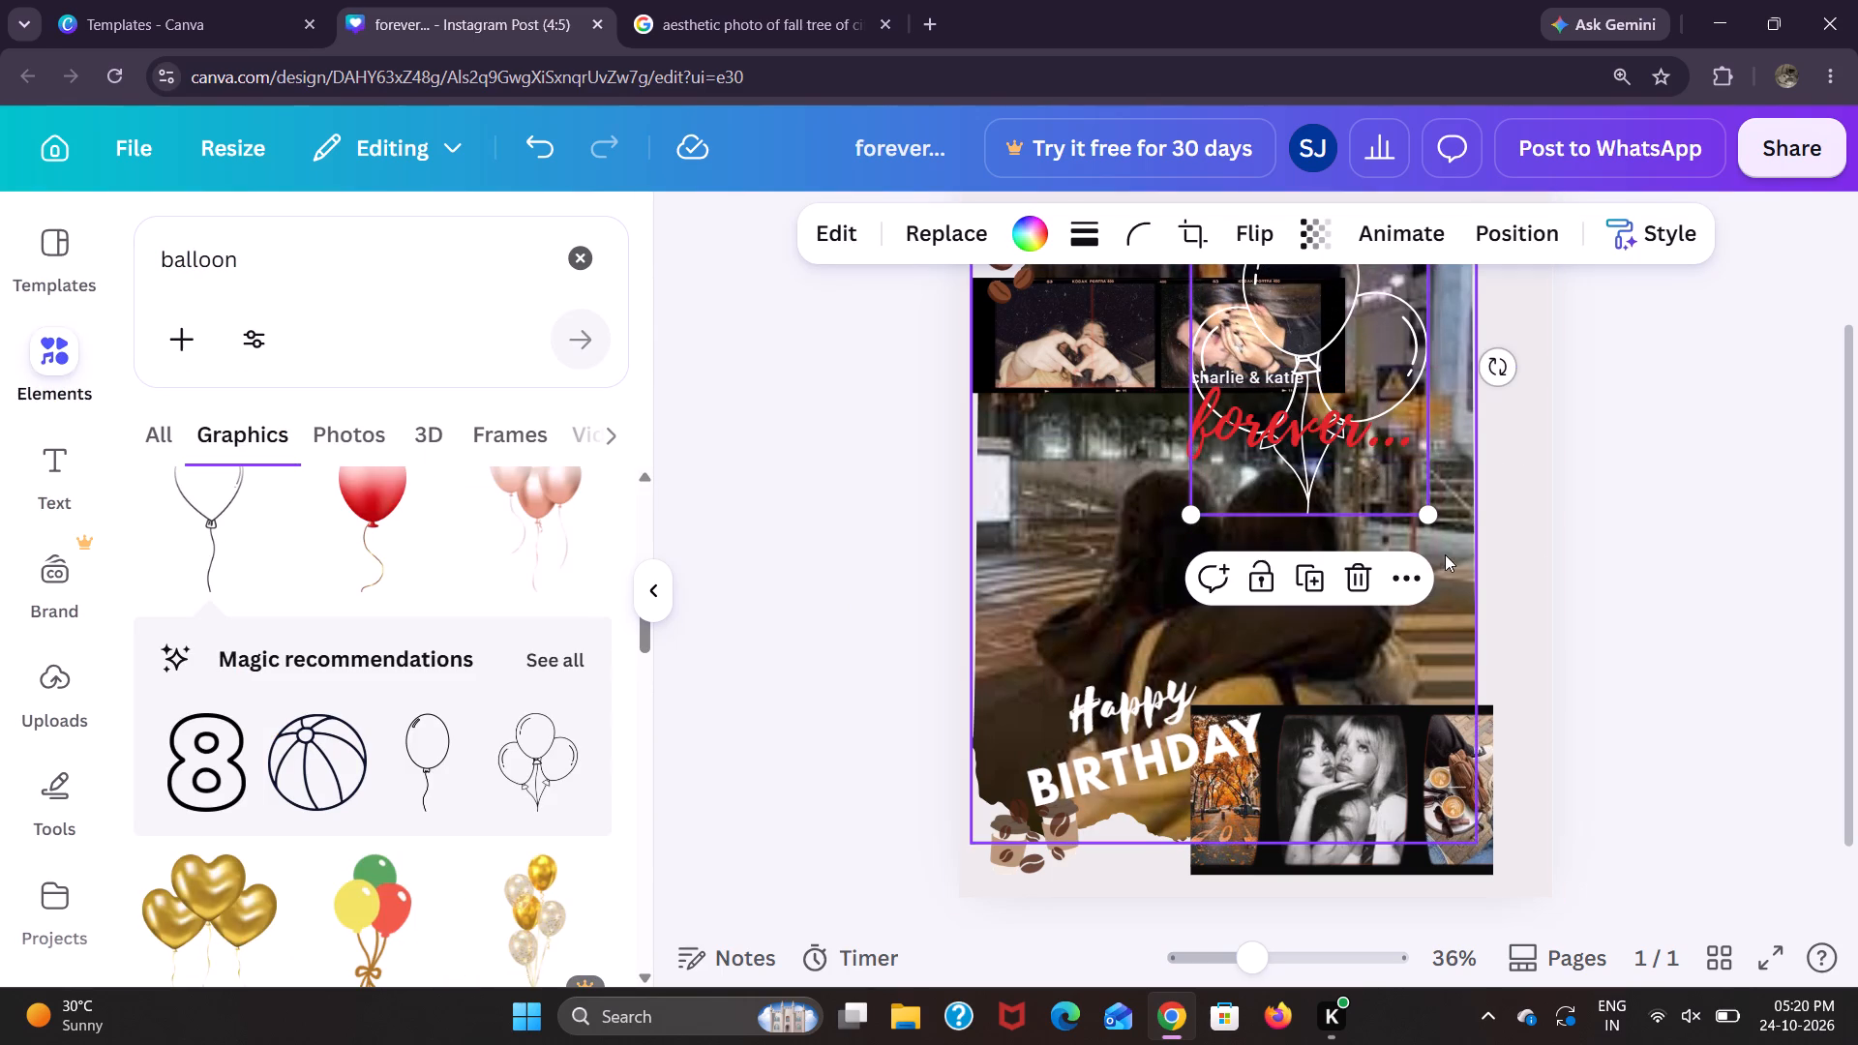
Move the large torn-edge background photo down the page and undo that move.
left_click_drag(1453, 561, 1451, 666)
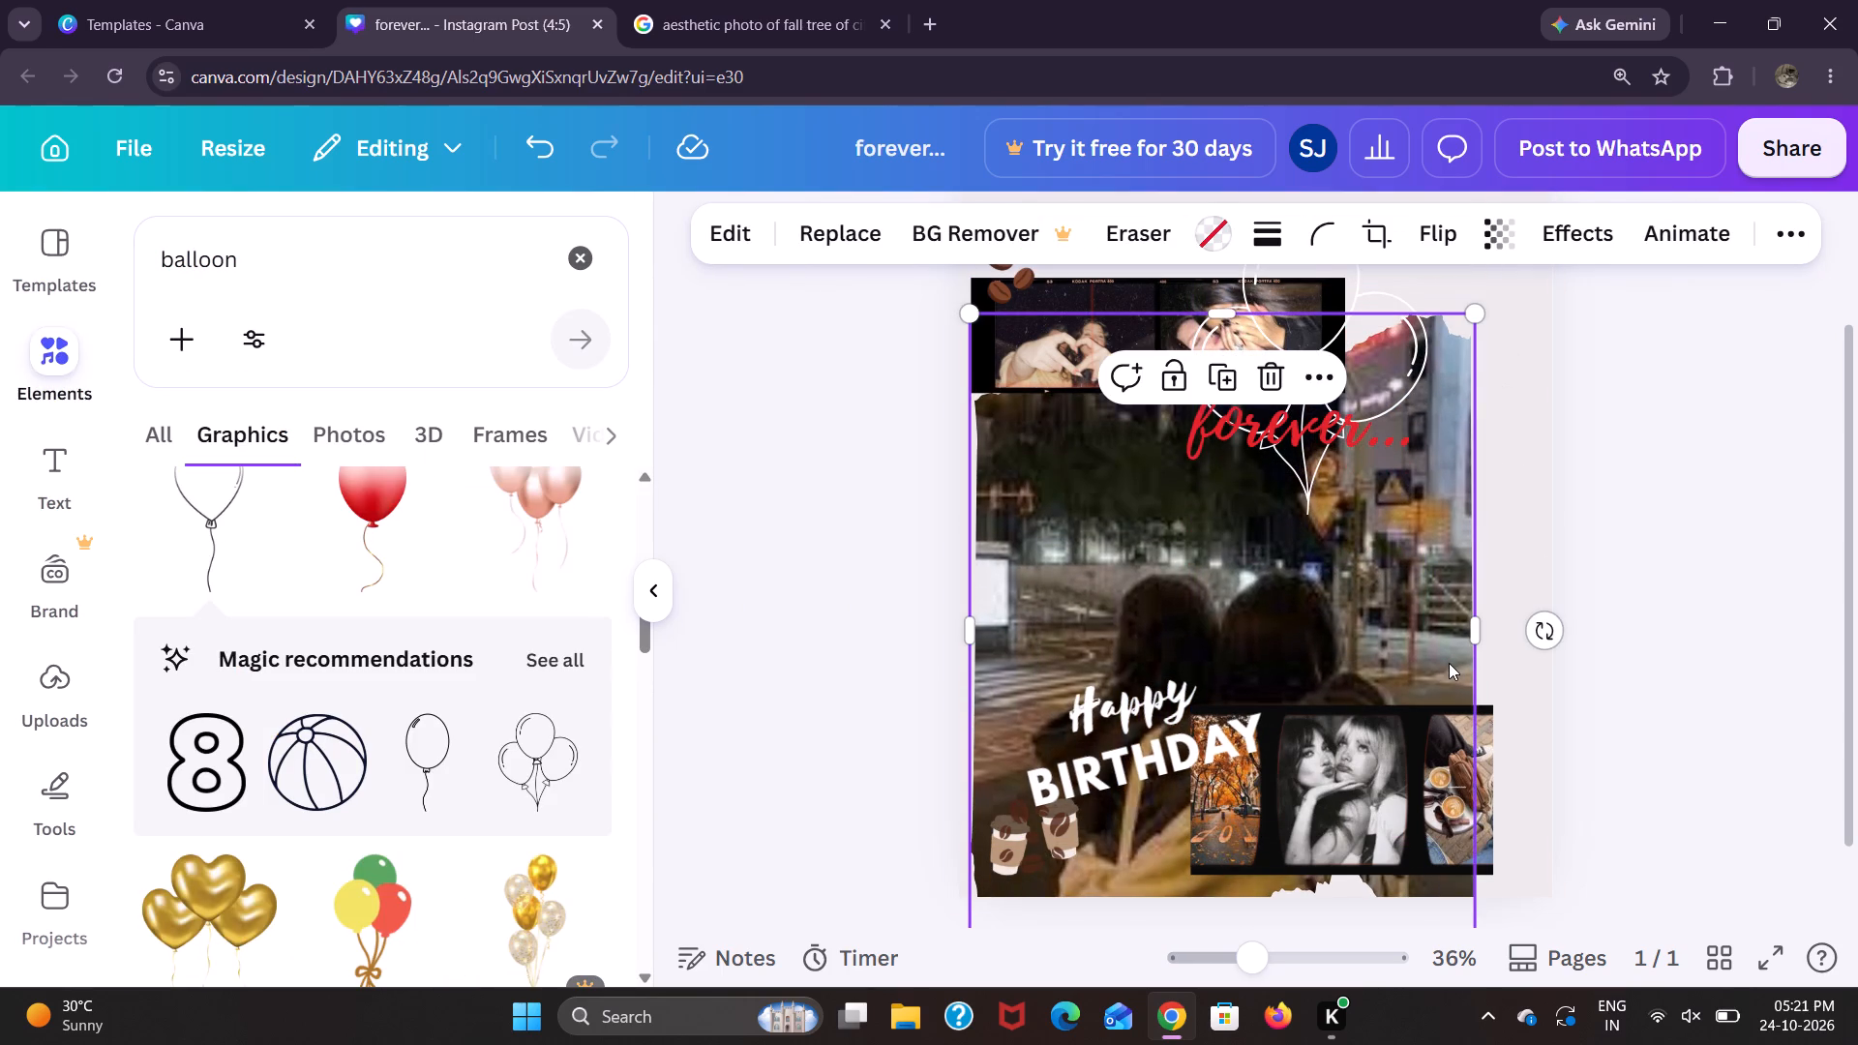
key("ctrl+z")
Shift the three-balloon cluster toward the page's upper-right corner and rotate it clockwise by roughly 30 degrees.
left_click_drag(1589, 629, 1599, 718)
scroll(1599, 718, "up", 1)
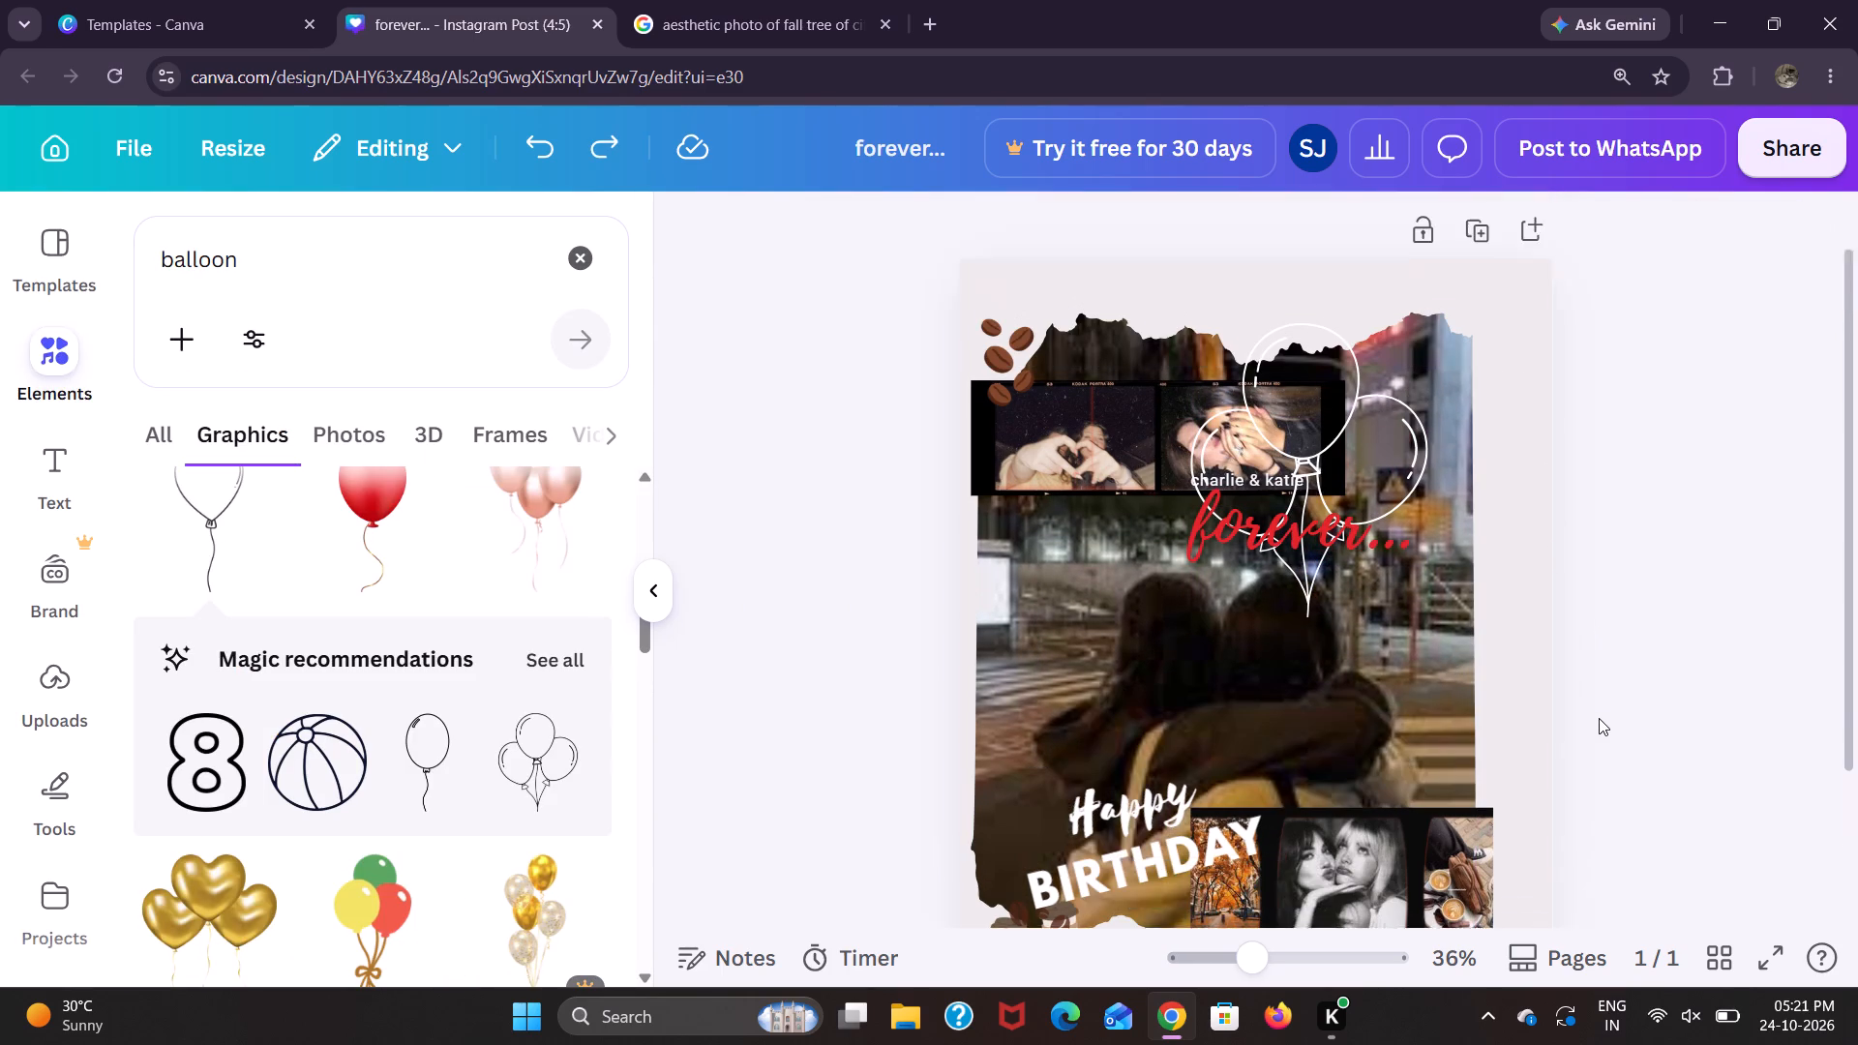
scroll(1599, 718, "up", 1)
left_click(1311, 534)
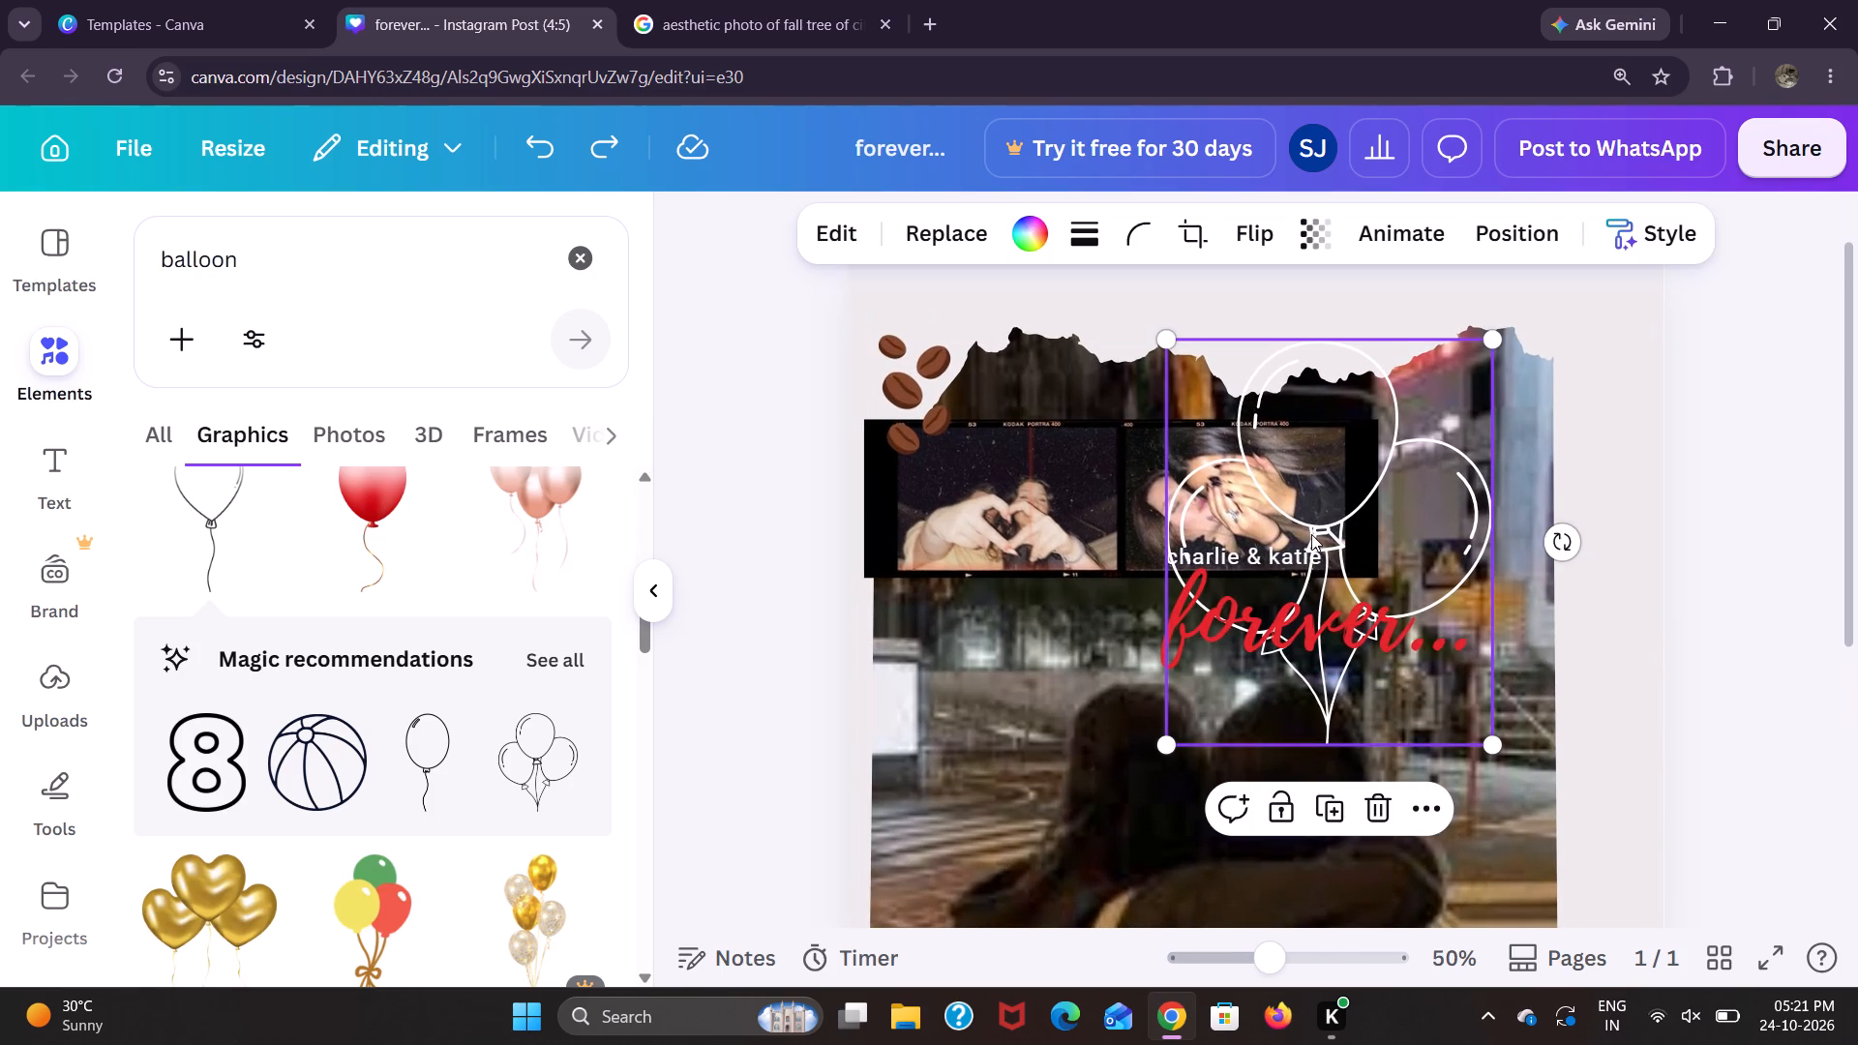
left_click_drag(1345, 480, 1405, 373)
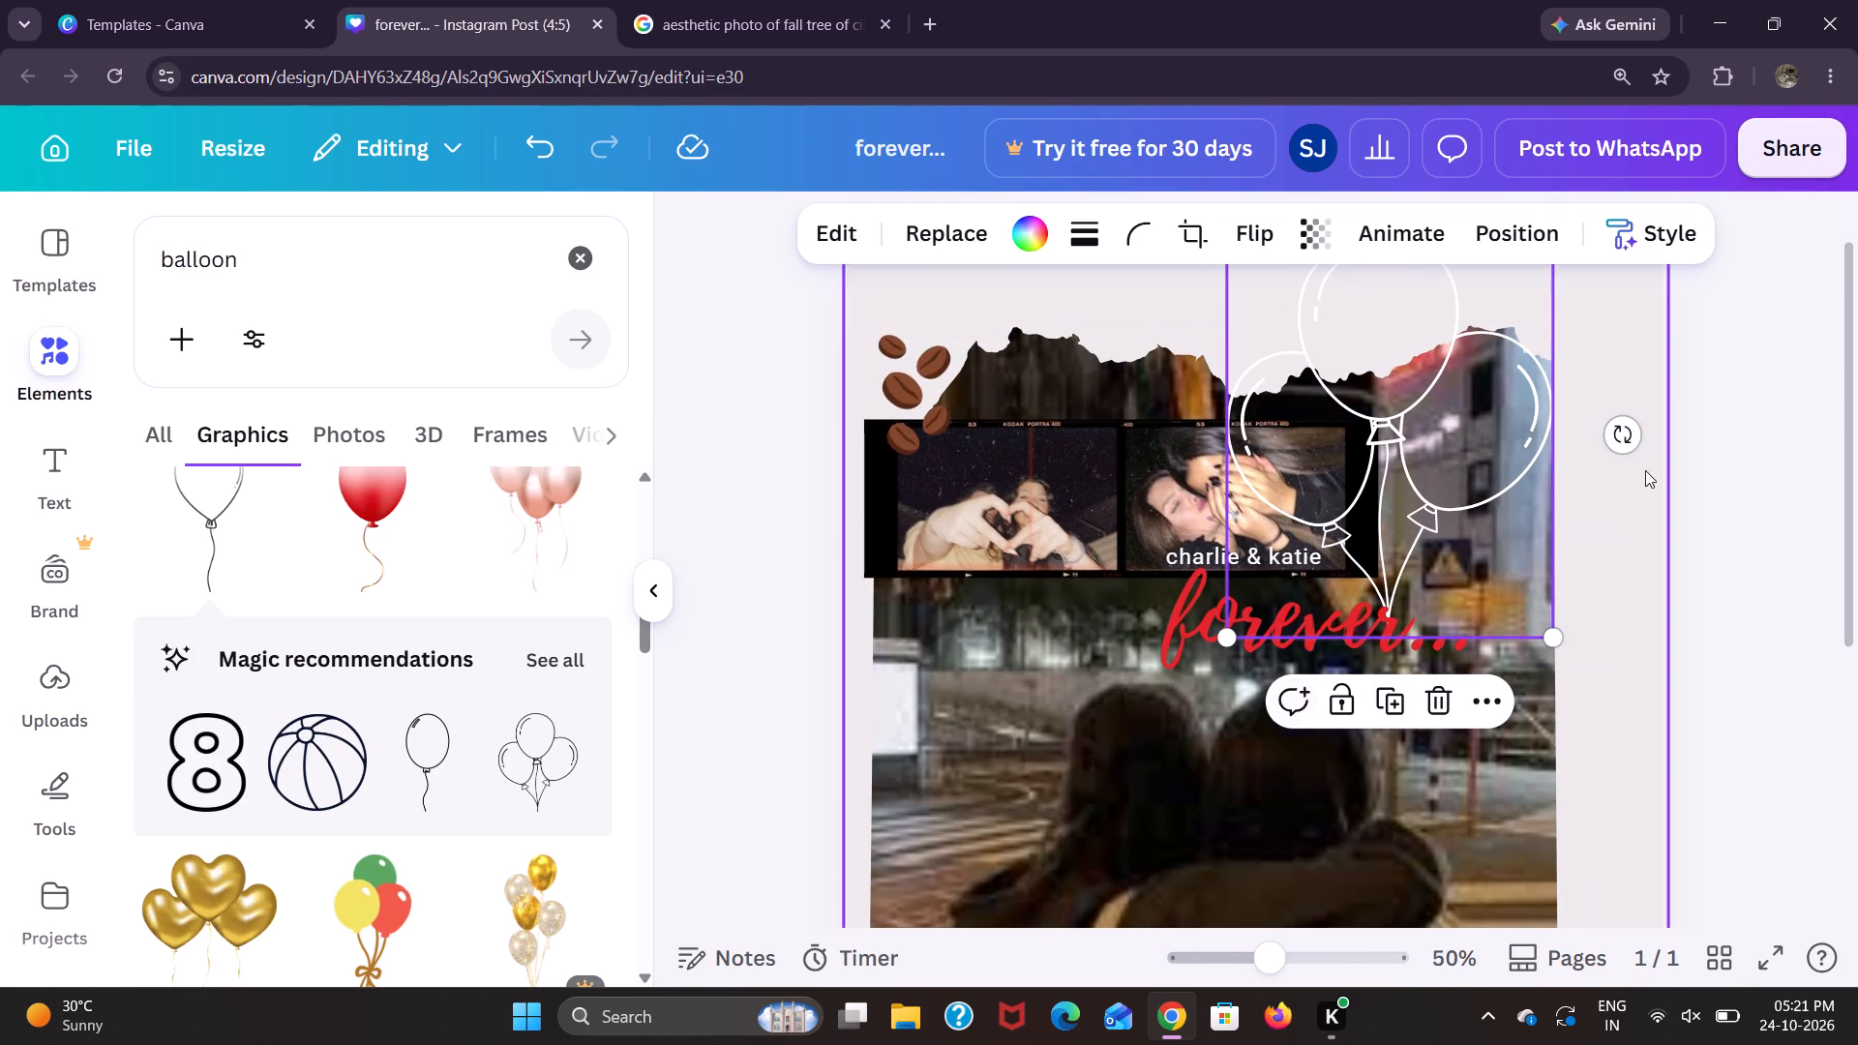
left_click_drag(1633, 442, 1555, 542)
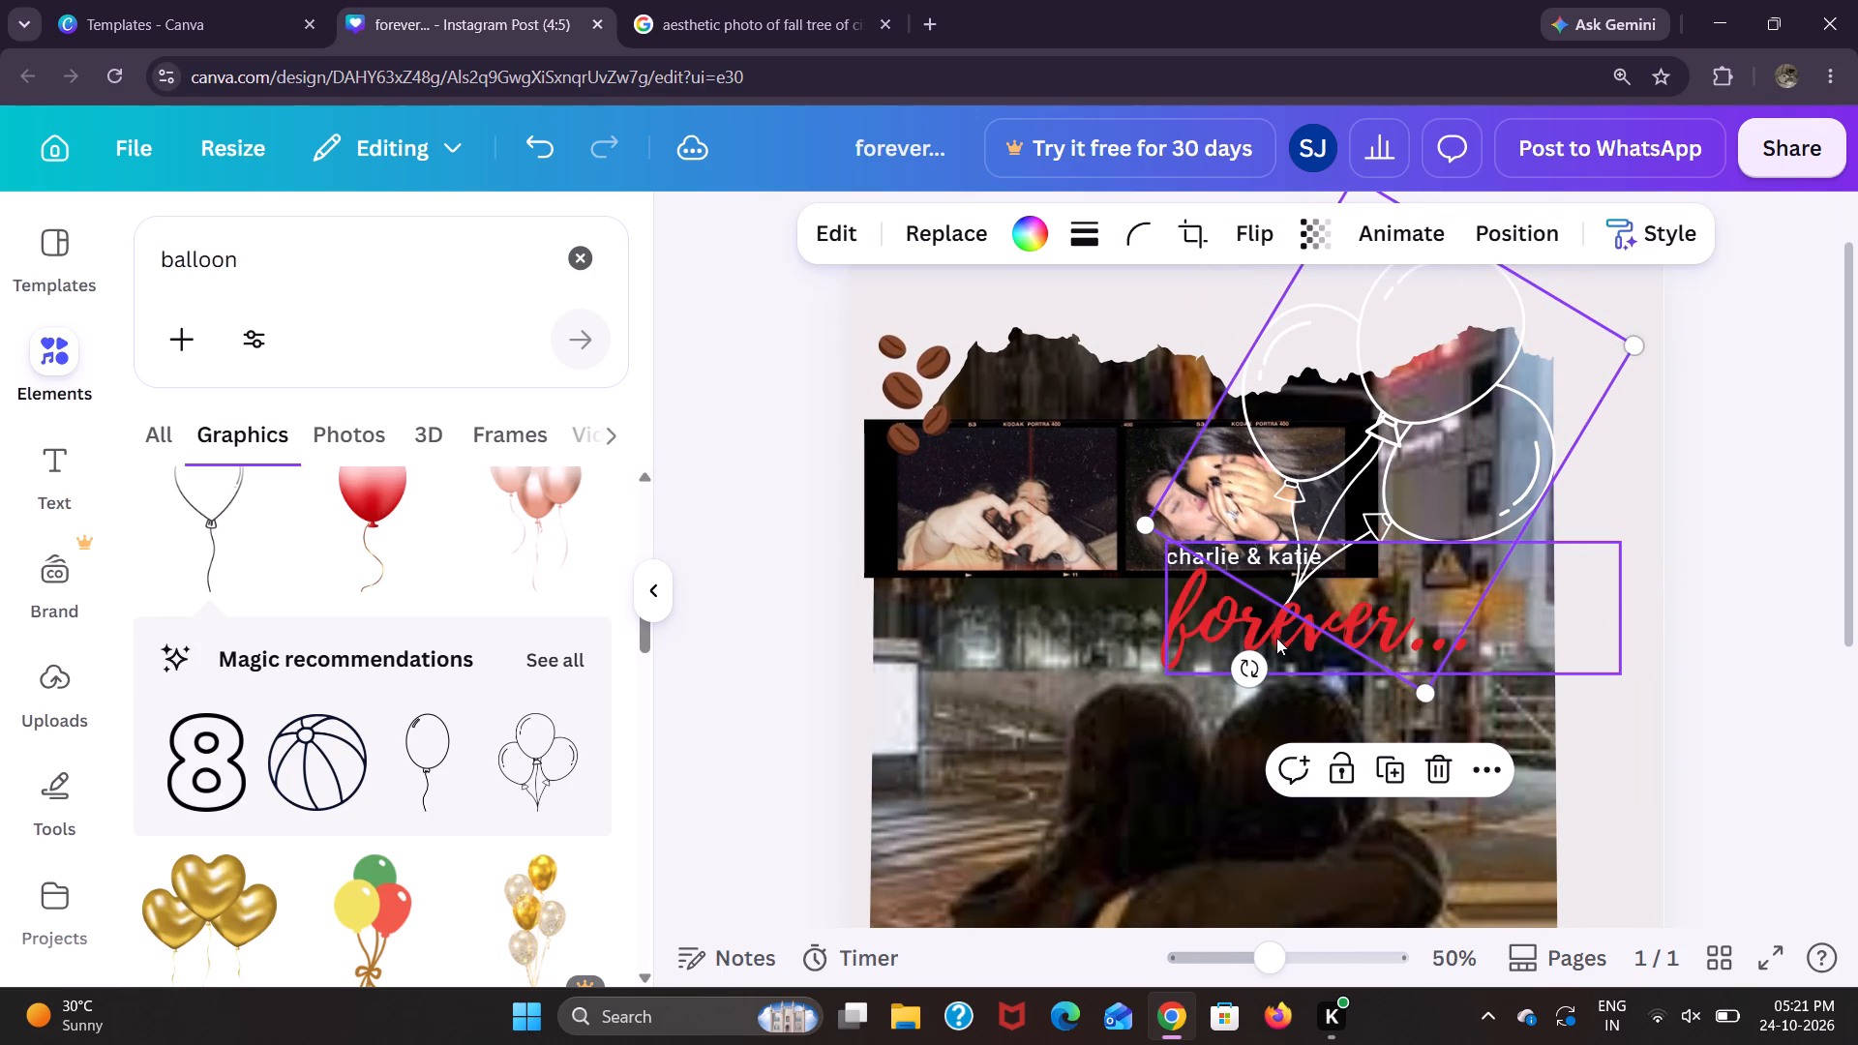
Shrink the tilted balloon cluster to a small accent and place it over the upper film strip's right end.
left_click(1424, 691)
left_click_drag(1424, 691, 1407, 582)
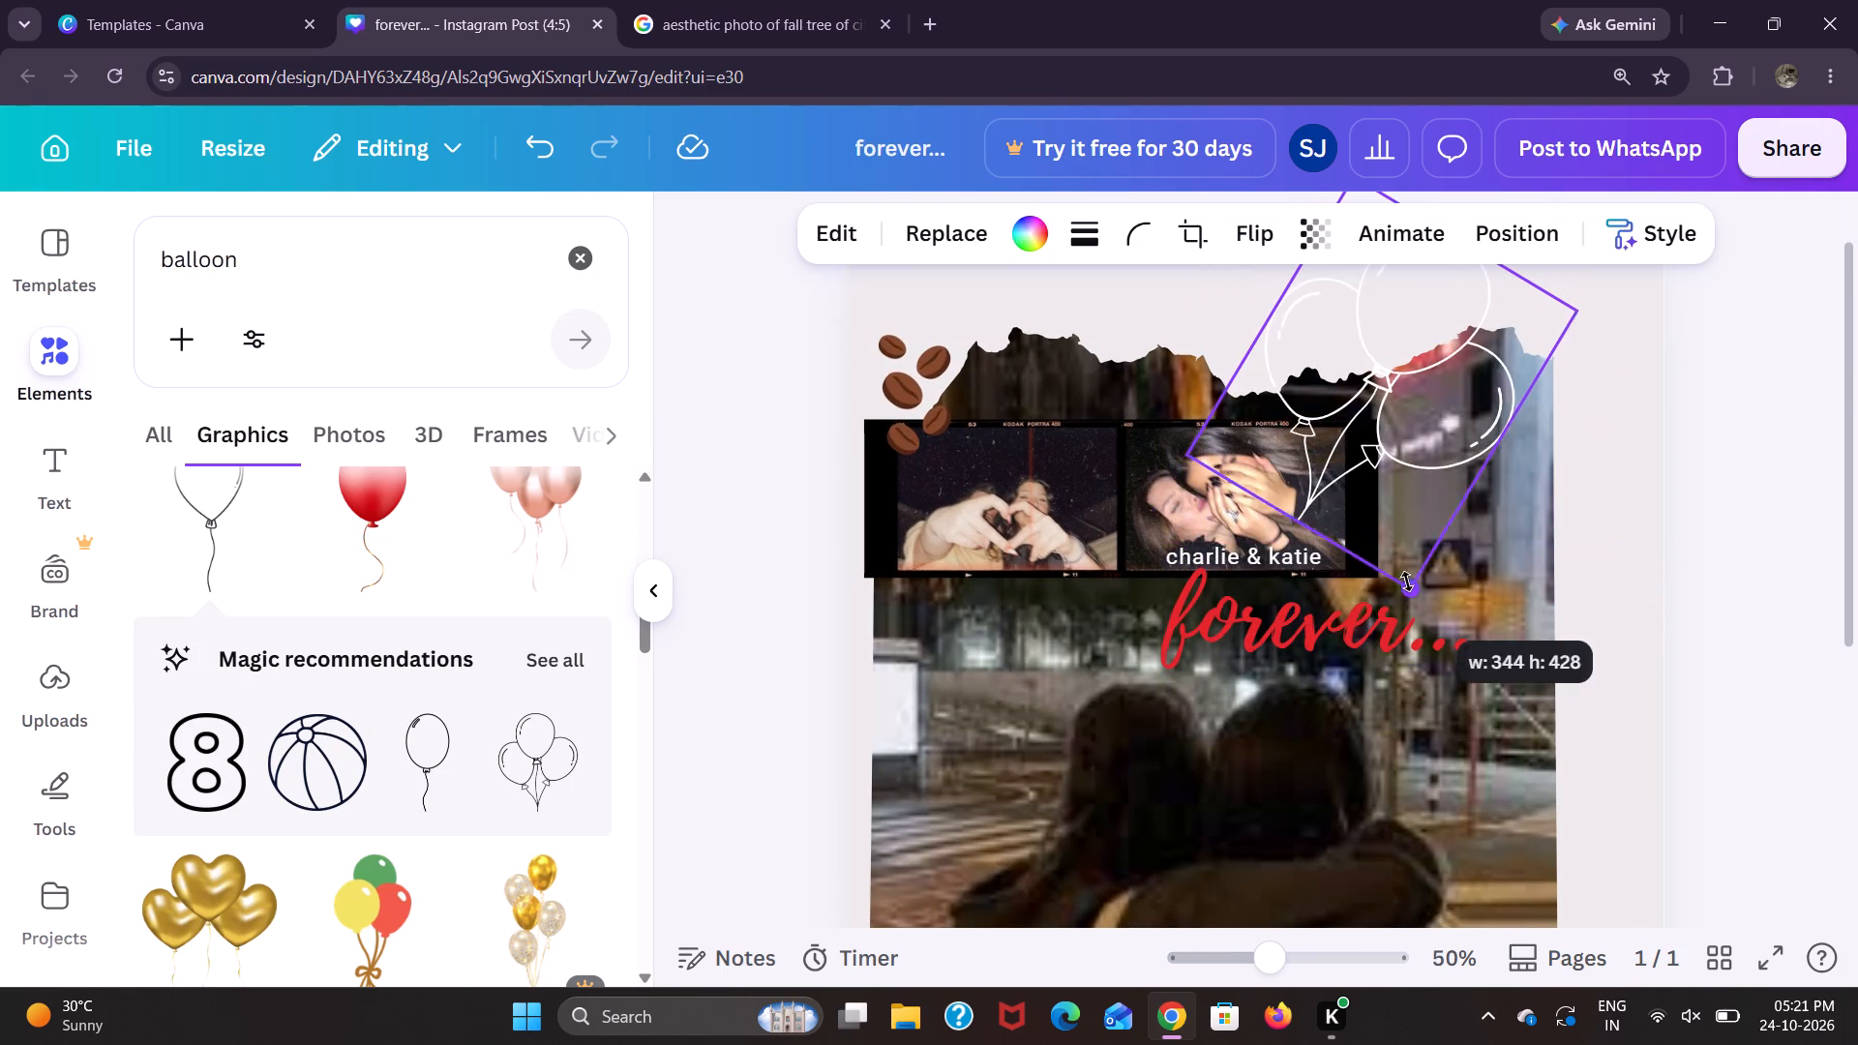
left_click_drag(1407, 582, 1395, 449)
left_click_drag(1357, 369, 1389, 422)
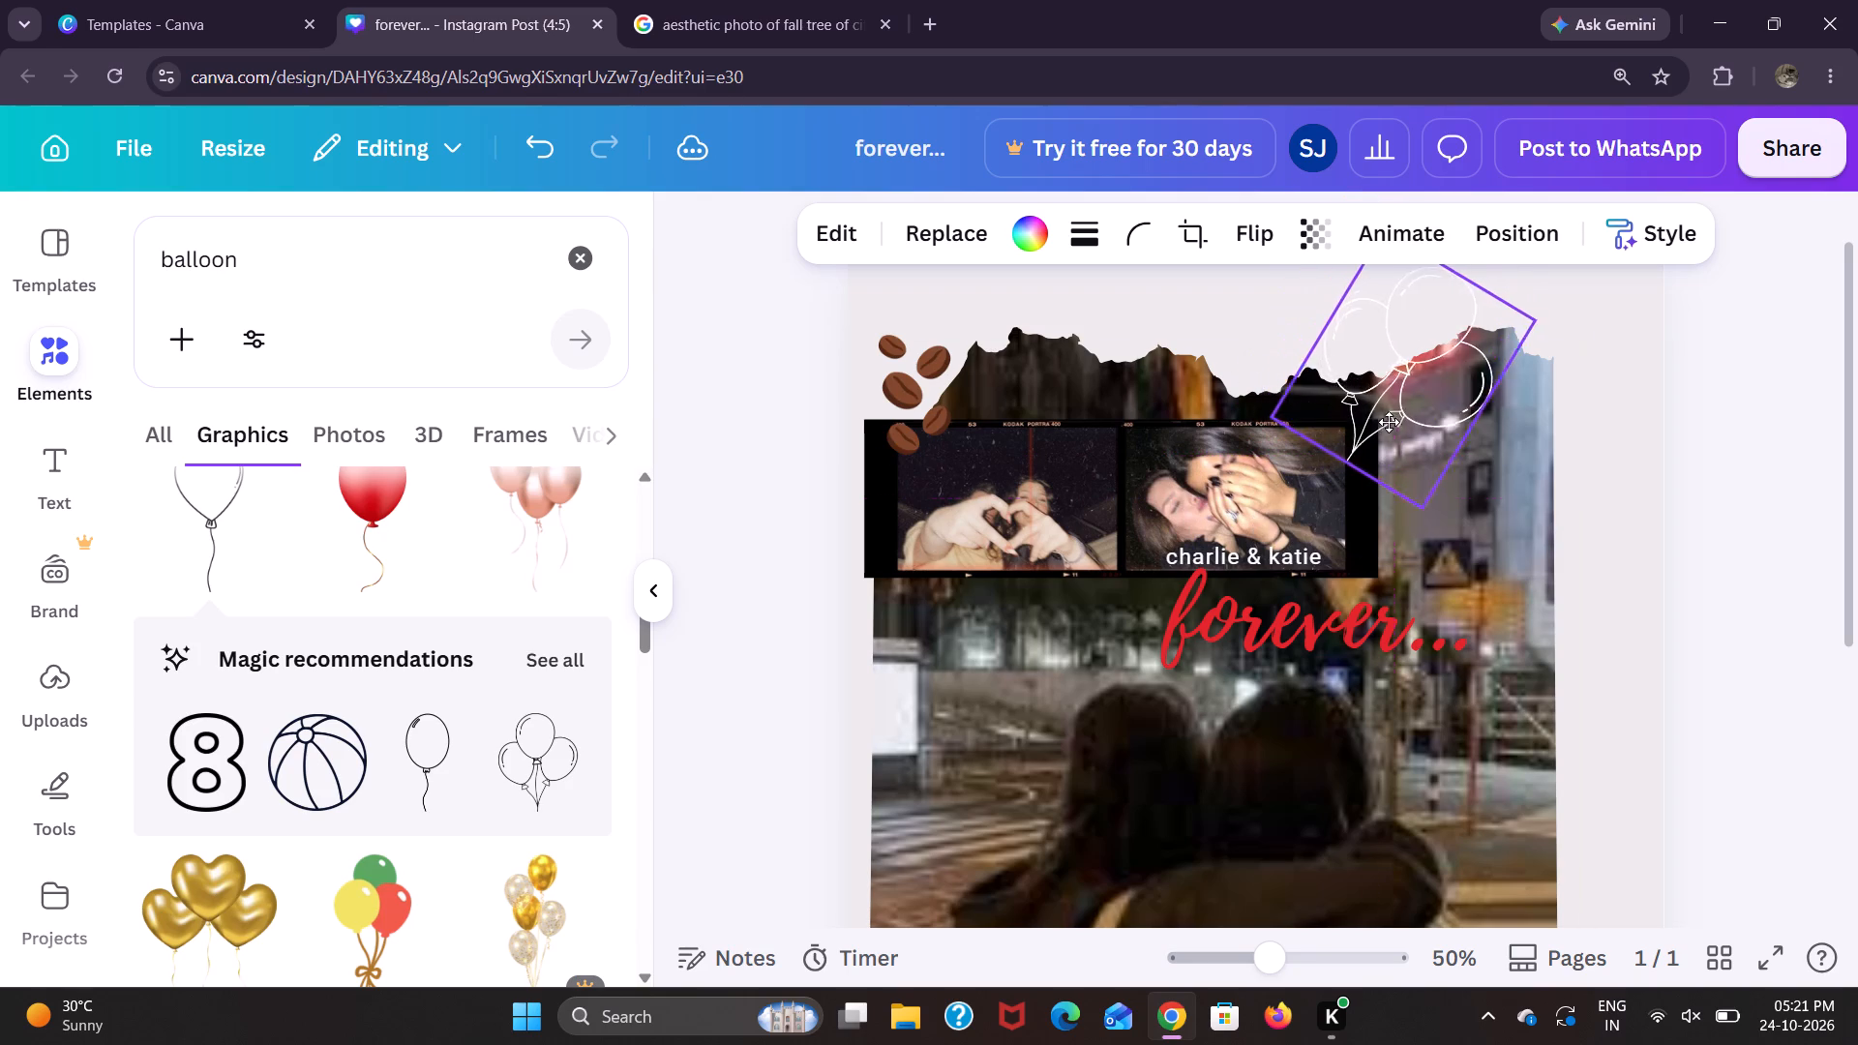
left_click_drag(1389, 422, 1365, 519)
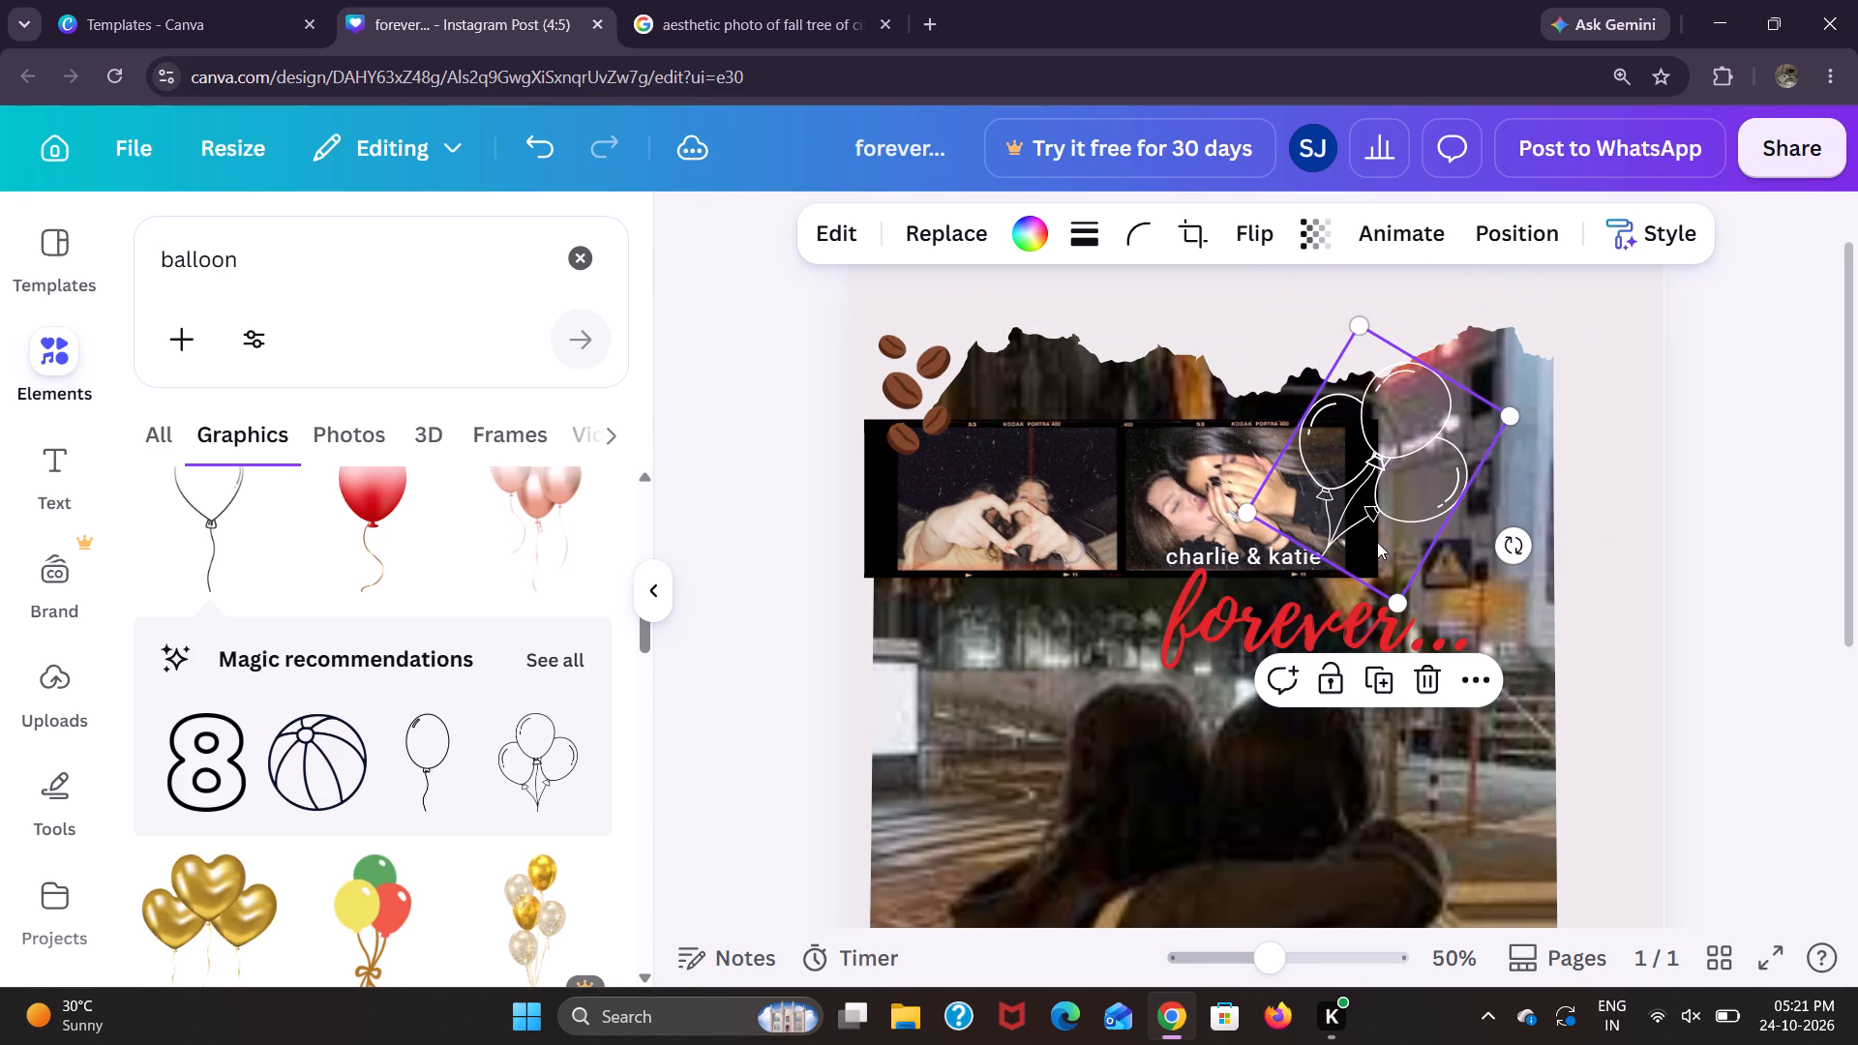
left_click_drag(1399, 607, 1394, 532)
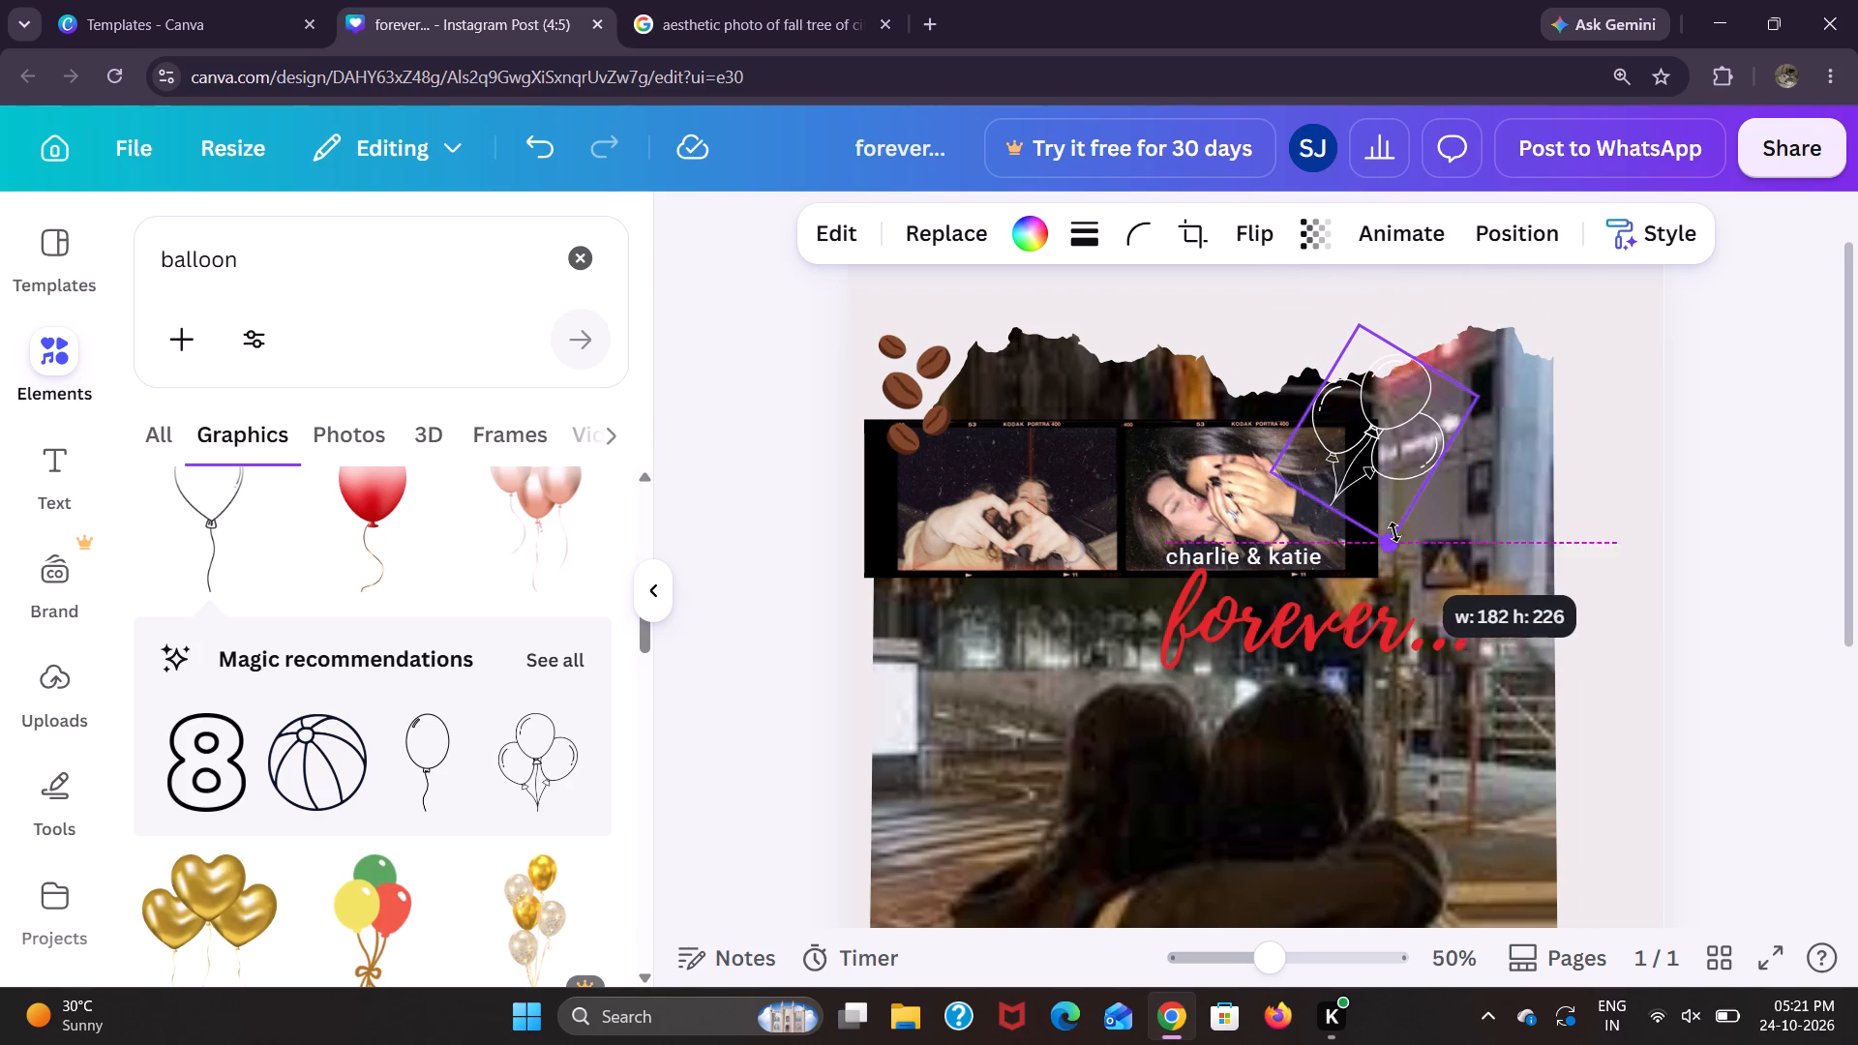
left_click_drag(1394, 532, 1393, 503)
left_click_drag(1364, 428, 1377, 458)
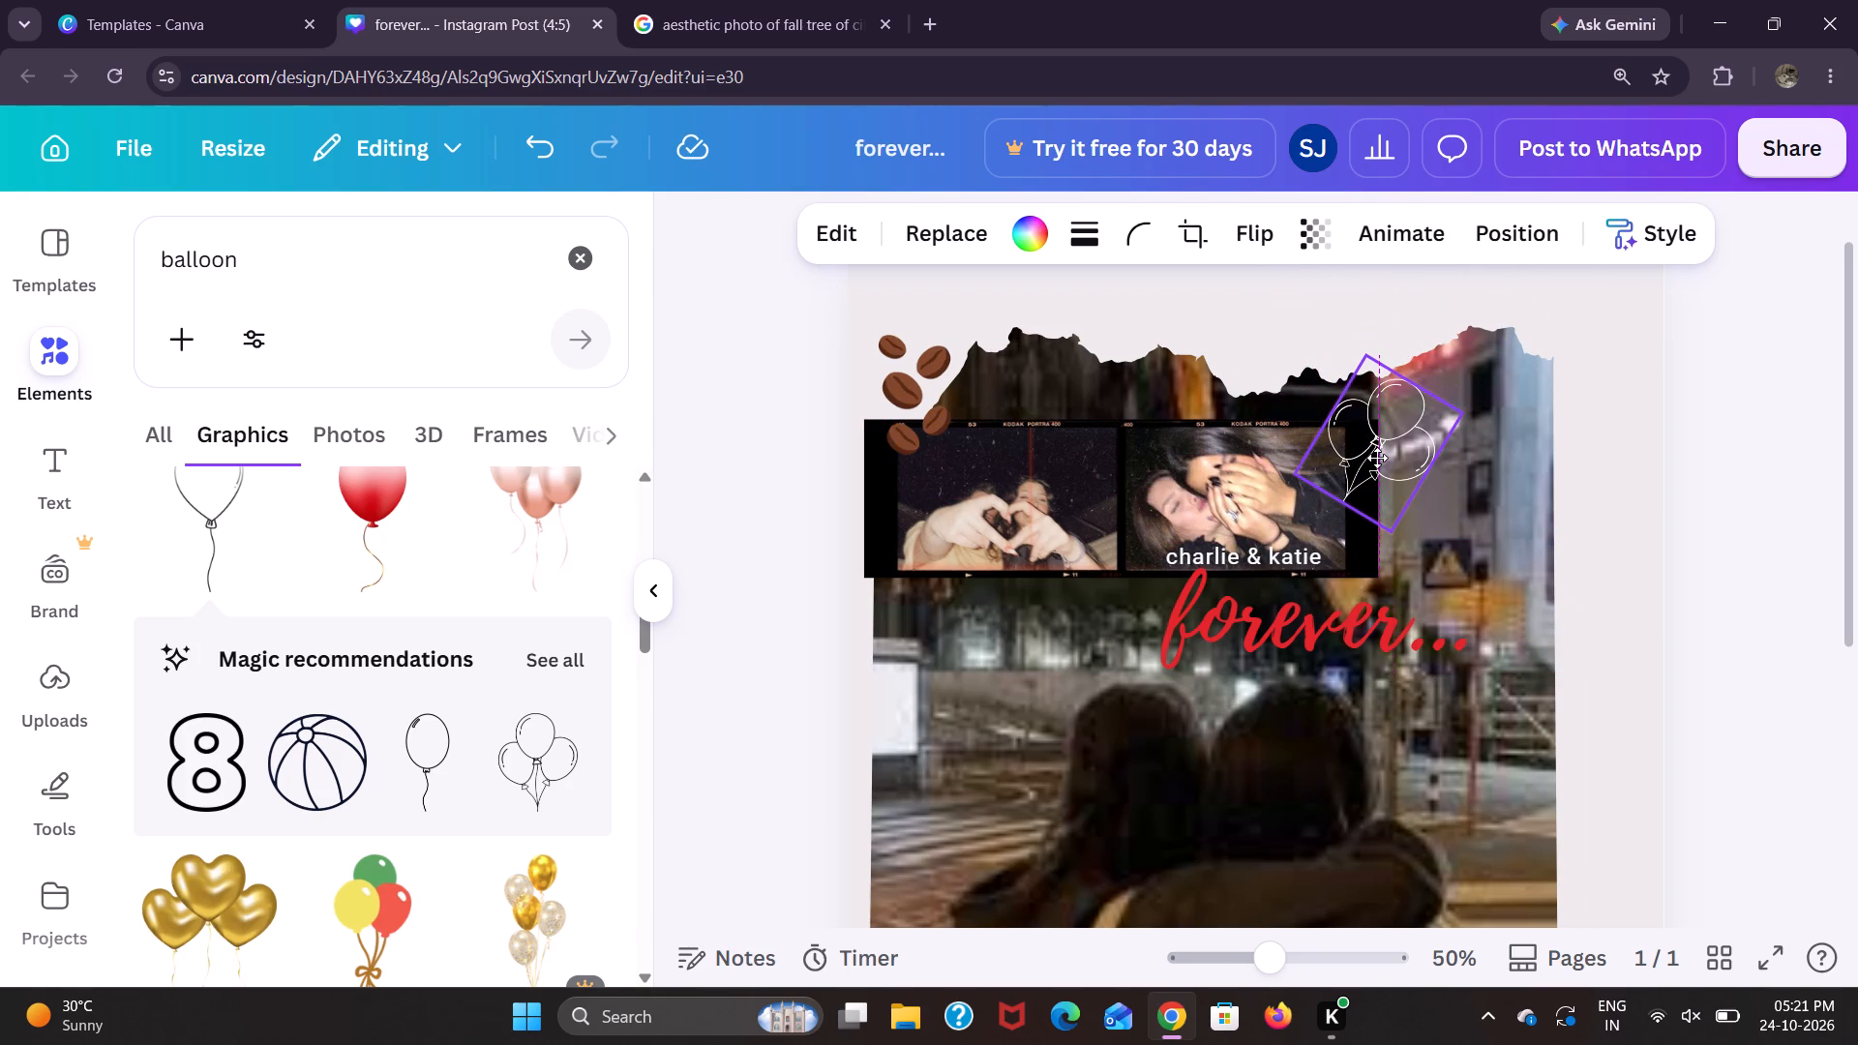
left_click_drag(1377, 458, 1379, 449)
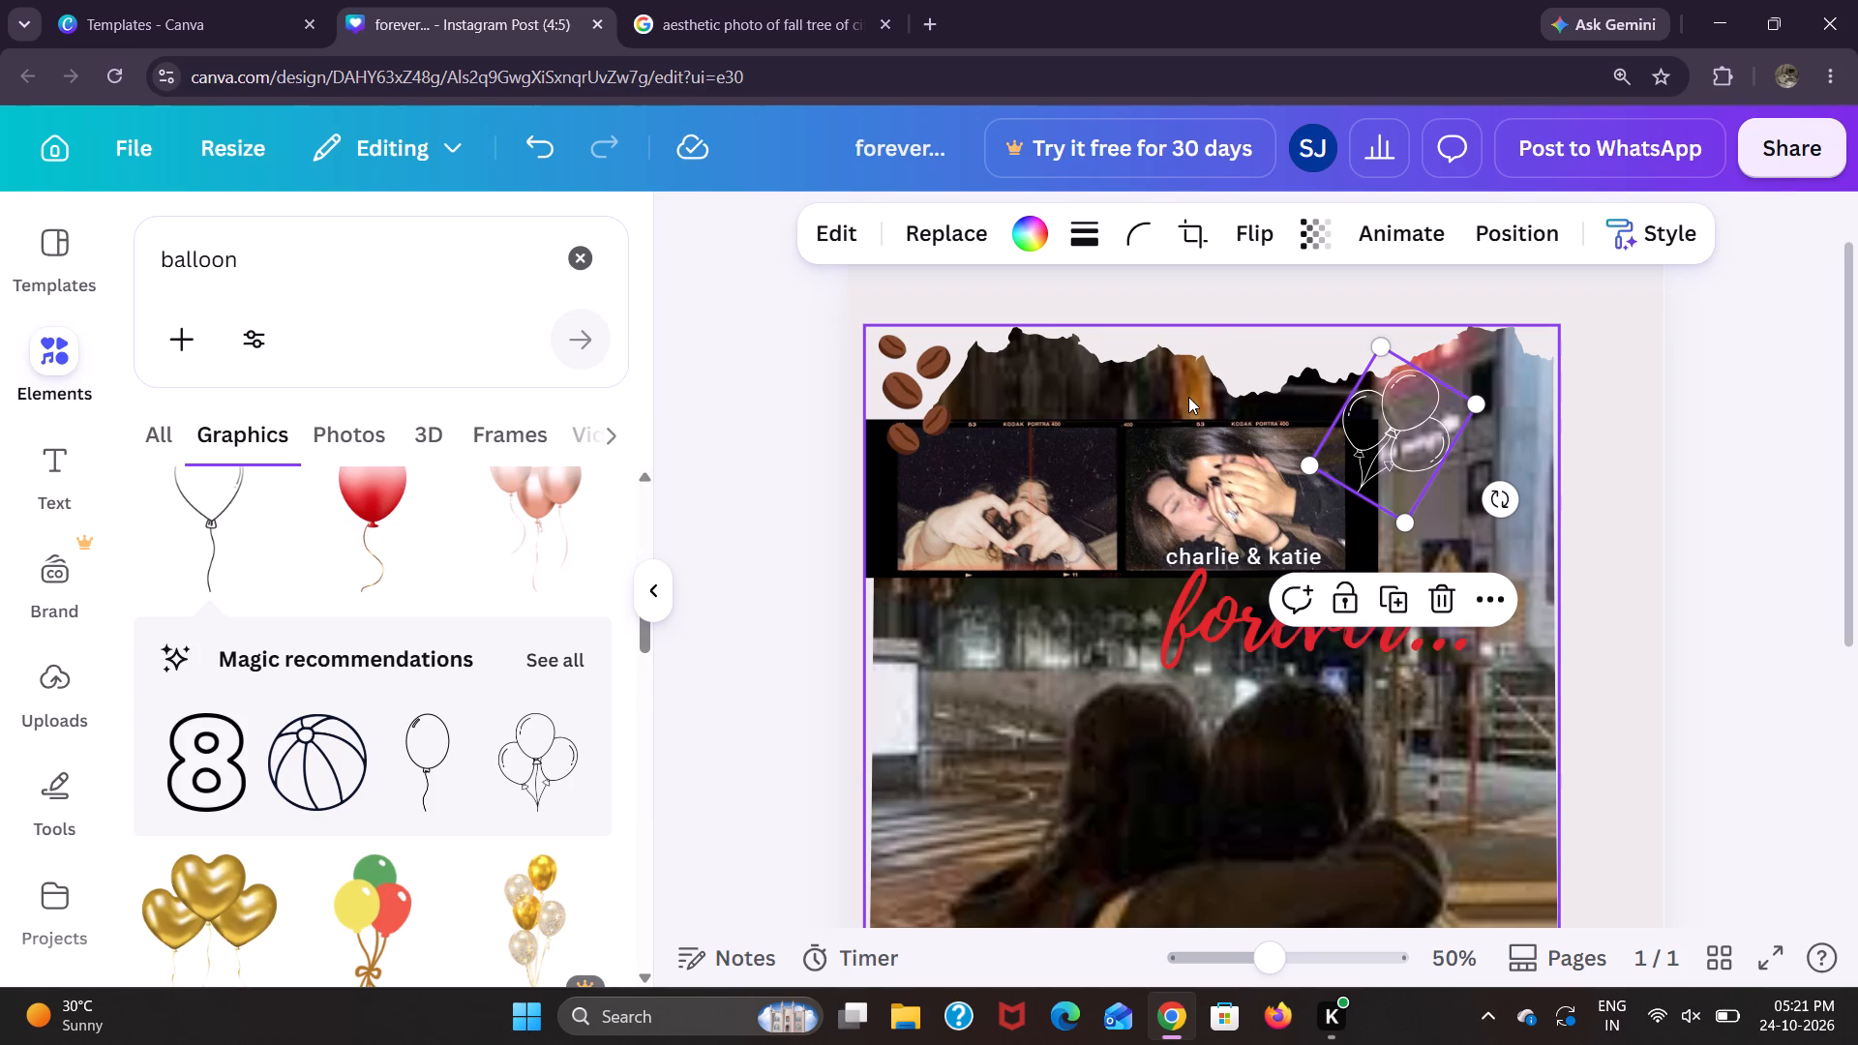
Stretch the torn-edge background photo upward so its upper edge sits closer to the top of the page.
left_click(1188, 397)
scroll(1220, 575, "down", 3)
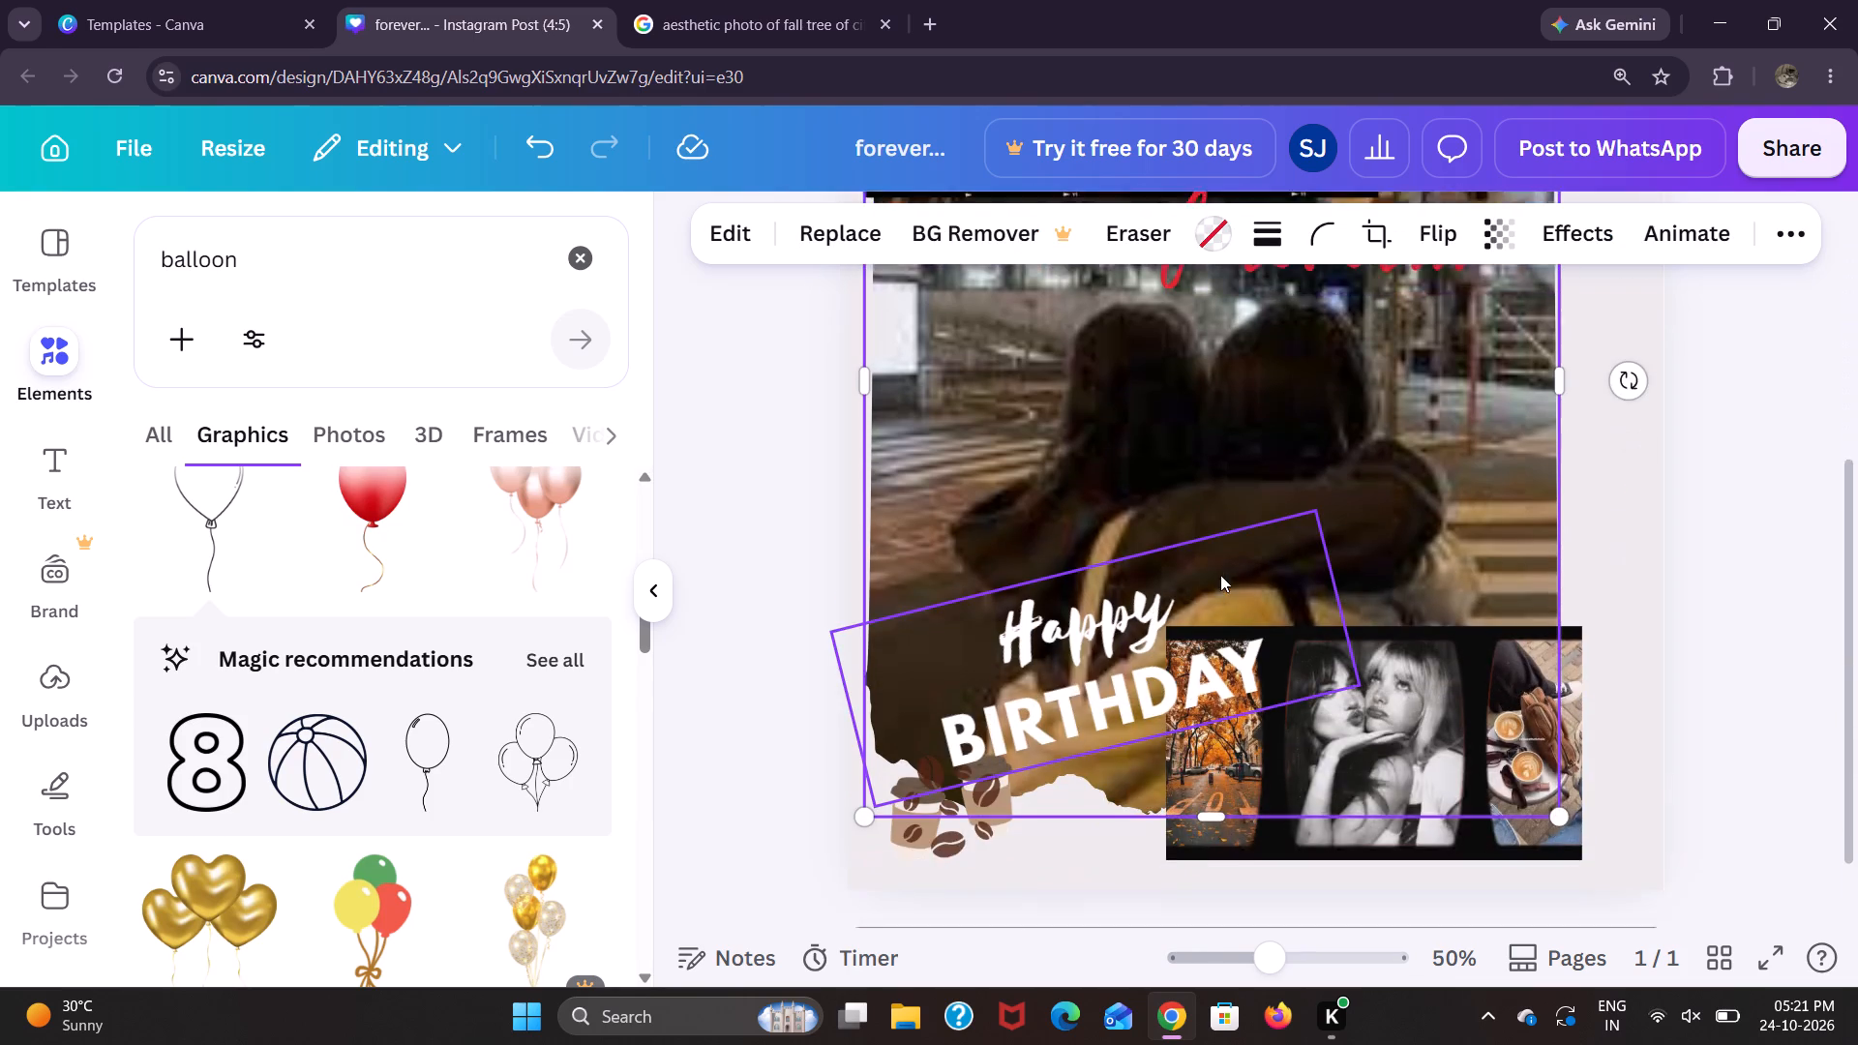
scroll(1220, 575, "down", 2)
scroll(1220, 575, "up", 3)
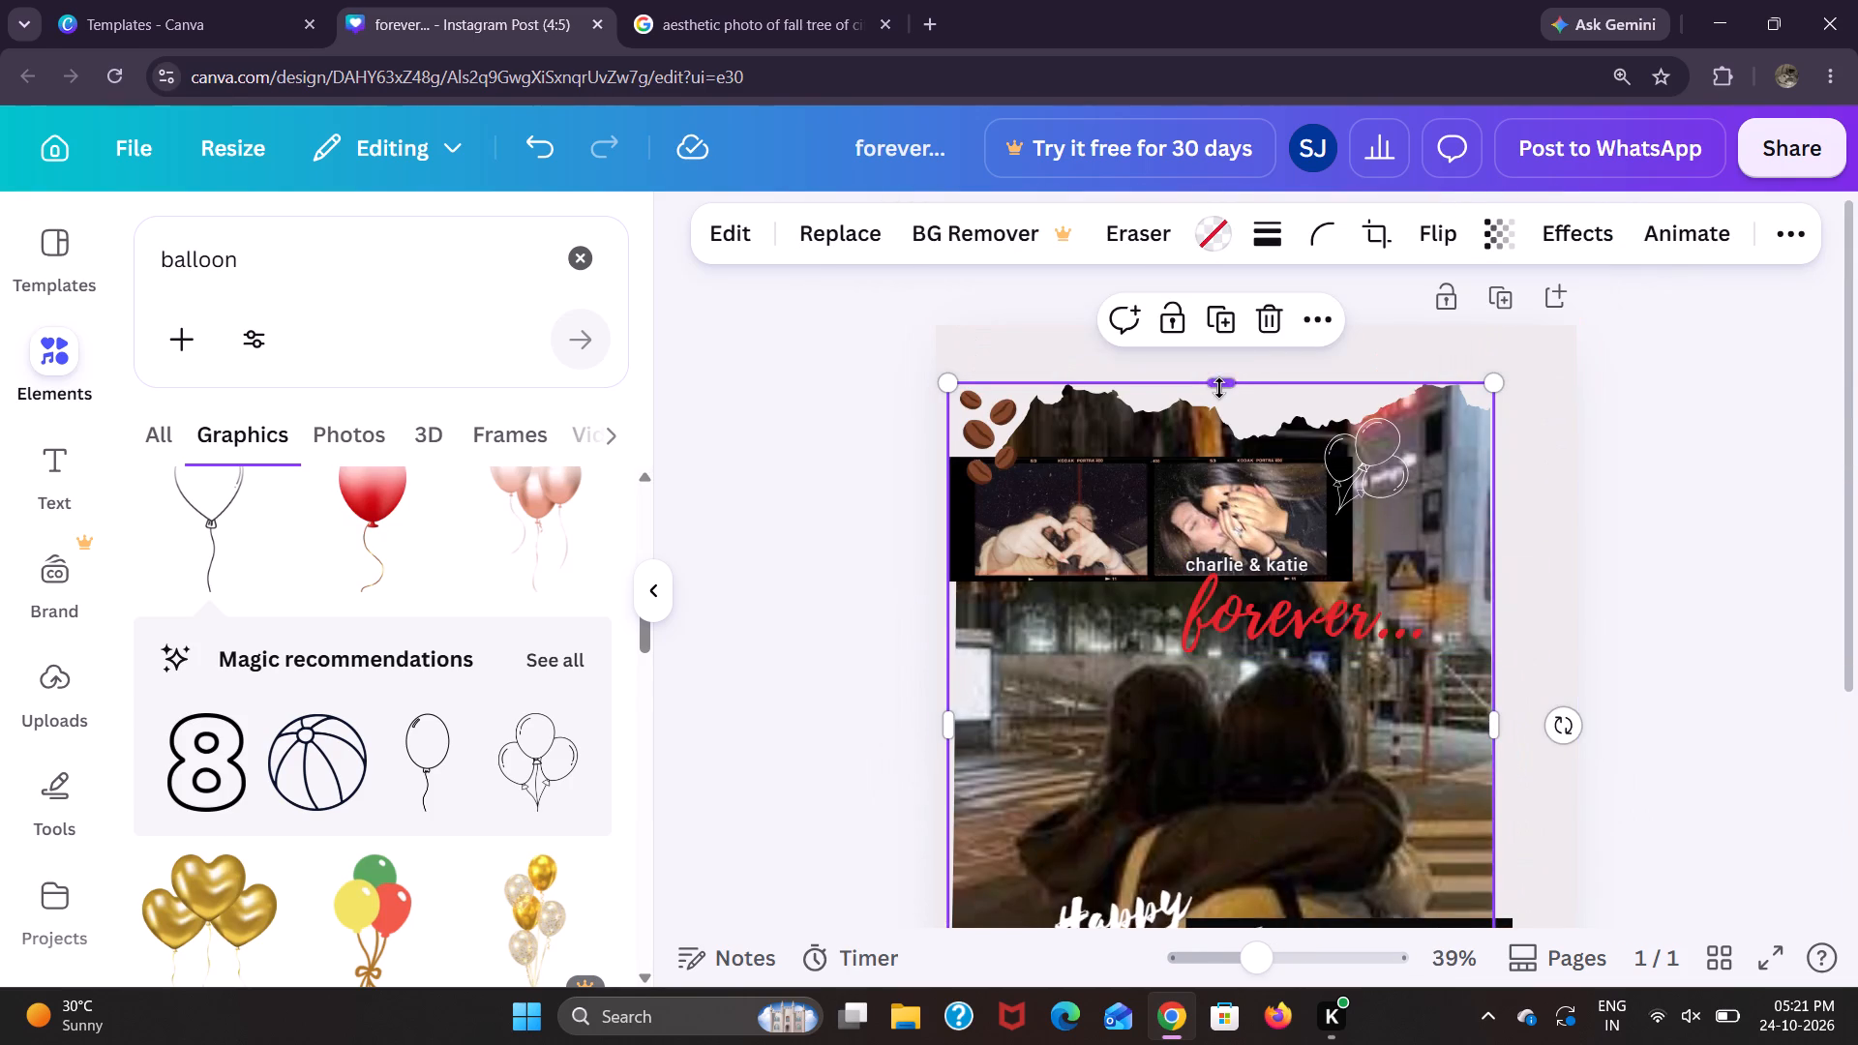
left_click_drag(1219, 389, 1219, 357)
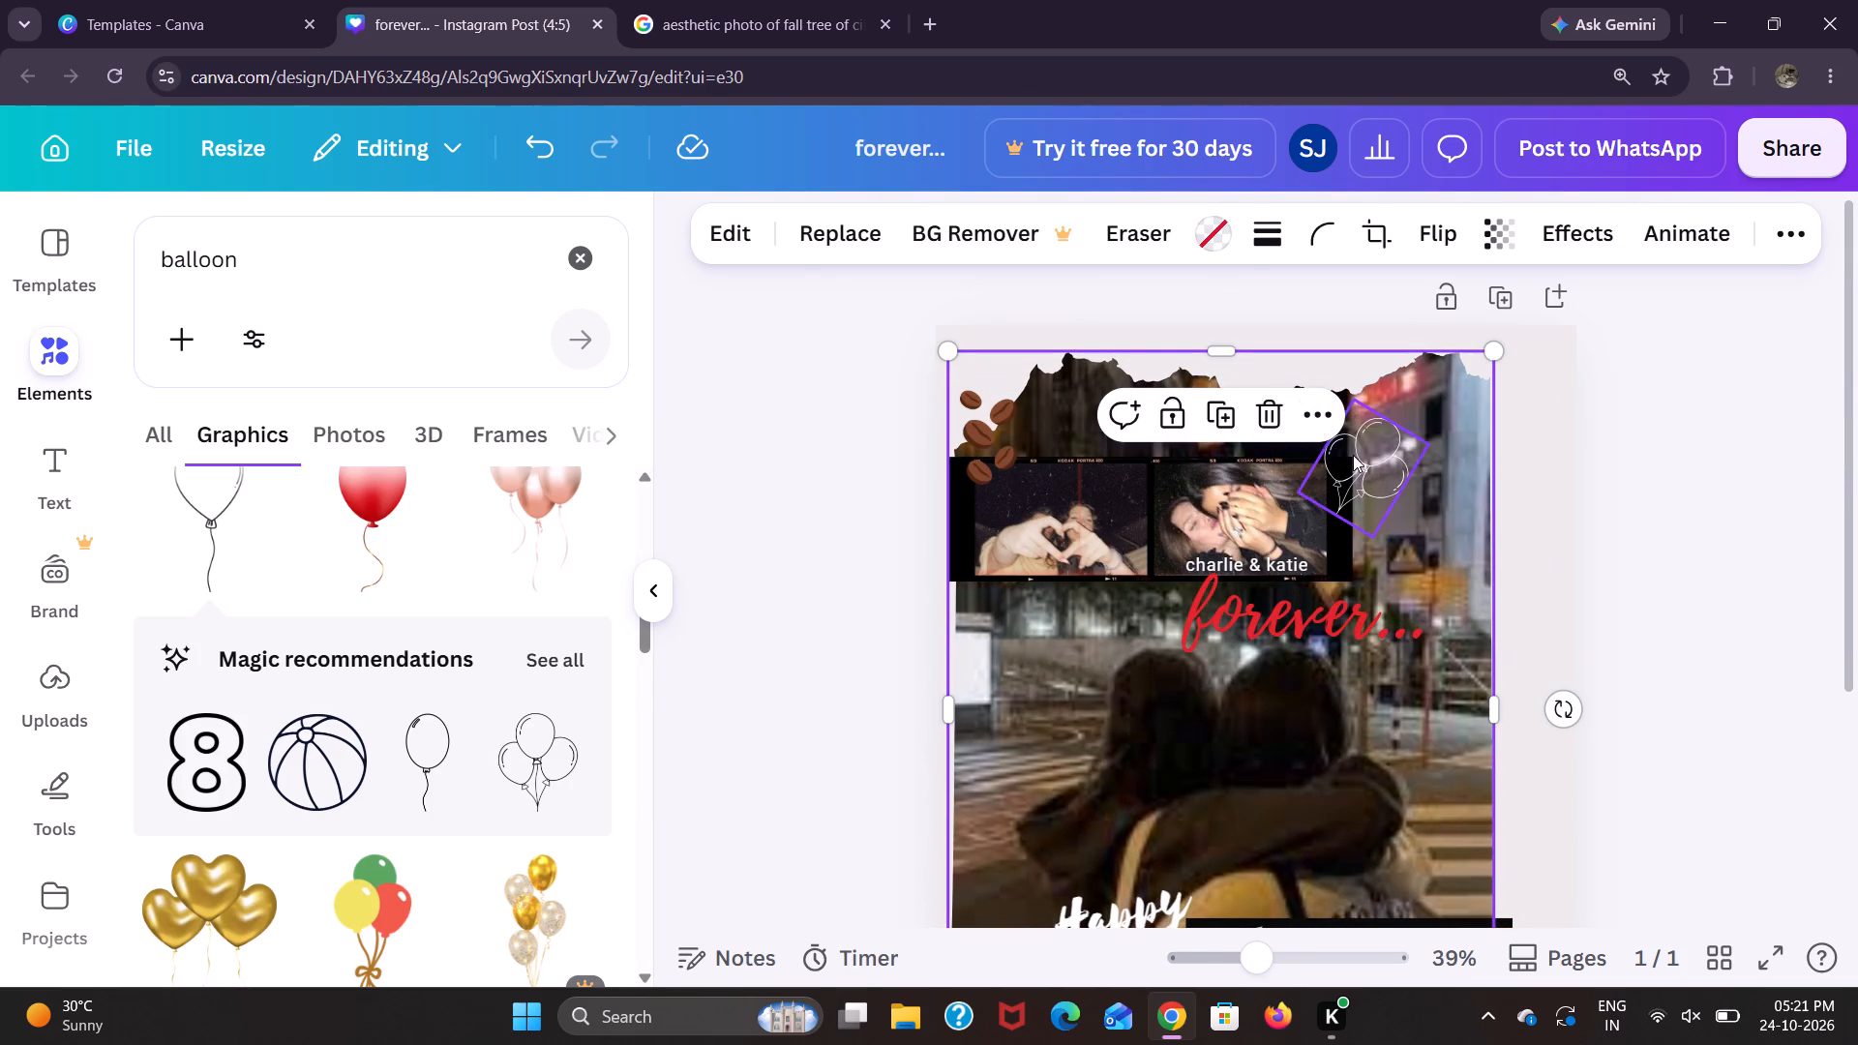
Enlarge the balloon cluster slightly and nudge it back against the upper film strip's right end.
left_click(1364, 462)
left_click(1441, 454)
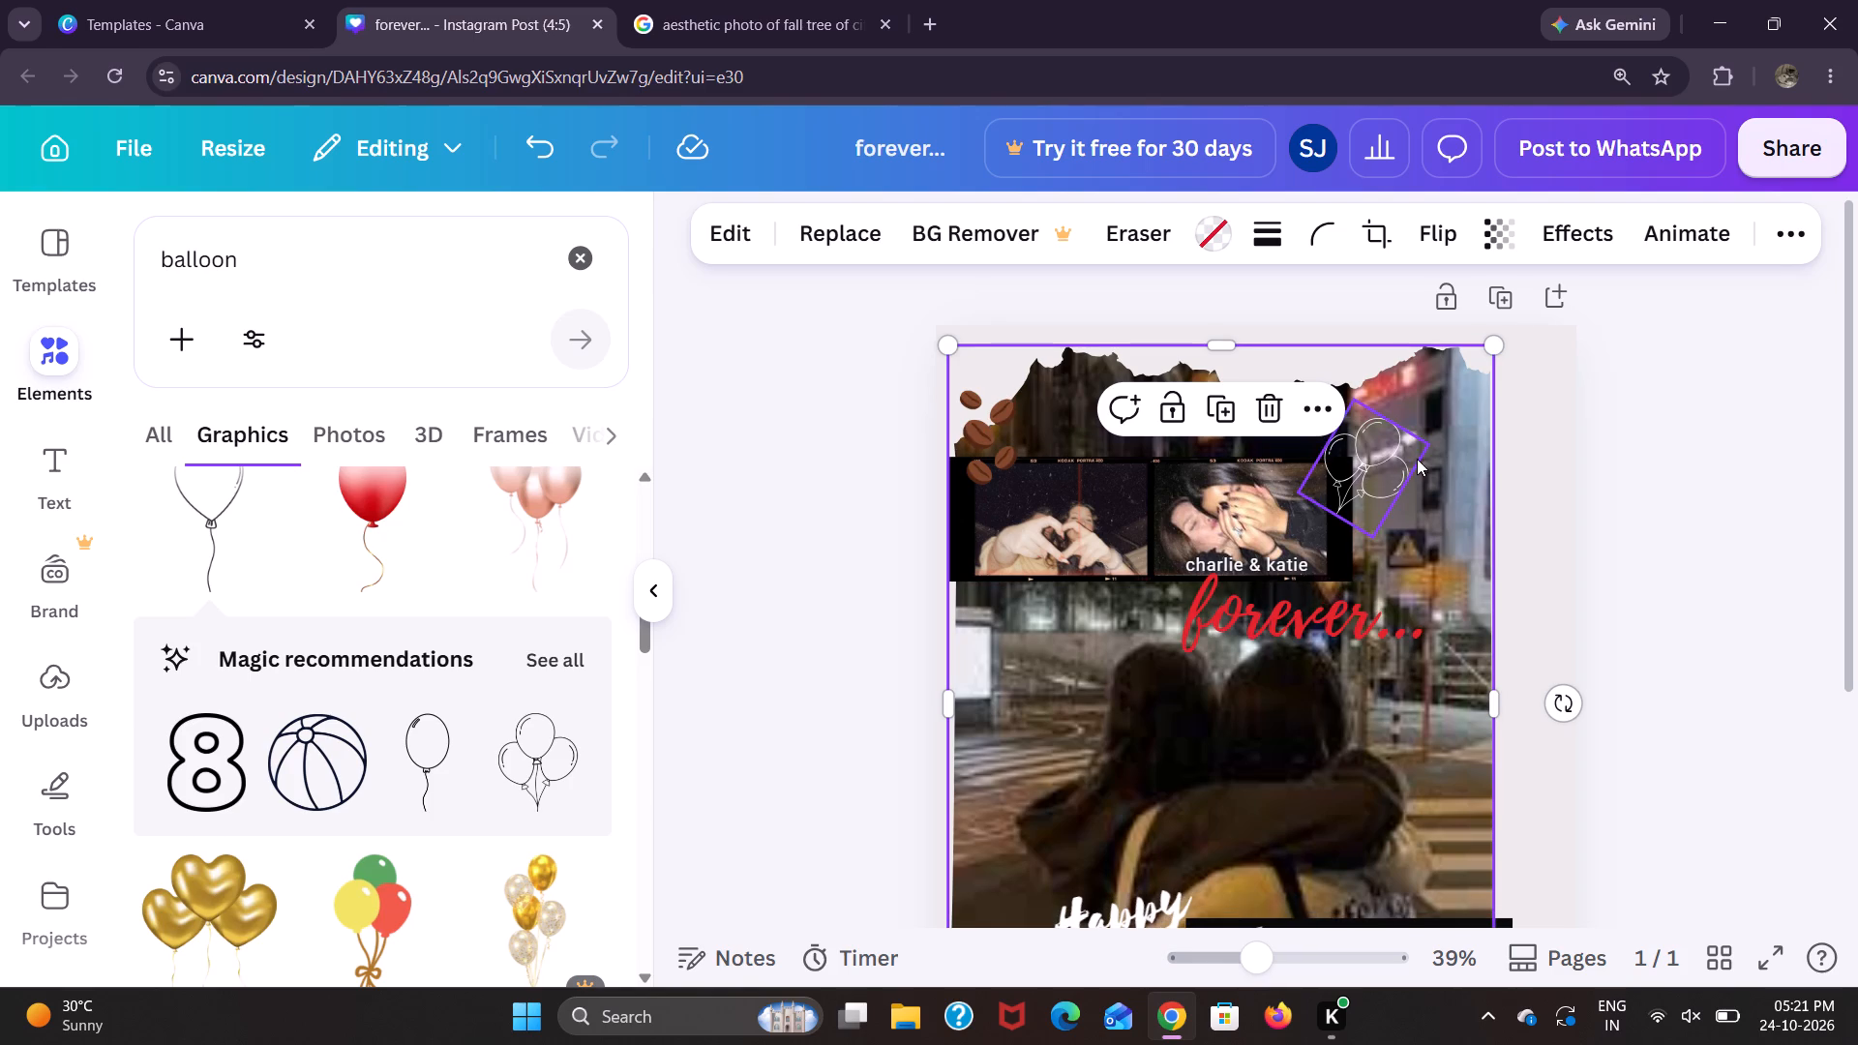
left_click(1405, 461)
scroll(1405, 461, "right", 1)
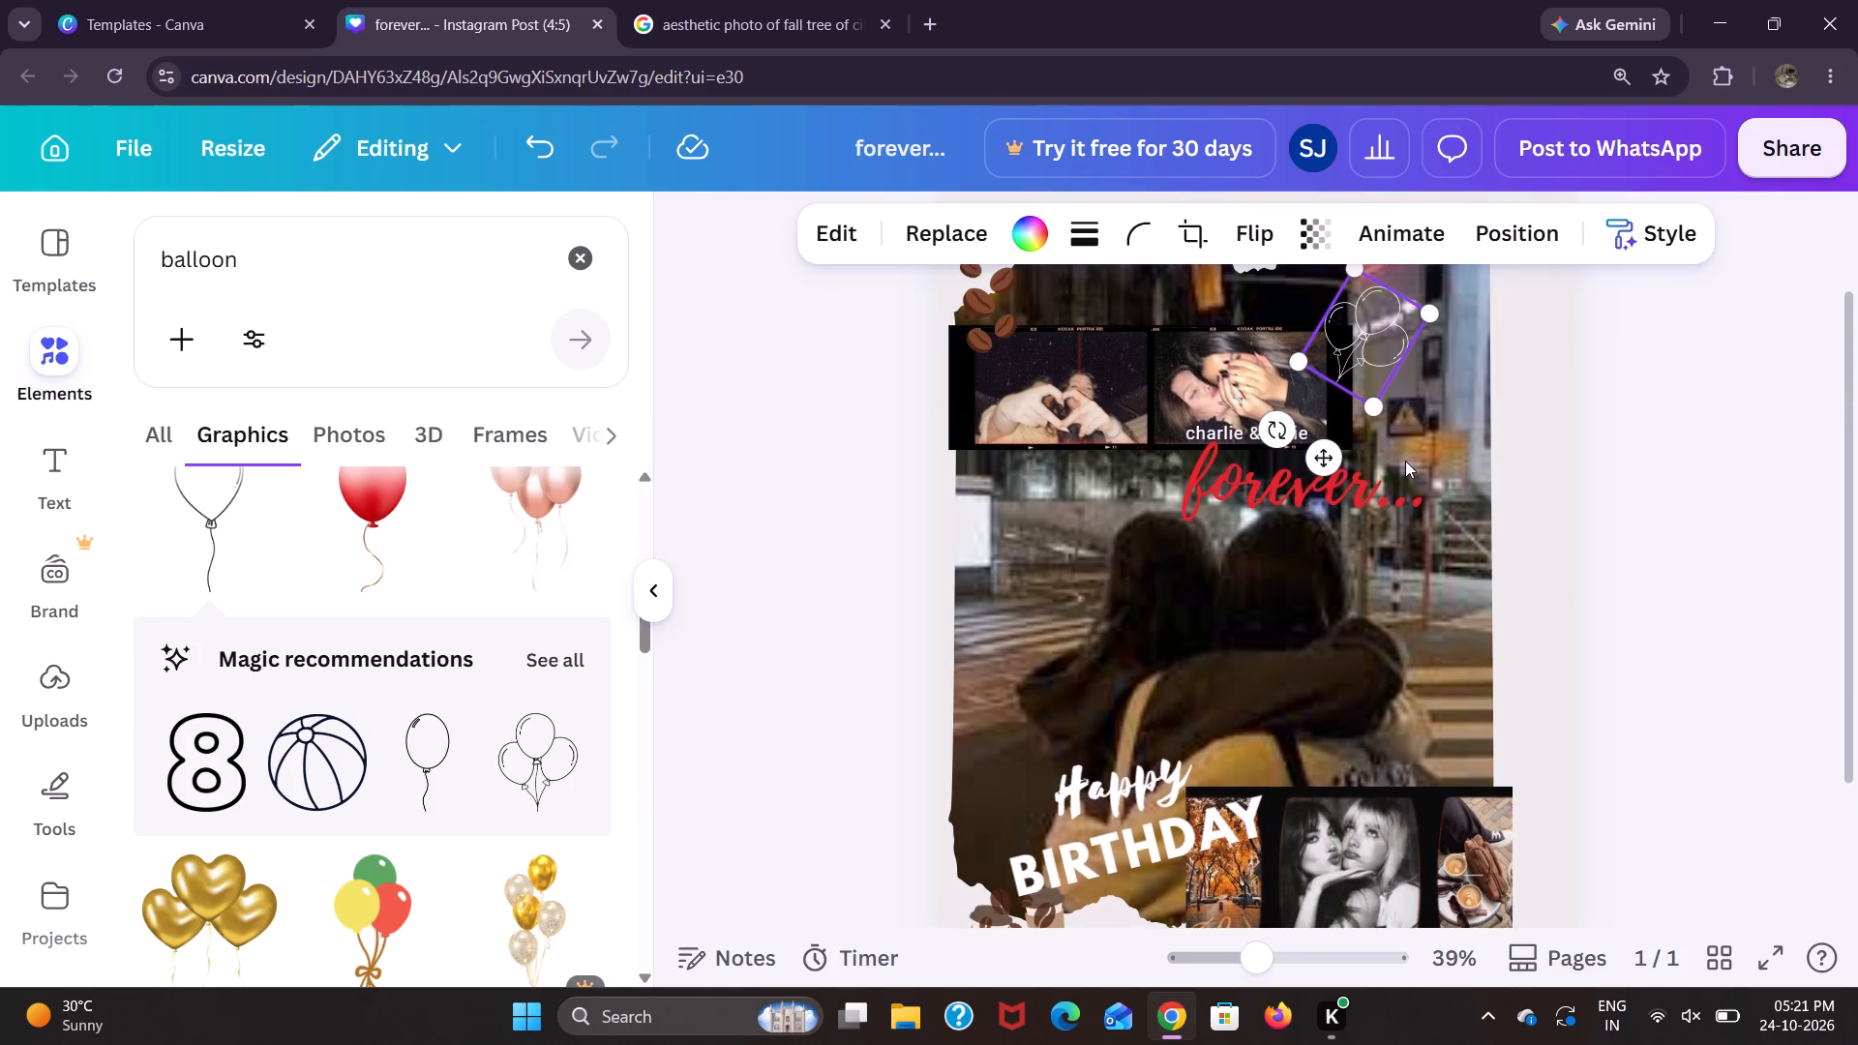
scroll(1405, 461, "right", 1)
left_click_drag(1438, 389, 1461, 374)
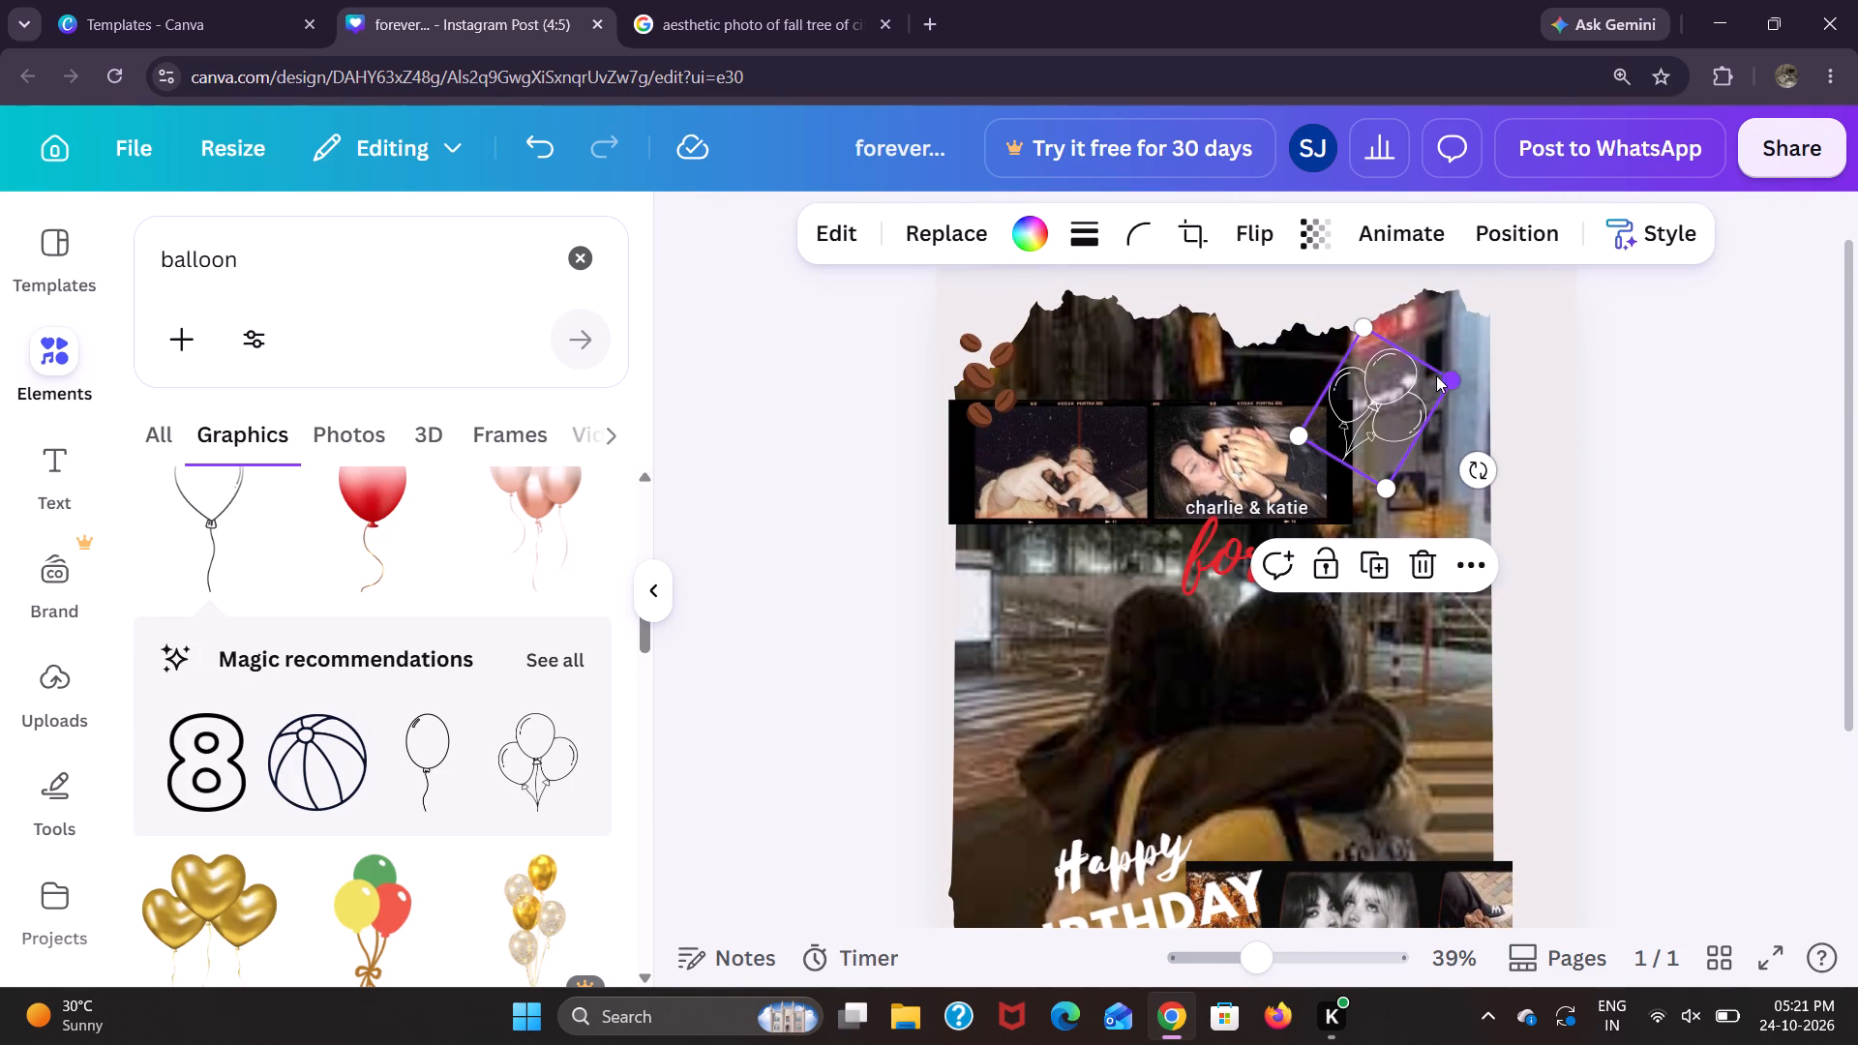
left_click_drag(1409, 408, 1402, 399)
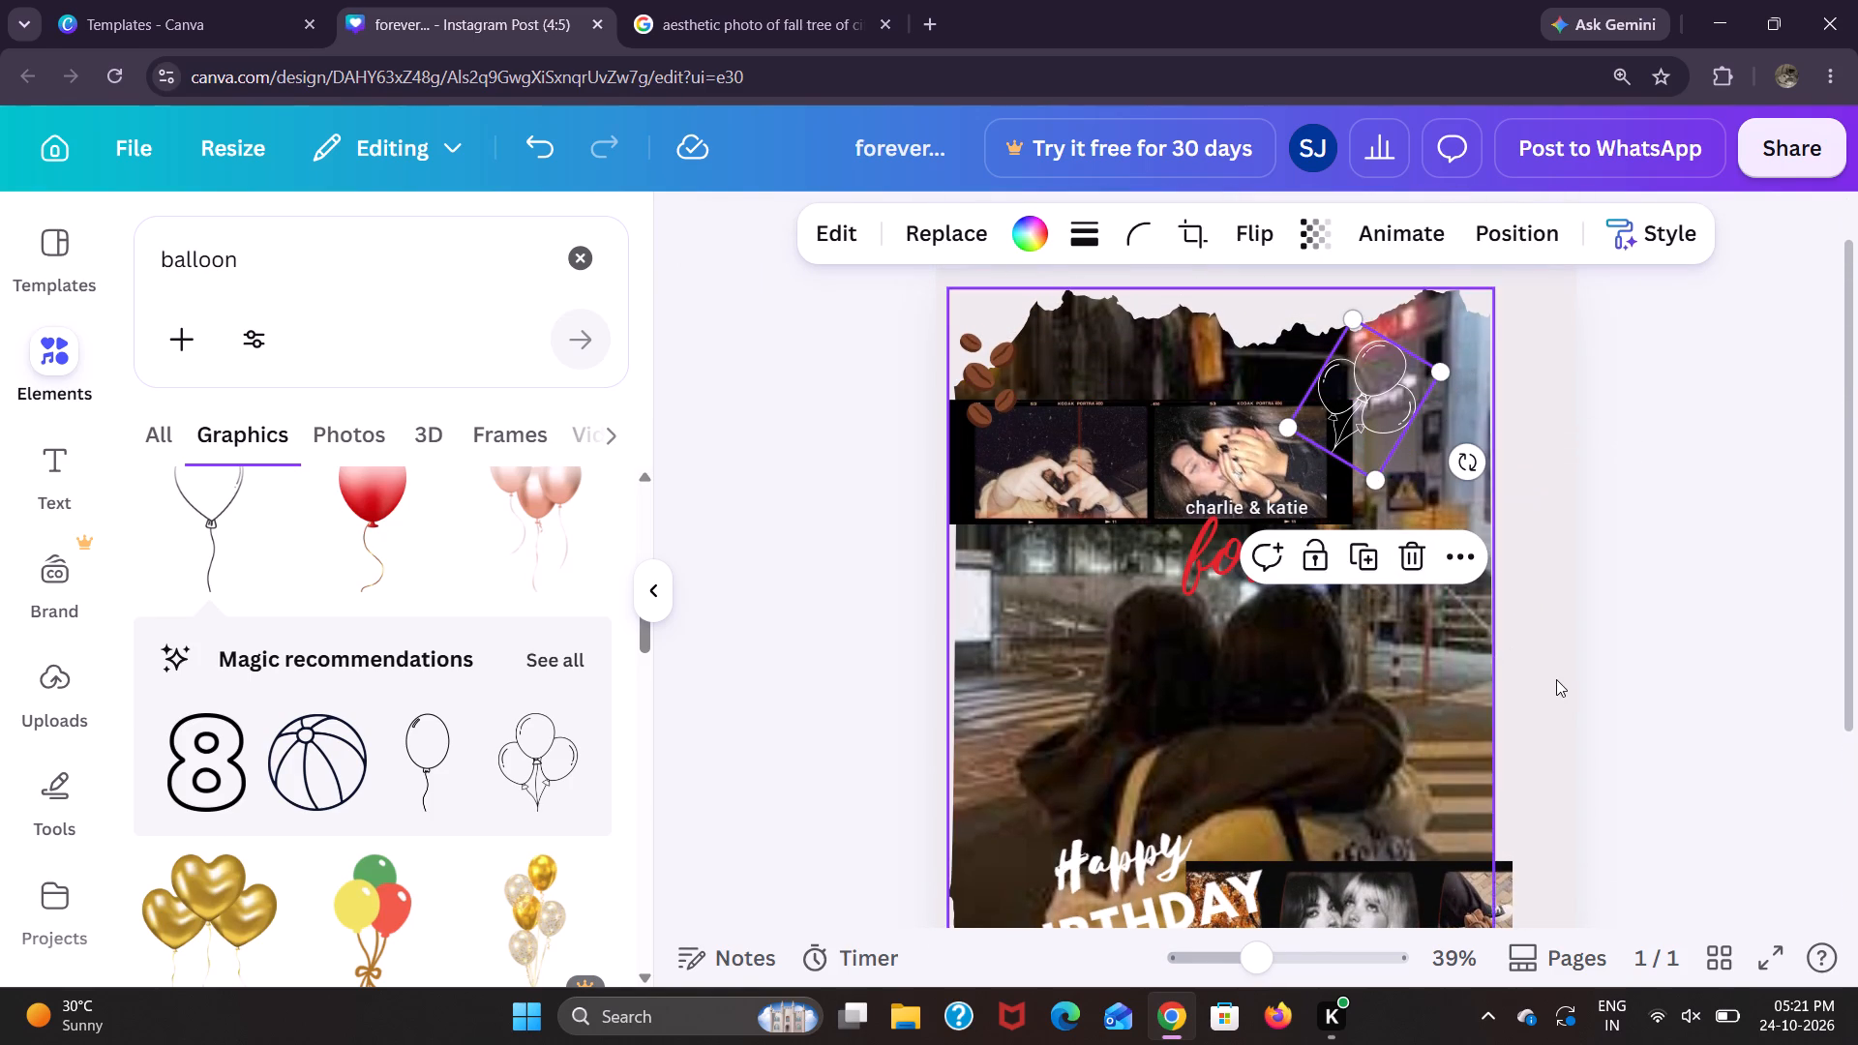
left_click(1680, 649)
Stretch the background photo's lower edge slightly downward behind the coffee cups and the lower film strip.
scroll(1440, 721, "down", 3)
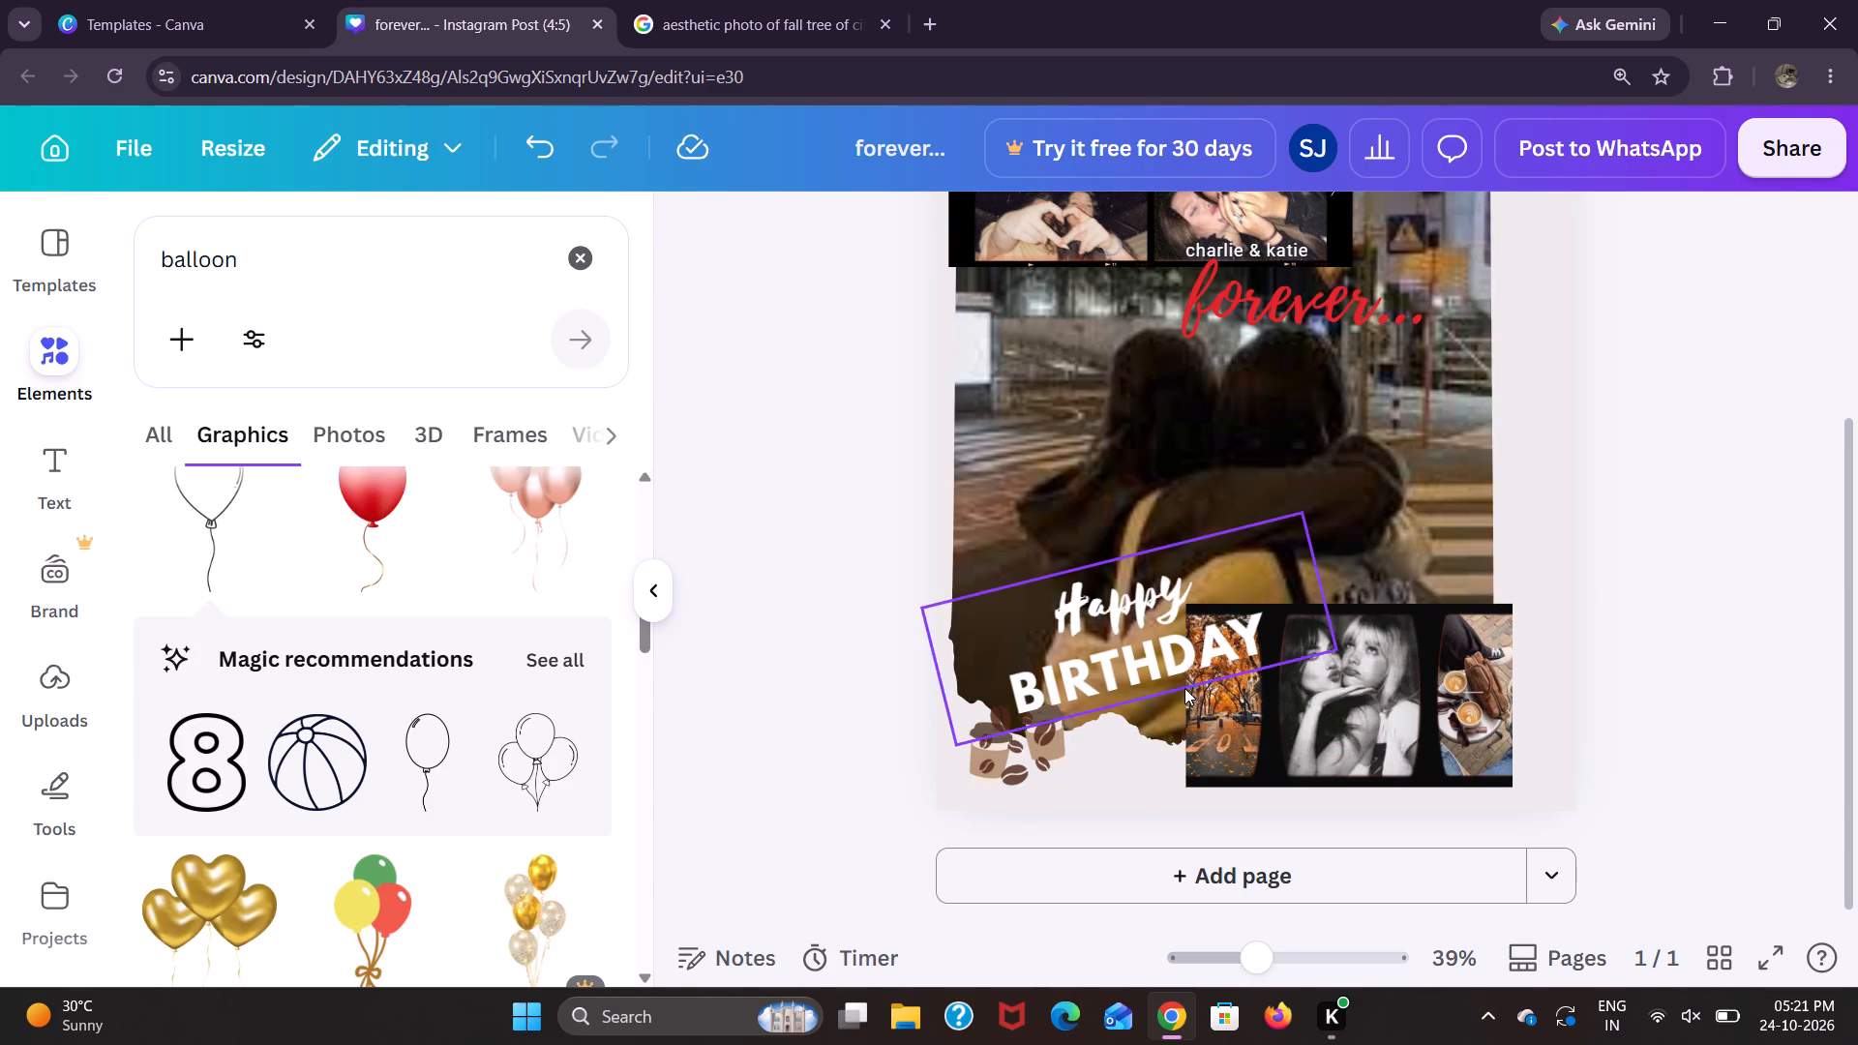
left_click(1167, 708)
left_click_drag(1233, 751, 1228, 779)
left_click(1588, 662)
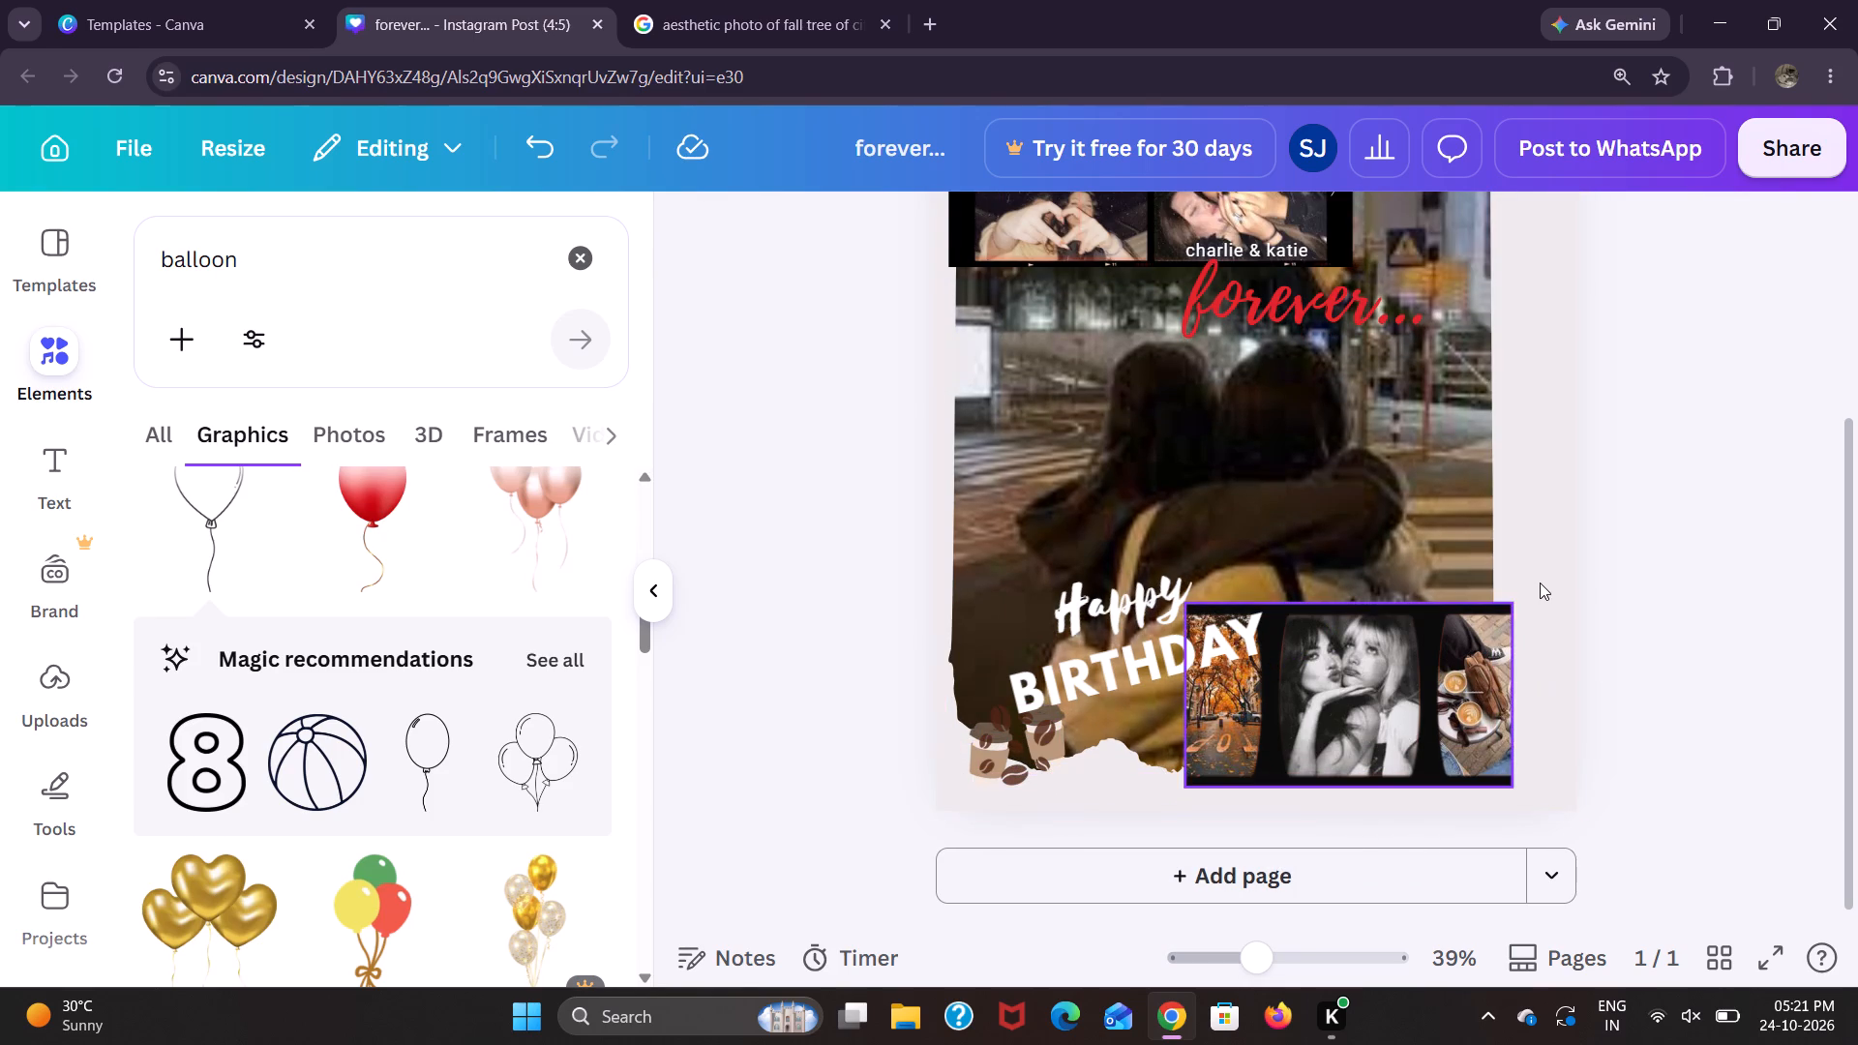
Look through the balloon search results, covering graphics, frames and all element types, for more decoration for the collage.
scroll(1543, 575, "down", 2)
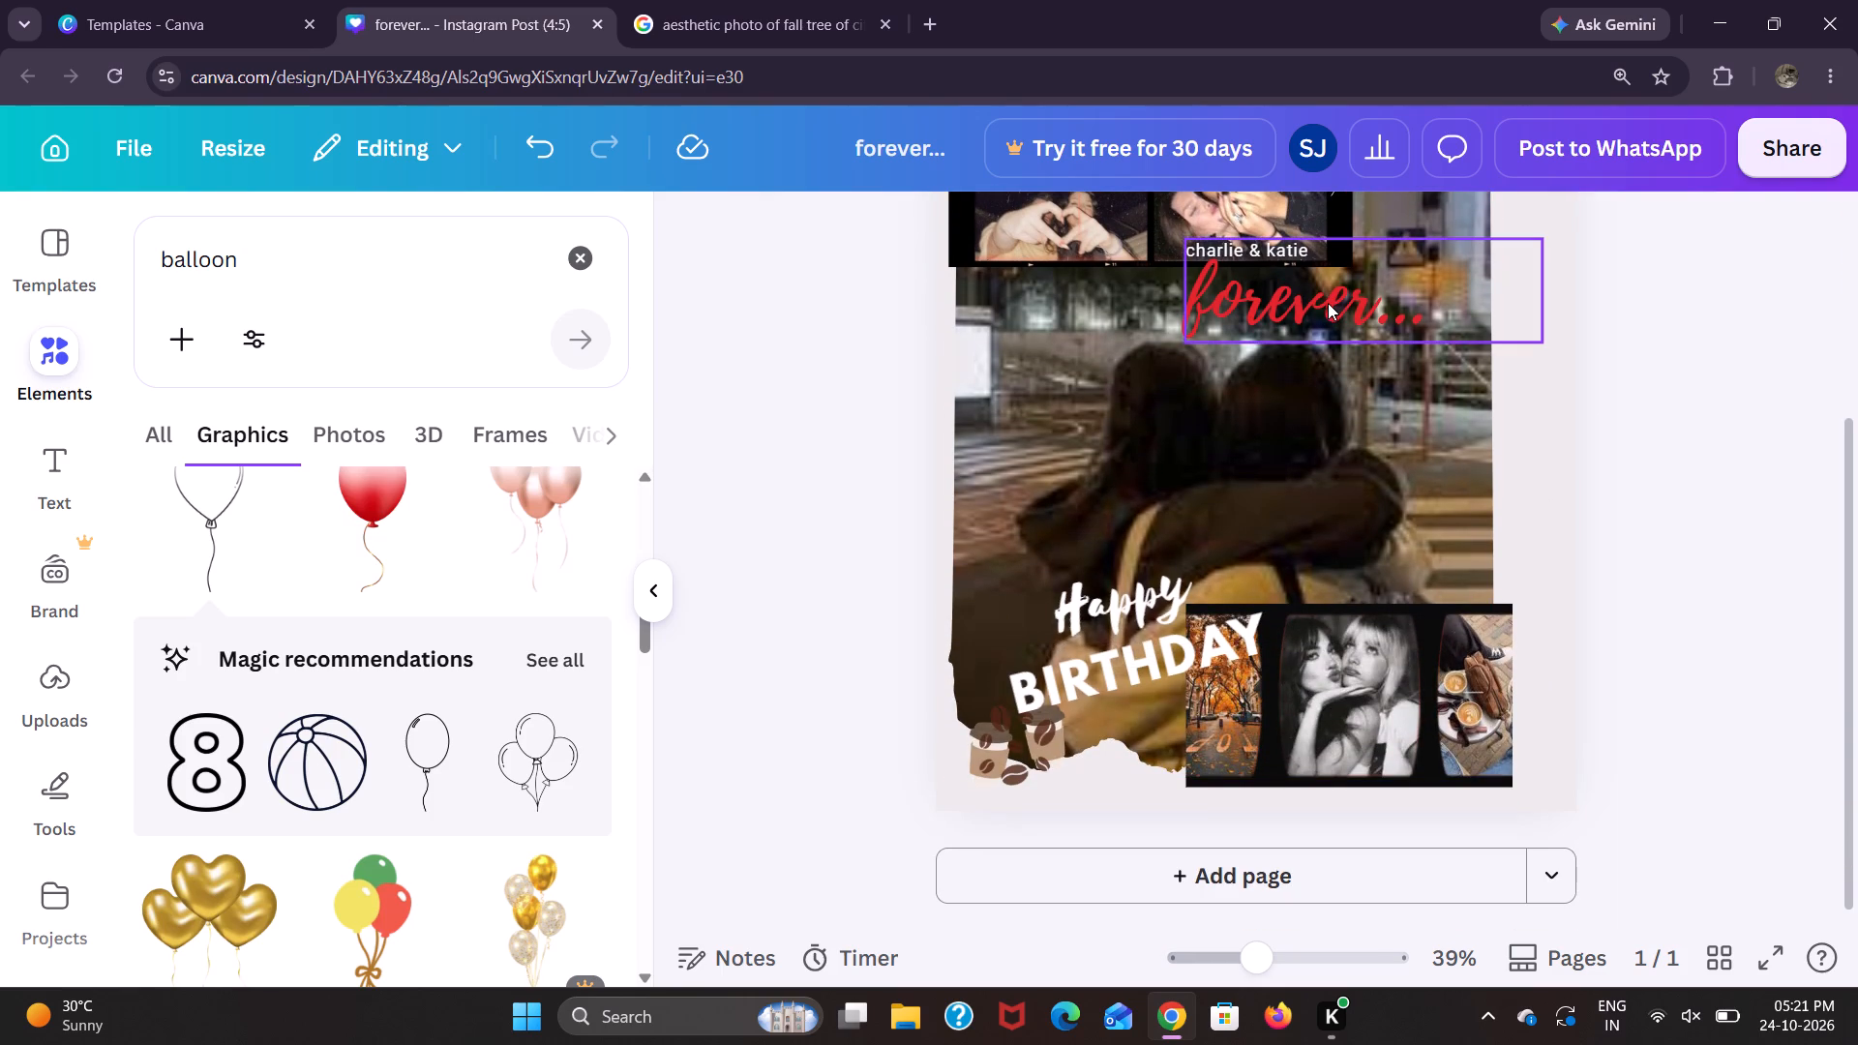
scroll(464, 592, "down", 5)
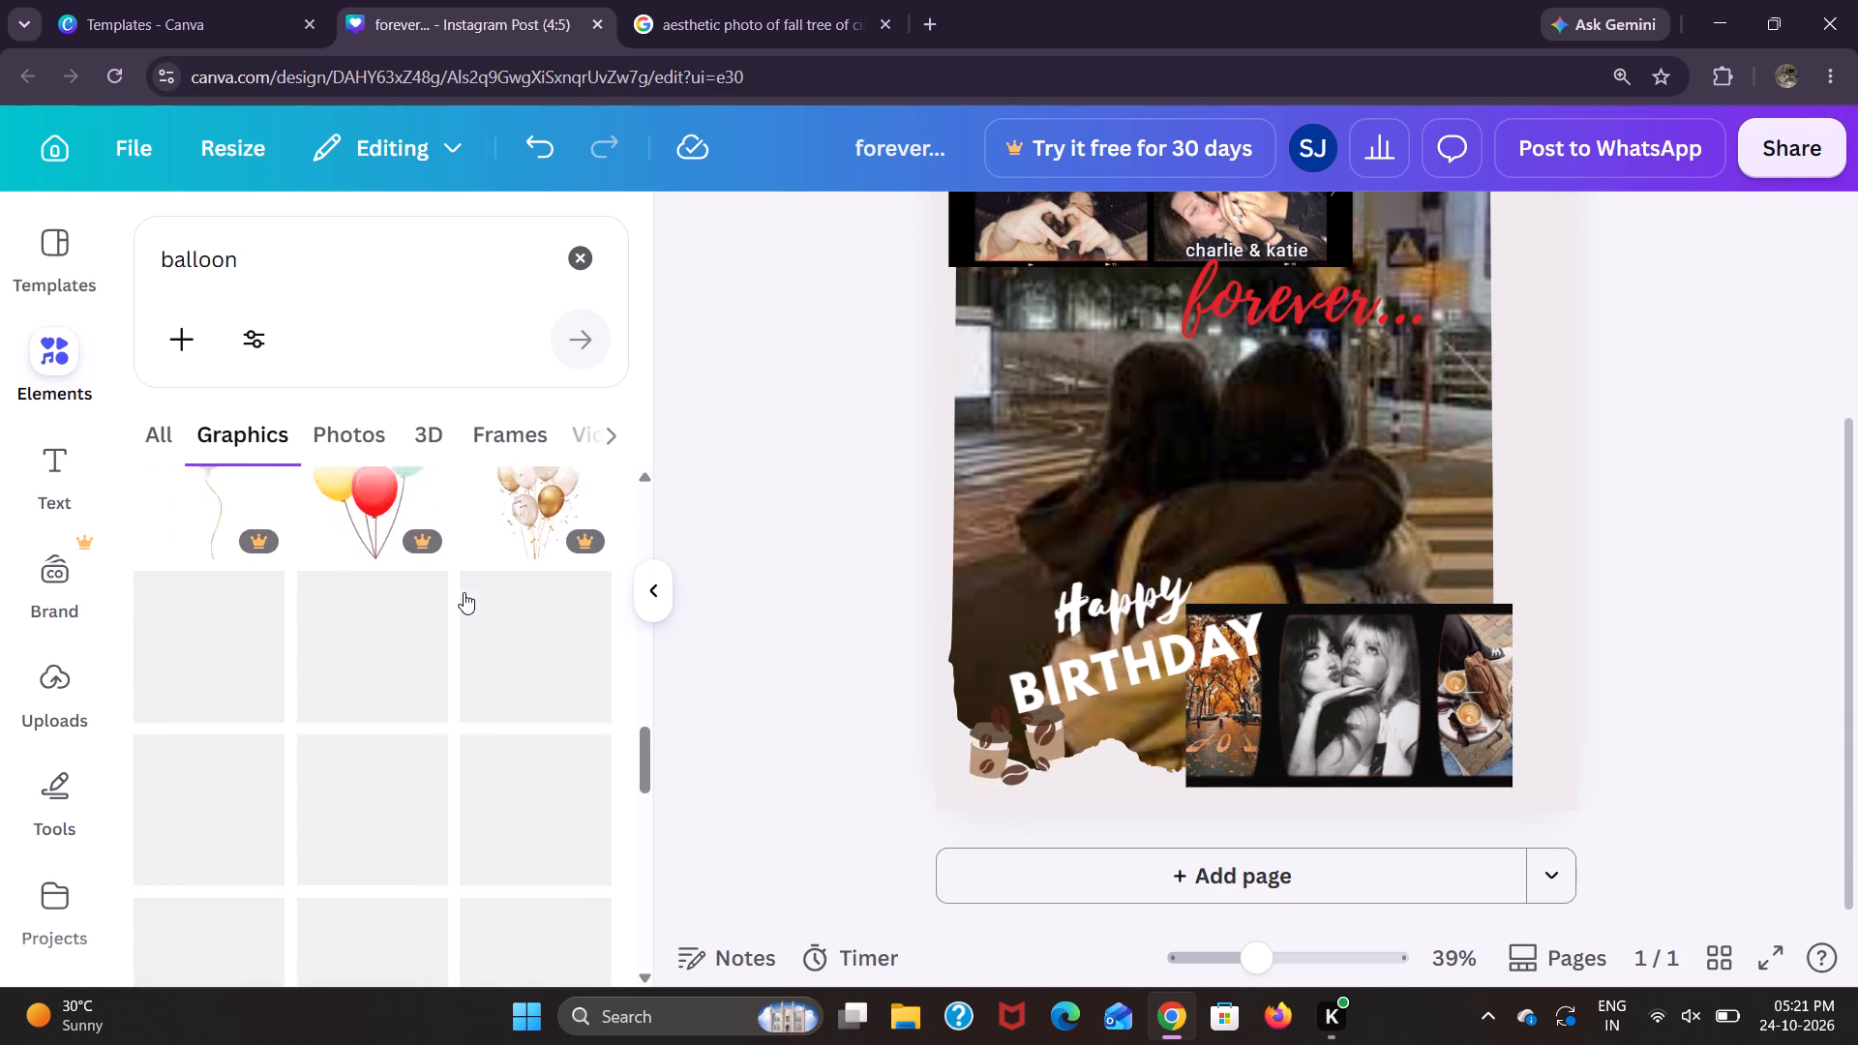
scroll(464, 592, "down", 8)
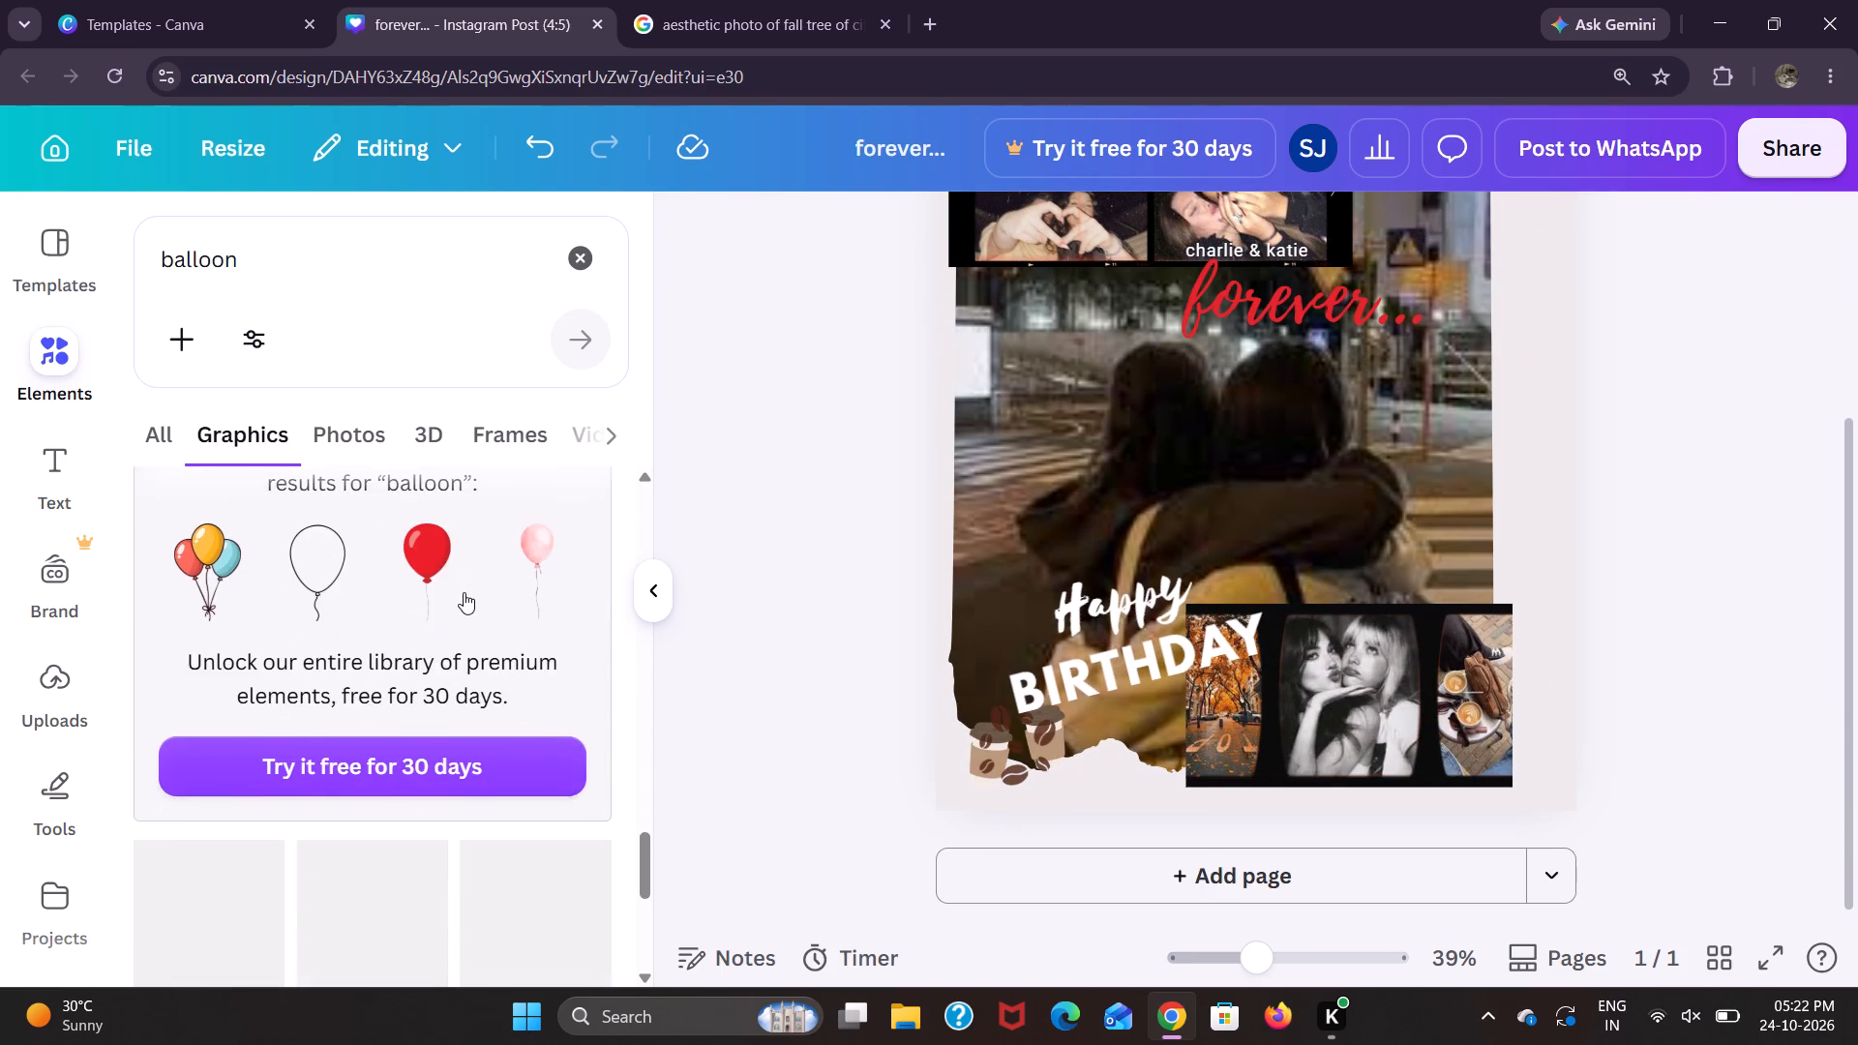
scroll(464, 592, "down", 3)
scroll(464, 592, "right", 1)
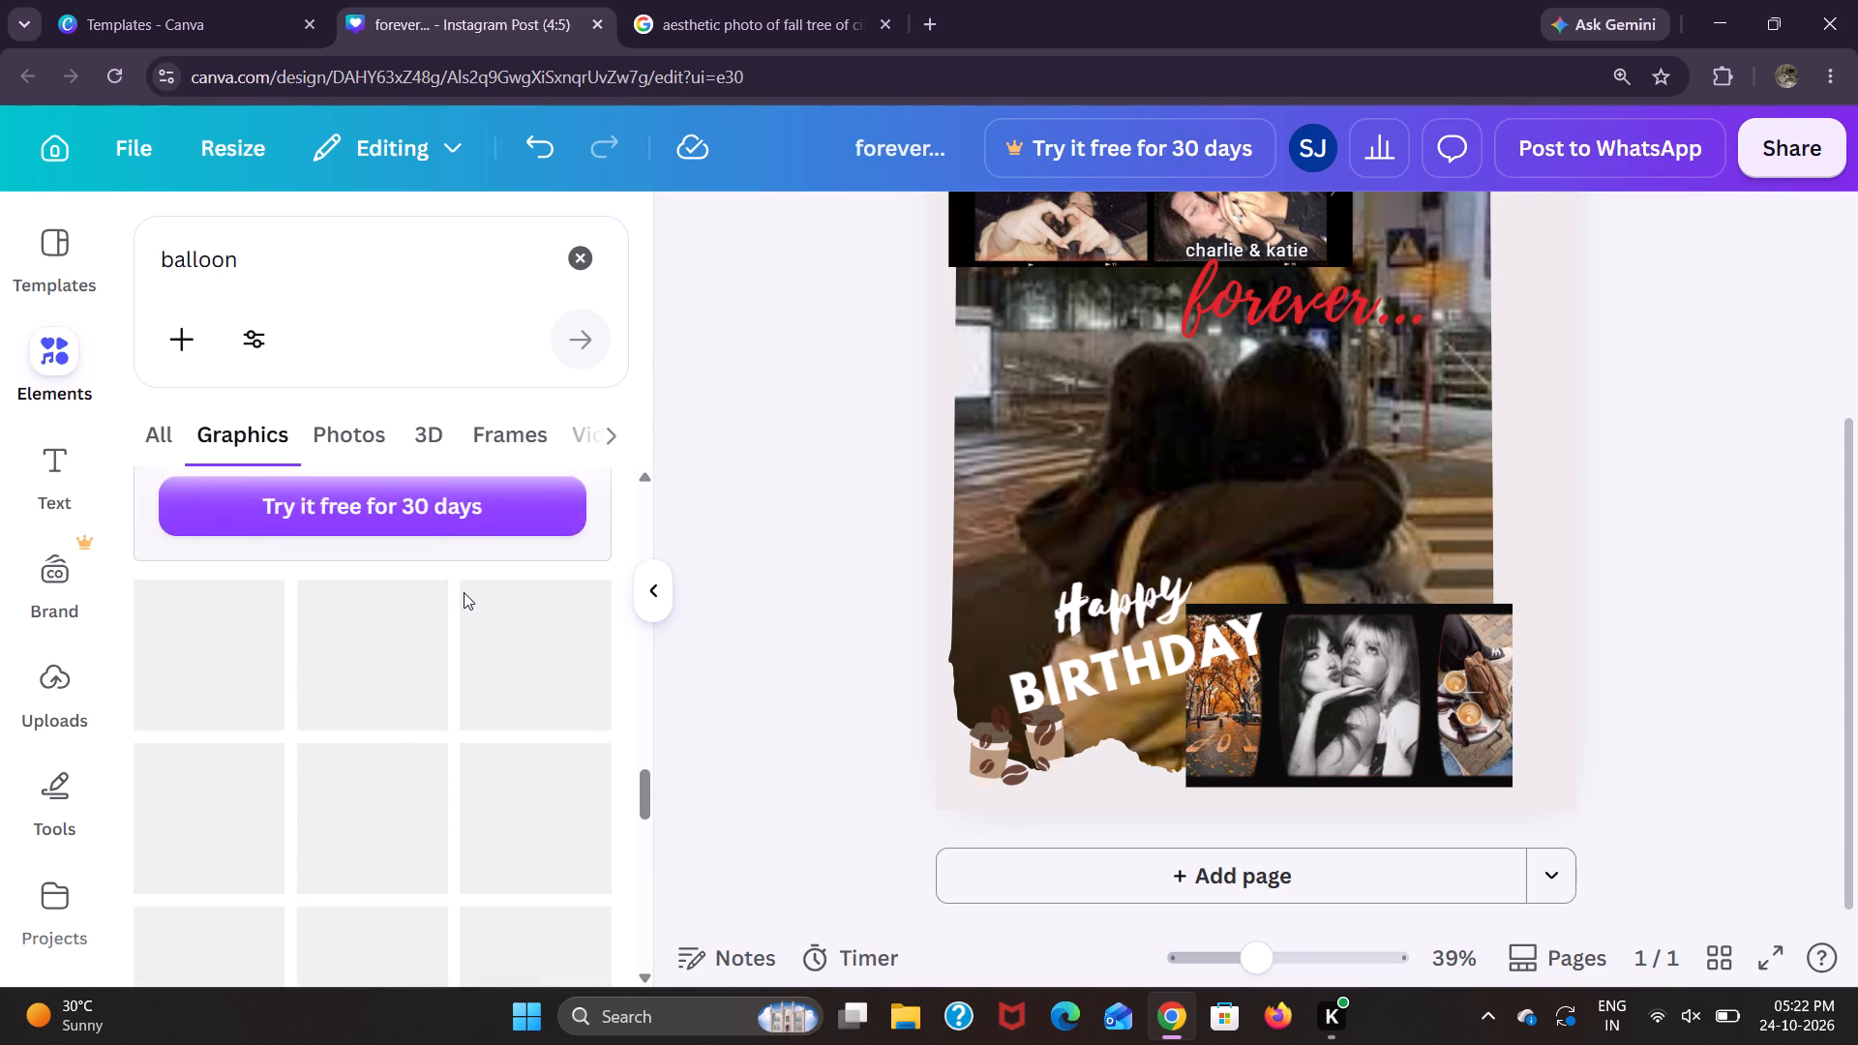
scroll(464, 592, "right", 1)
scroll(1044, 416, "up", 2)
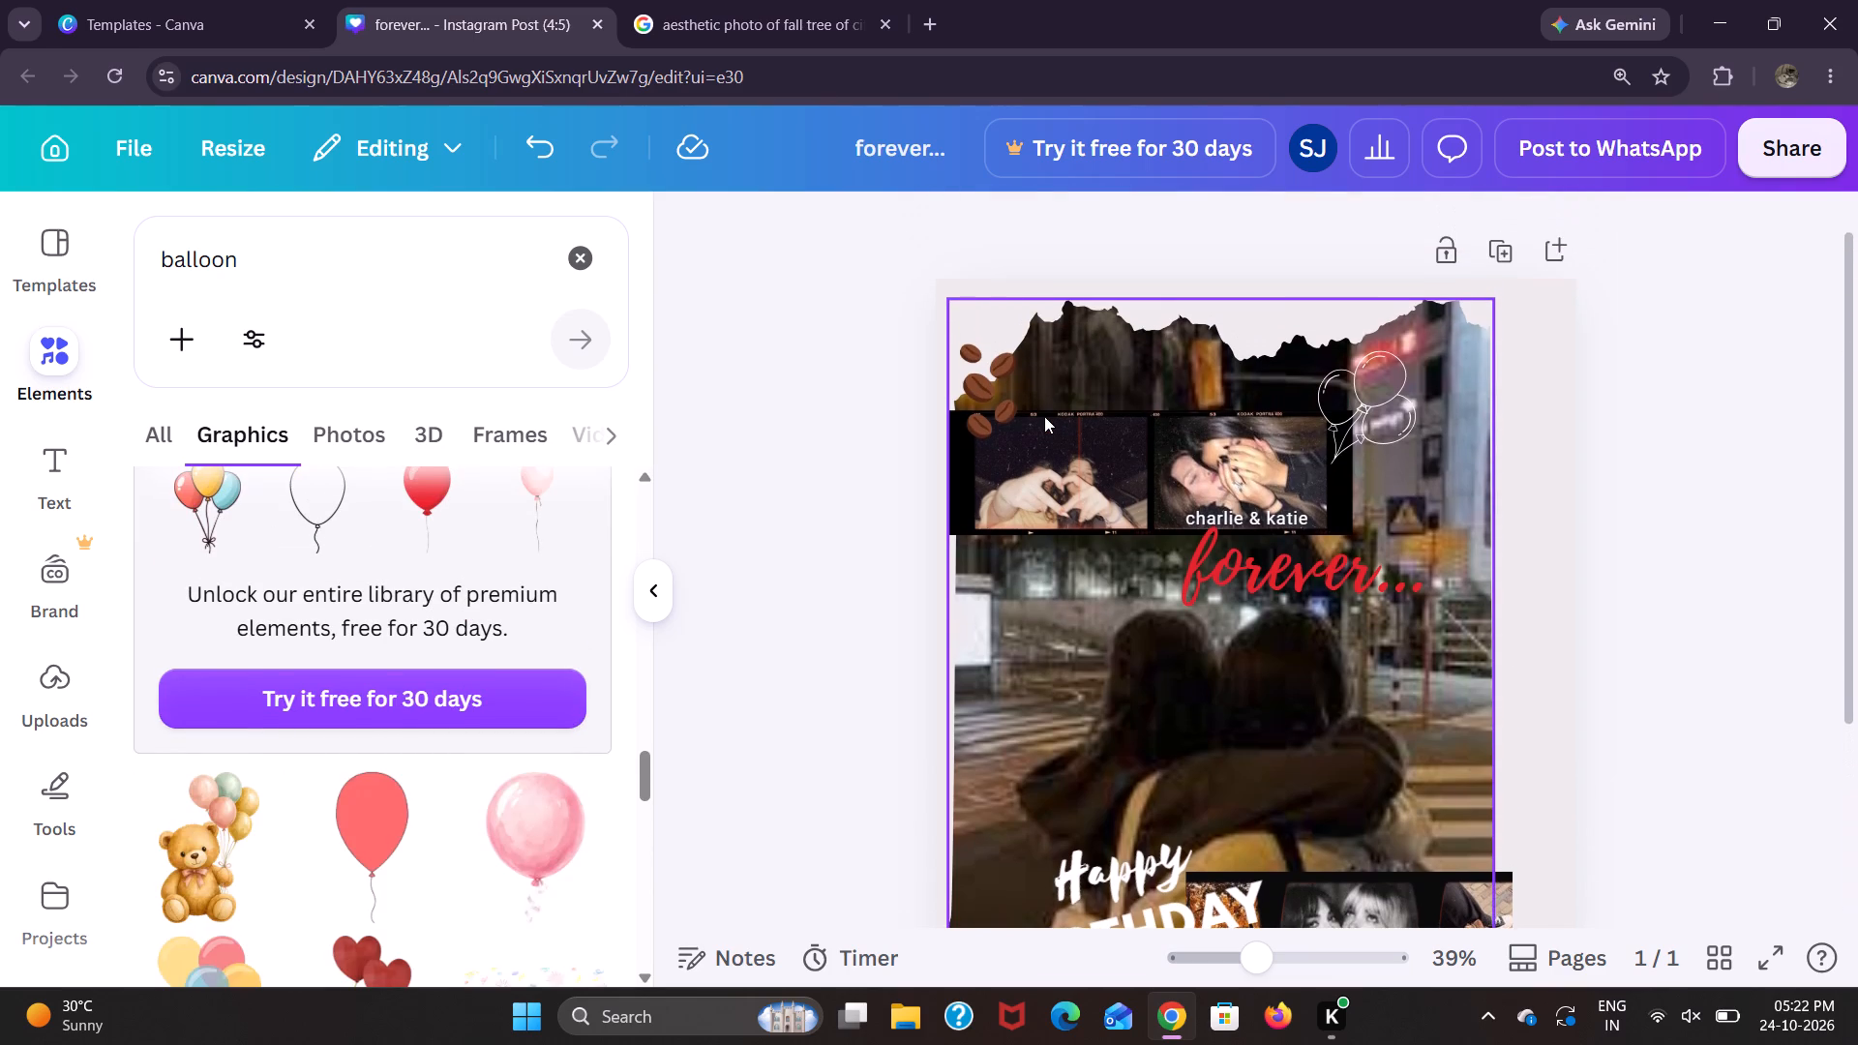
scroll(1044, 416, "up", 1)
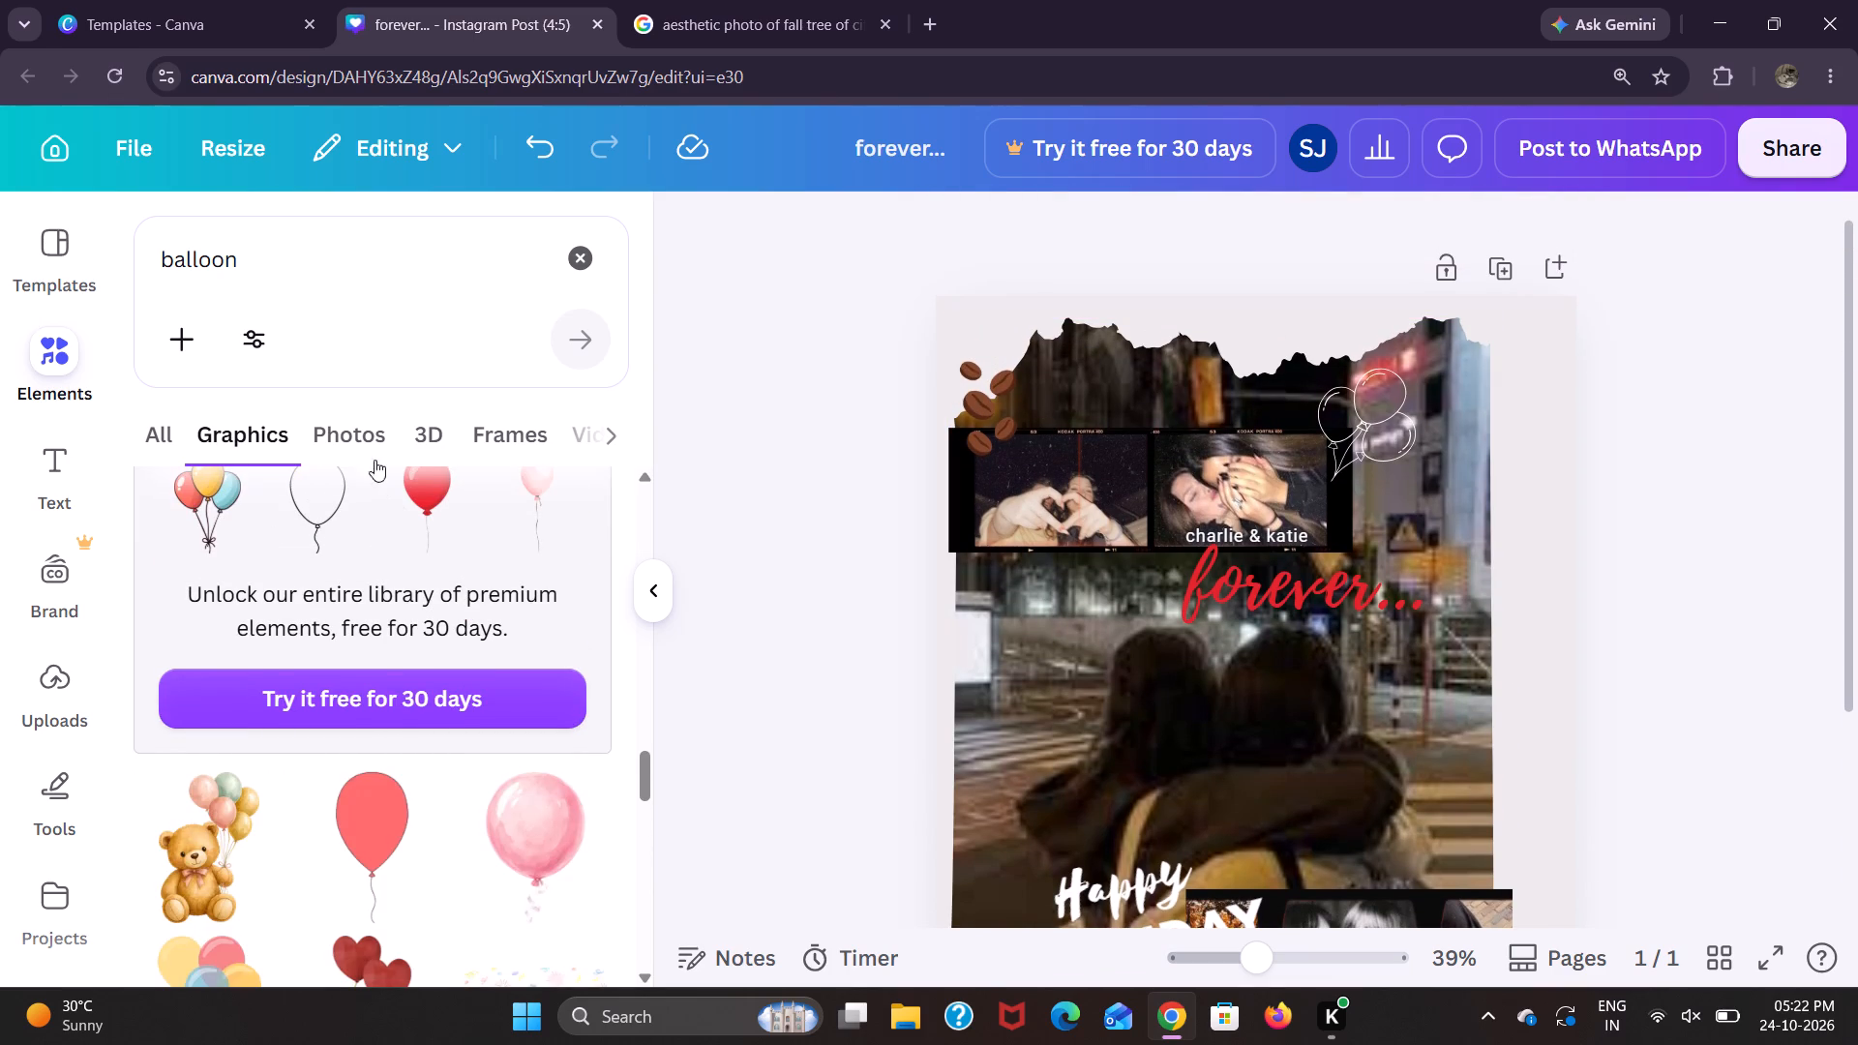
left_click(549, 434)
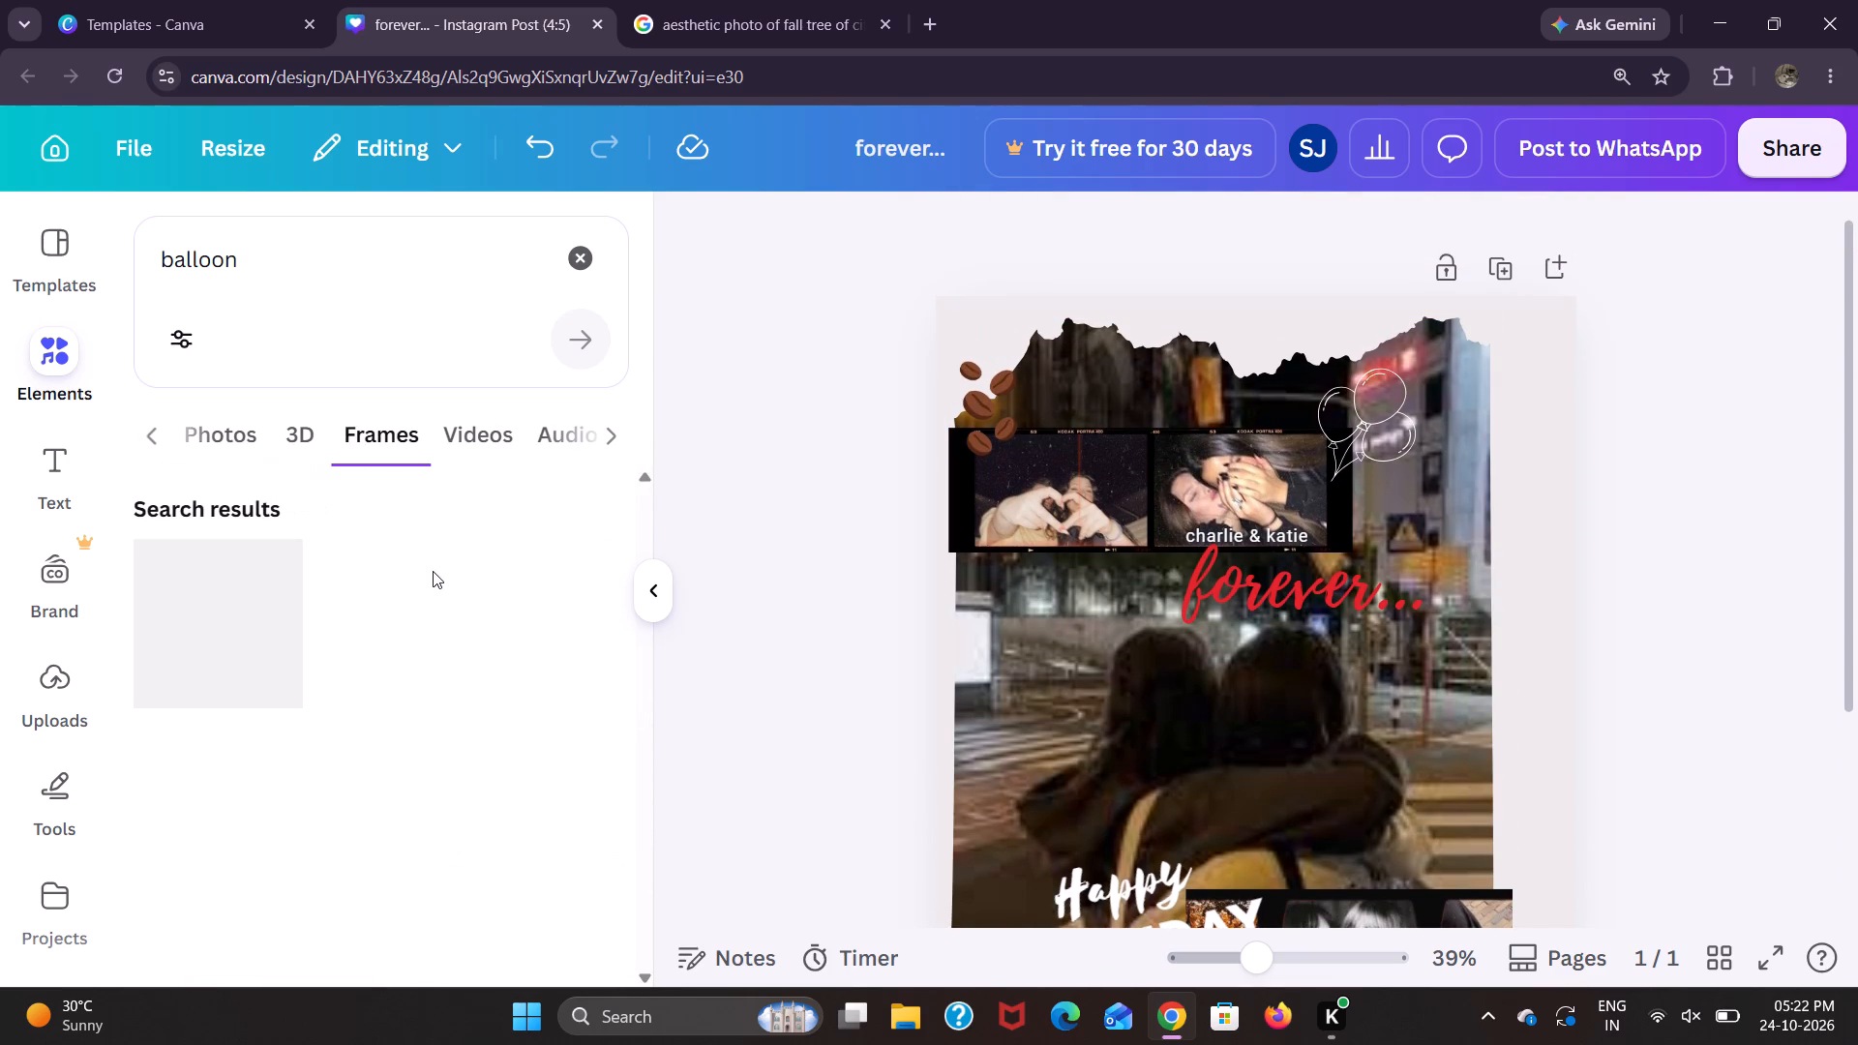
scroll(433, 571, "down", 2)
left_click(149, 444)
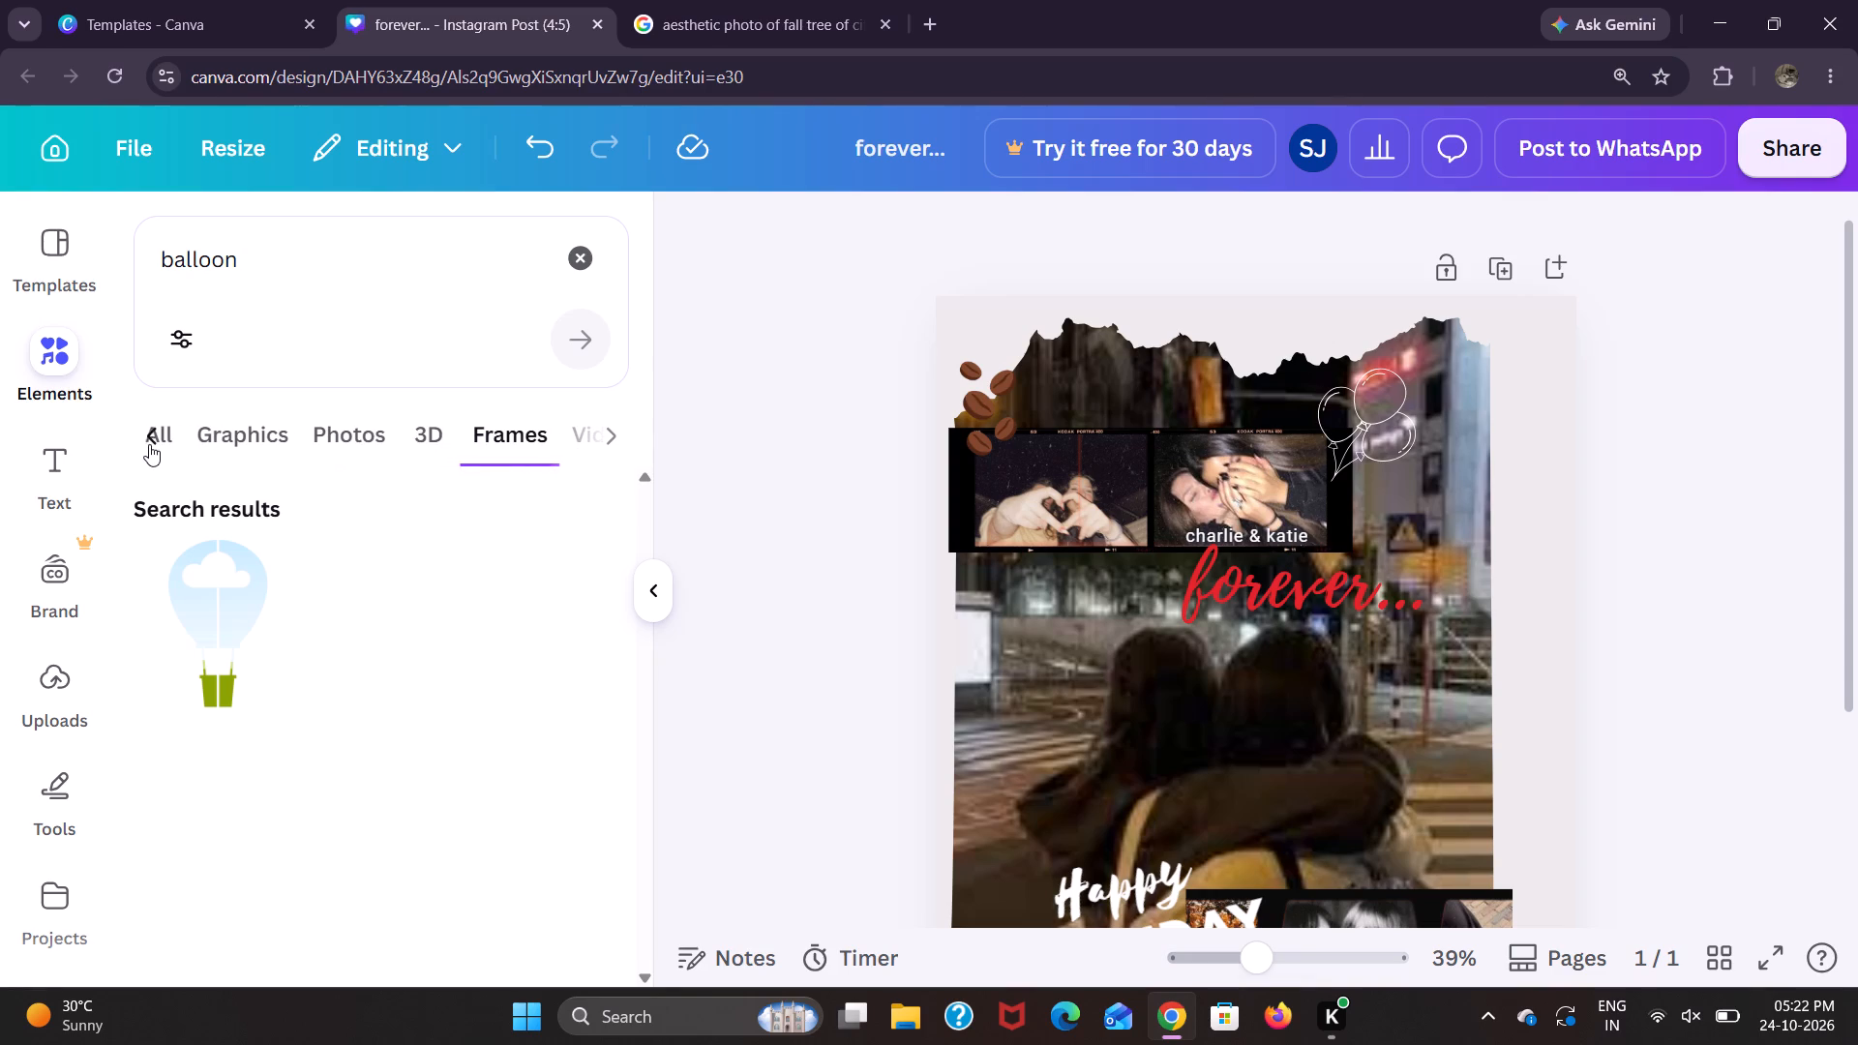
left_click(149, 445)
left_click(149, 443)
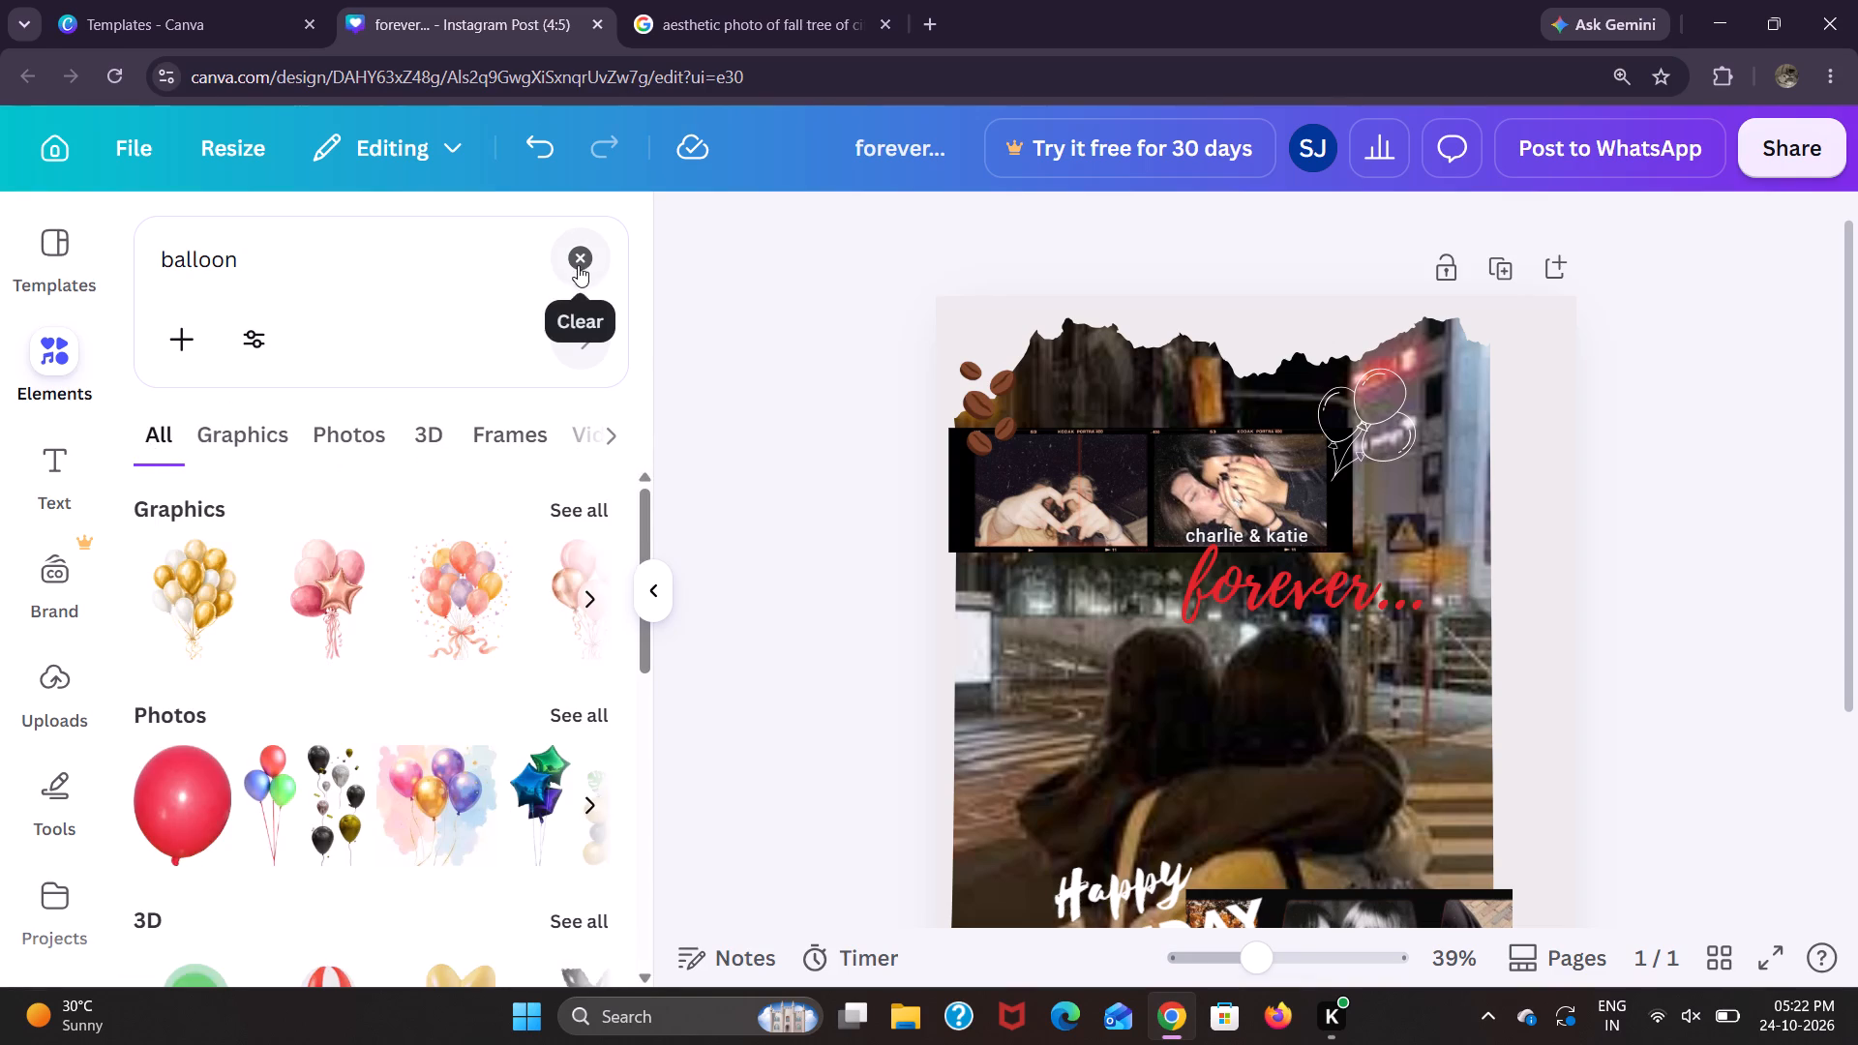
Clear the balloon search and browse the Frames category, from film and photo frames through devices and paper to the full collection.
left_click(577, 270)
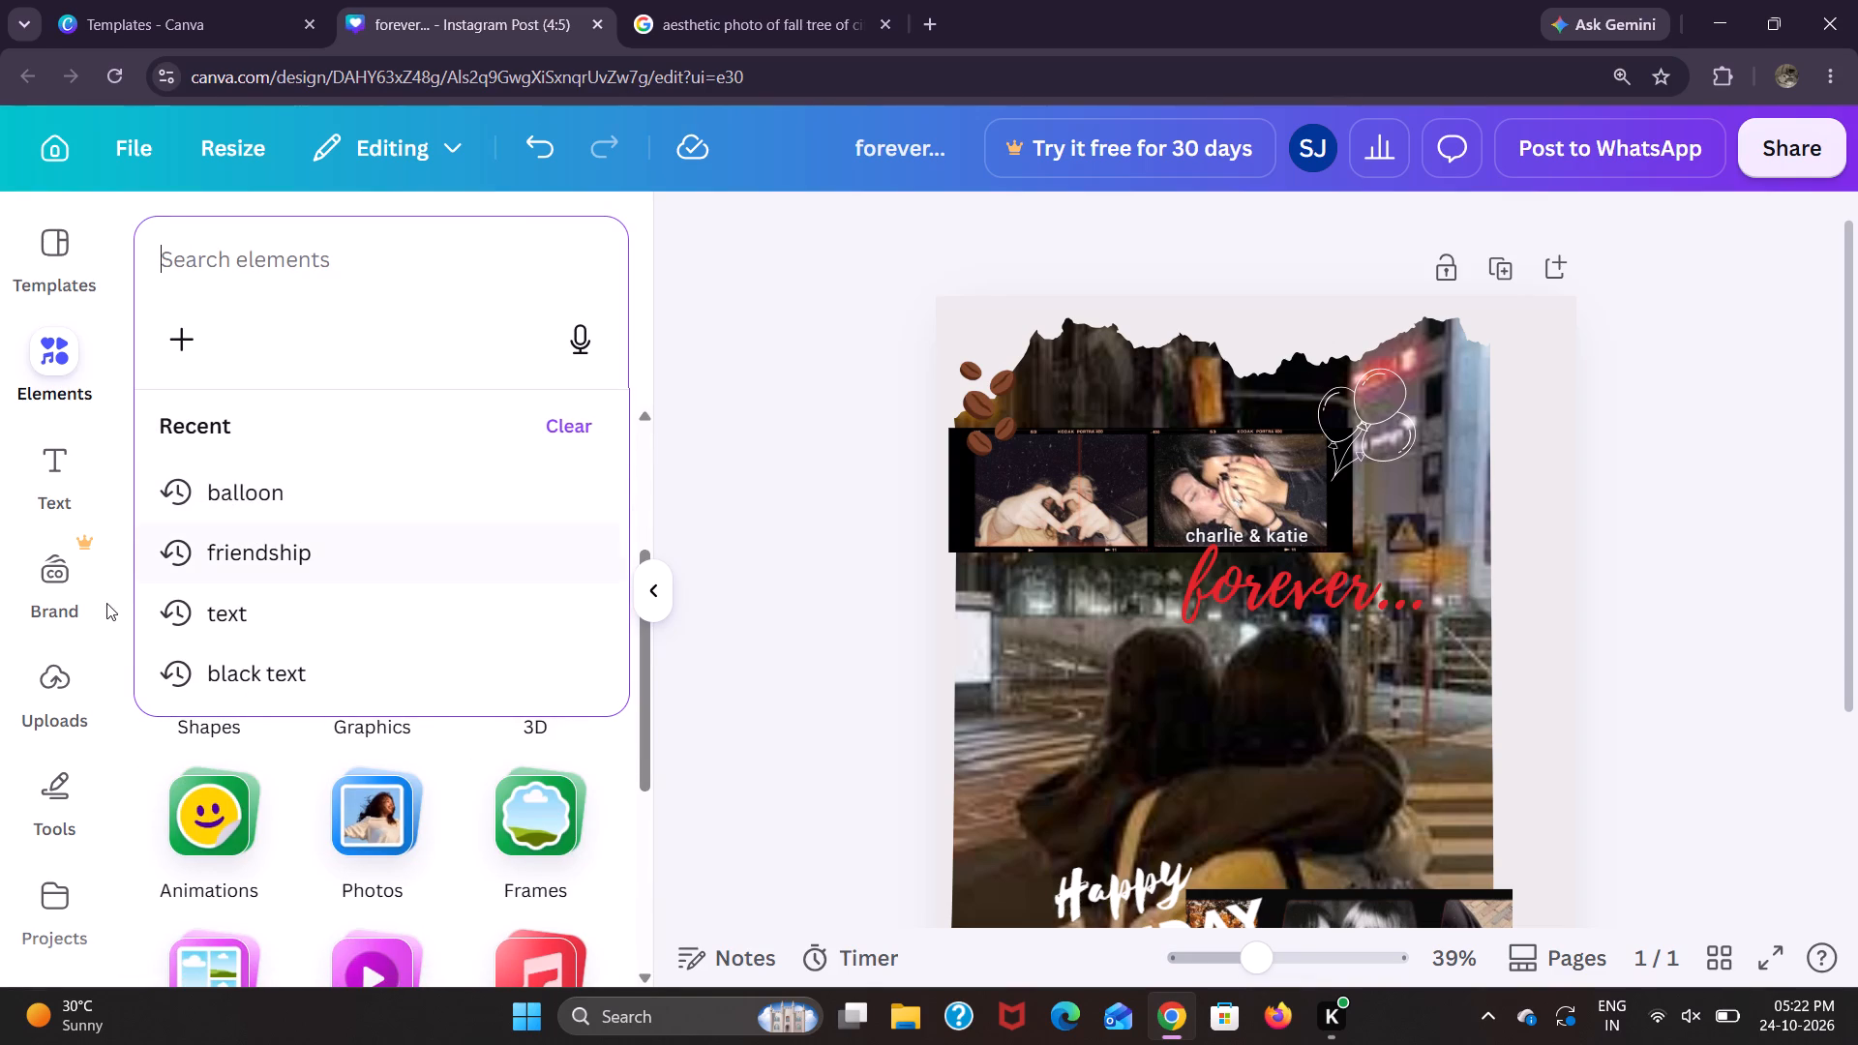
left_click(97, 608)
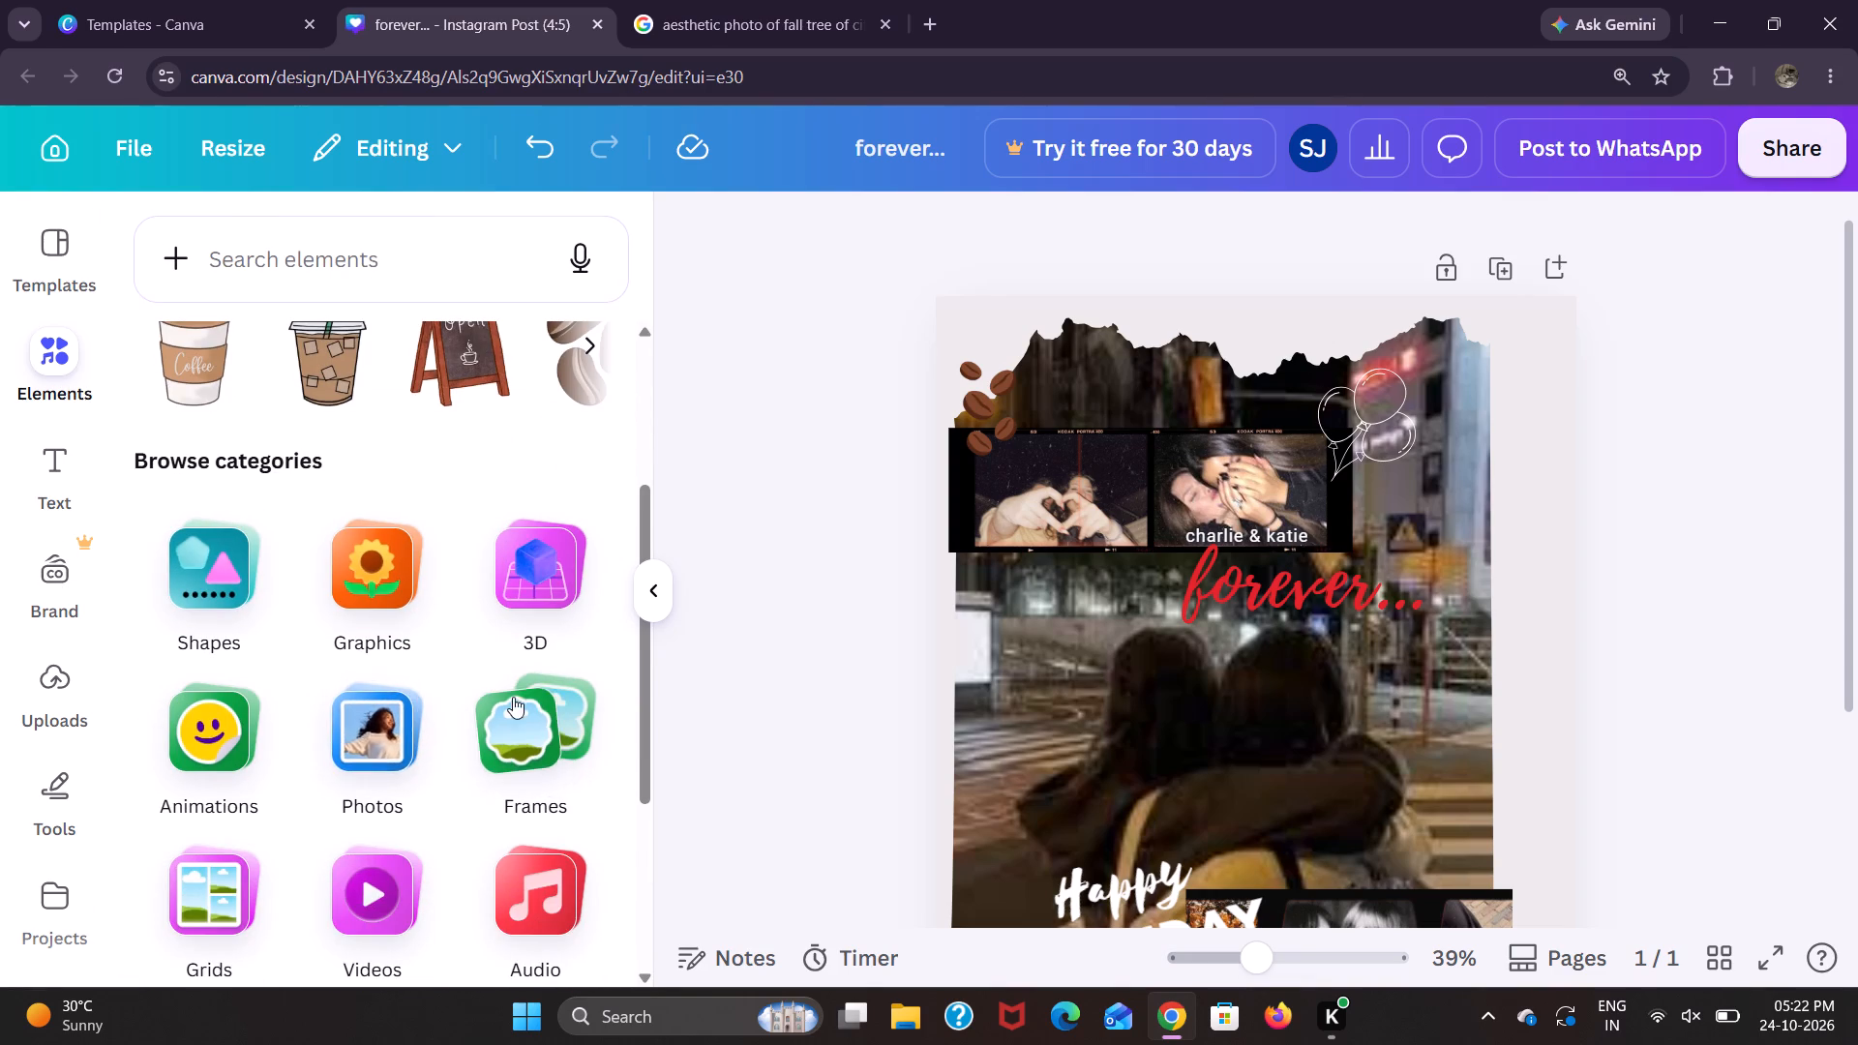
left_click(518, 712)
scroll(247, 723, "up", 1)
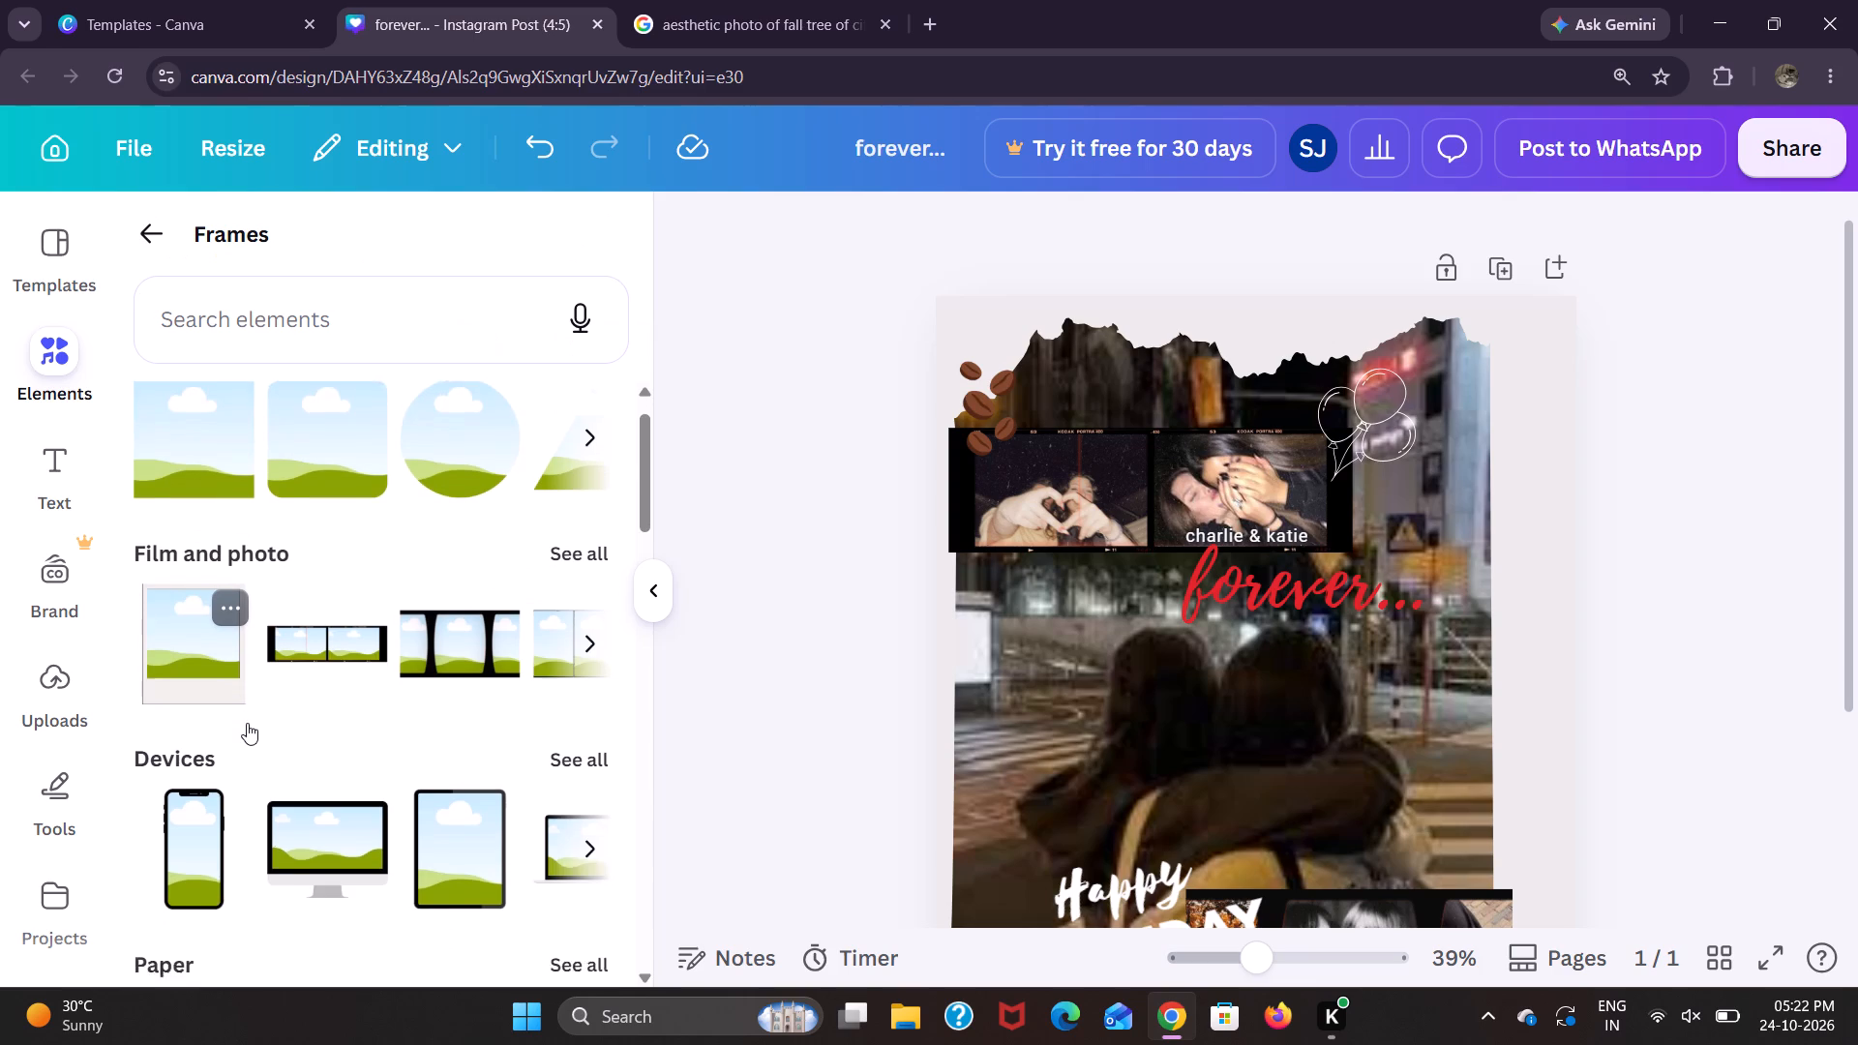
scroll(247, 723, "up", 1)
scroll(422, 544, "left", 5)
scroll(422, 544, "down", 2)
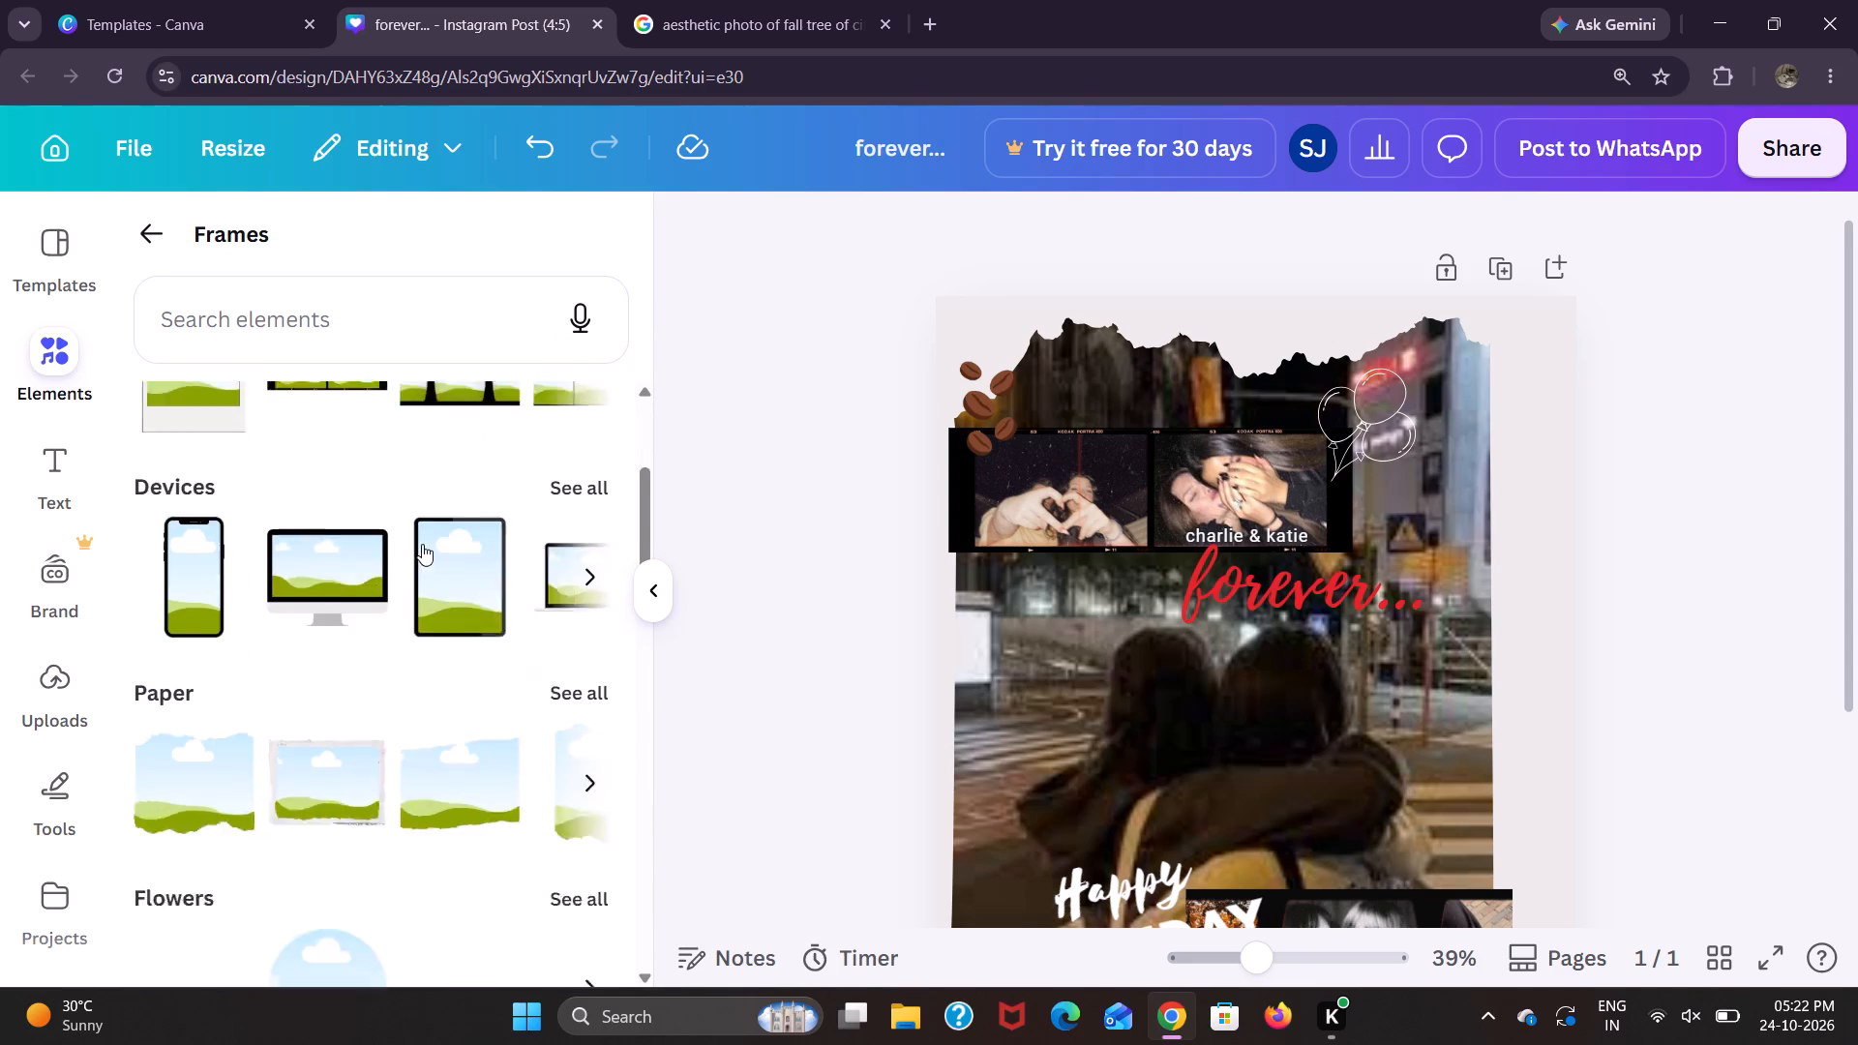
scroll(422, 544, "down", 6)
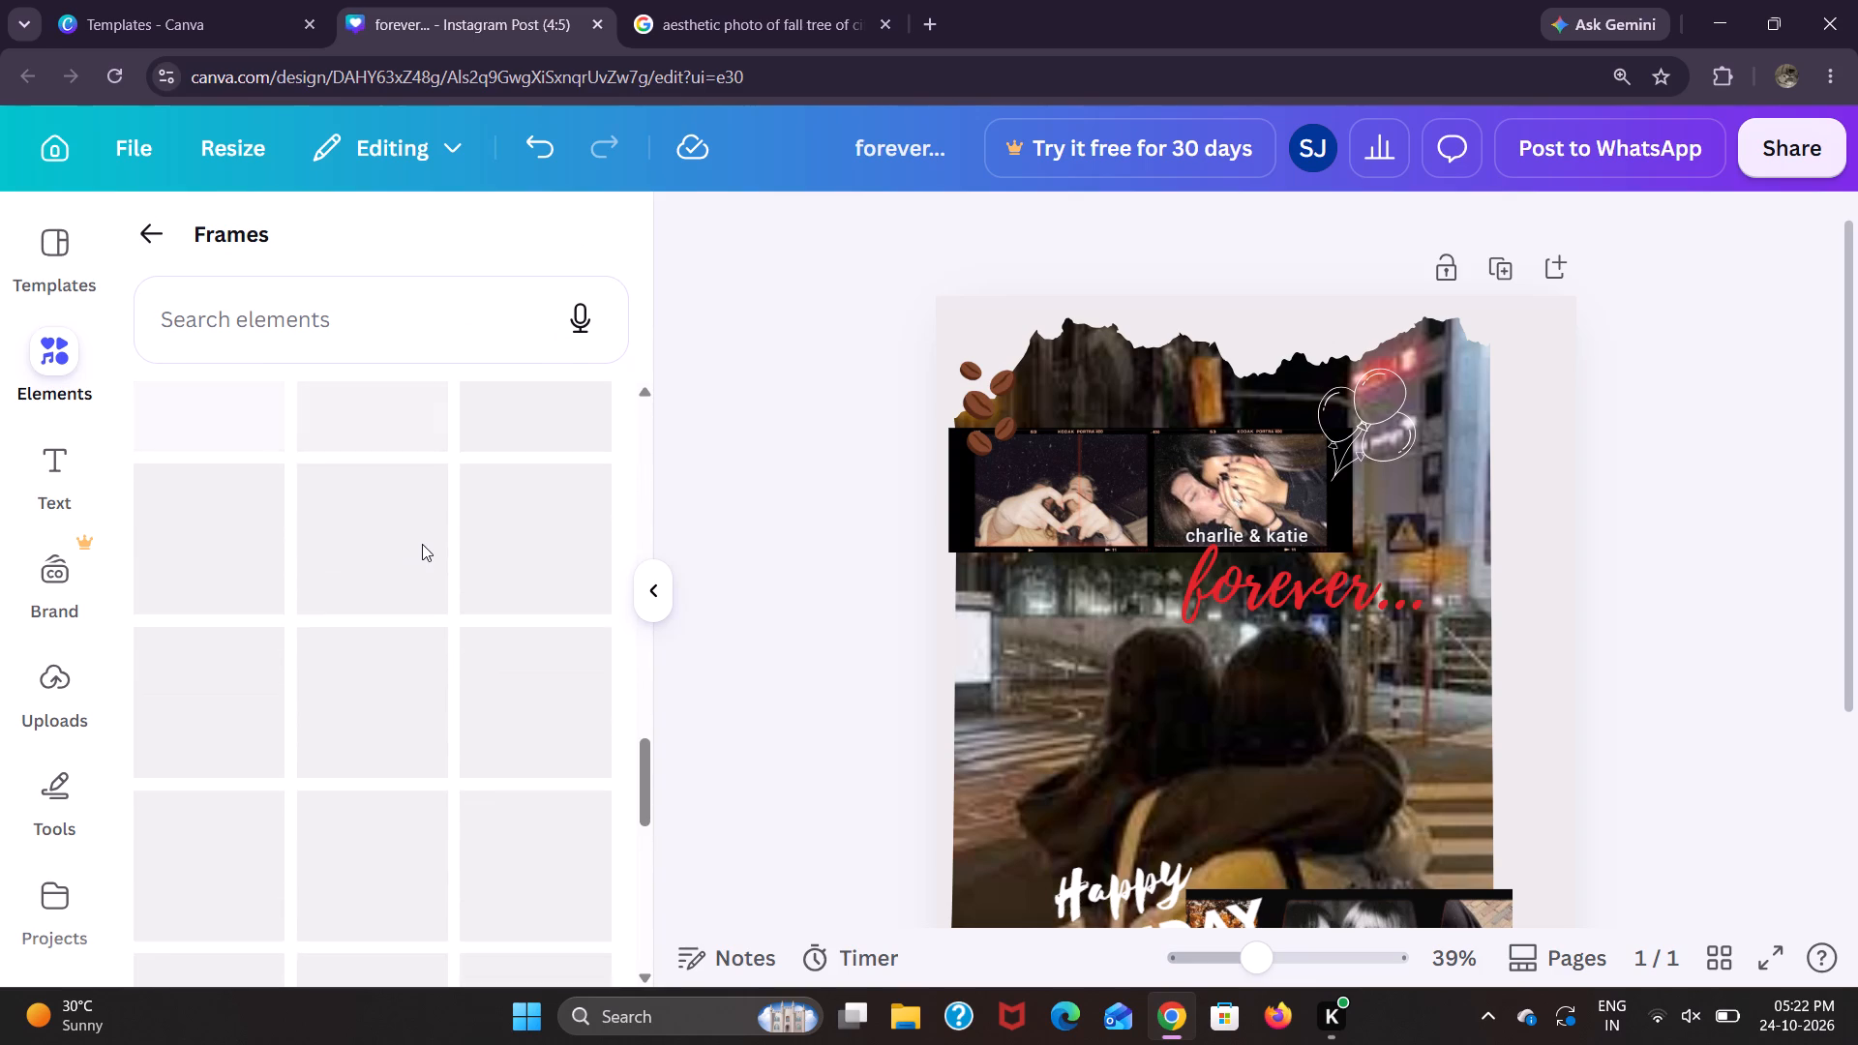
scroll(422, 544, "down", 2)
Search the Frames category for "frames" and look through the shapes on offer.
left_click(396, 314)
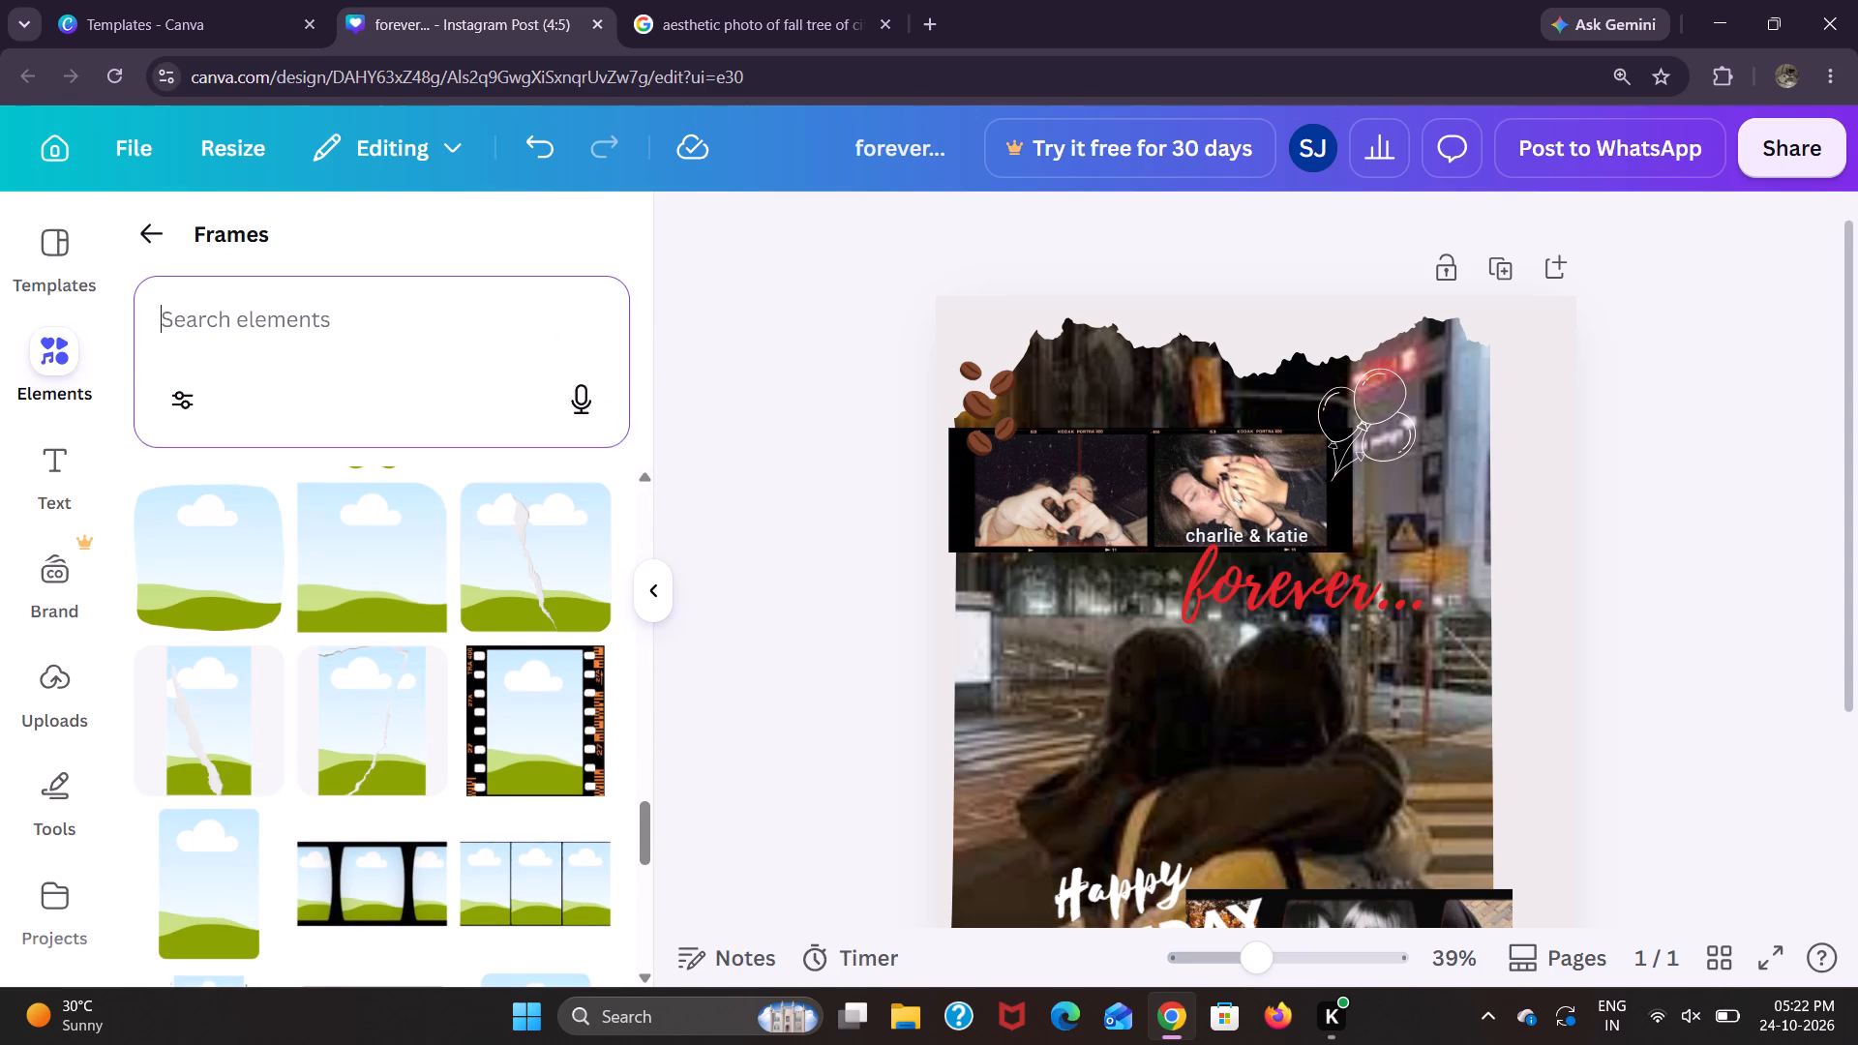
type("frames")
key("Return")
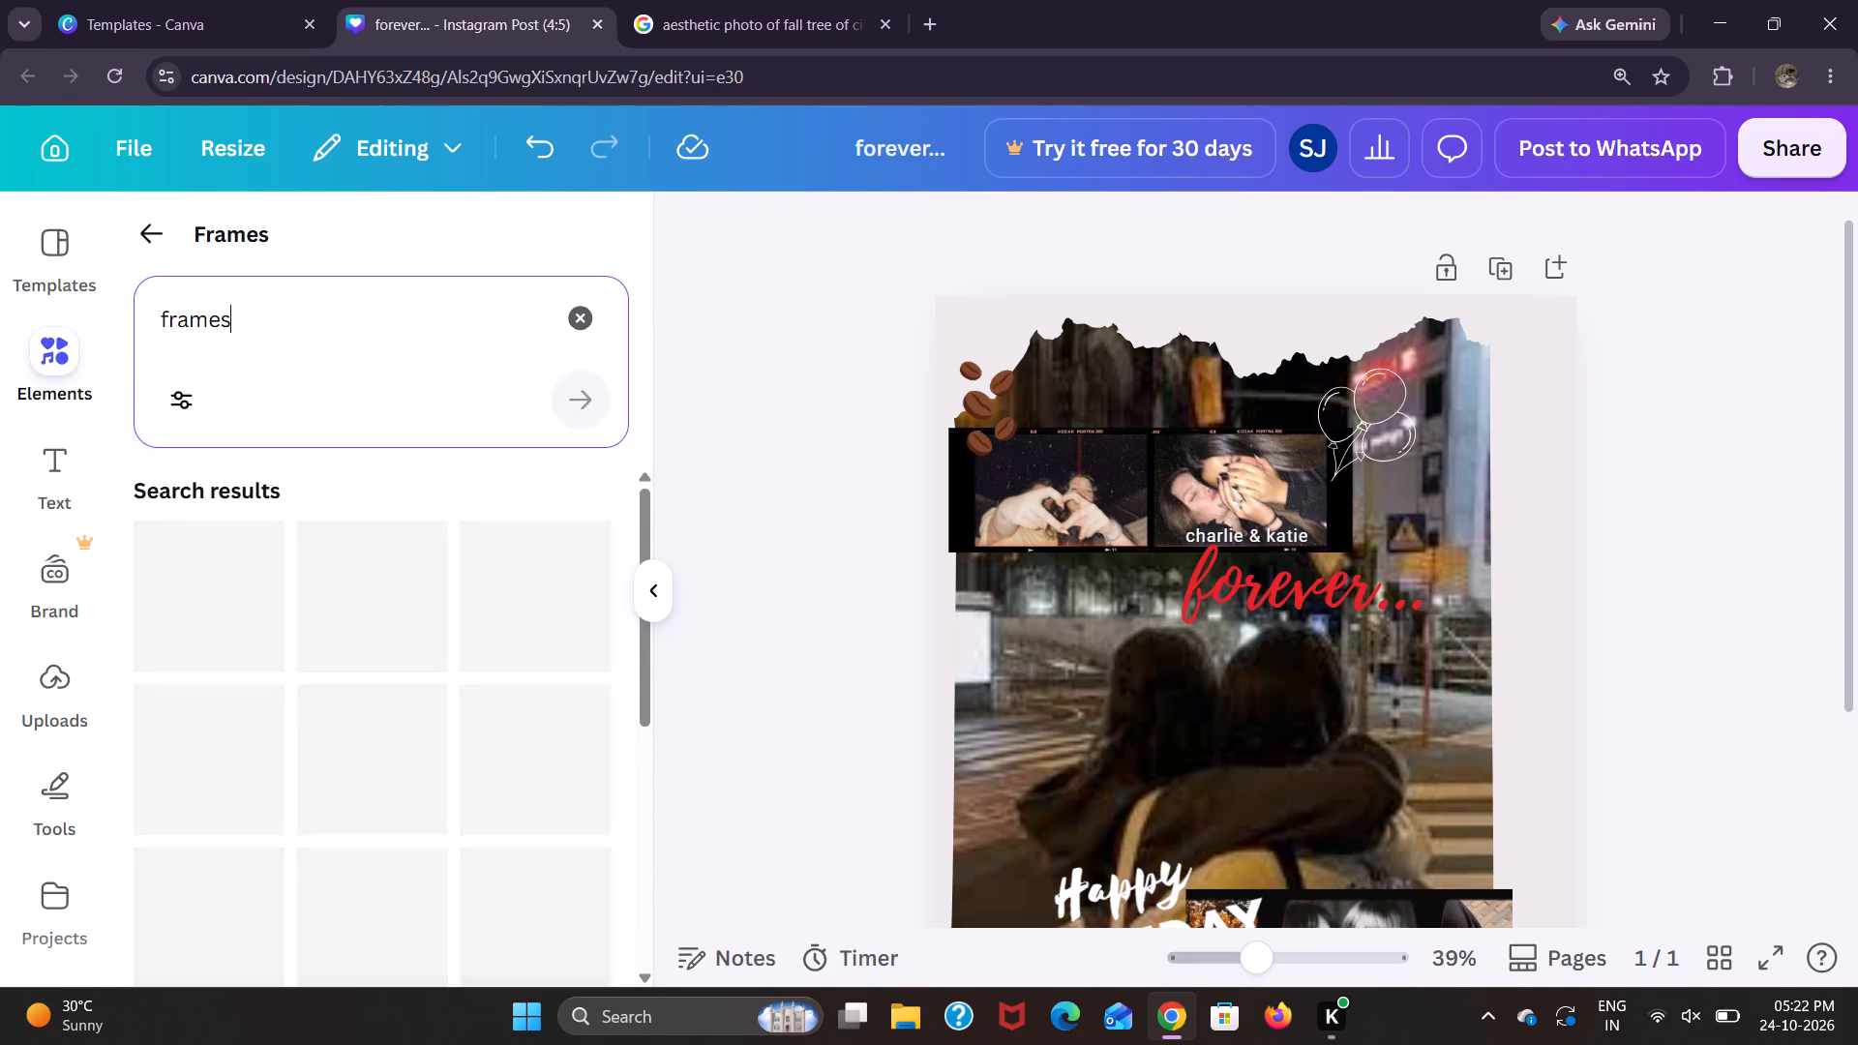
scroll(331, 553, "down", 6)
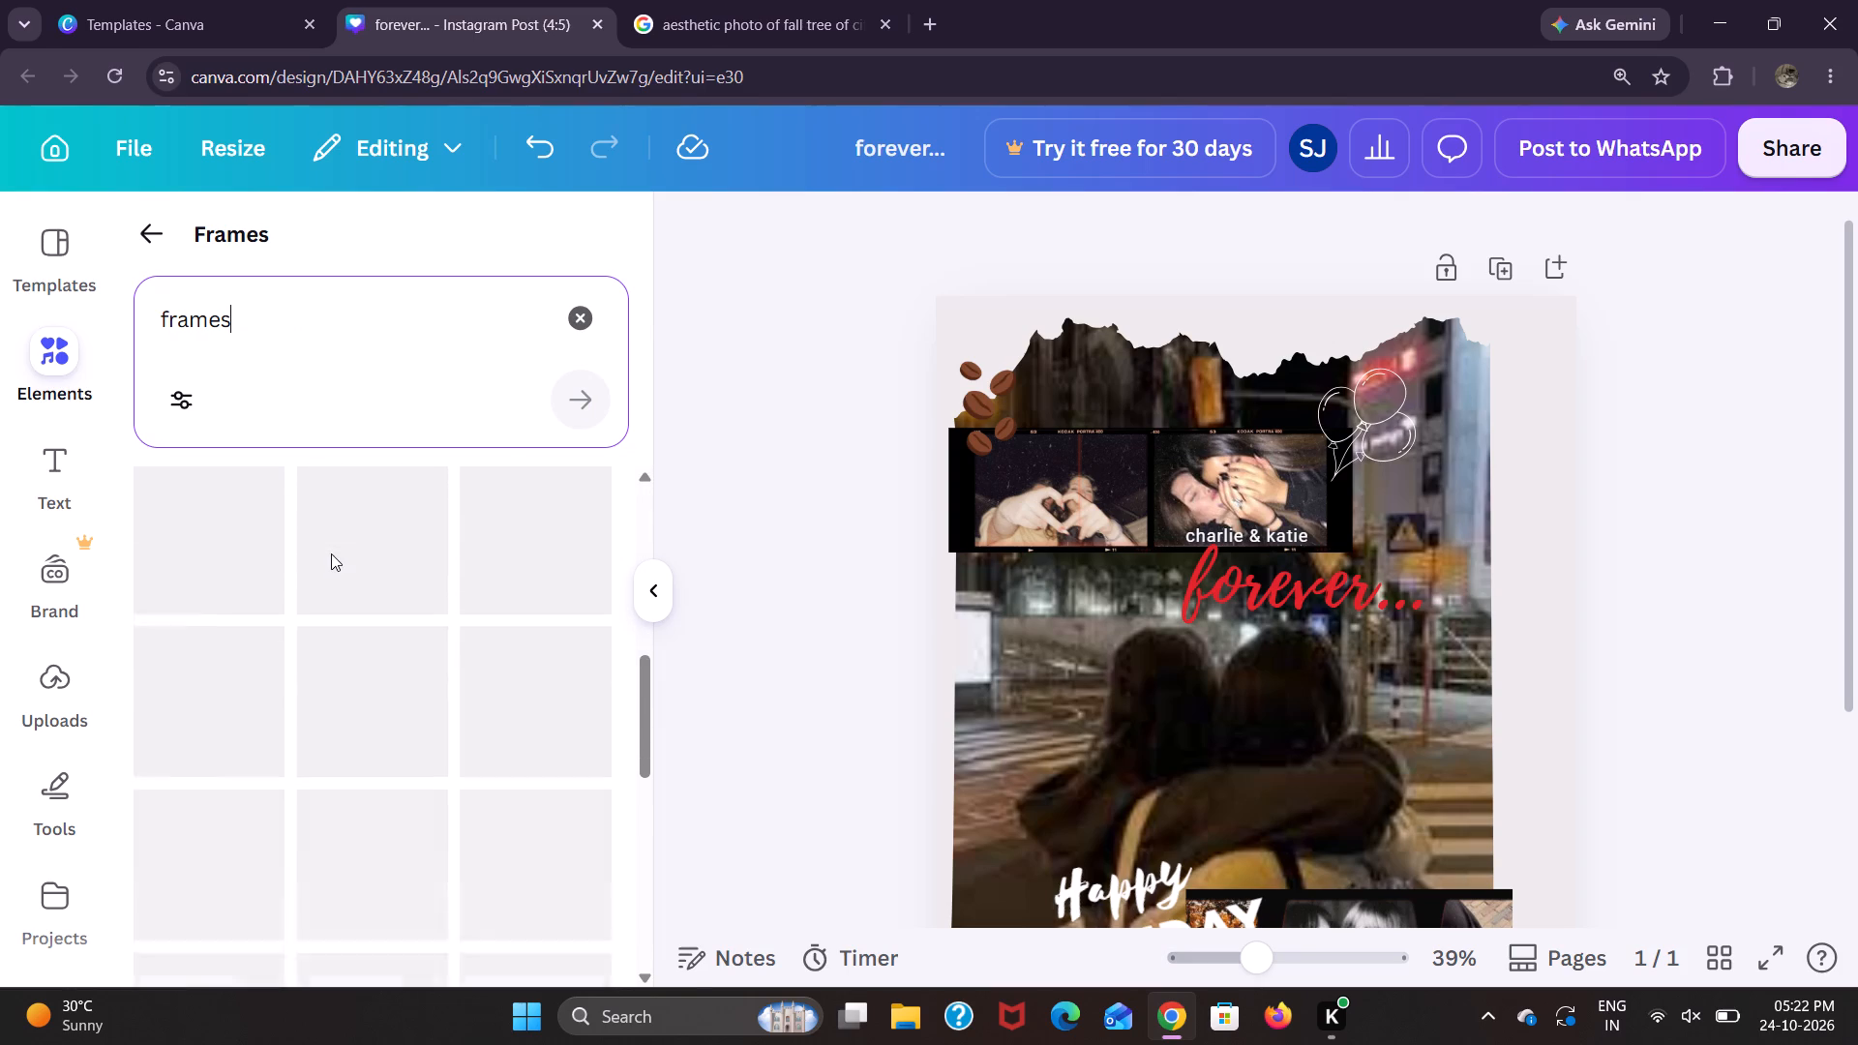
scroll(331, 553, "down", 11)
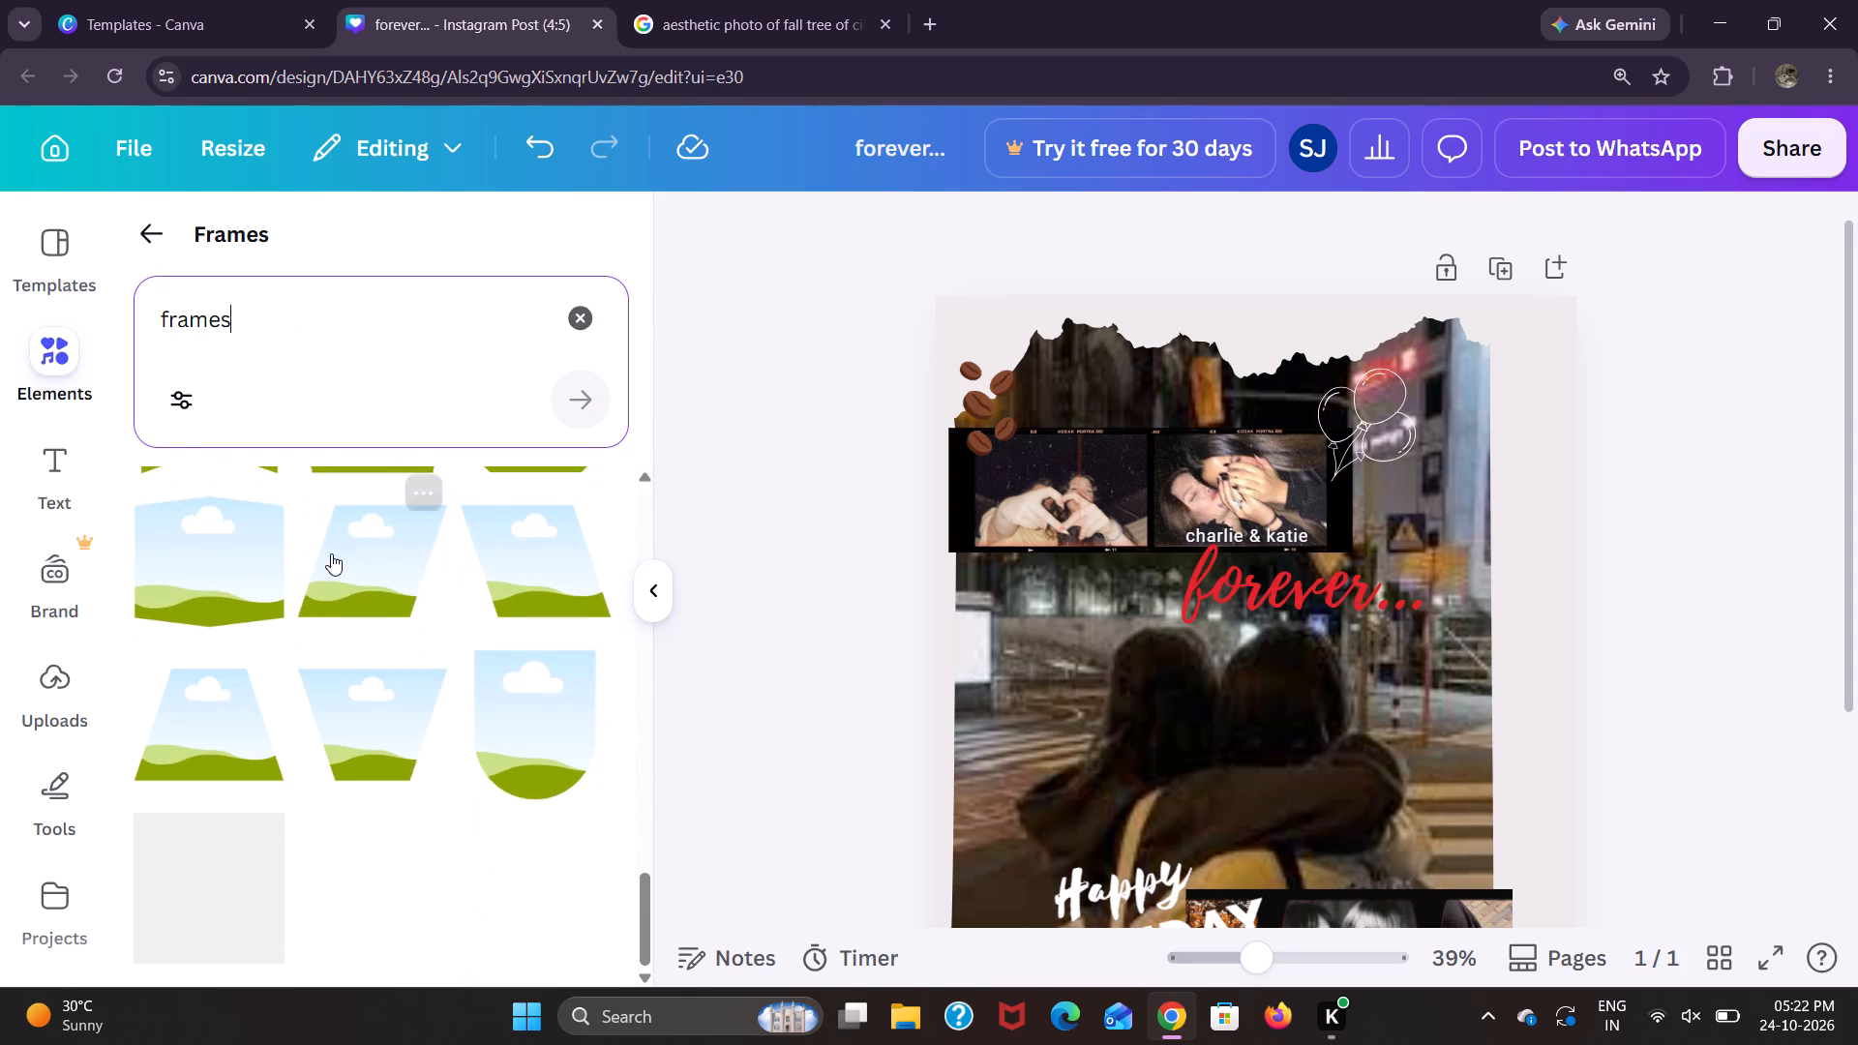
left_click(85, 368)
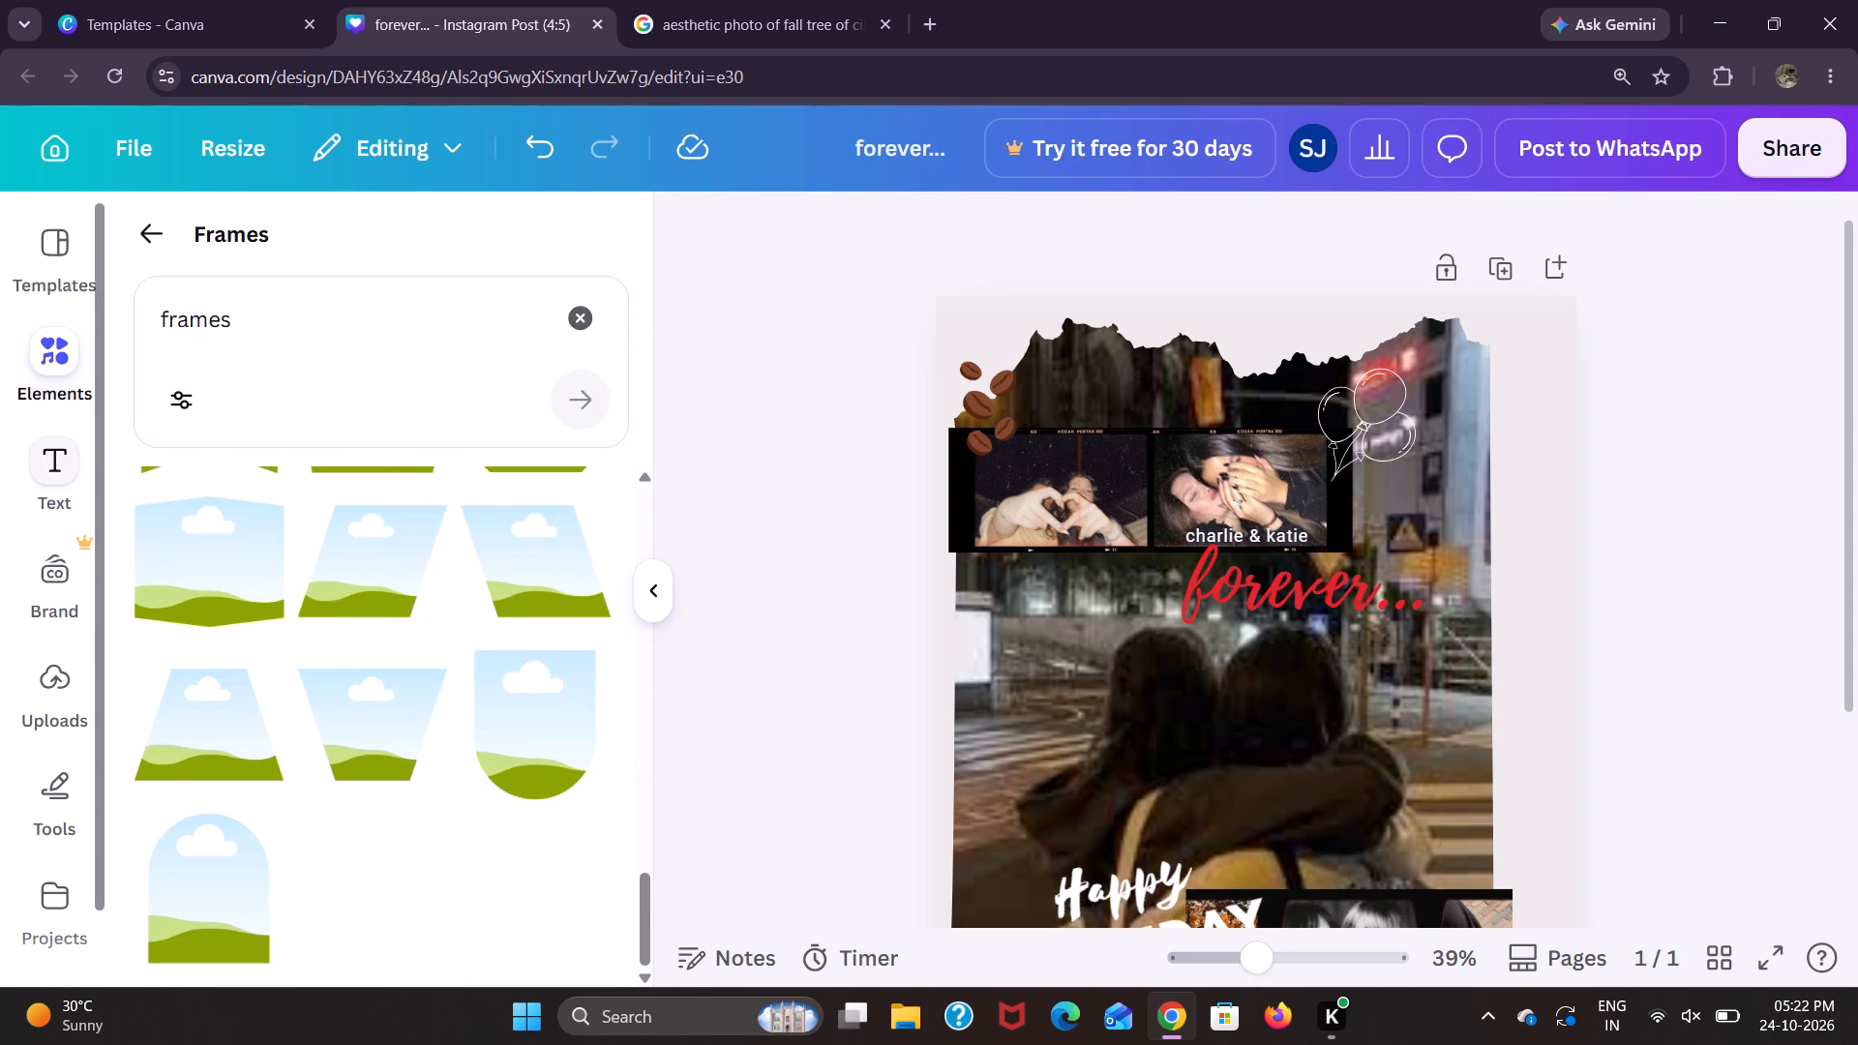
Clear the "frames" search and browse the frame library's categories and full frame collection.
left_click(572, 319)
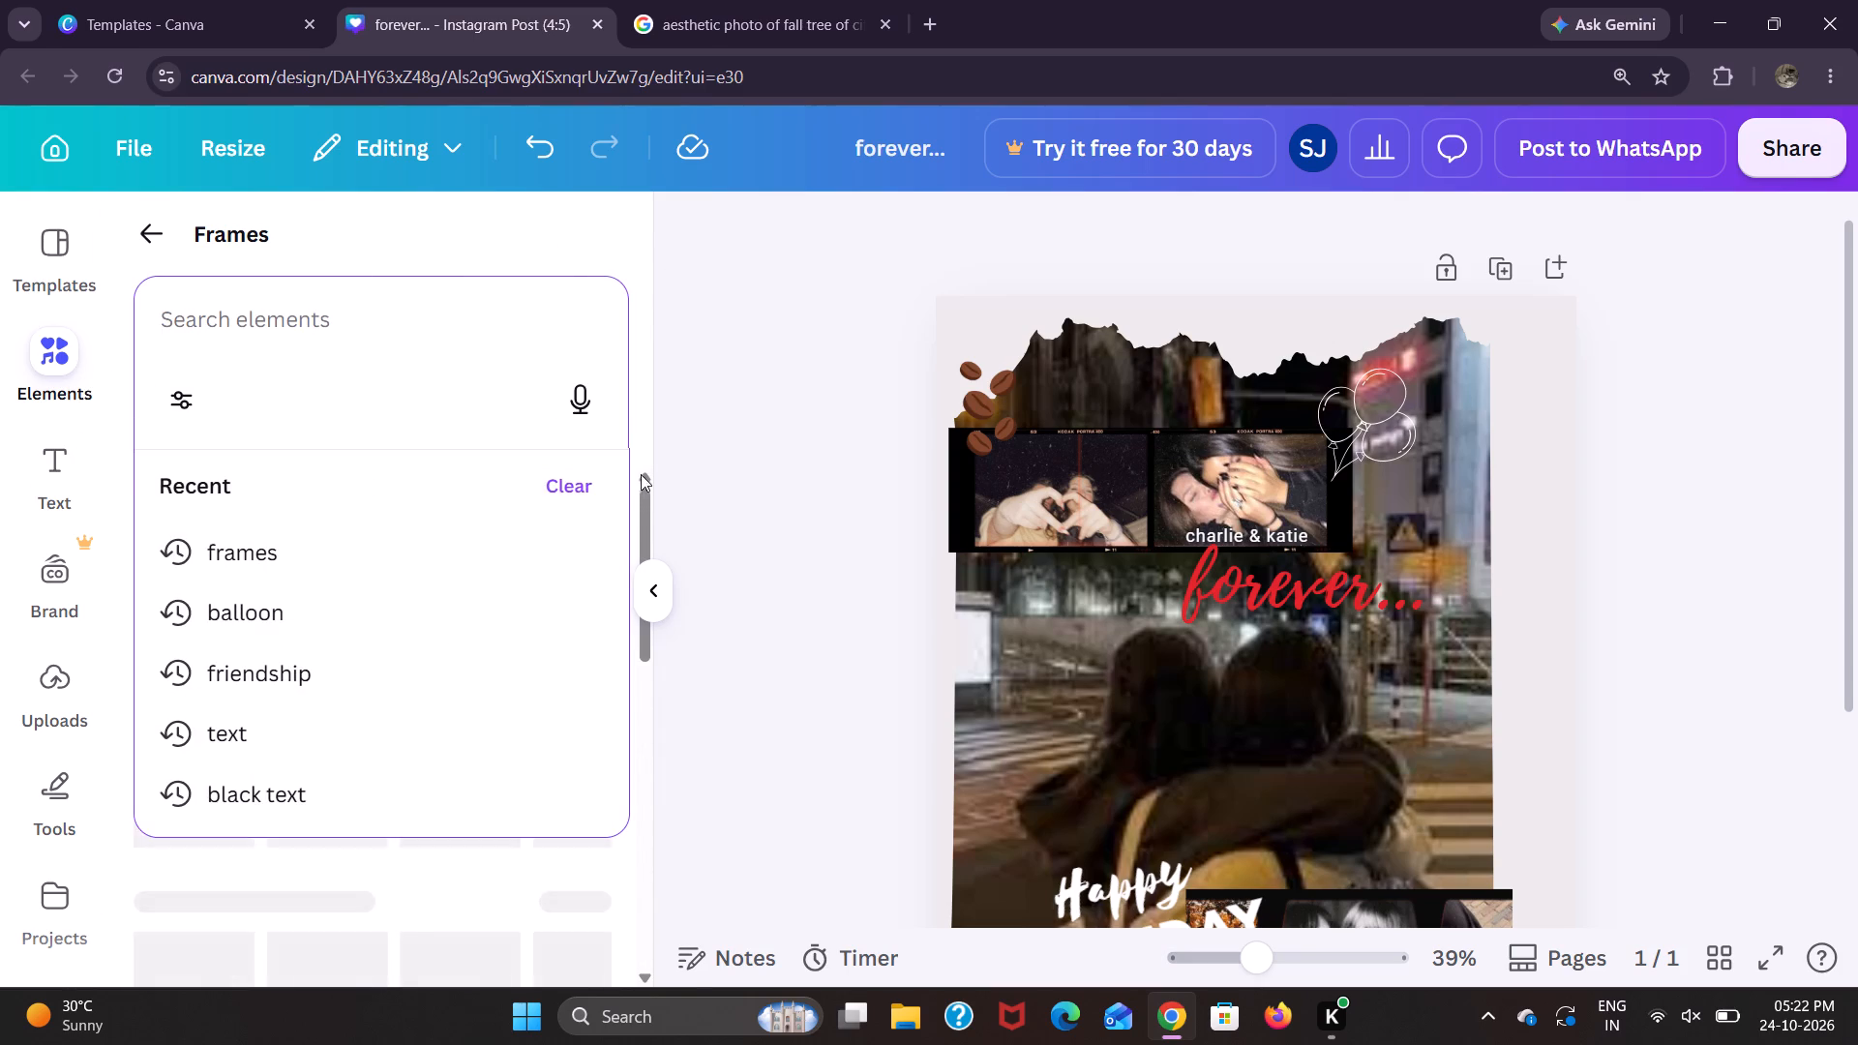
left_click(641, 467)
scroll(464, 648, "up", 6)
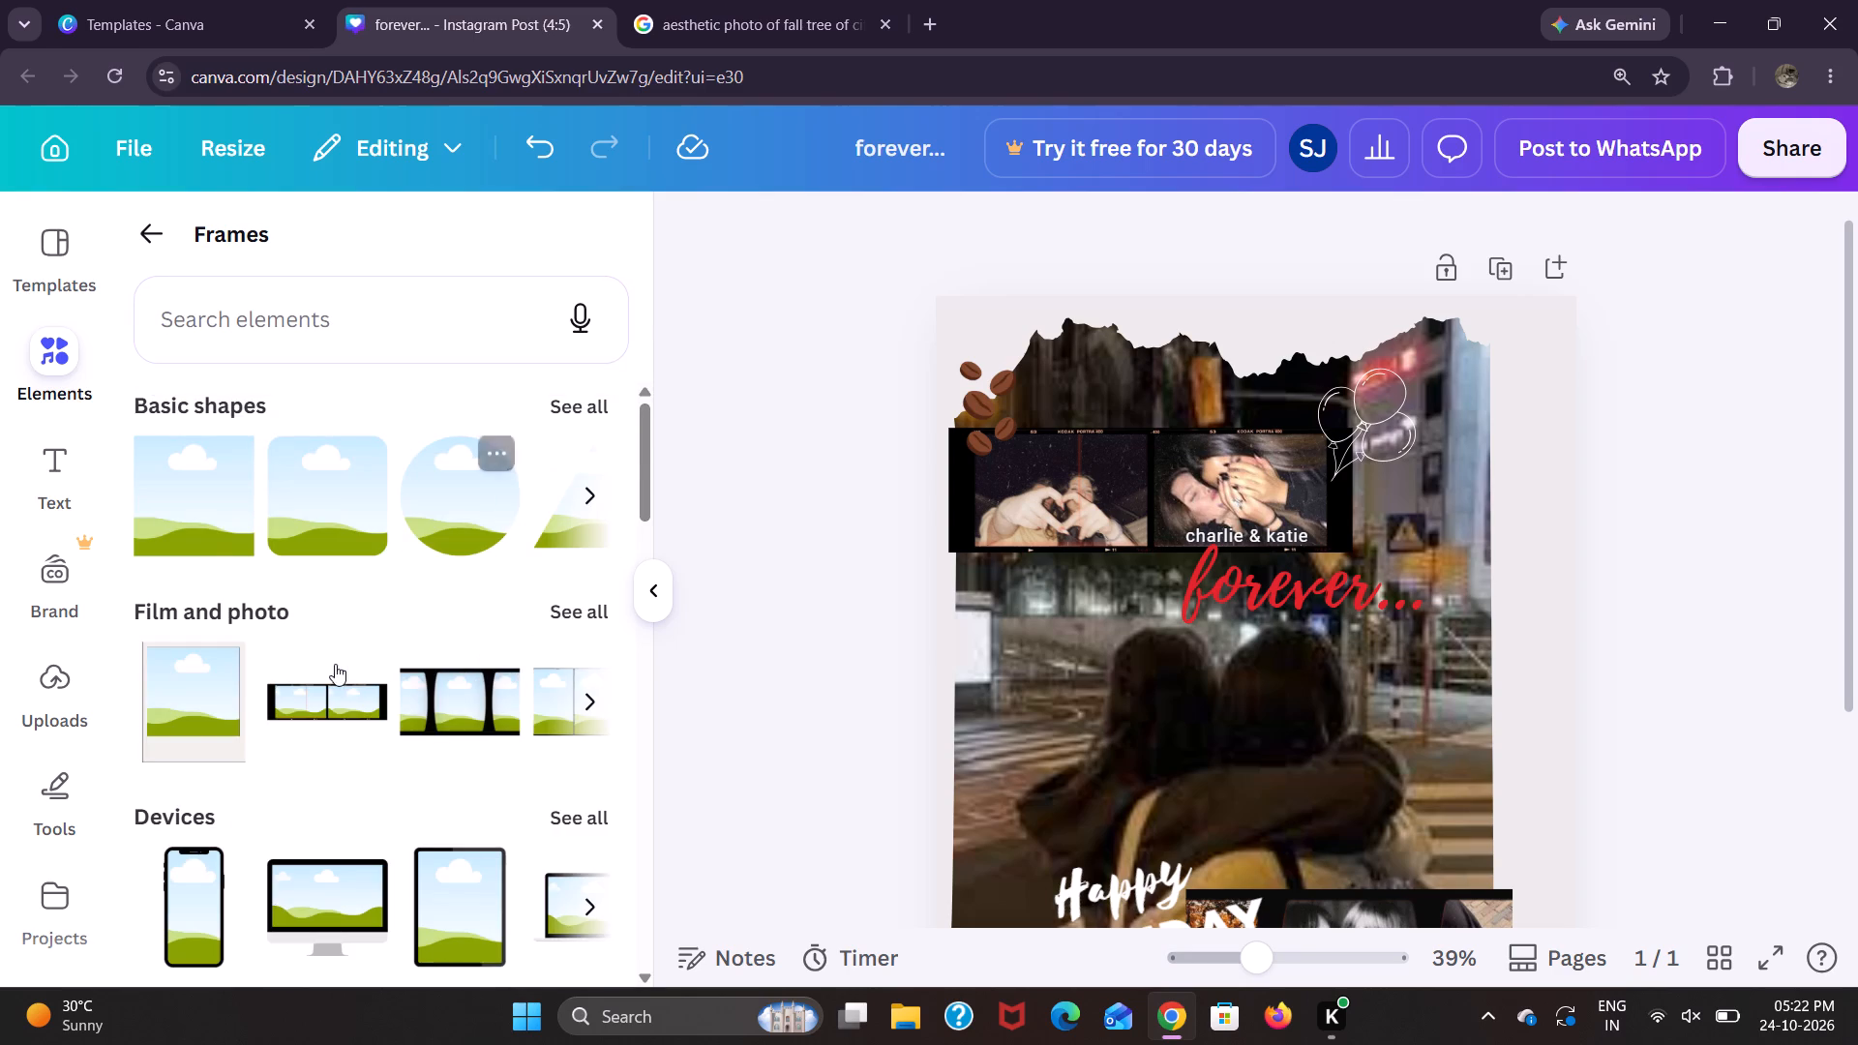
scroll(335, 664, "down", 6)
scroll(335, 664, "up", 3)
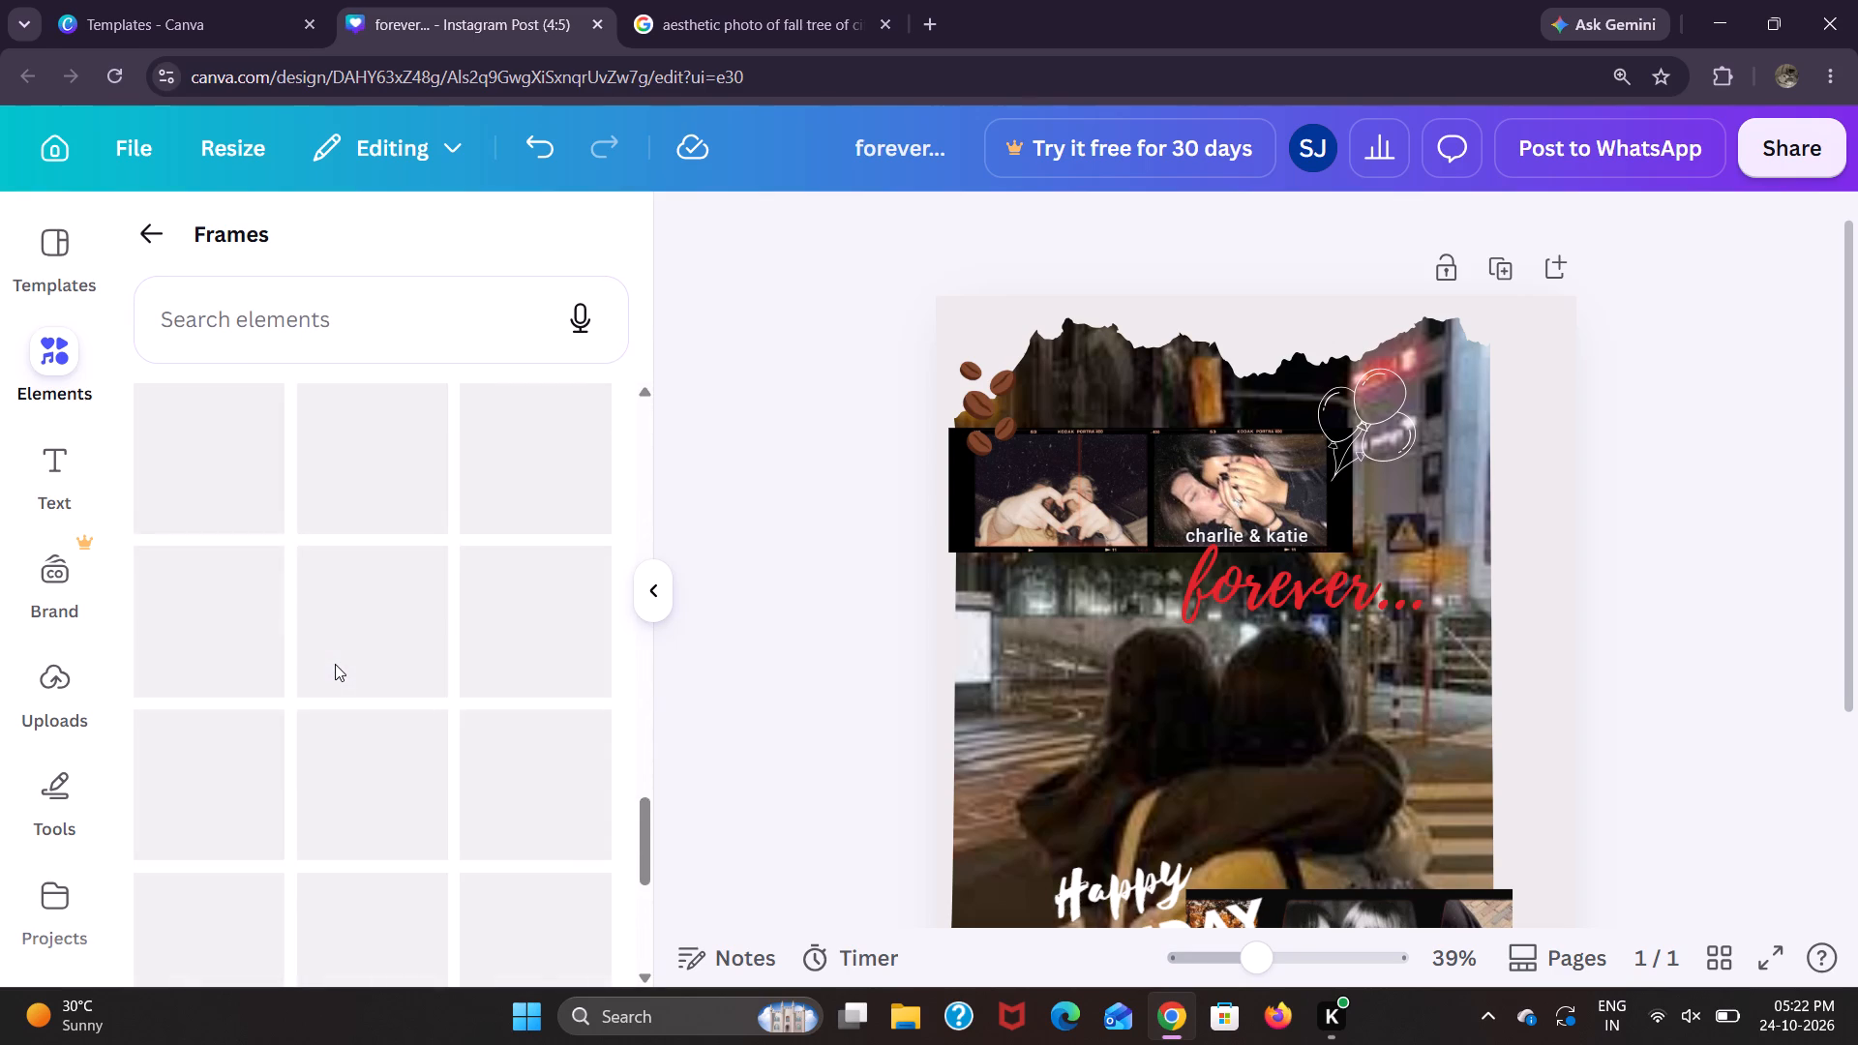
scroll(335, 664, "up", 9)
scroll(335, 664, "down", 4)
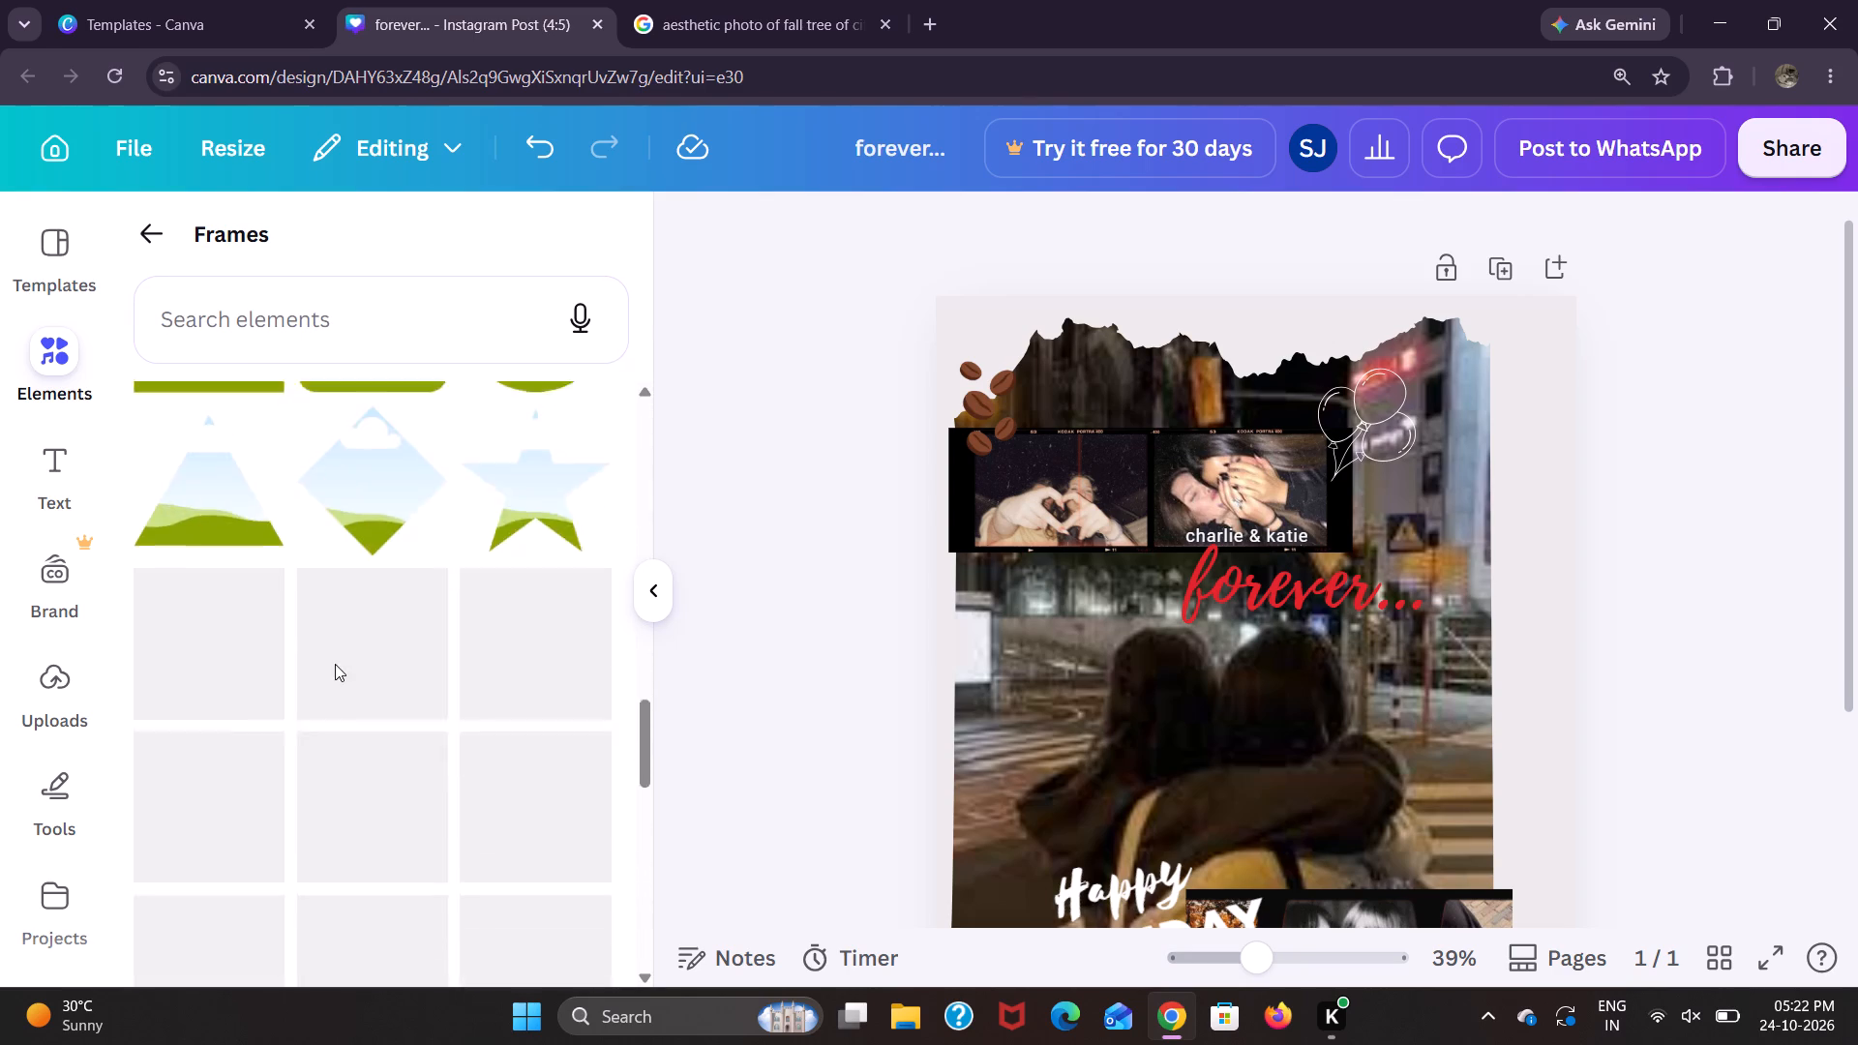
scroll(335, 664, "up", 3)
scroll(335, 664, "down", 4)
scroll(335, 664, "up", 4)
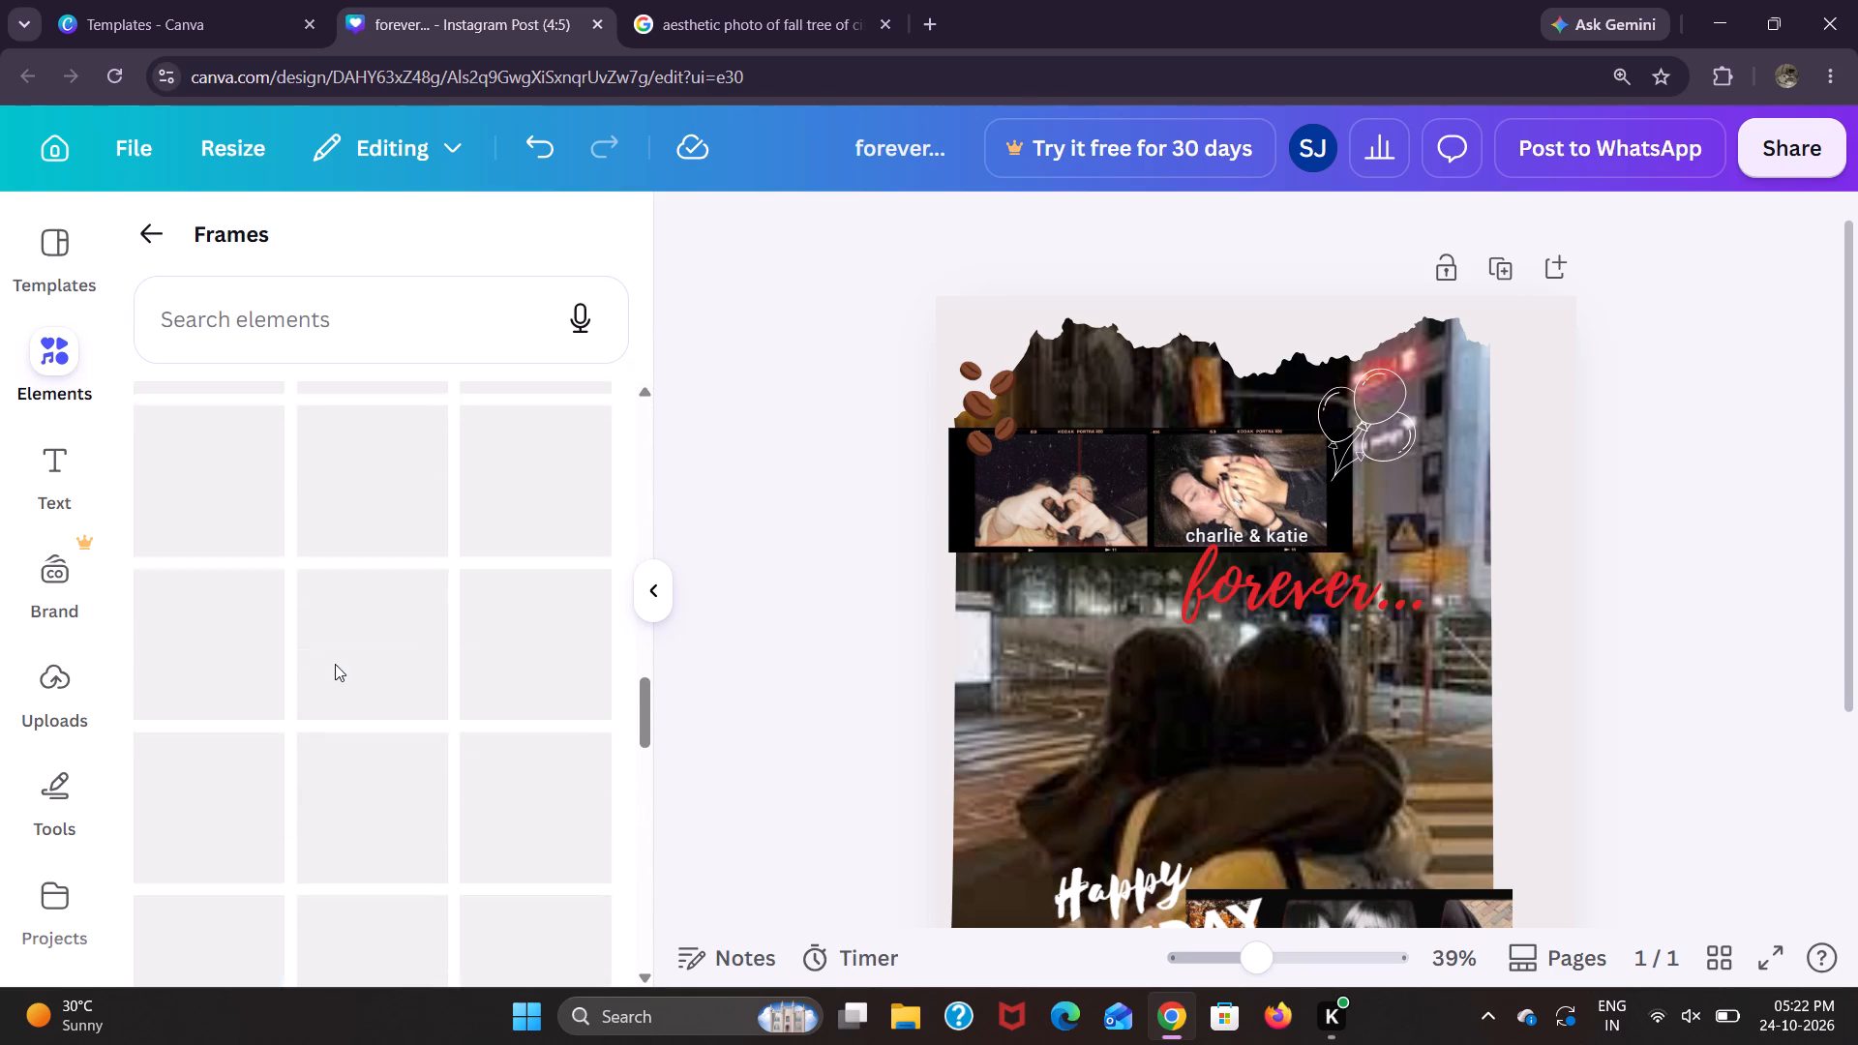
scroll(335, 664, "down", 11)
scroll(335, 664, "right", 1)
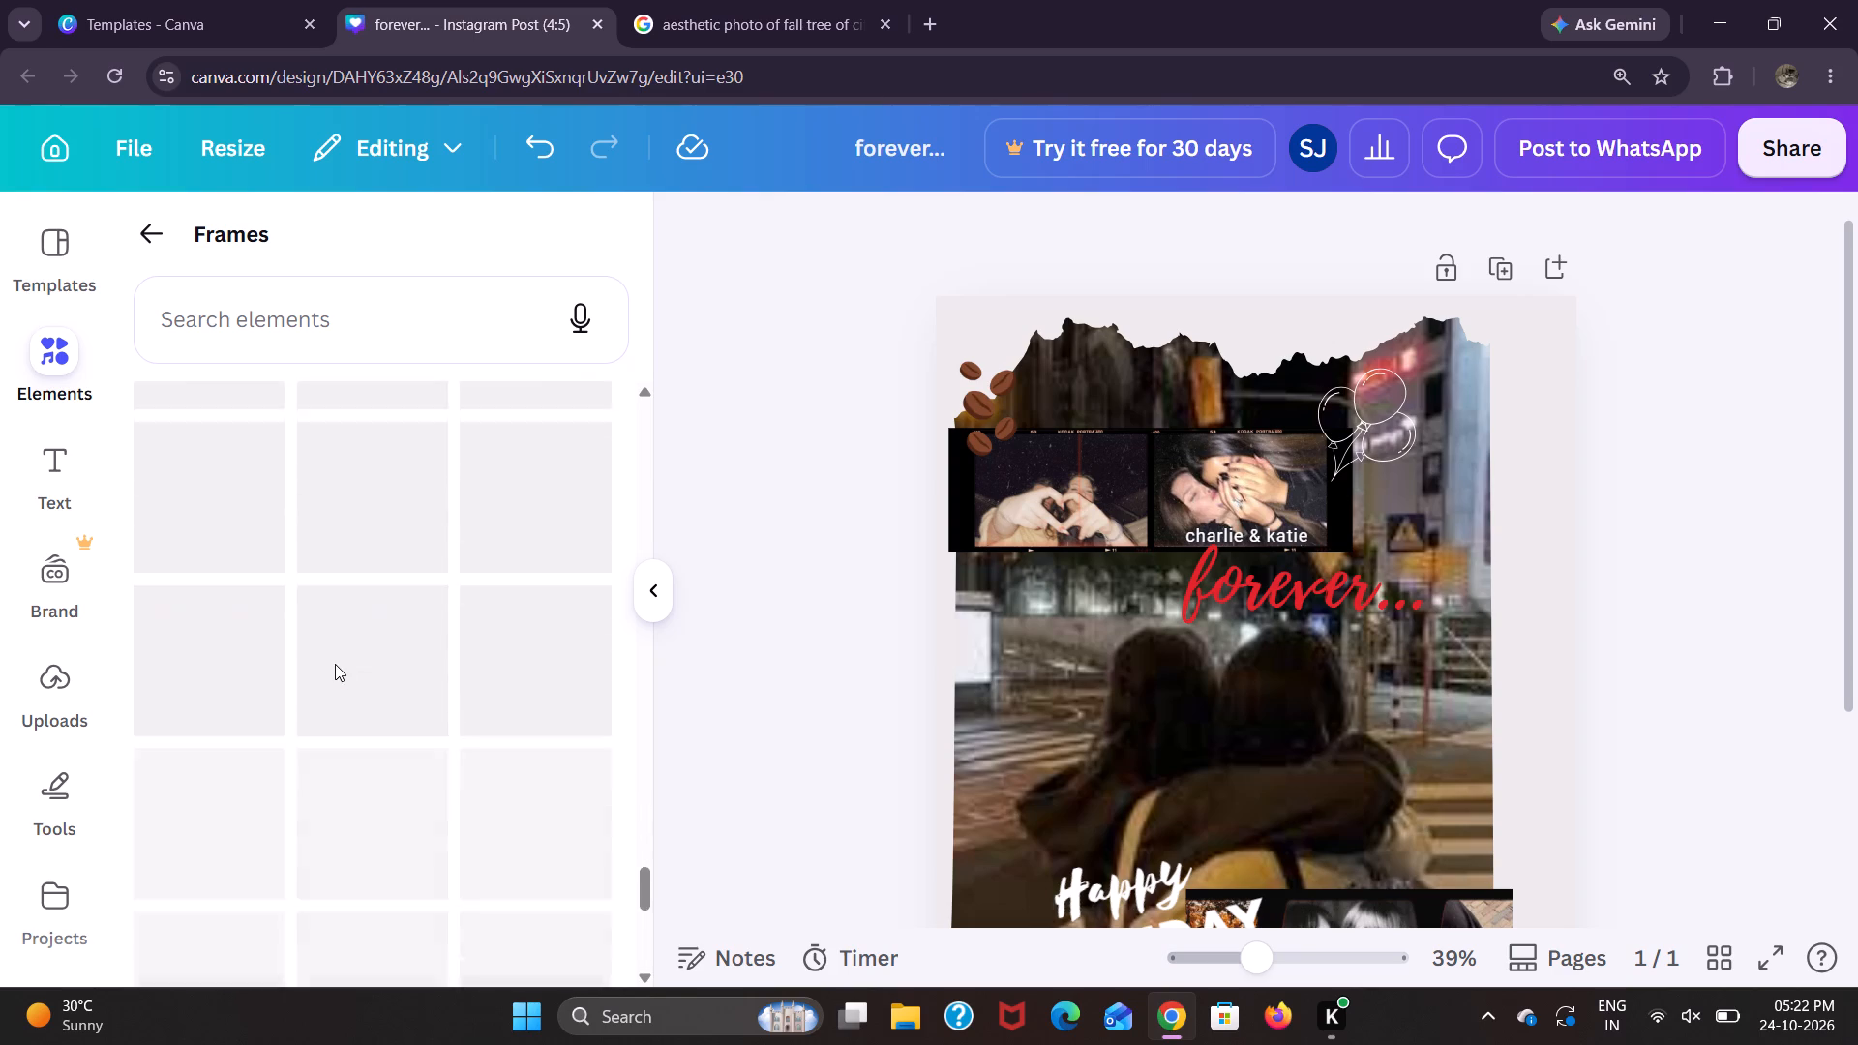
scroll(335, 664, "up", 17)
scroll(335, 664, "up", 19)
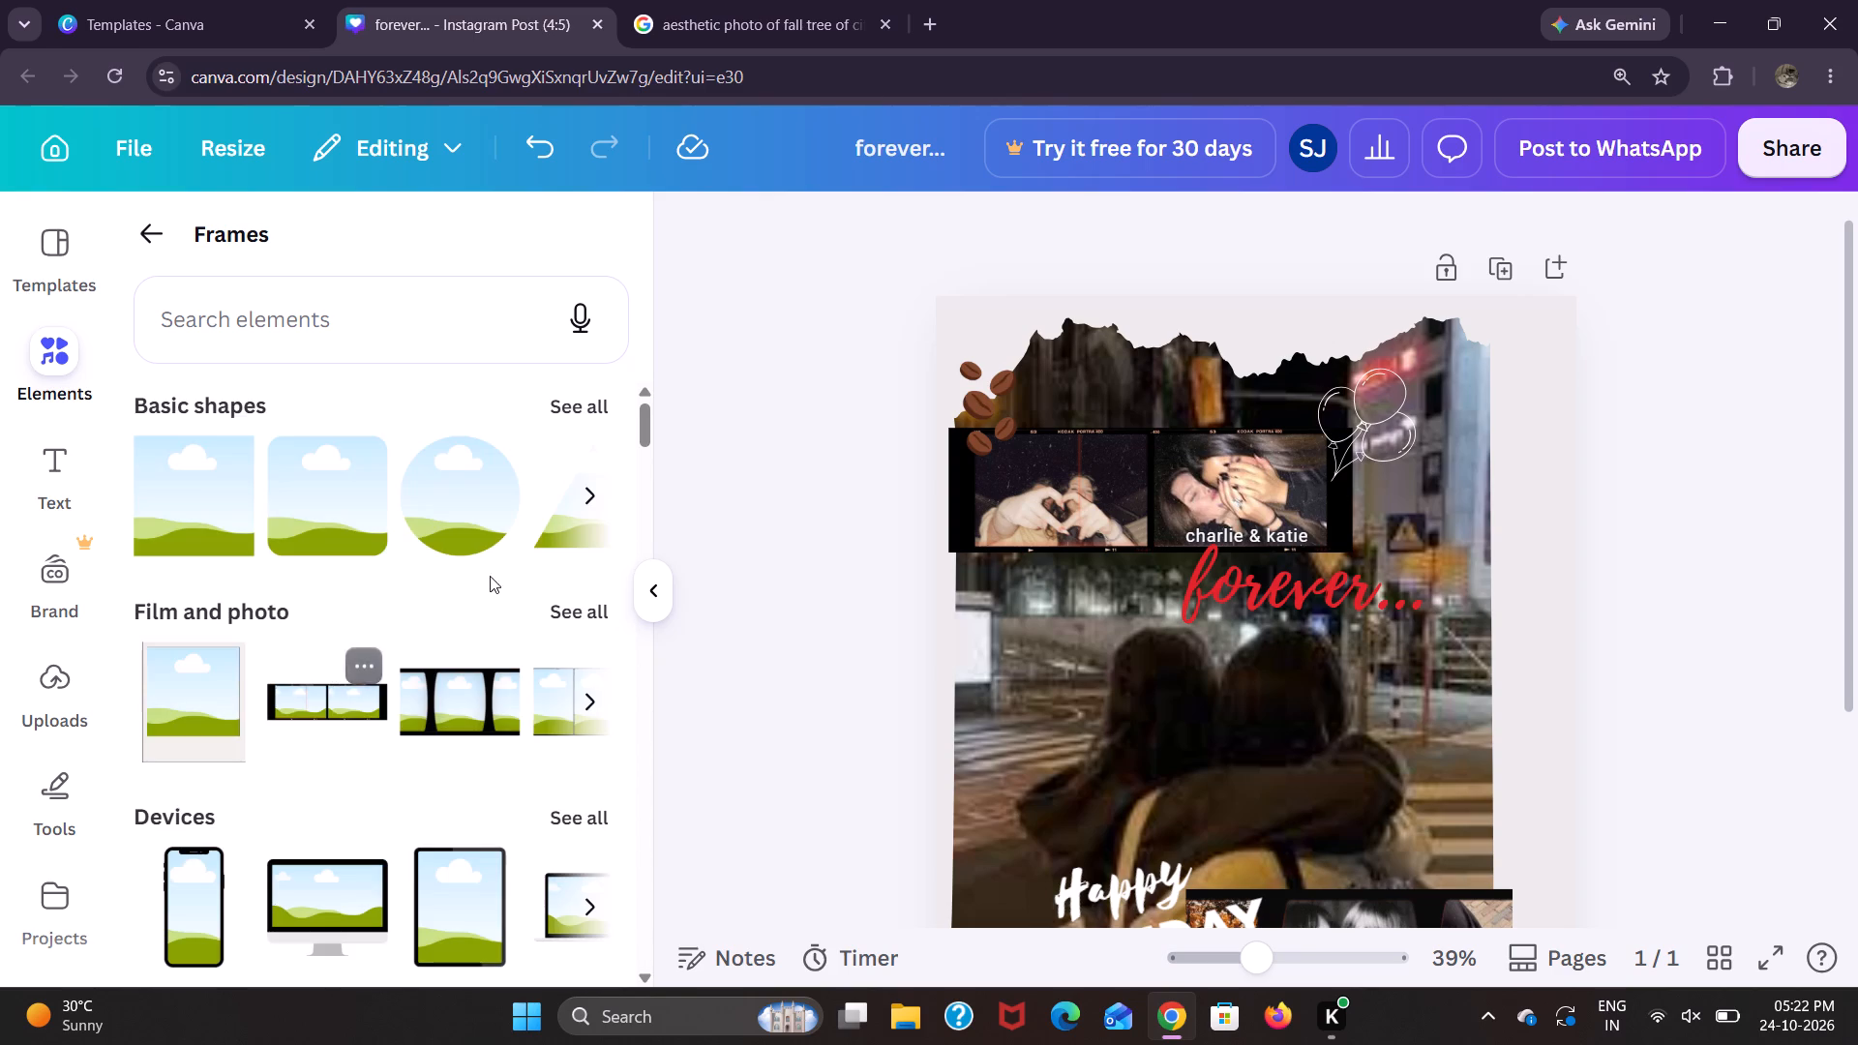
left_click(190, 404)
left_click(155, 259)
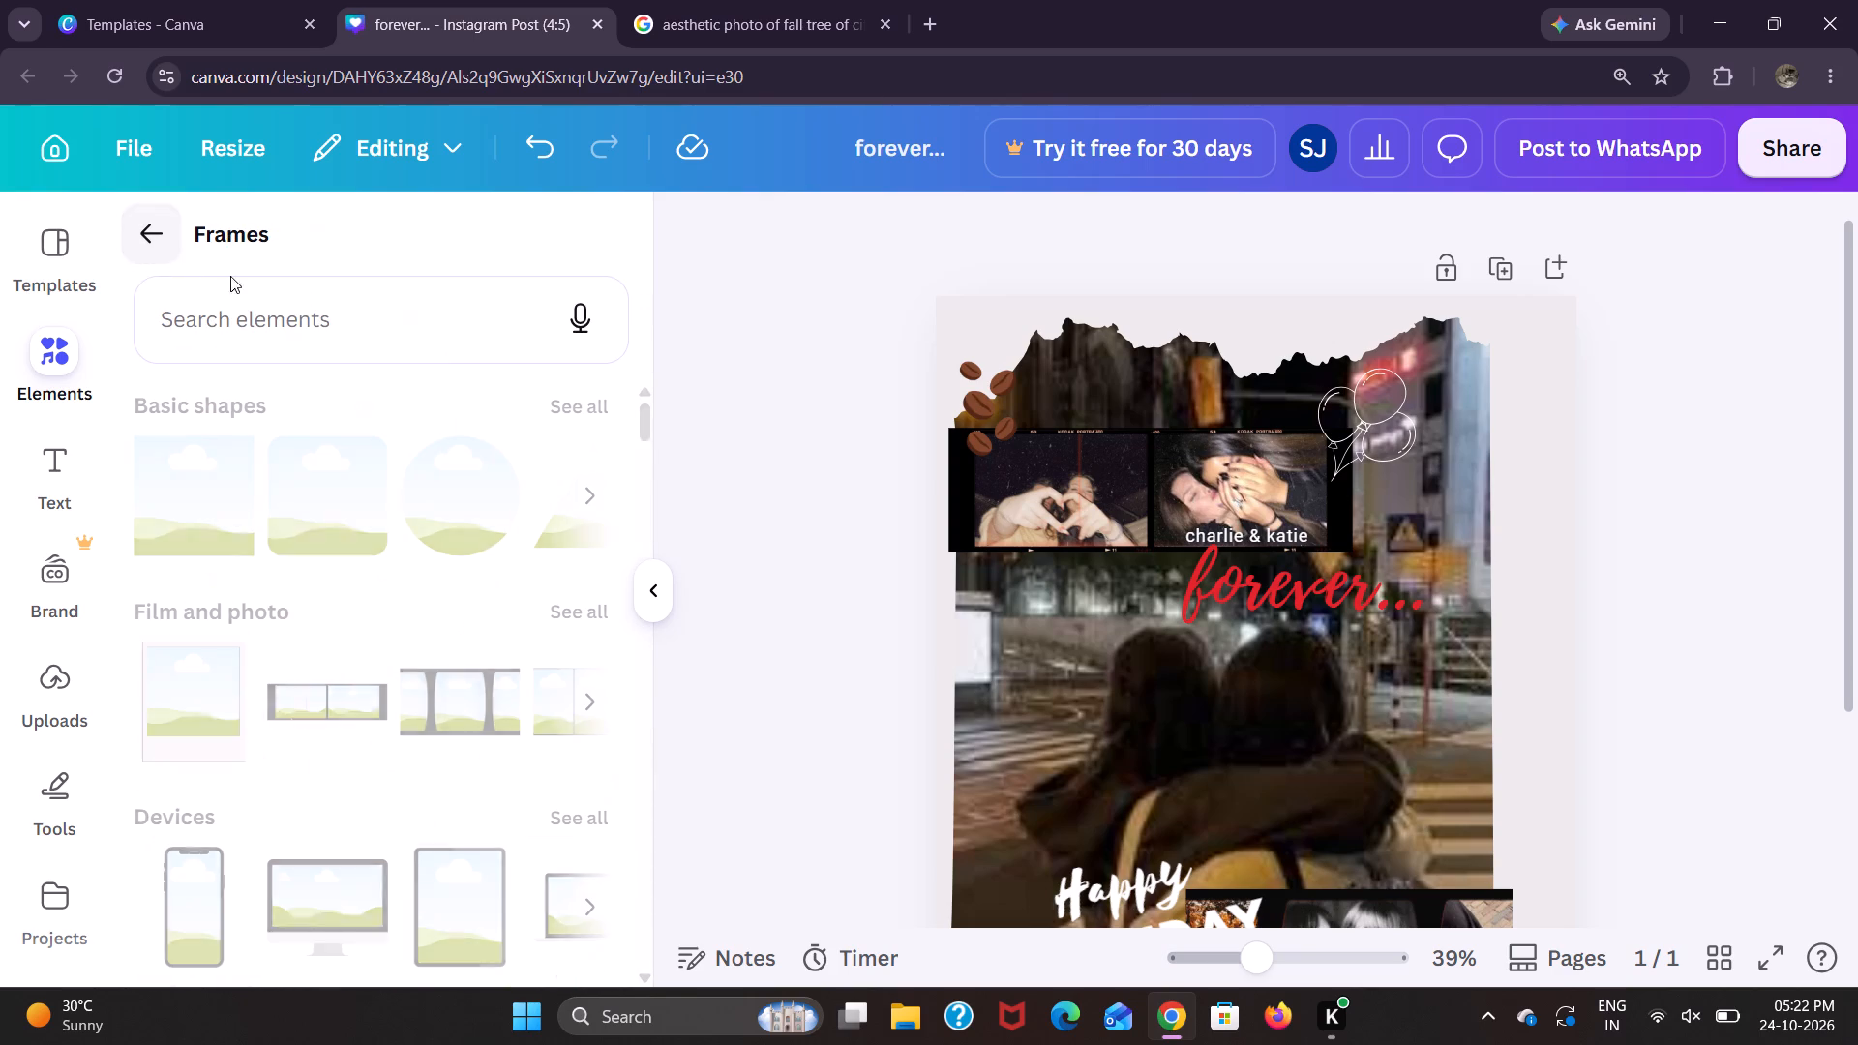
Search the frame library for "red frame" and look through the results.
left_click(314, 322)
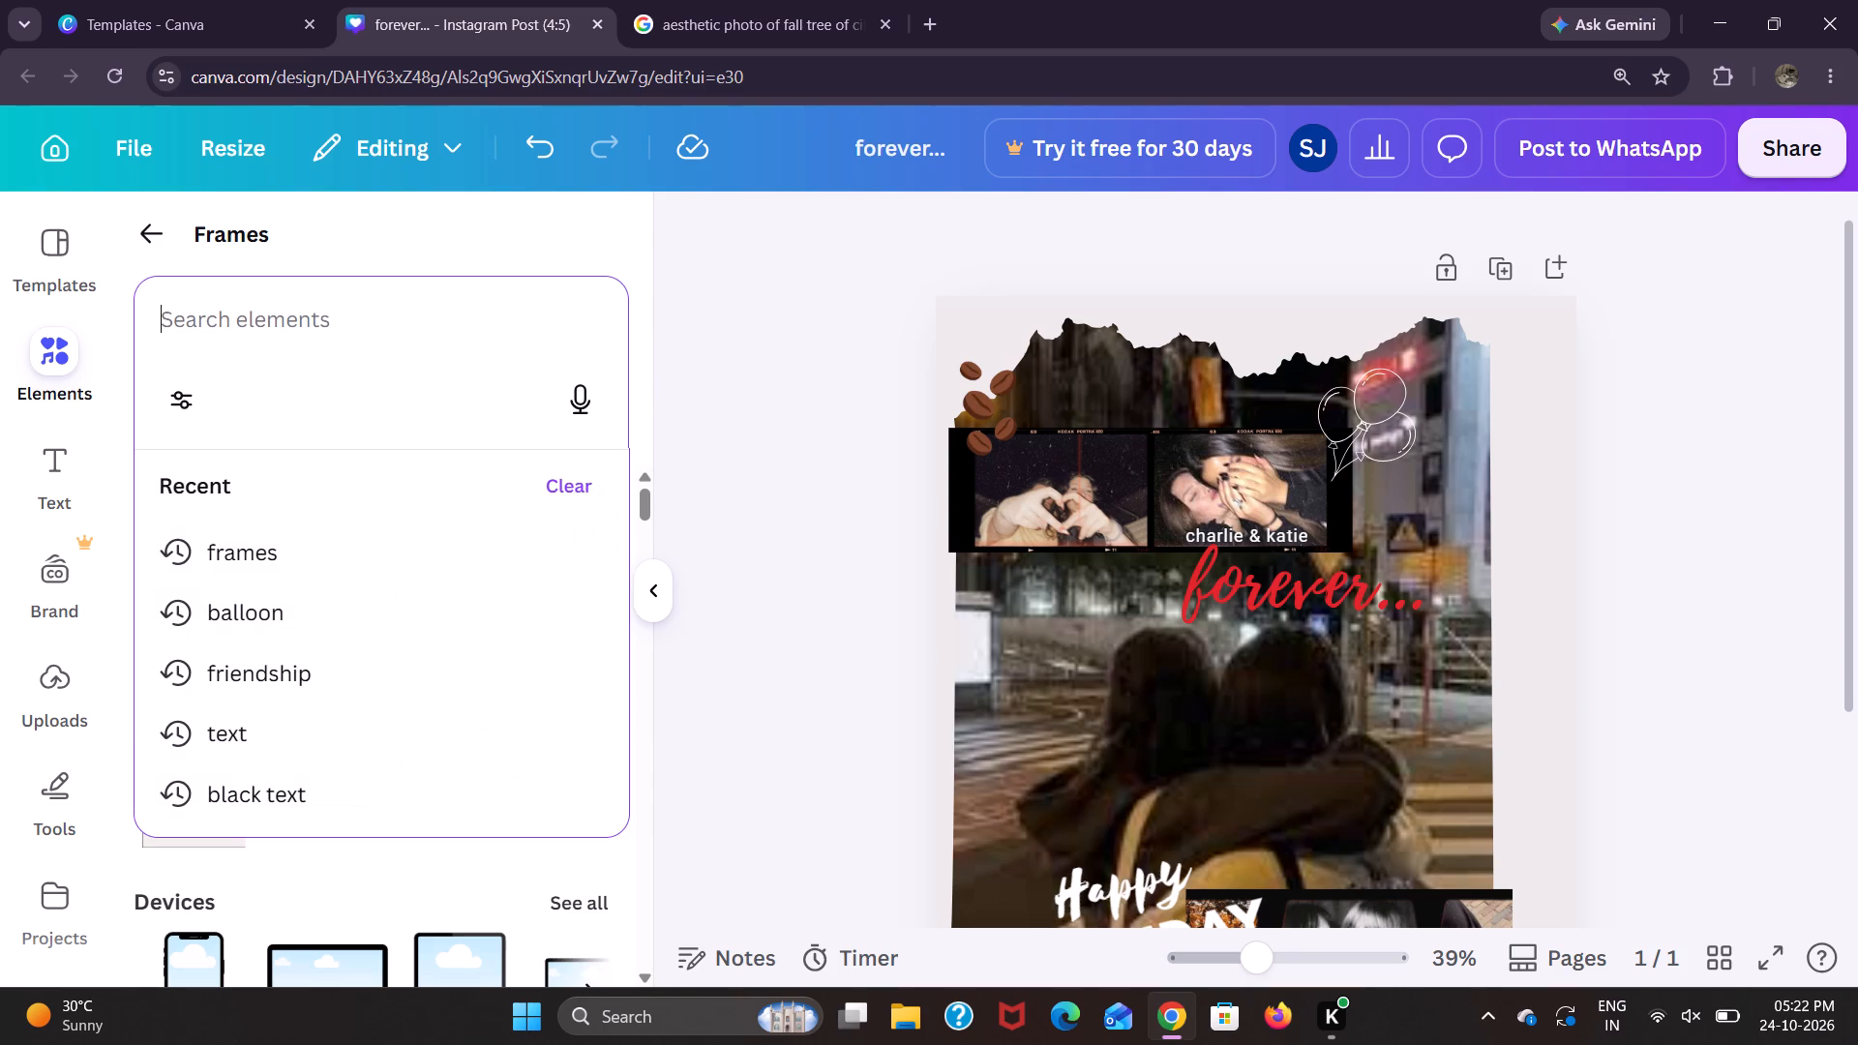
type("refd")
key("space")
key("BackSpace")
key("BackSpace")
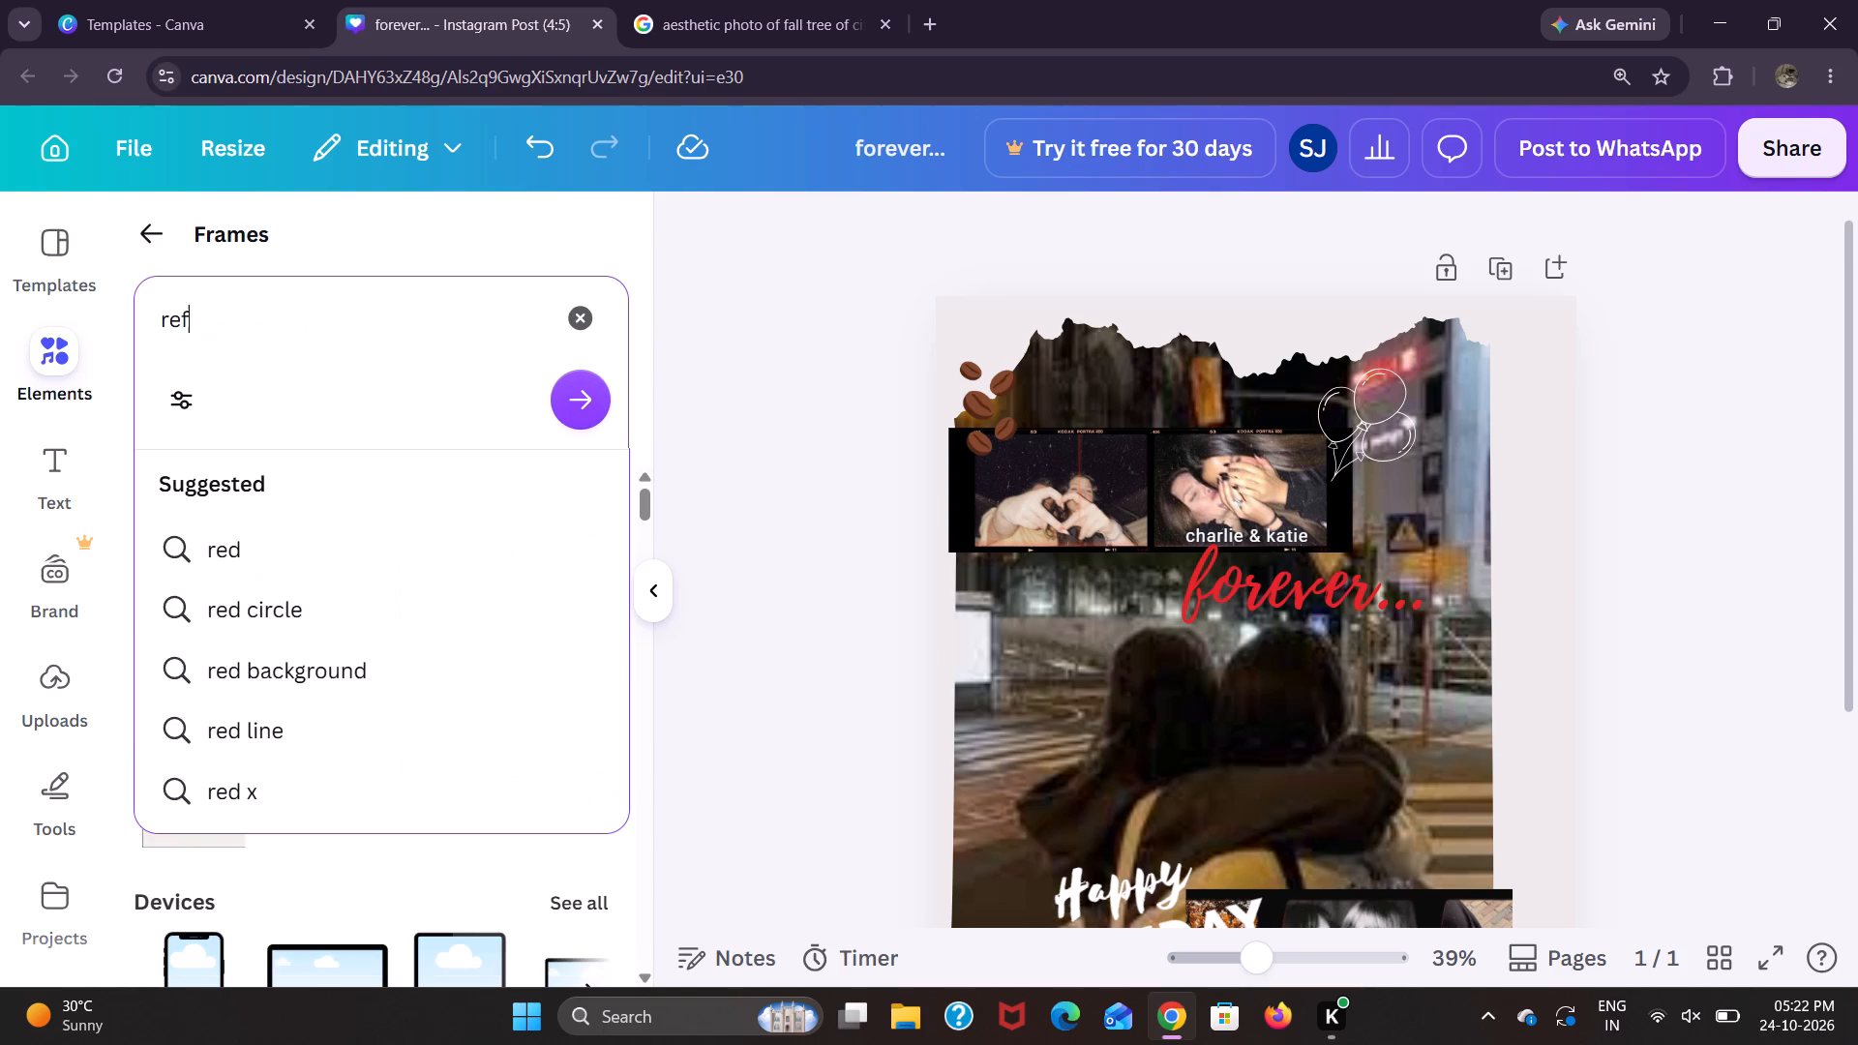
key("BackSpace")
type("d frame")
key("Return")
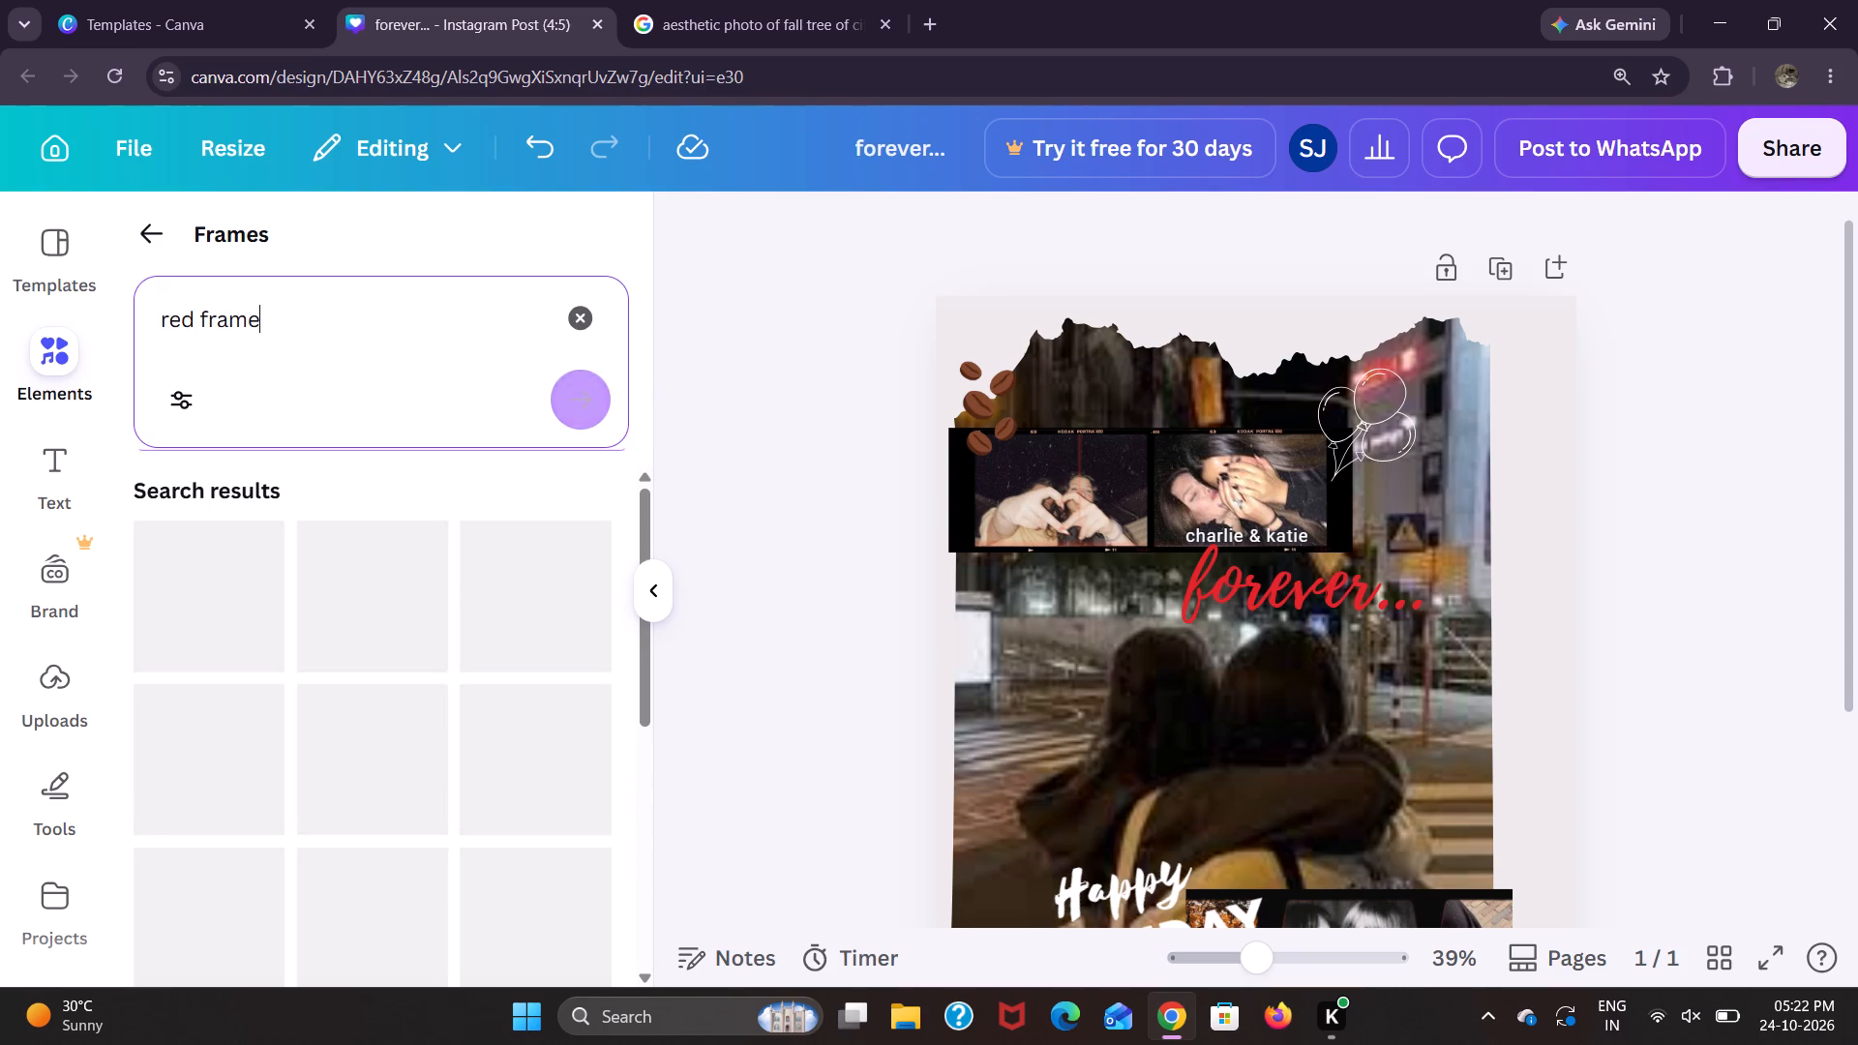
scroll(347, 496, "down", 5)
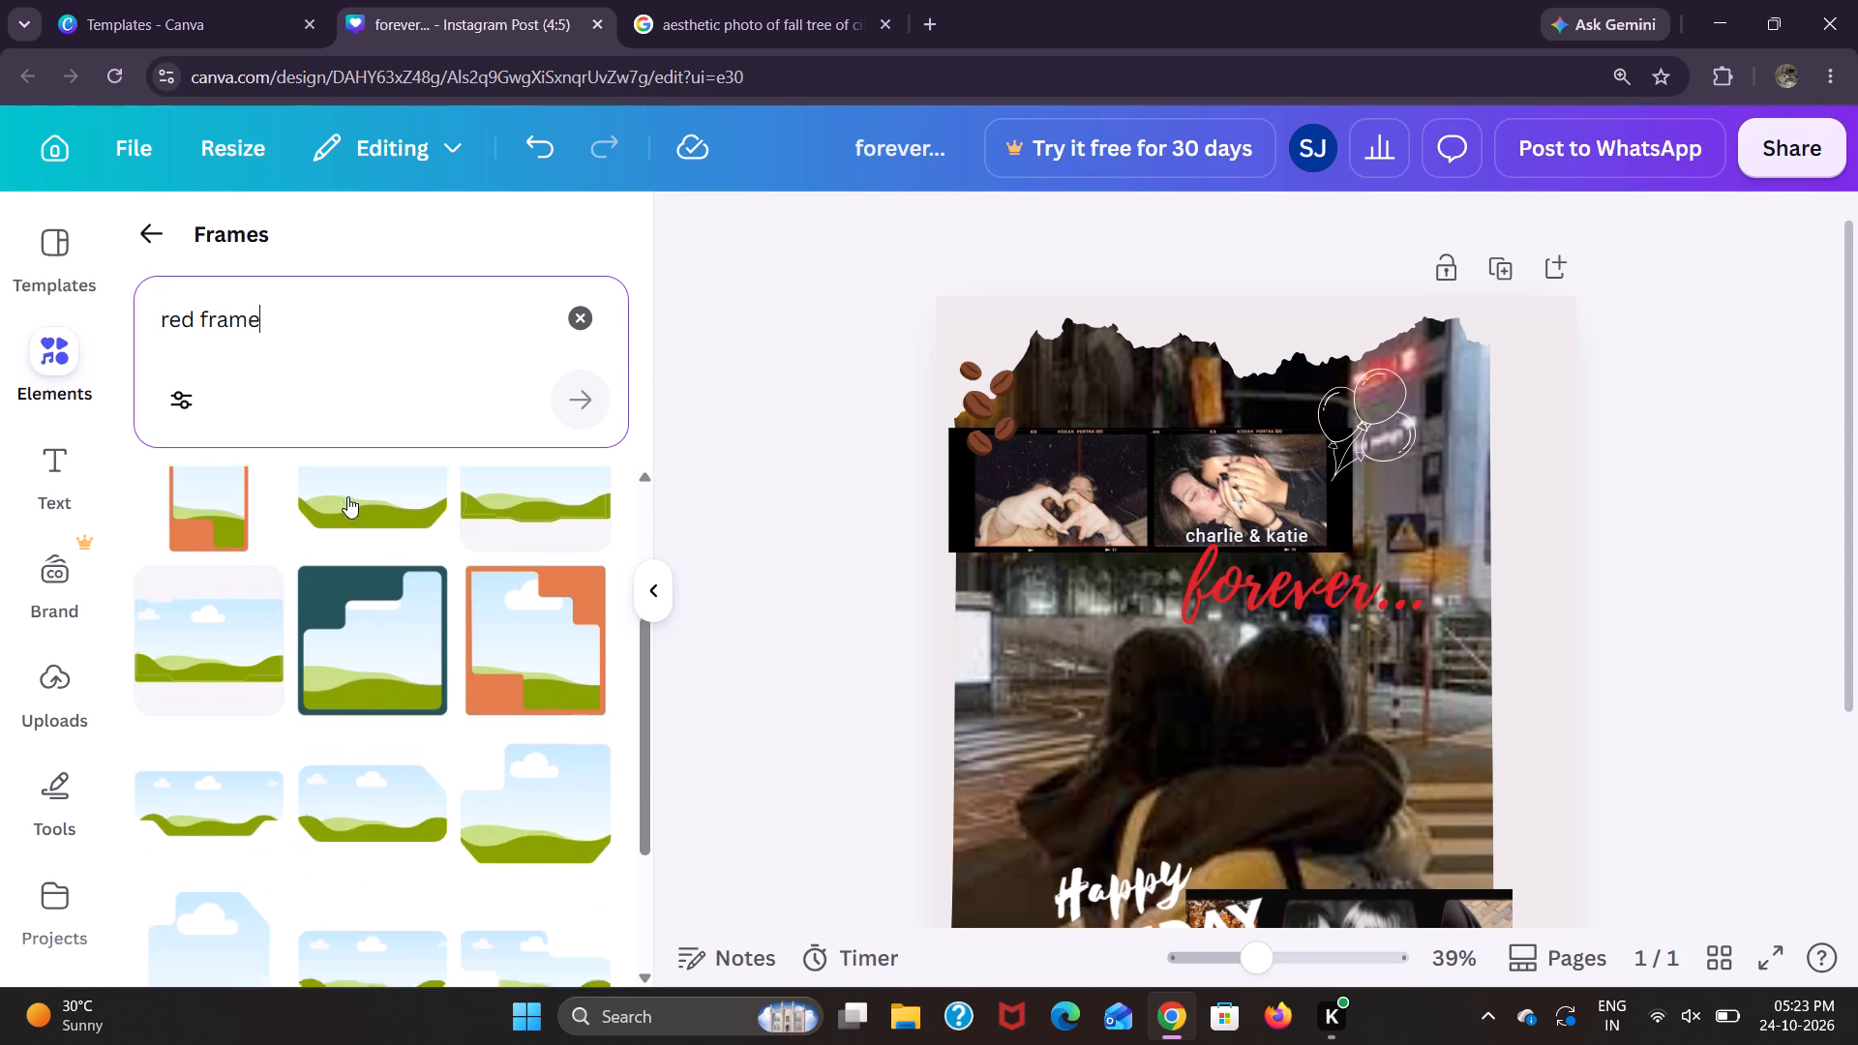
scroll(300, 766, "down", 6)
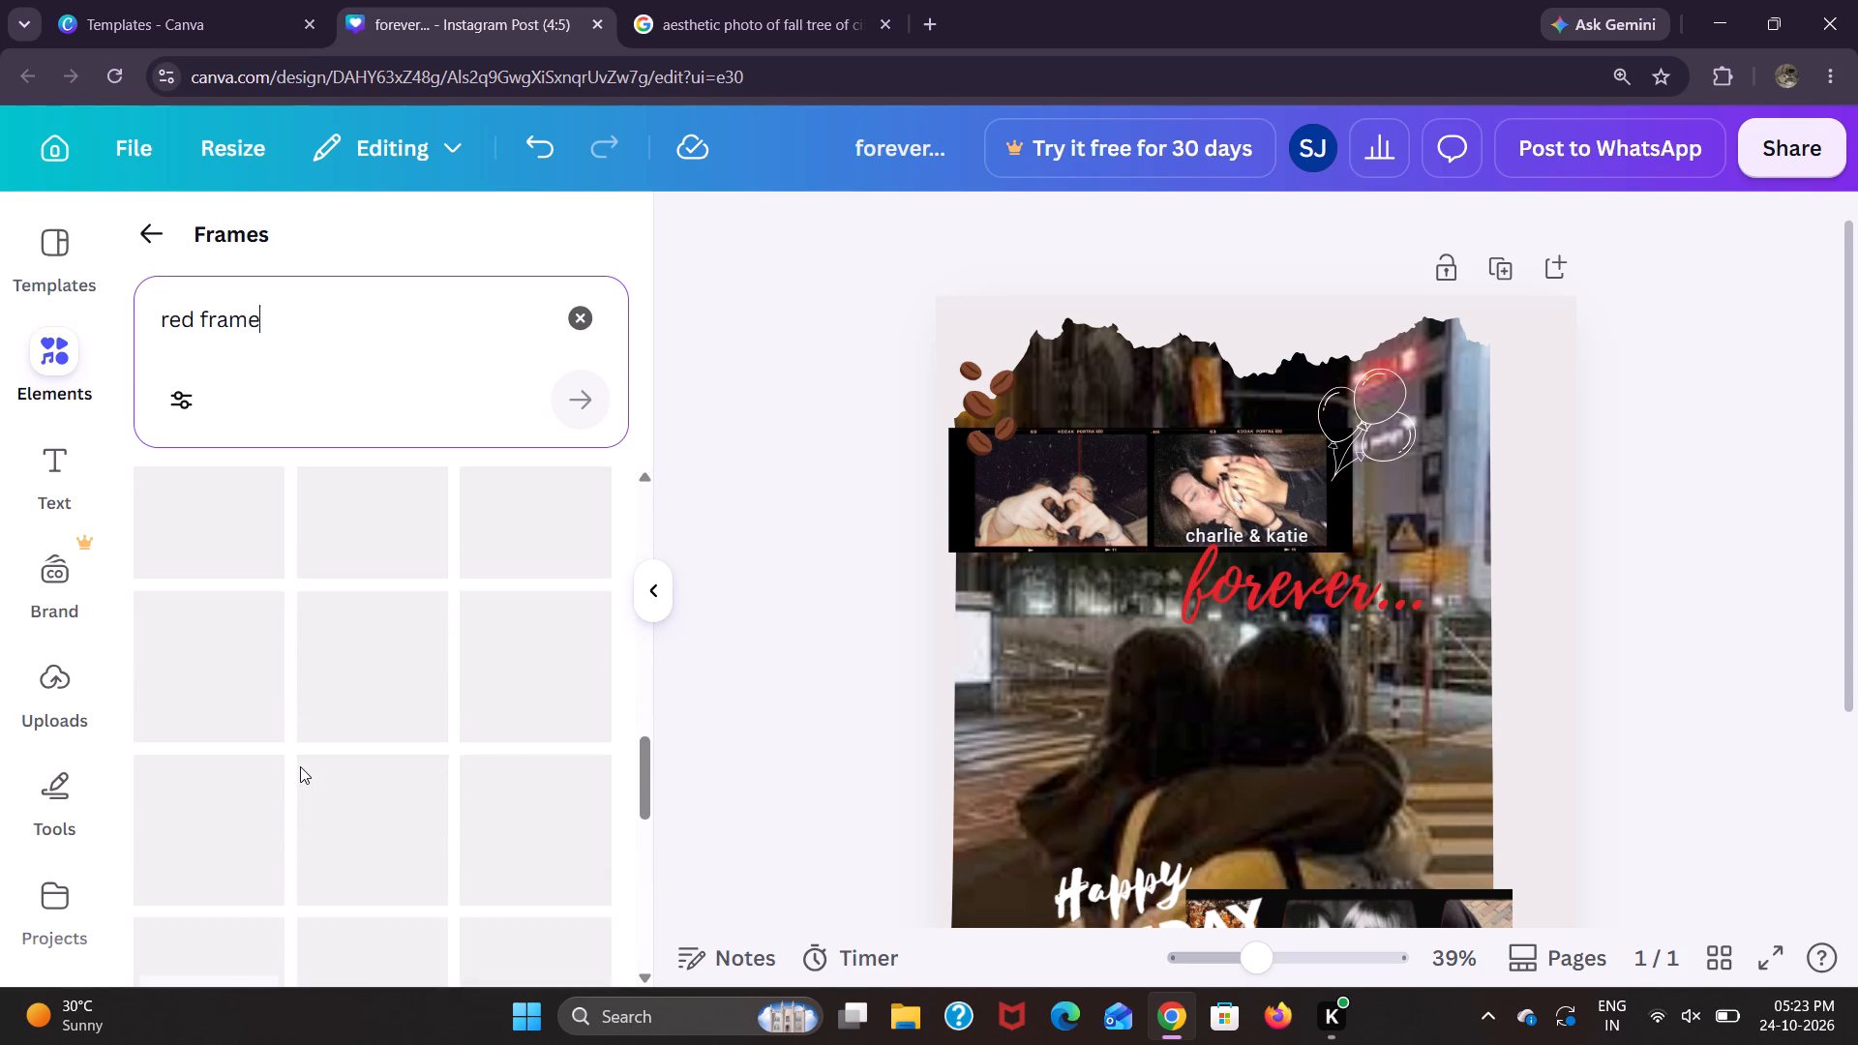
scroll(300, 766, "down", 1)
Switch the frame search to the suggested "red rectangle frame" and examine the results.
left_click(296, 338)
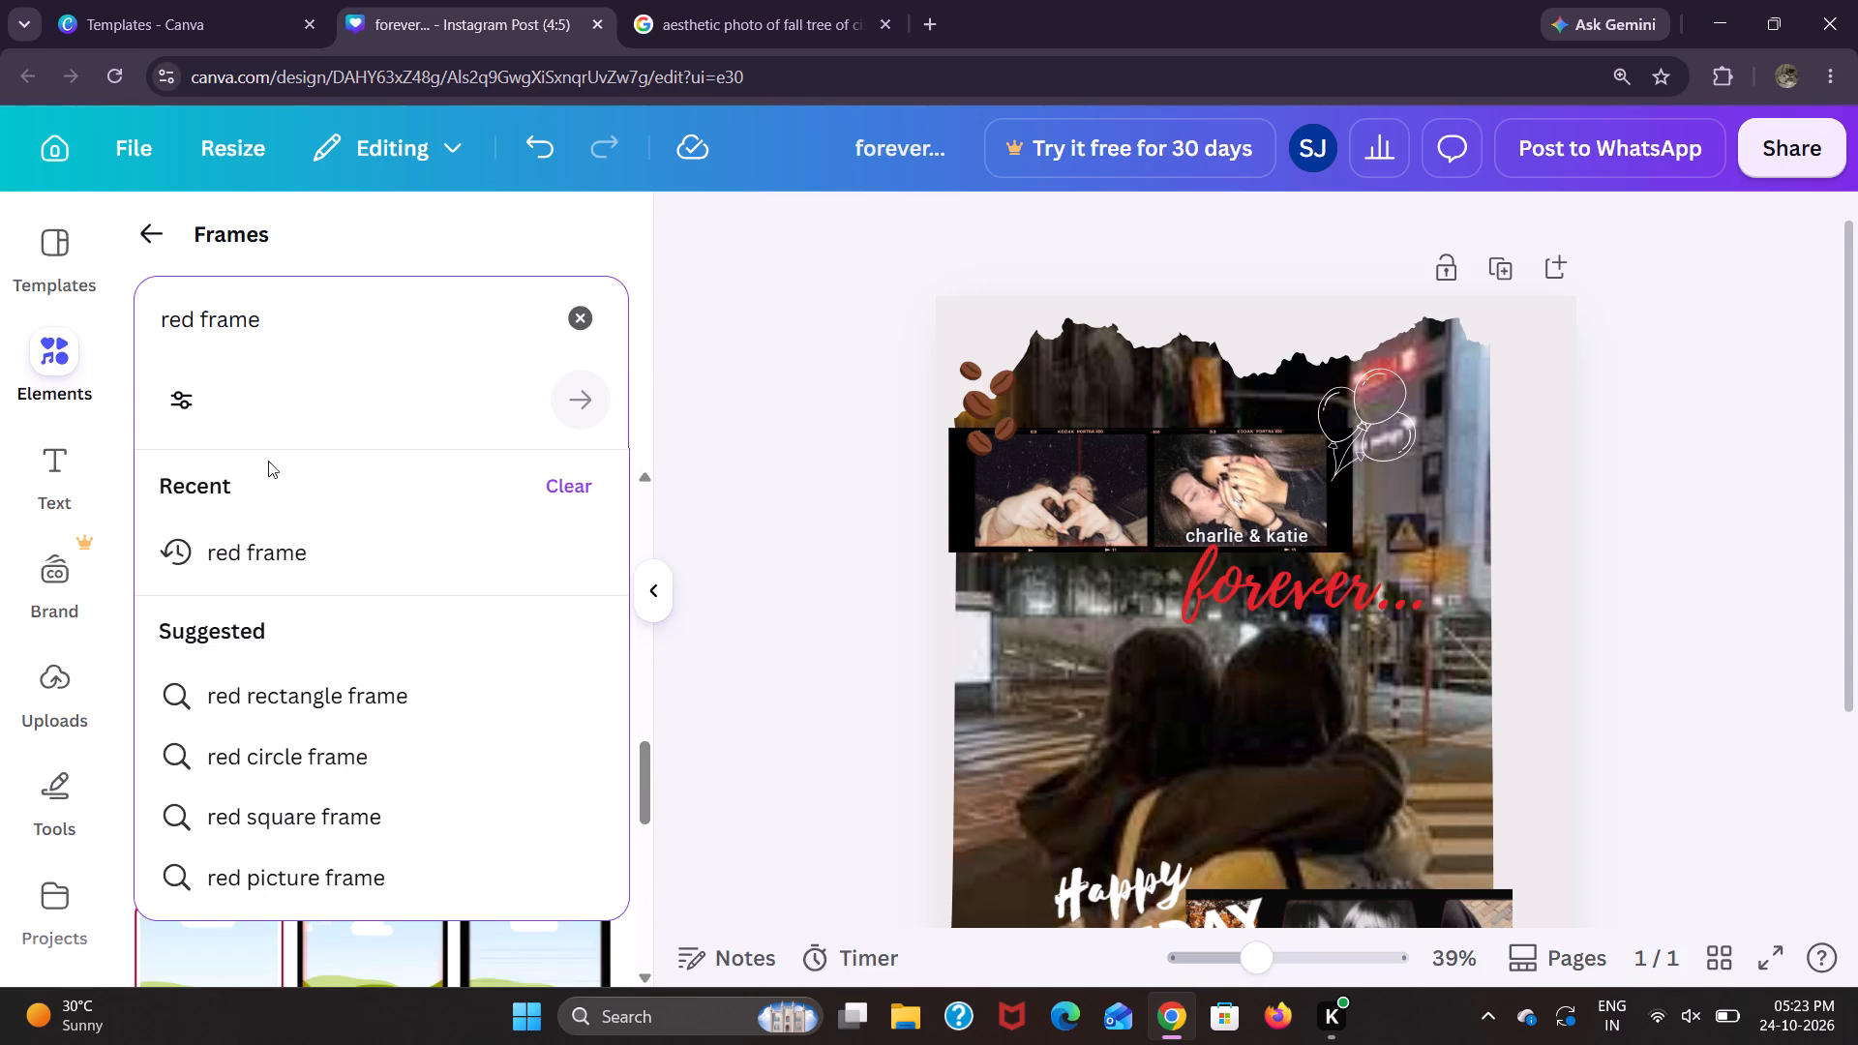
left_click(281, 706)
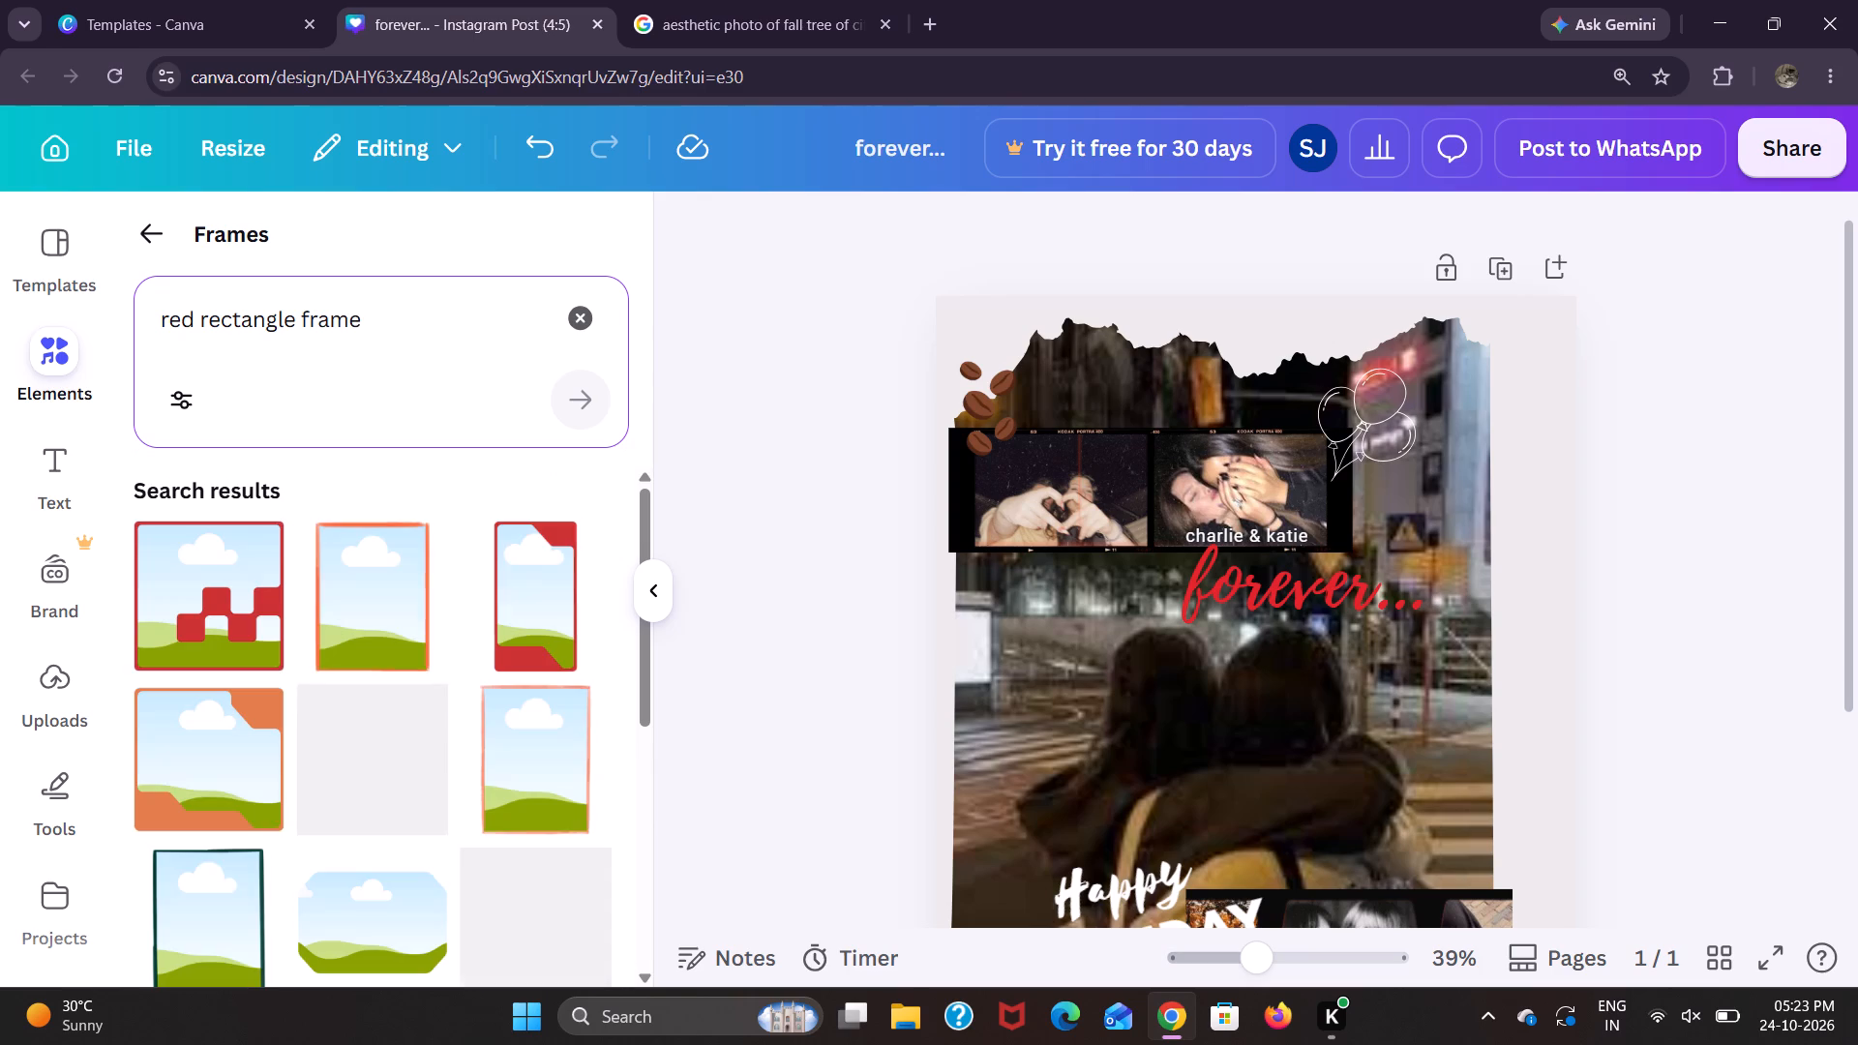
scroll(232, 563, "down", 4)
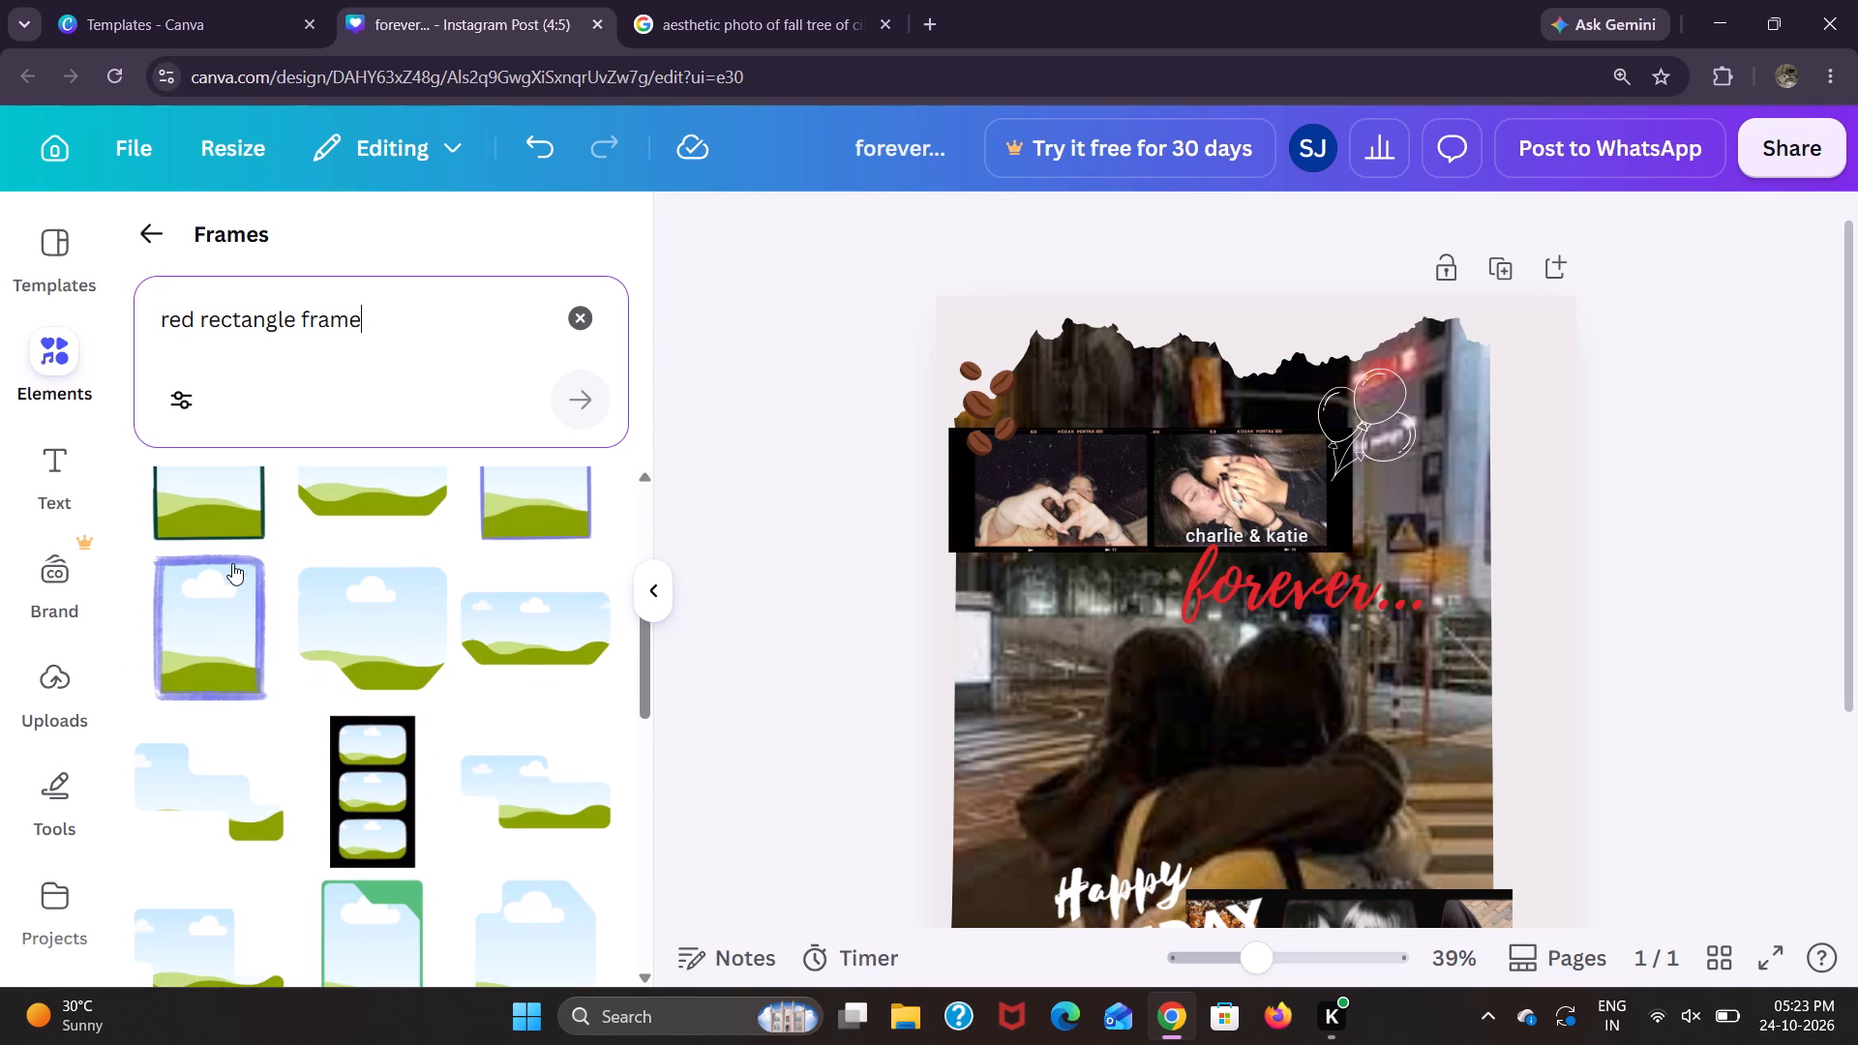
scroll(232, 563, "down", 7)
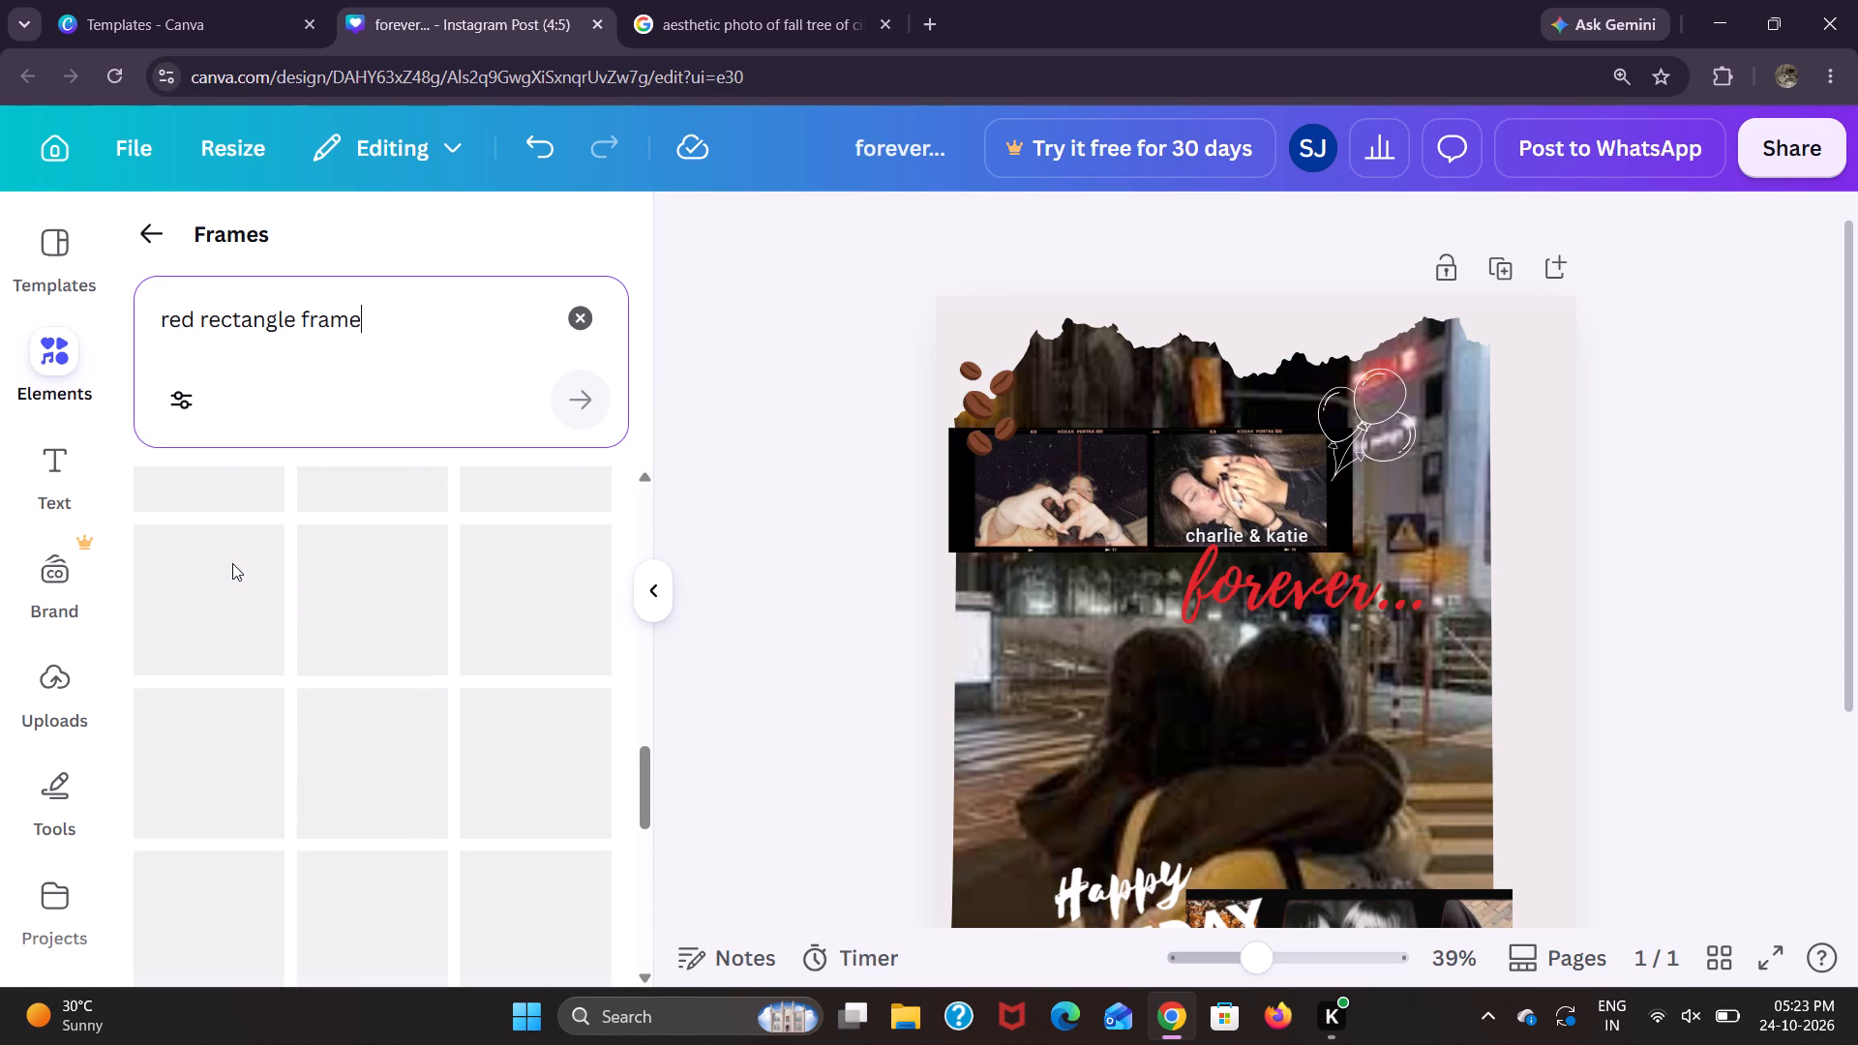
scroll(232, 563, "down", 4)
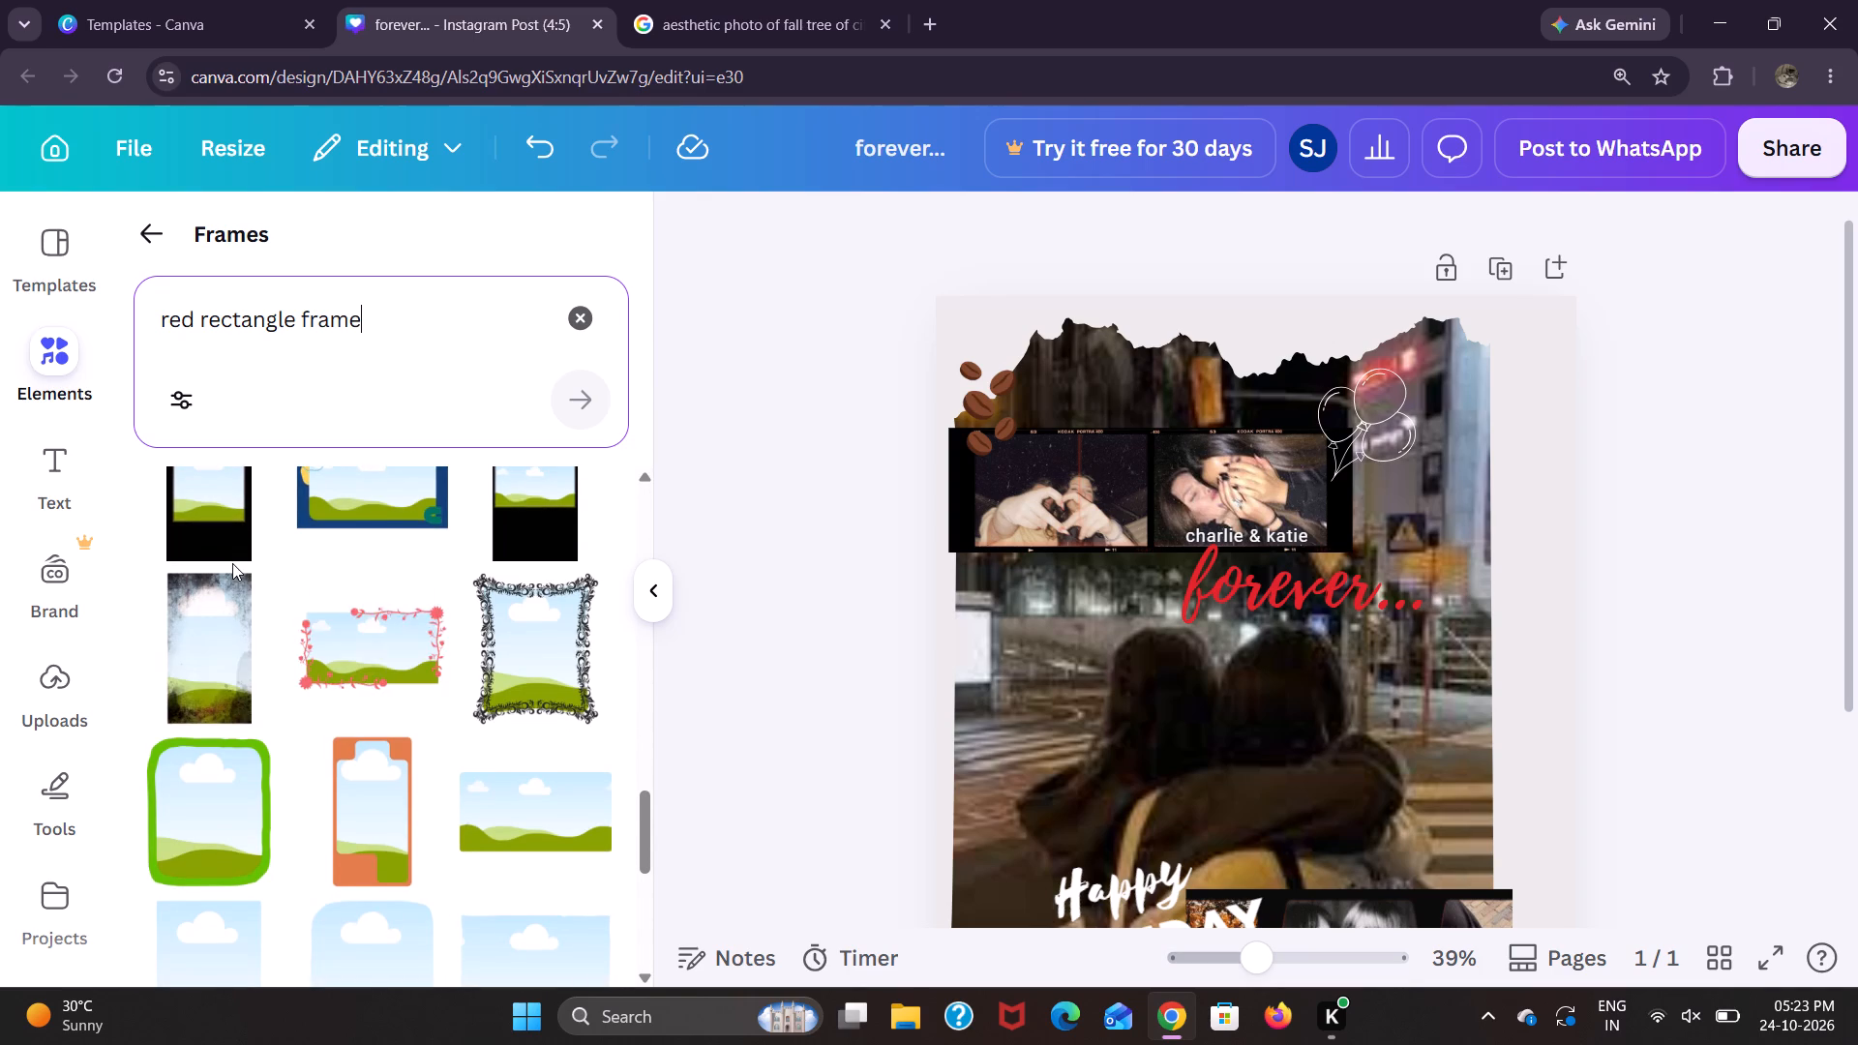
scroll(232, 563, "down", 3)
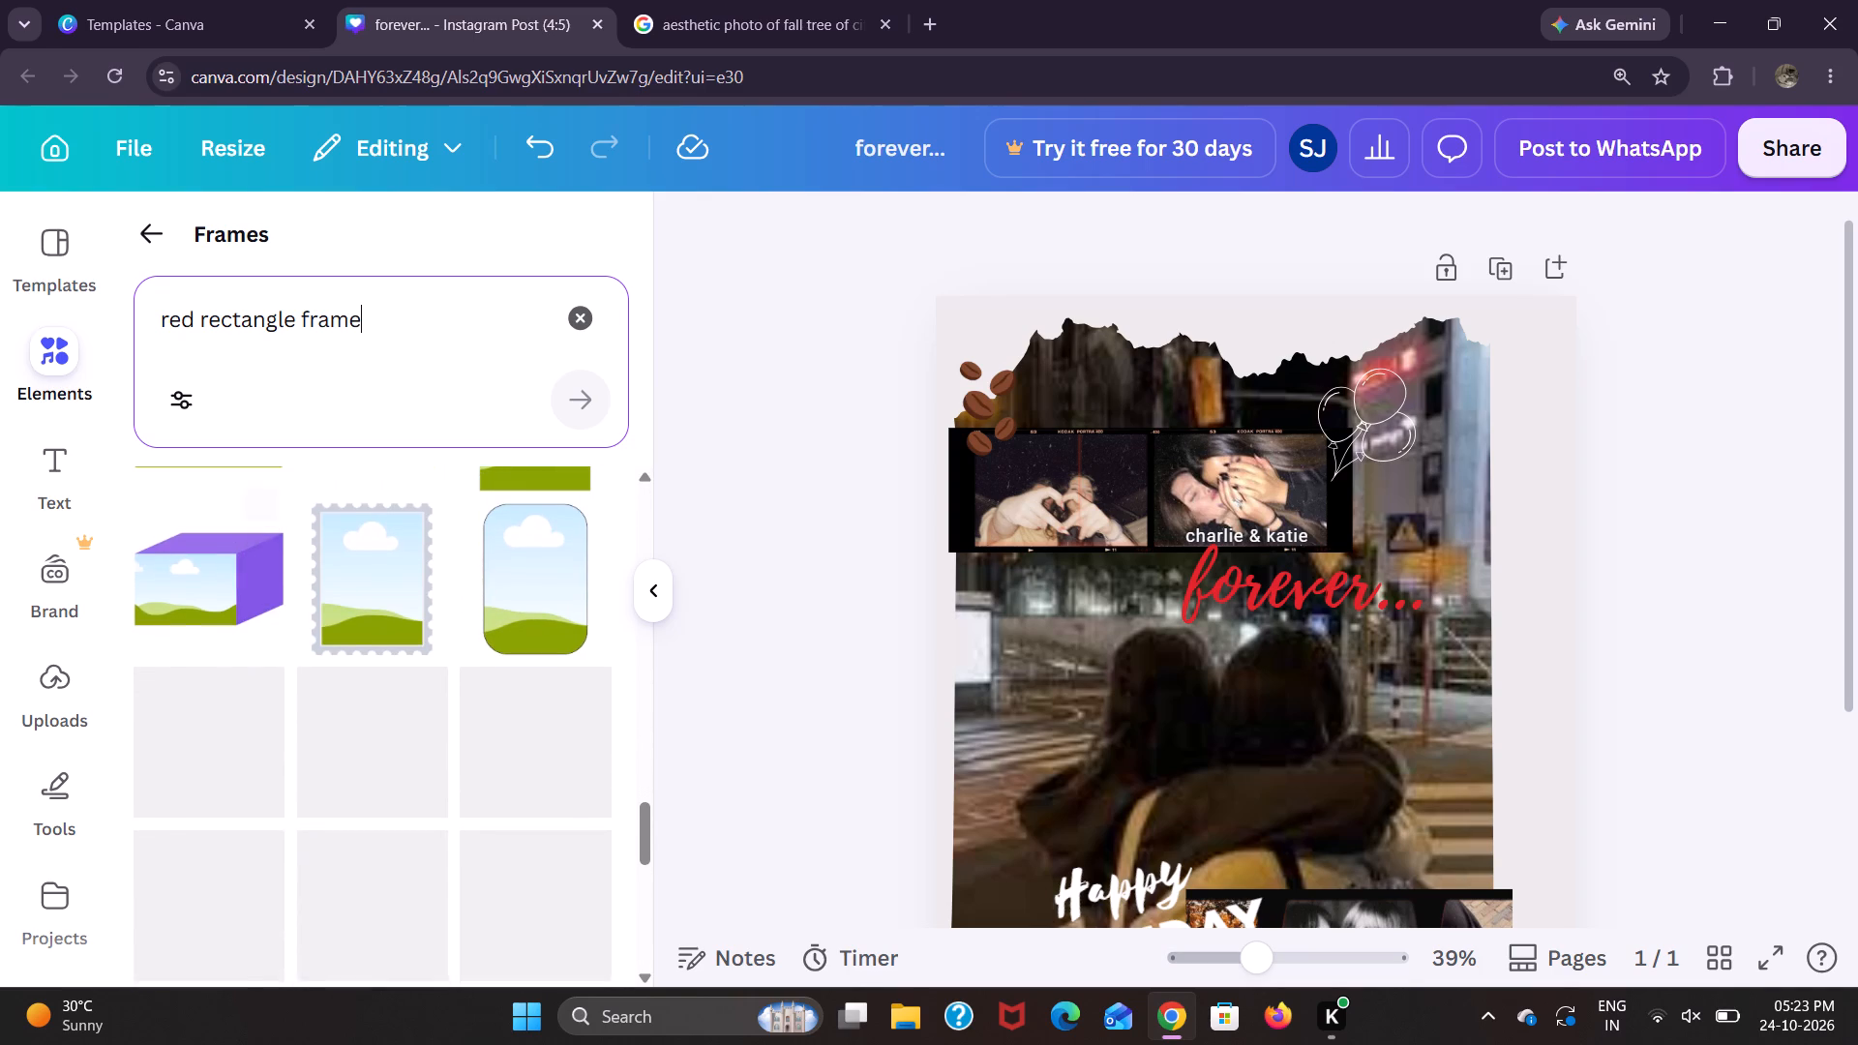
Refine the frame search to "red rectangle frame line" and examine the results.
key("space")
type("kine")
key("Return")
double_click(491, 313)
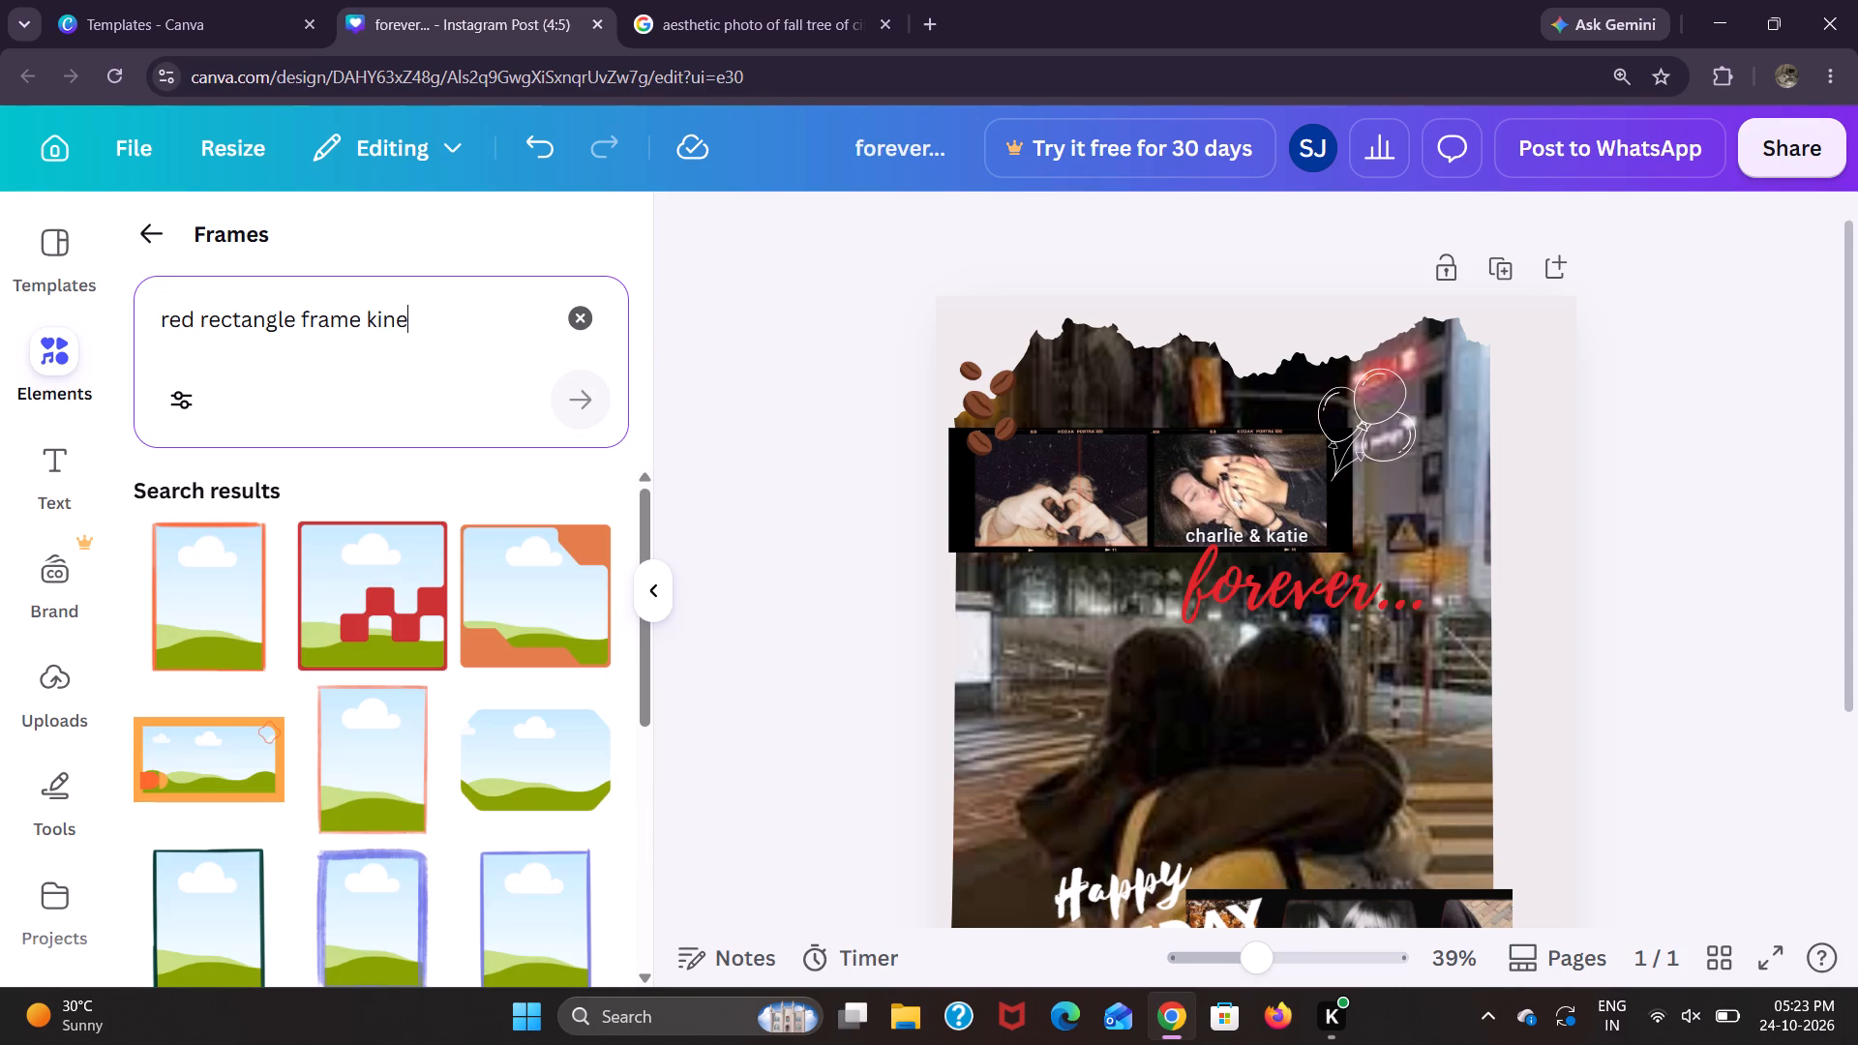
key("o")
key("BackSpace")
type("line")
key("Return")
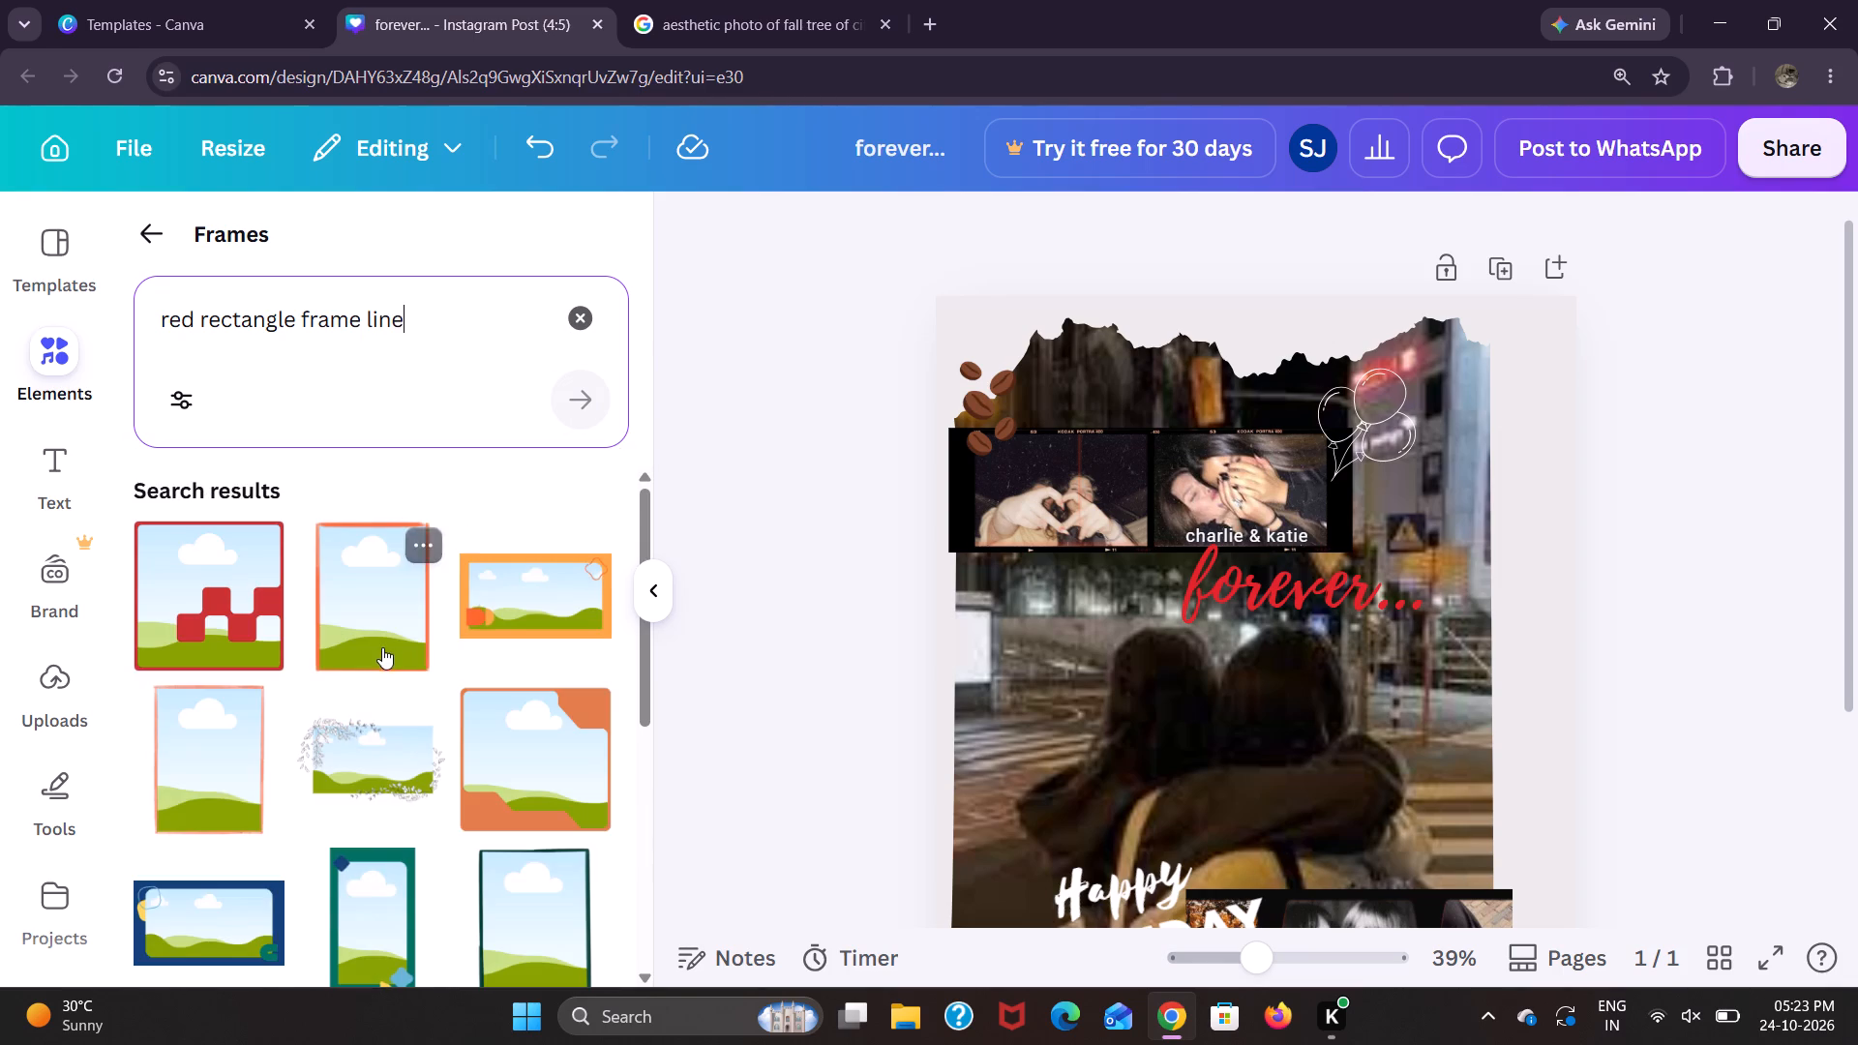
scroll(382, 647, "down", 7)
scroll(382, 647, "up", 4)
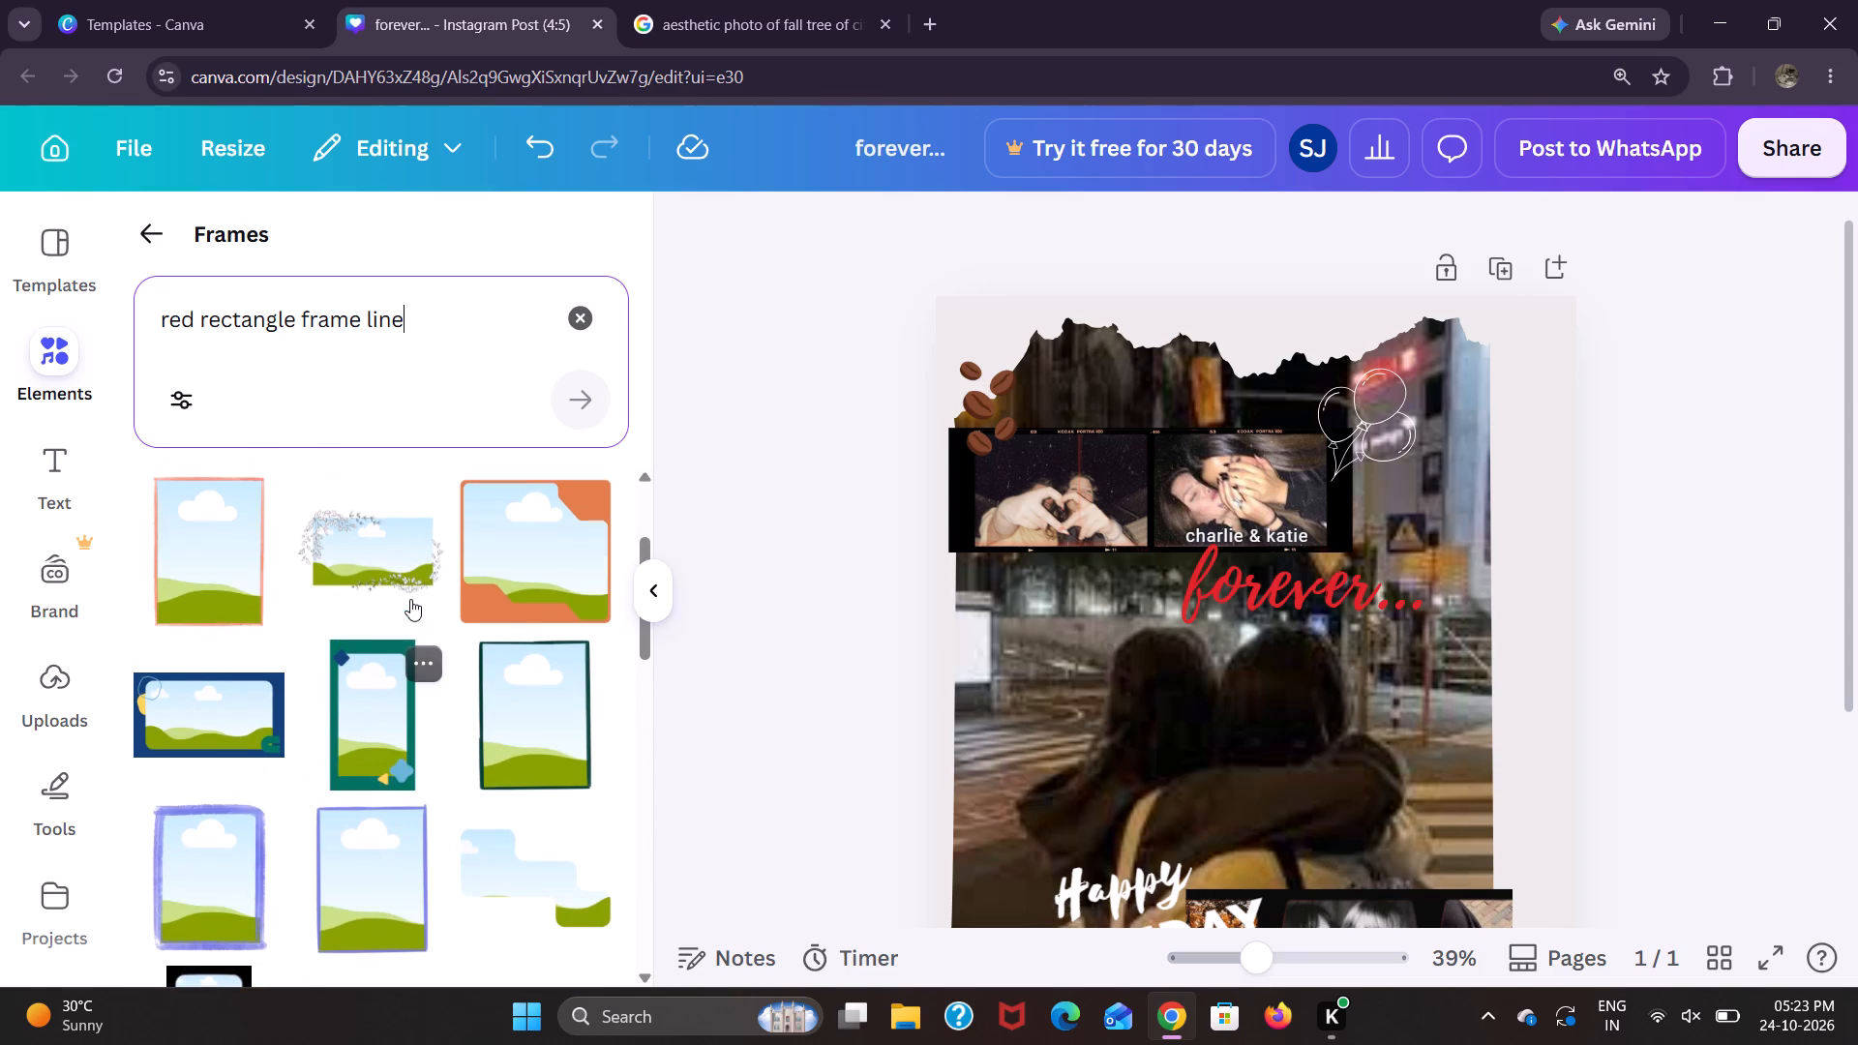
scroll(410, 599, "up", 1)
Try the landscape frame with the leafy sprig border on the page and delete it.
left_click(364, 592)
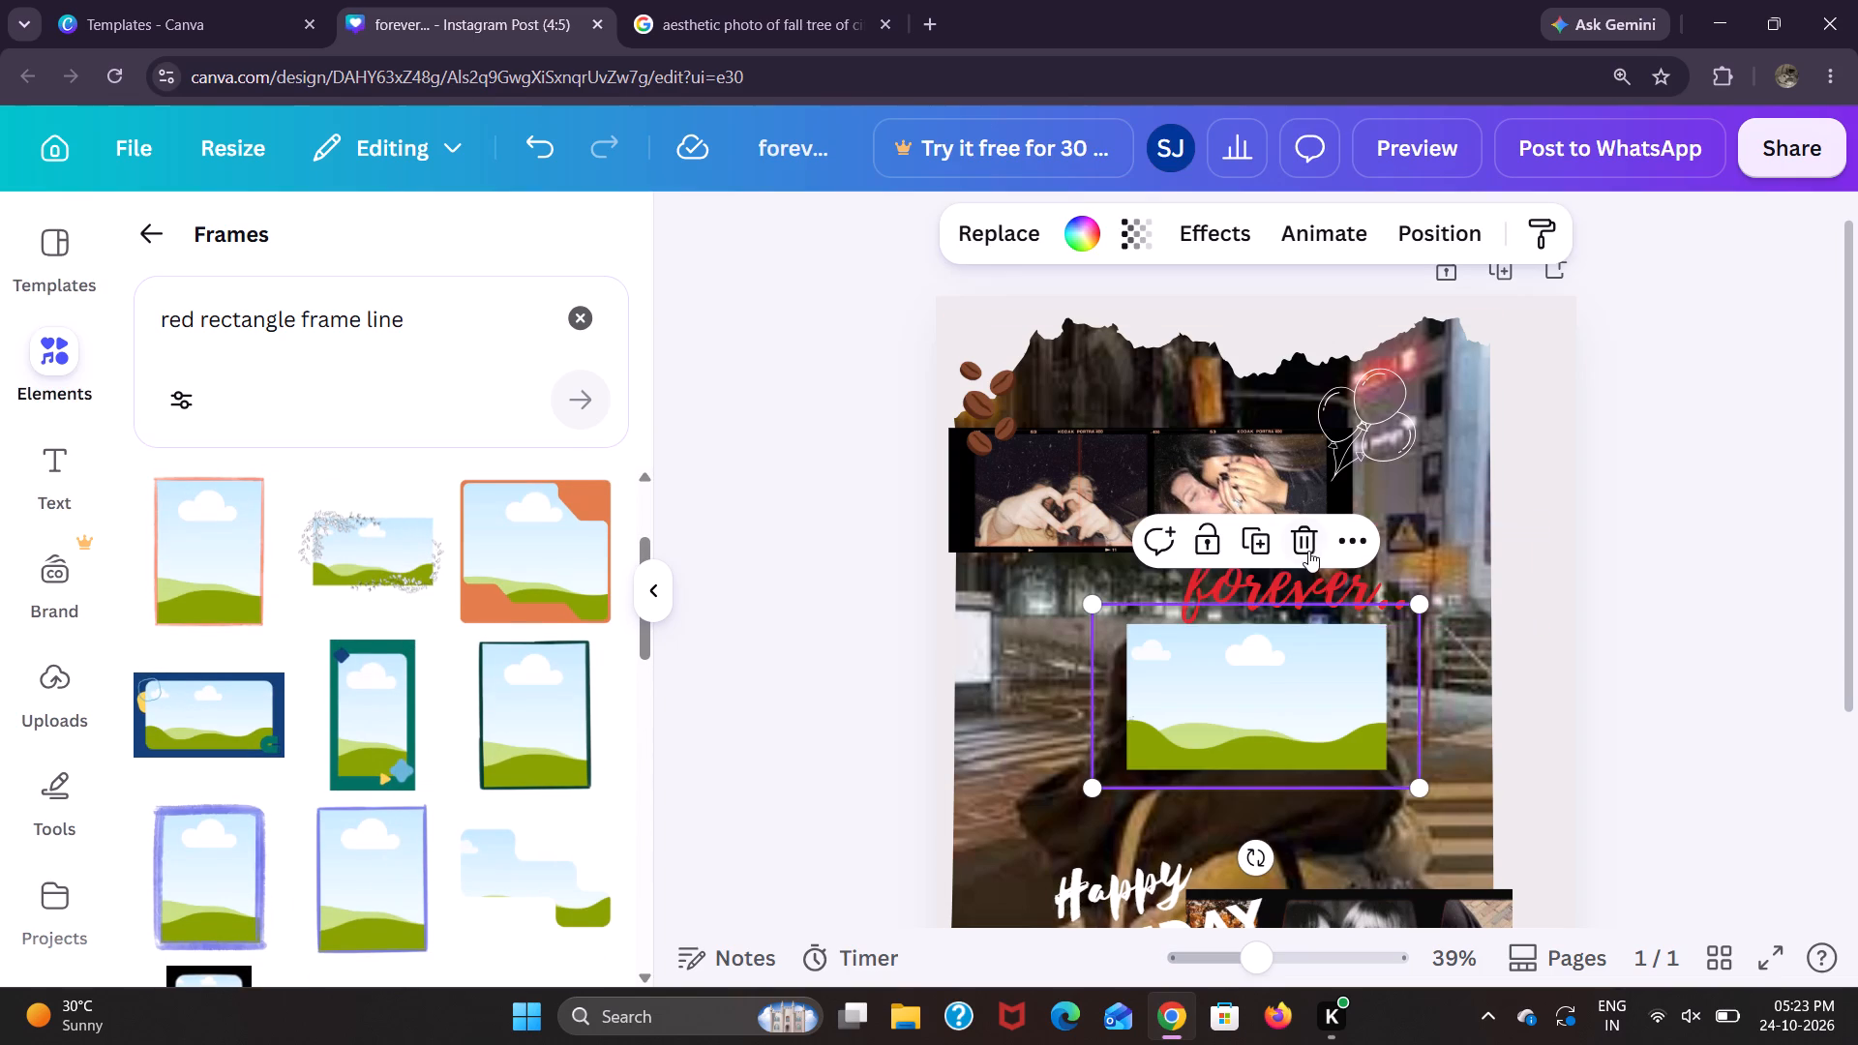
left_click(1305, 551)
Look through more of the frame results and shorten the frame search to "red line".
scroll(162, 806, "up", 5)
scroll(162, 806, "down", 13)
double_click(47, 363)
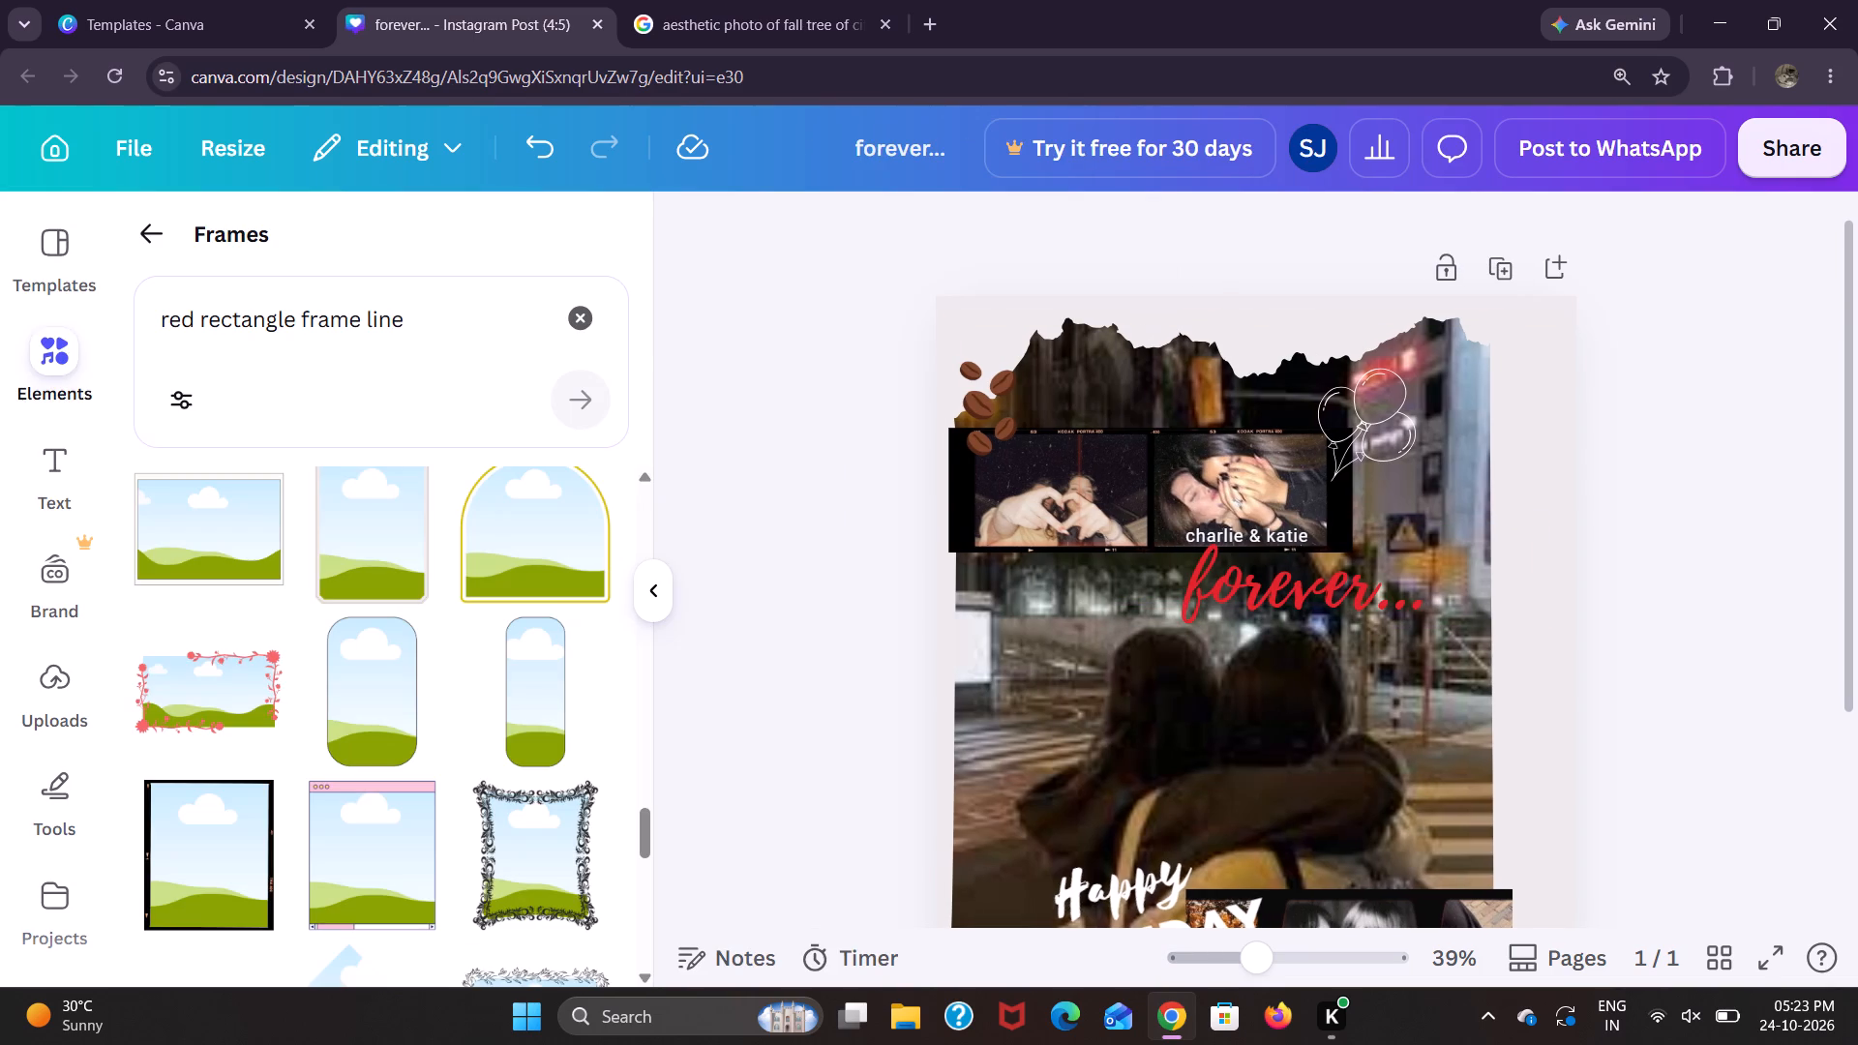
left_click_drag(364, 320, 245, 314)
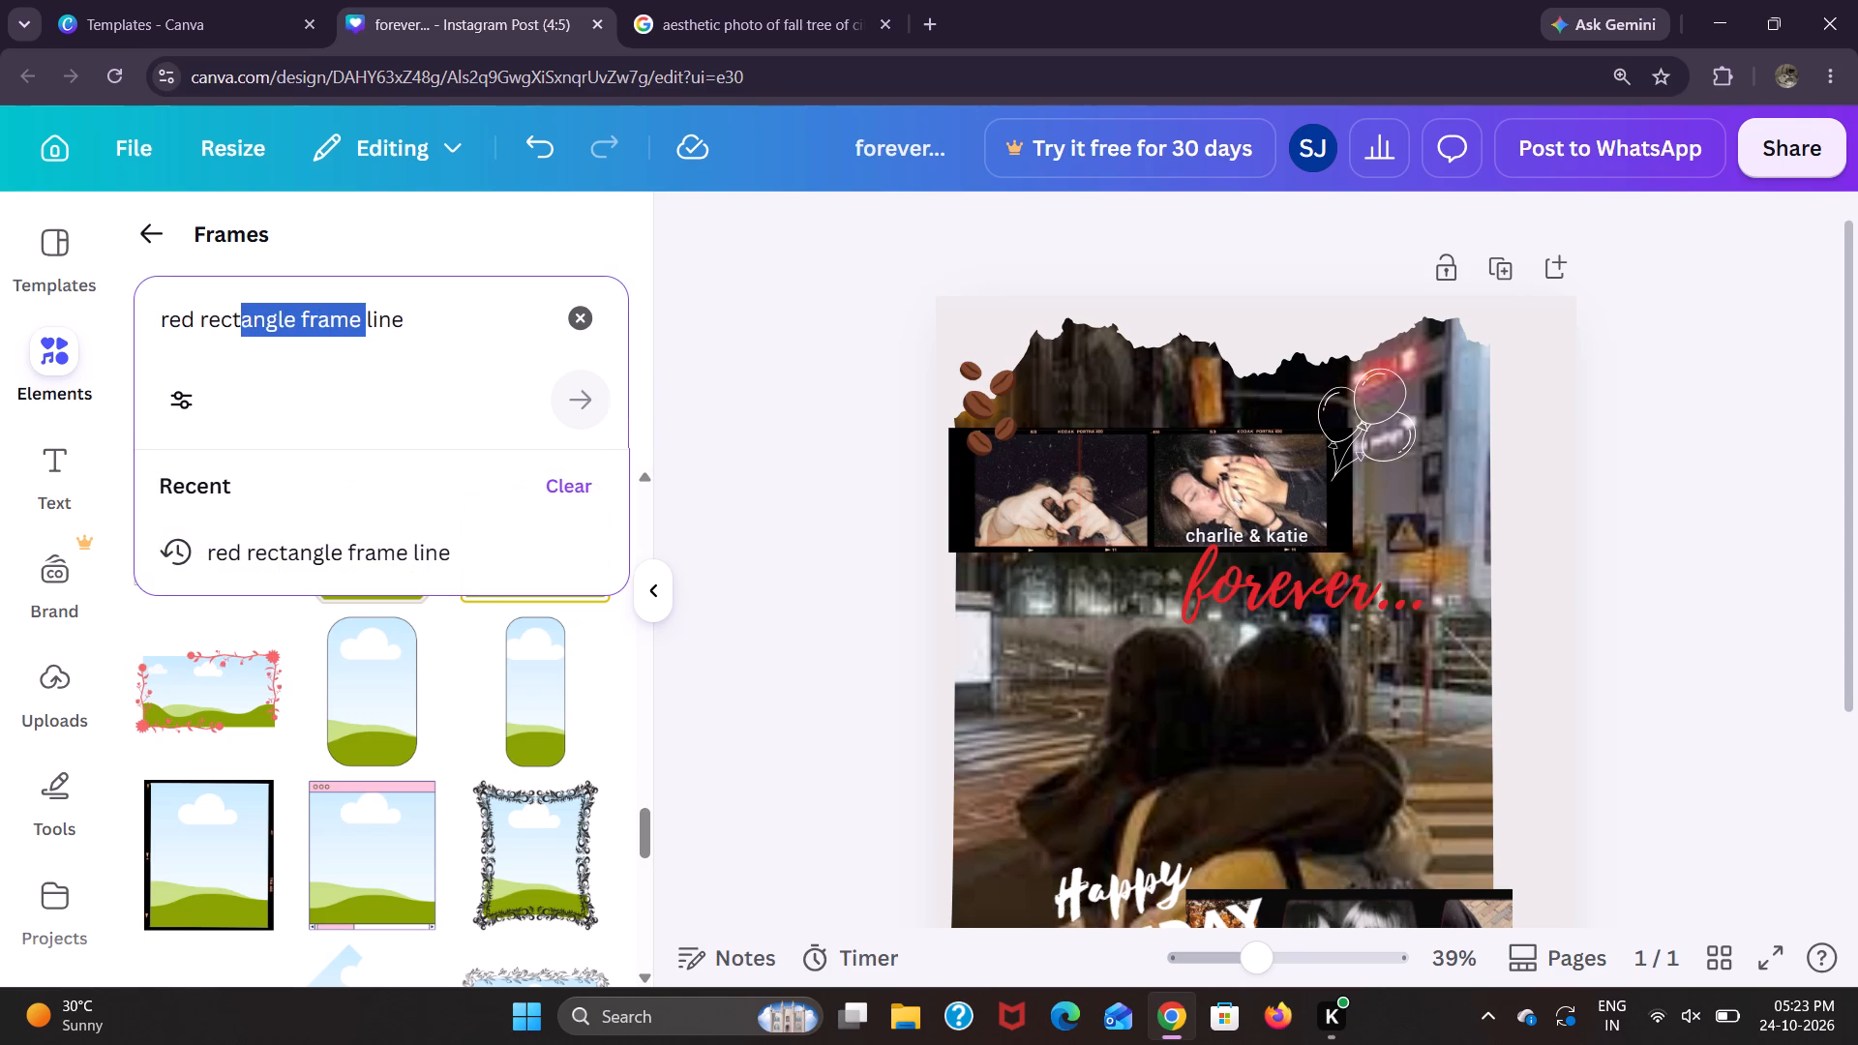
left_click_drag(245, 314, 203, 312)
key("BackSpace")
key("Return")
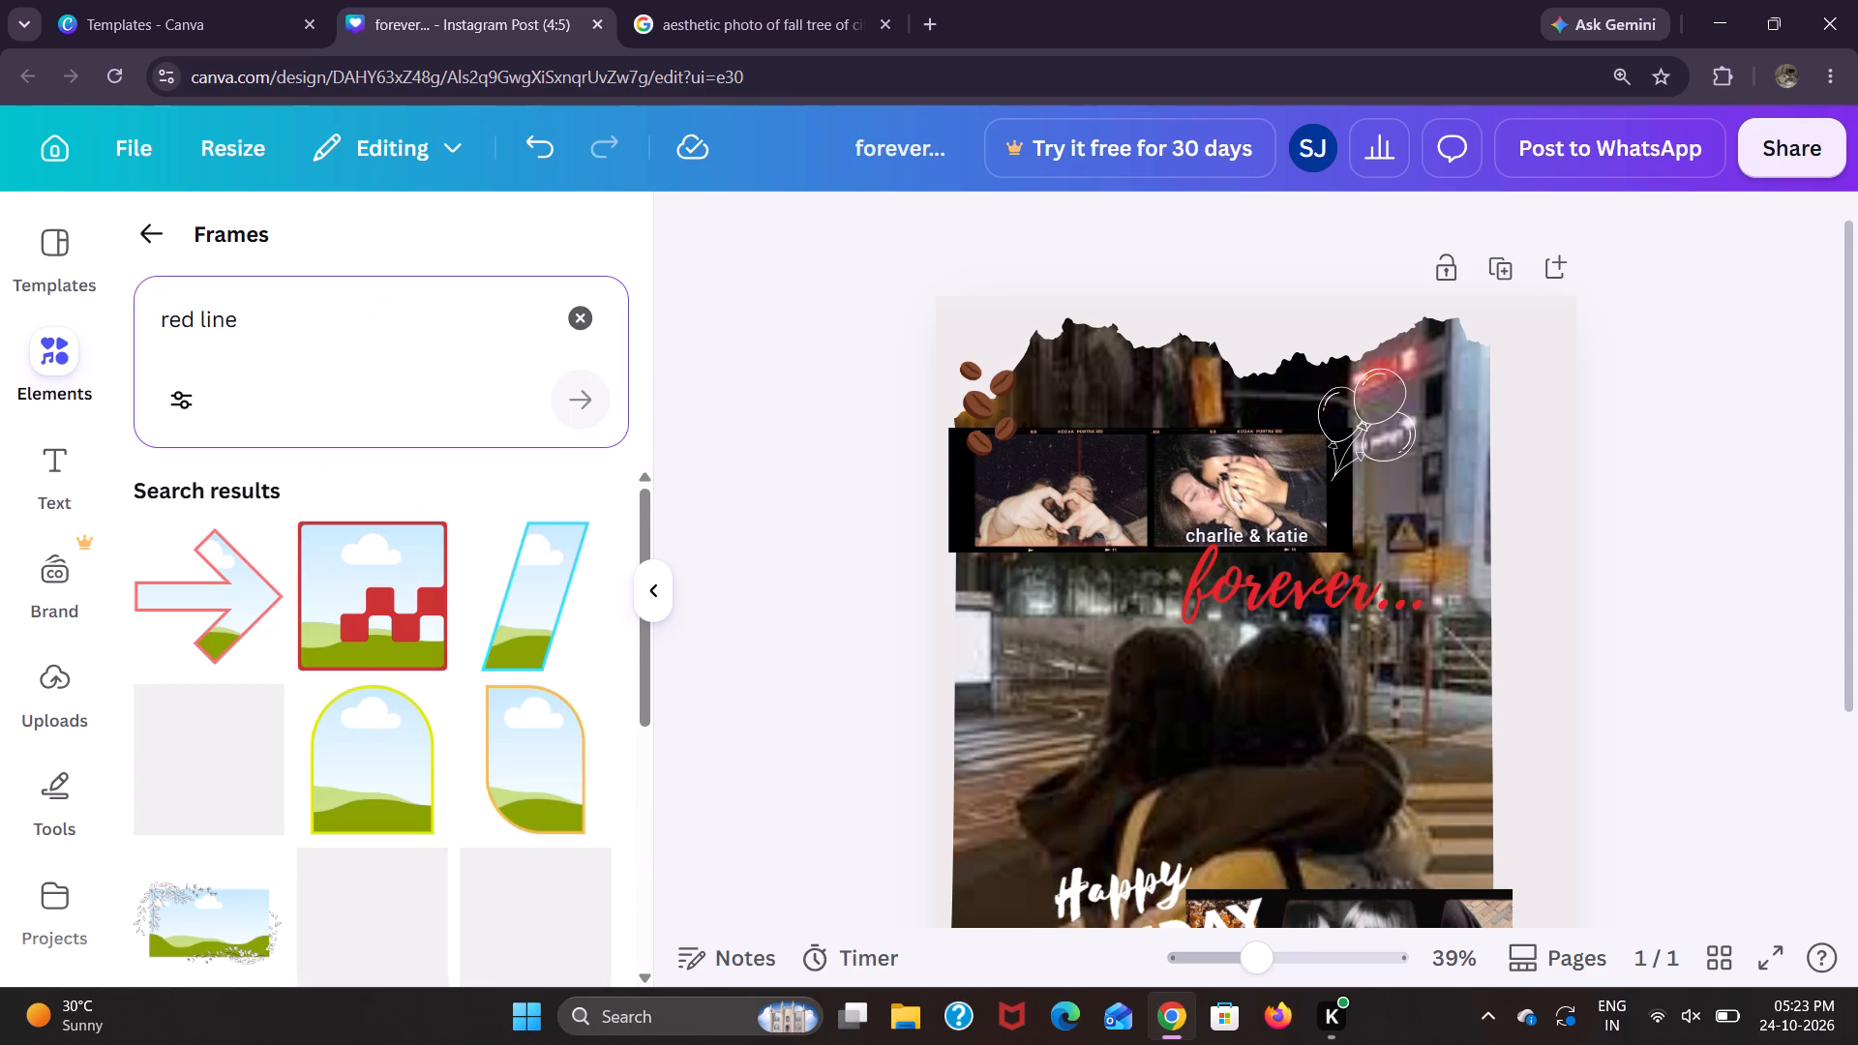
Search all elements for "red frame" and add the translucent red wavy corner graphic to the page.
left_click(154, 230)
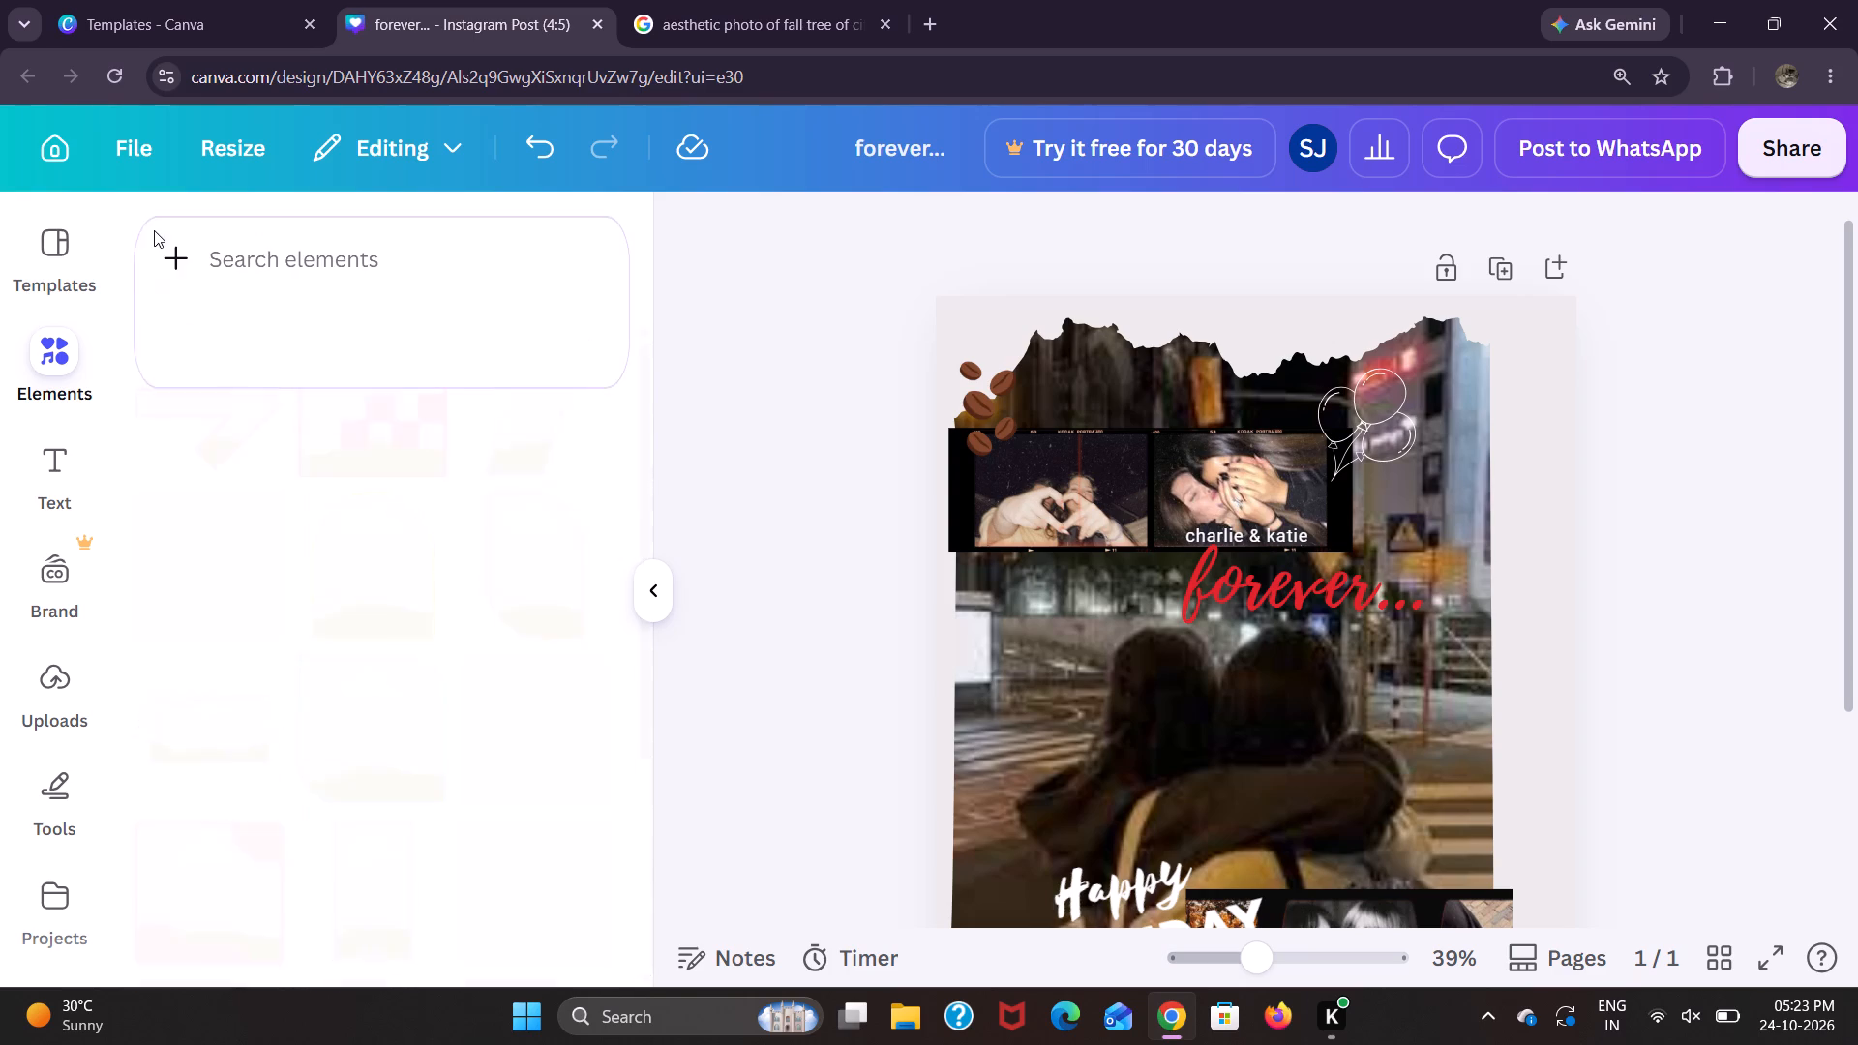
left_click(283, 287)
left_click(250, 253)
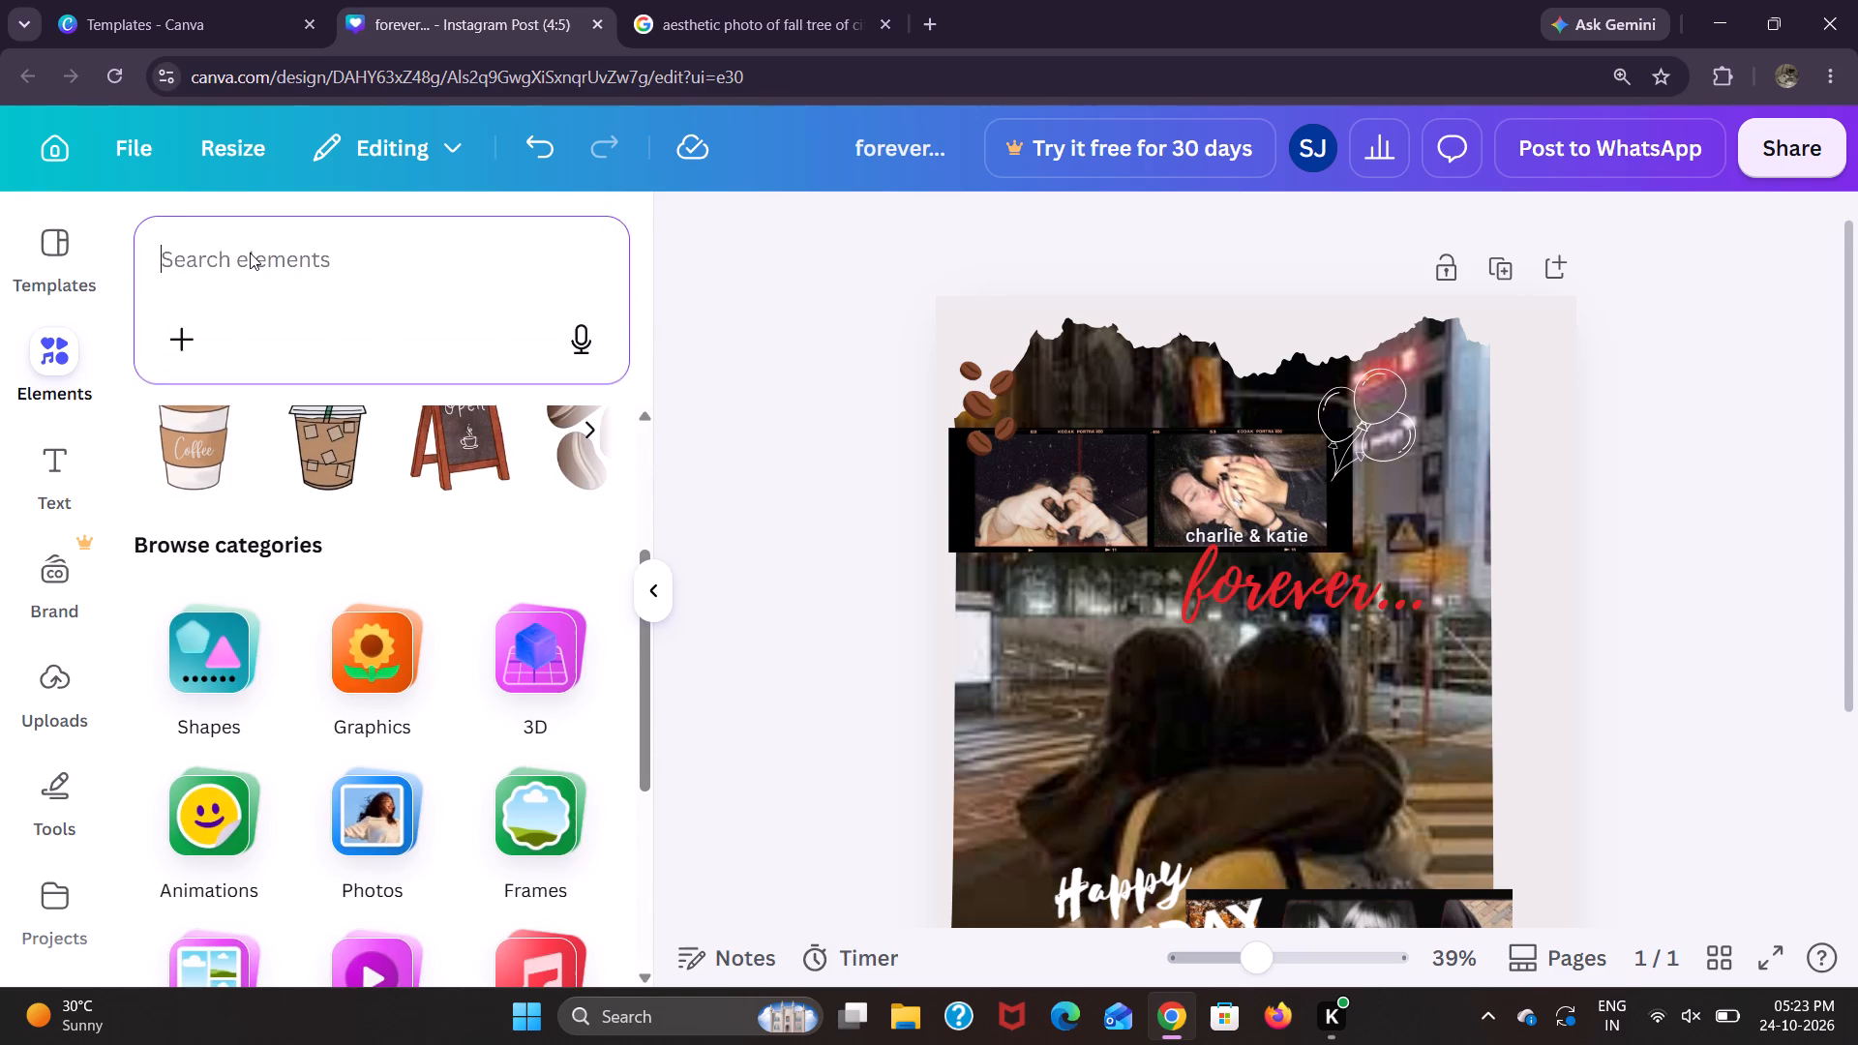
type("red frame")
key("Return")
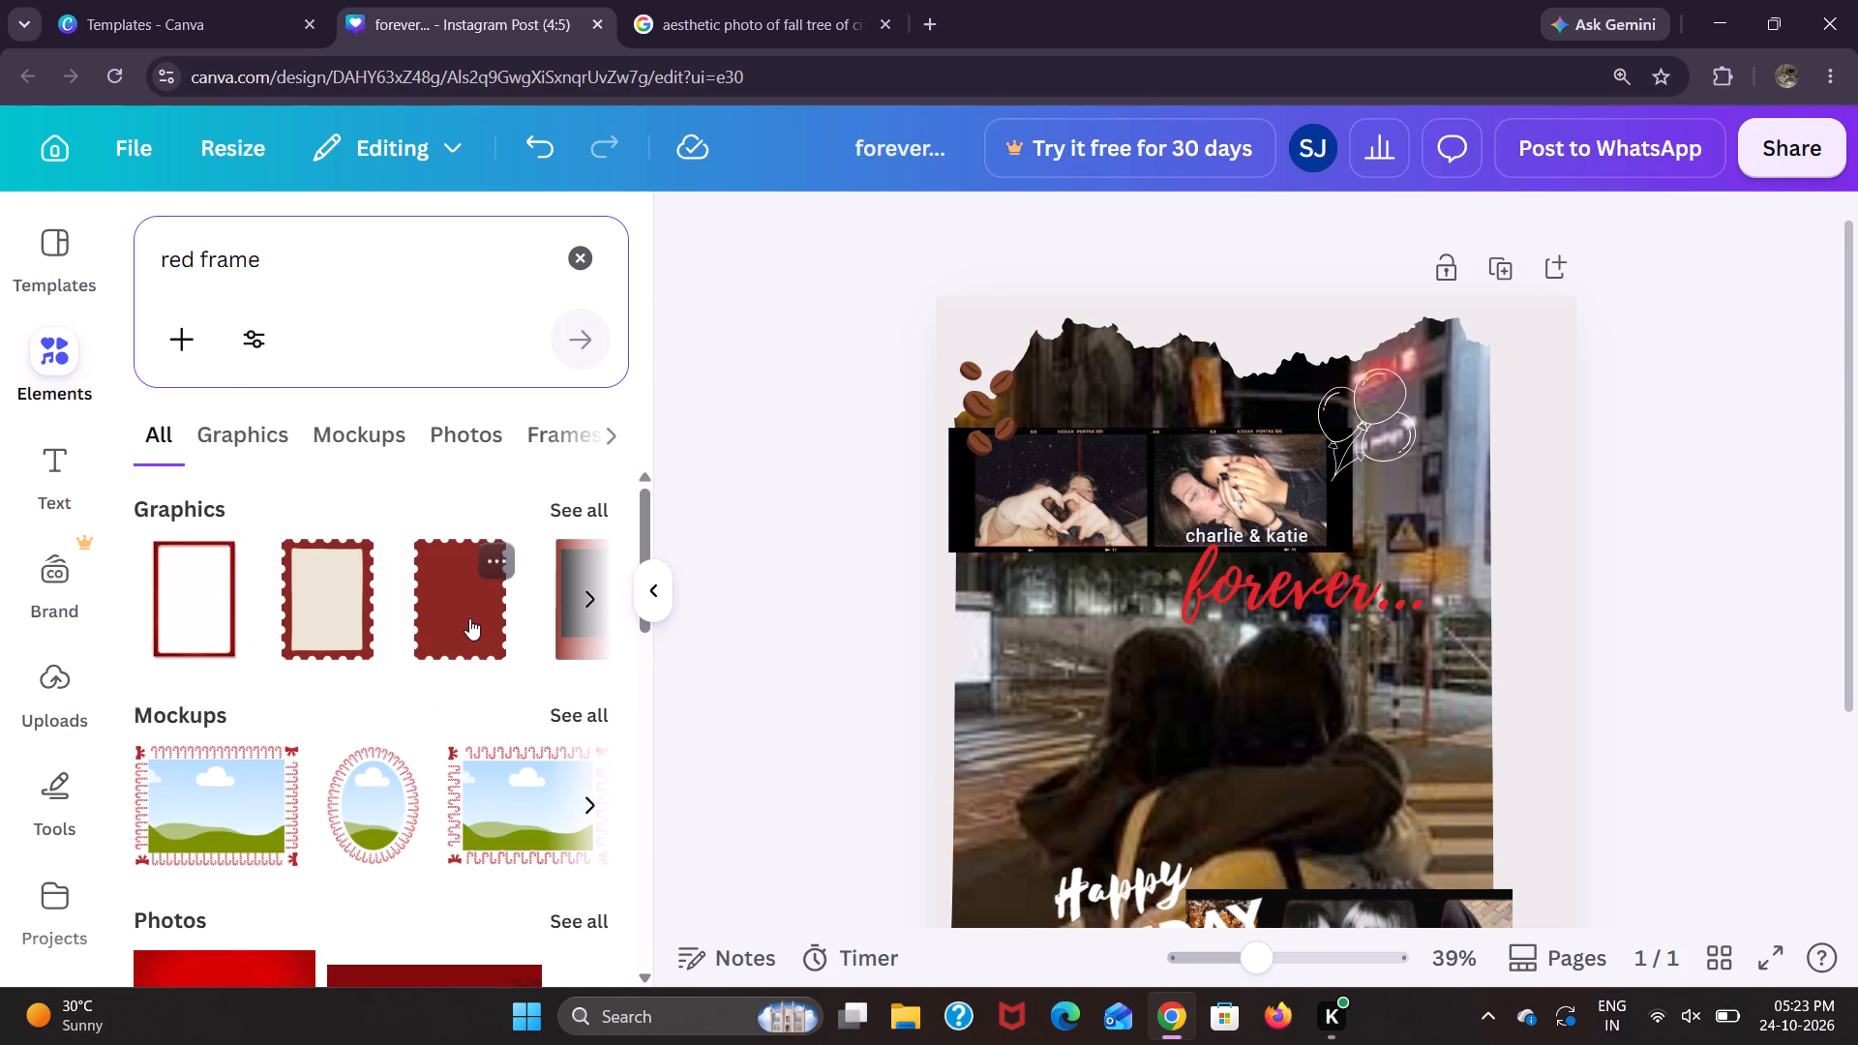
scroll(466, 618, "left", 3)
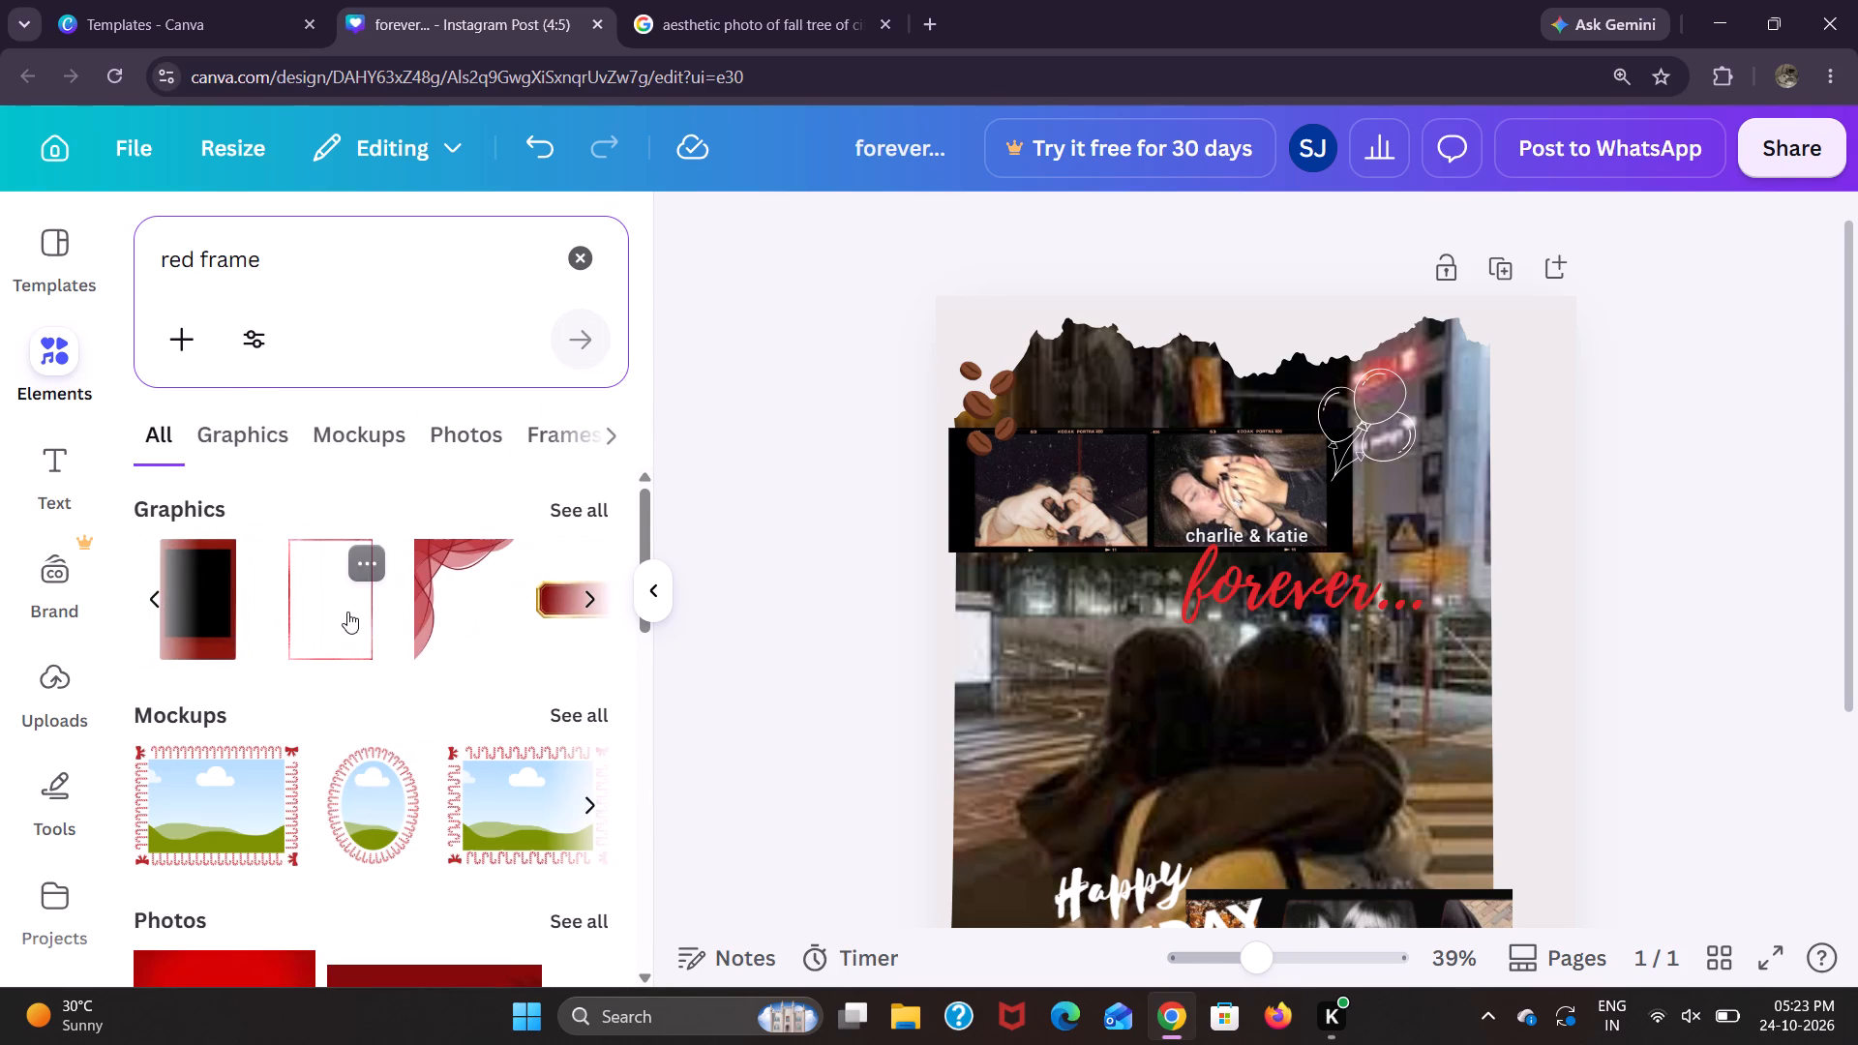
left_click(449, 600)
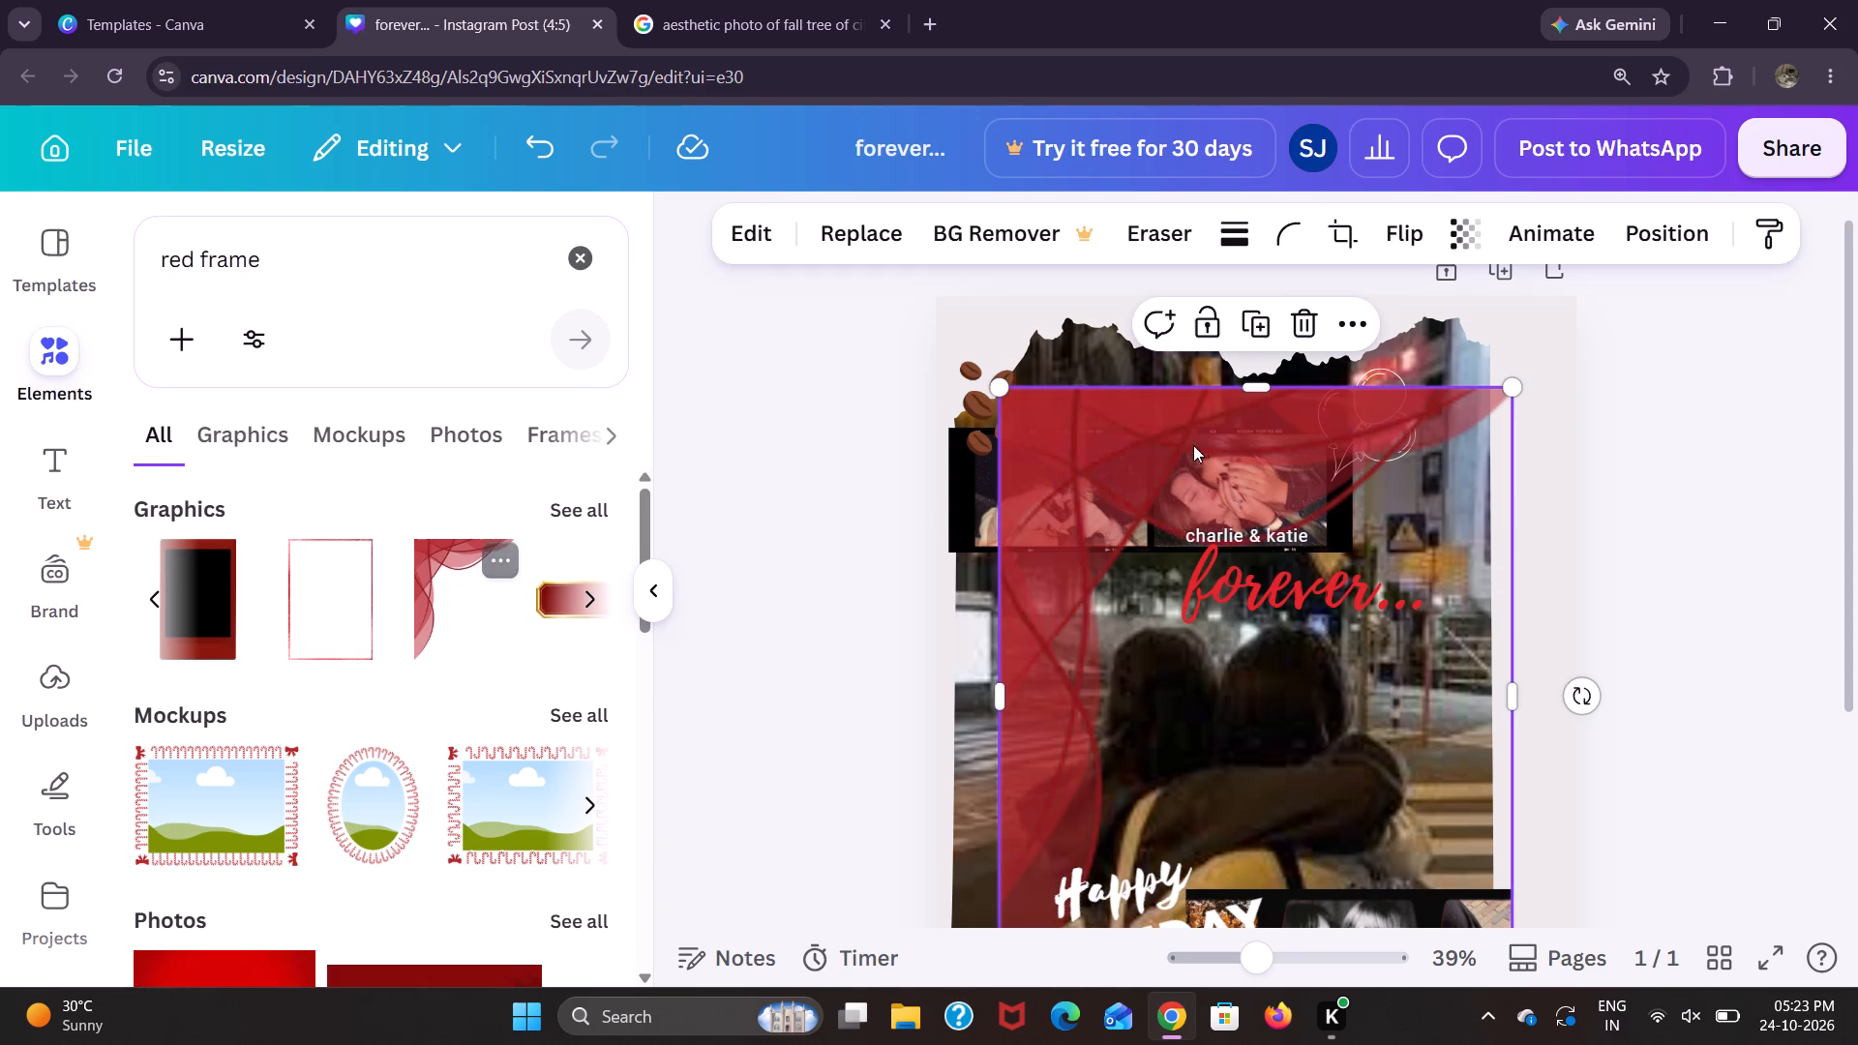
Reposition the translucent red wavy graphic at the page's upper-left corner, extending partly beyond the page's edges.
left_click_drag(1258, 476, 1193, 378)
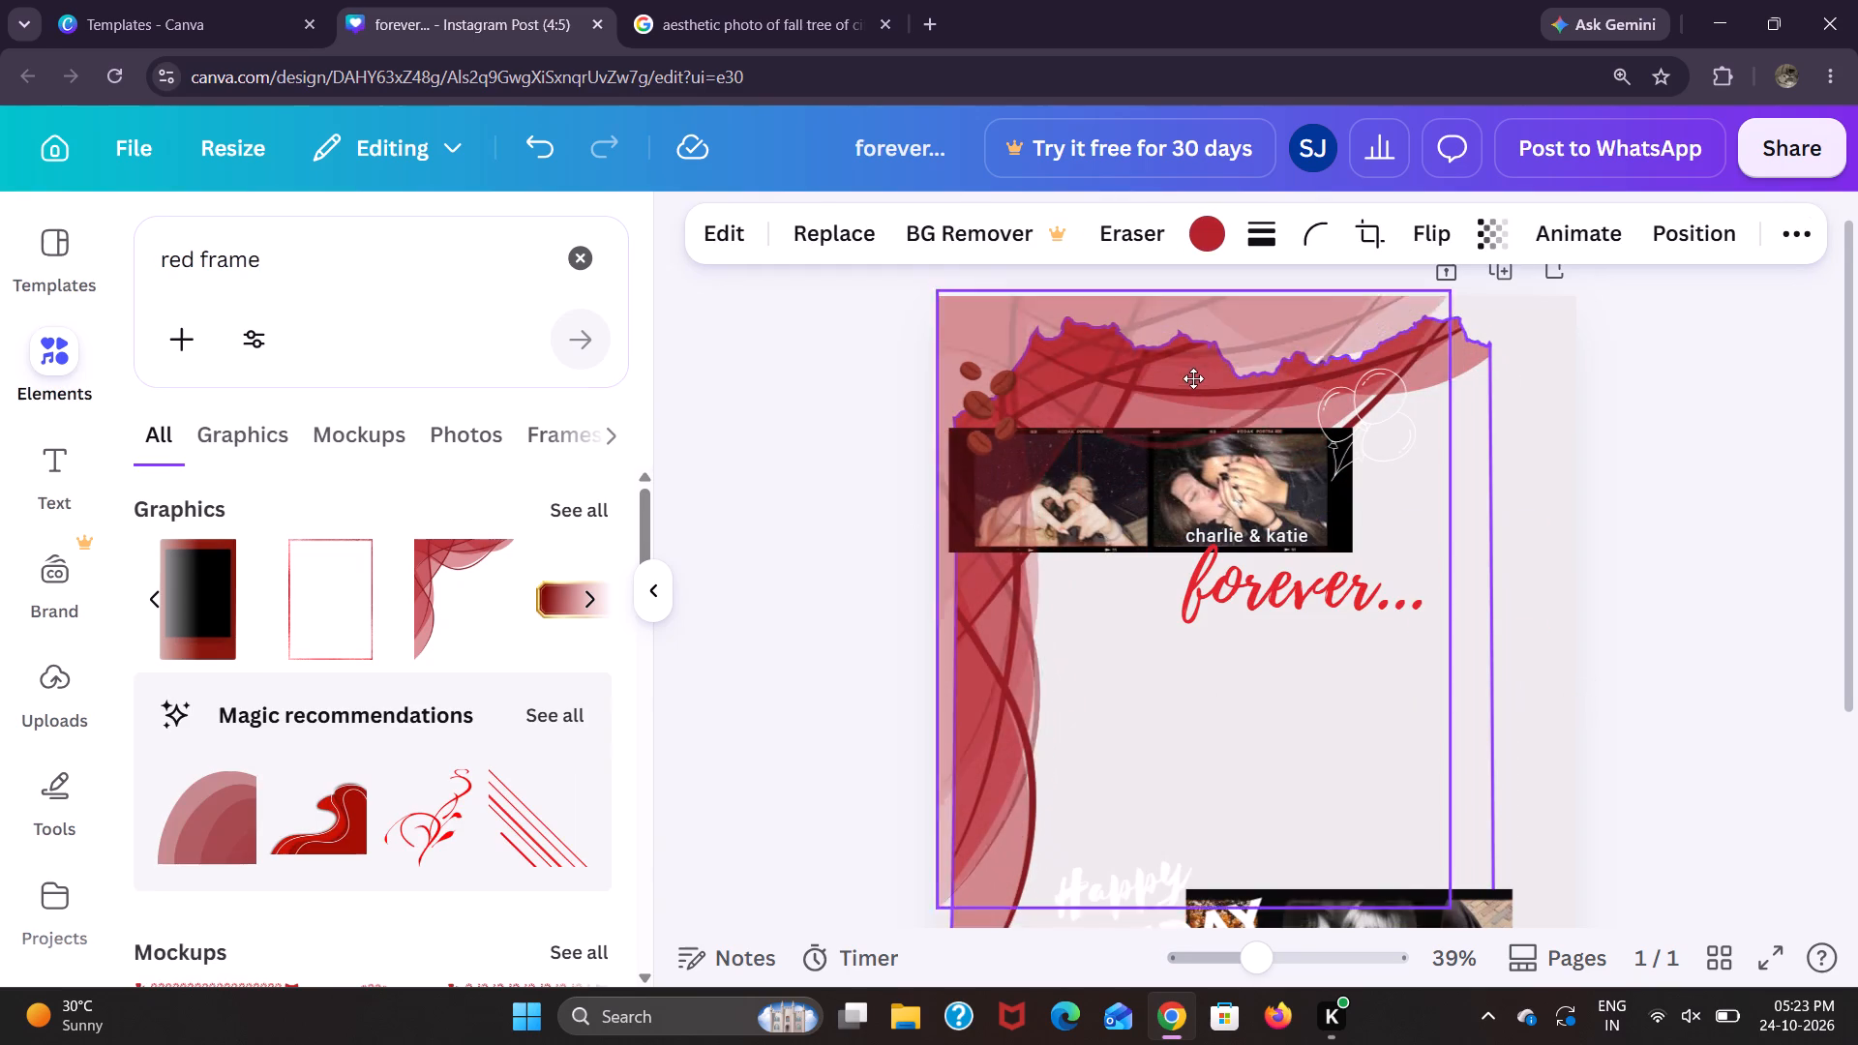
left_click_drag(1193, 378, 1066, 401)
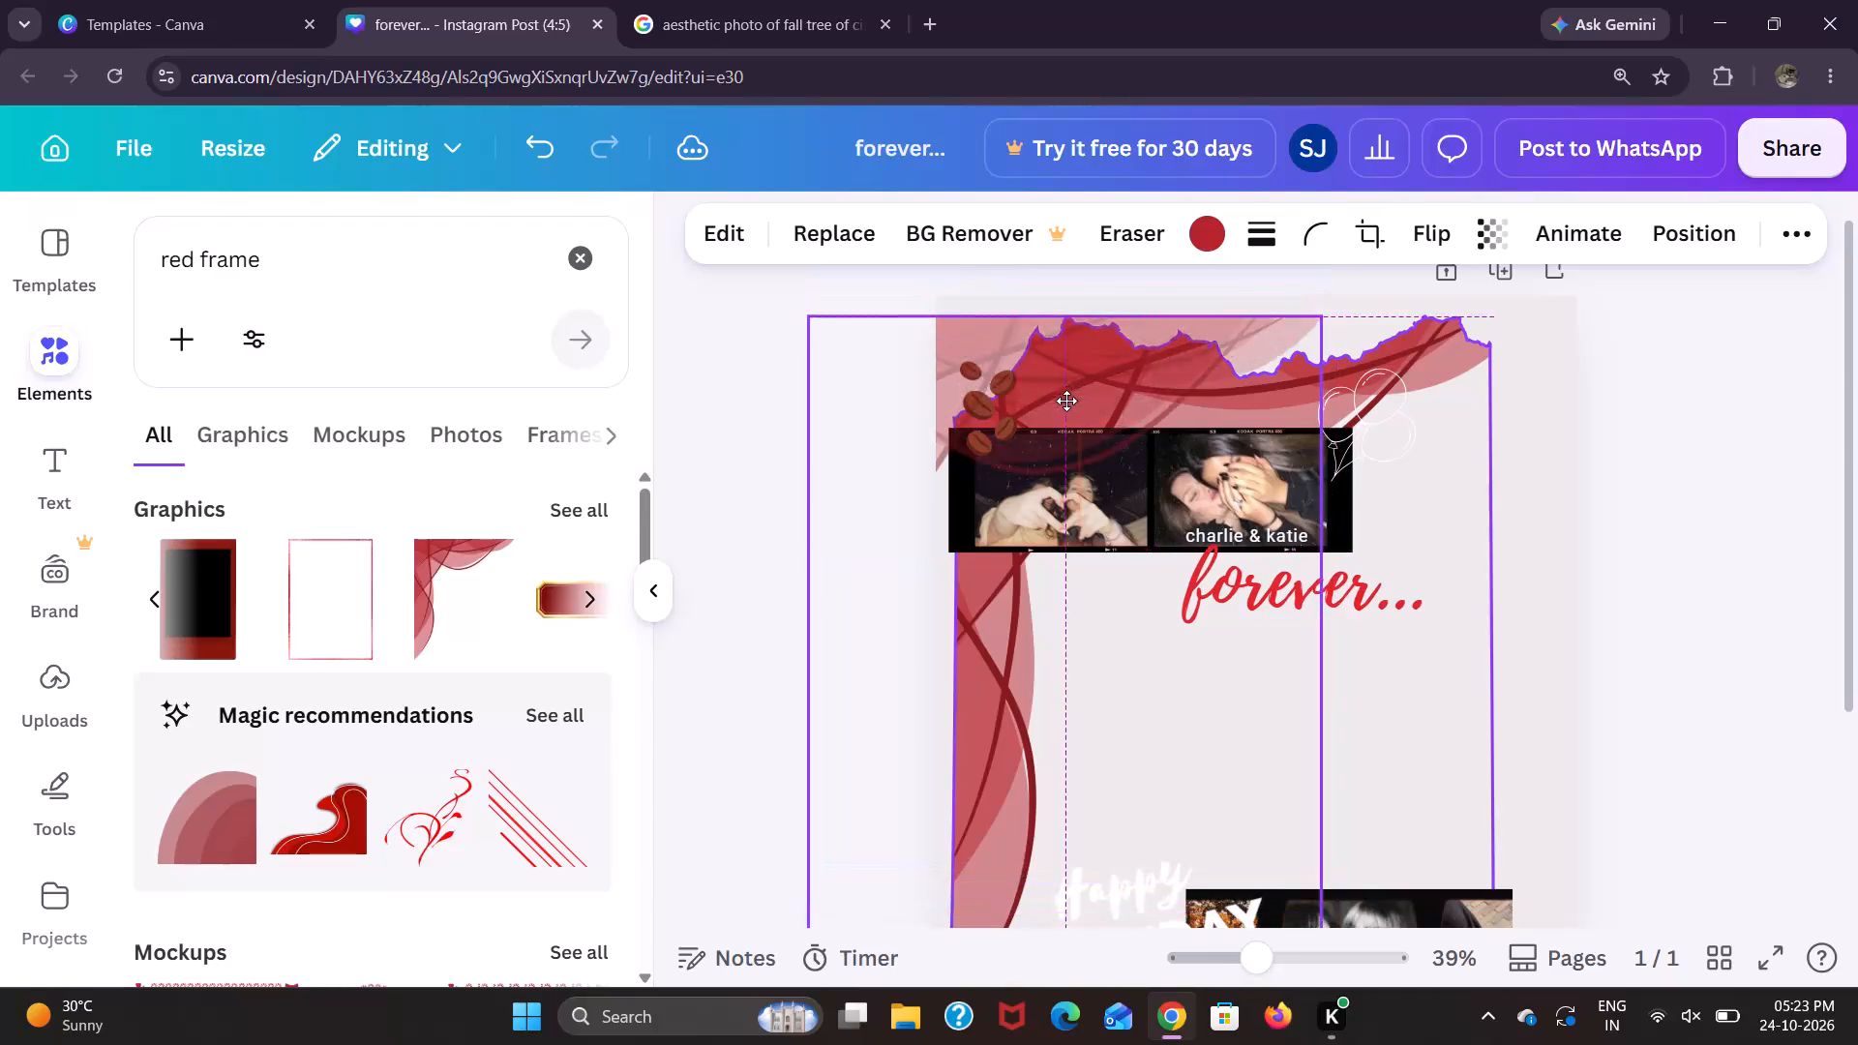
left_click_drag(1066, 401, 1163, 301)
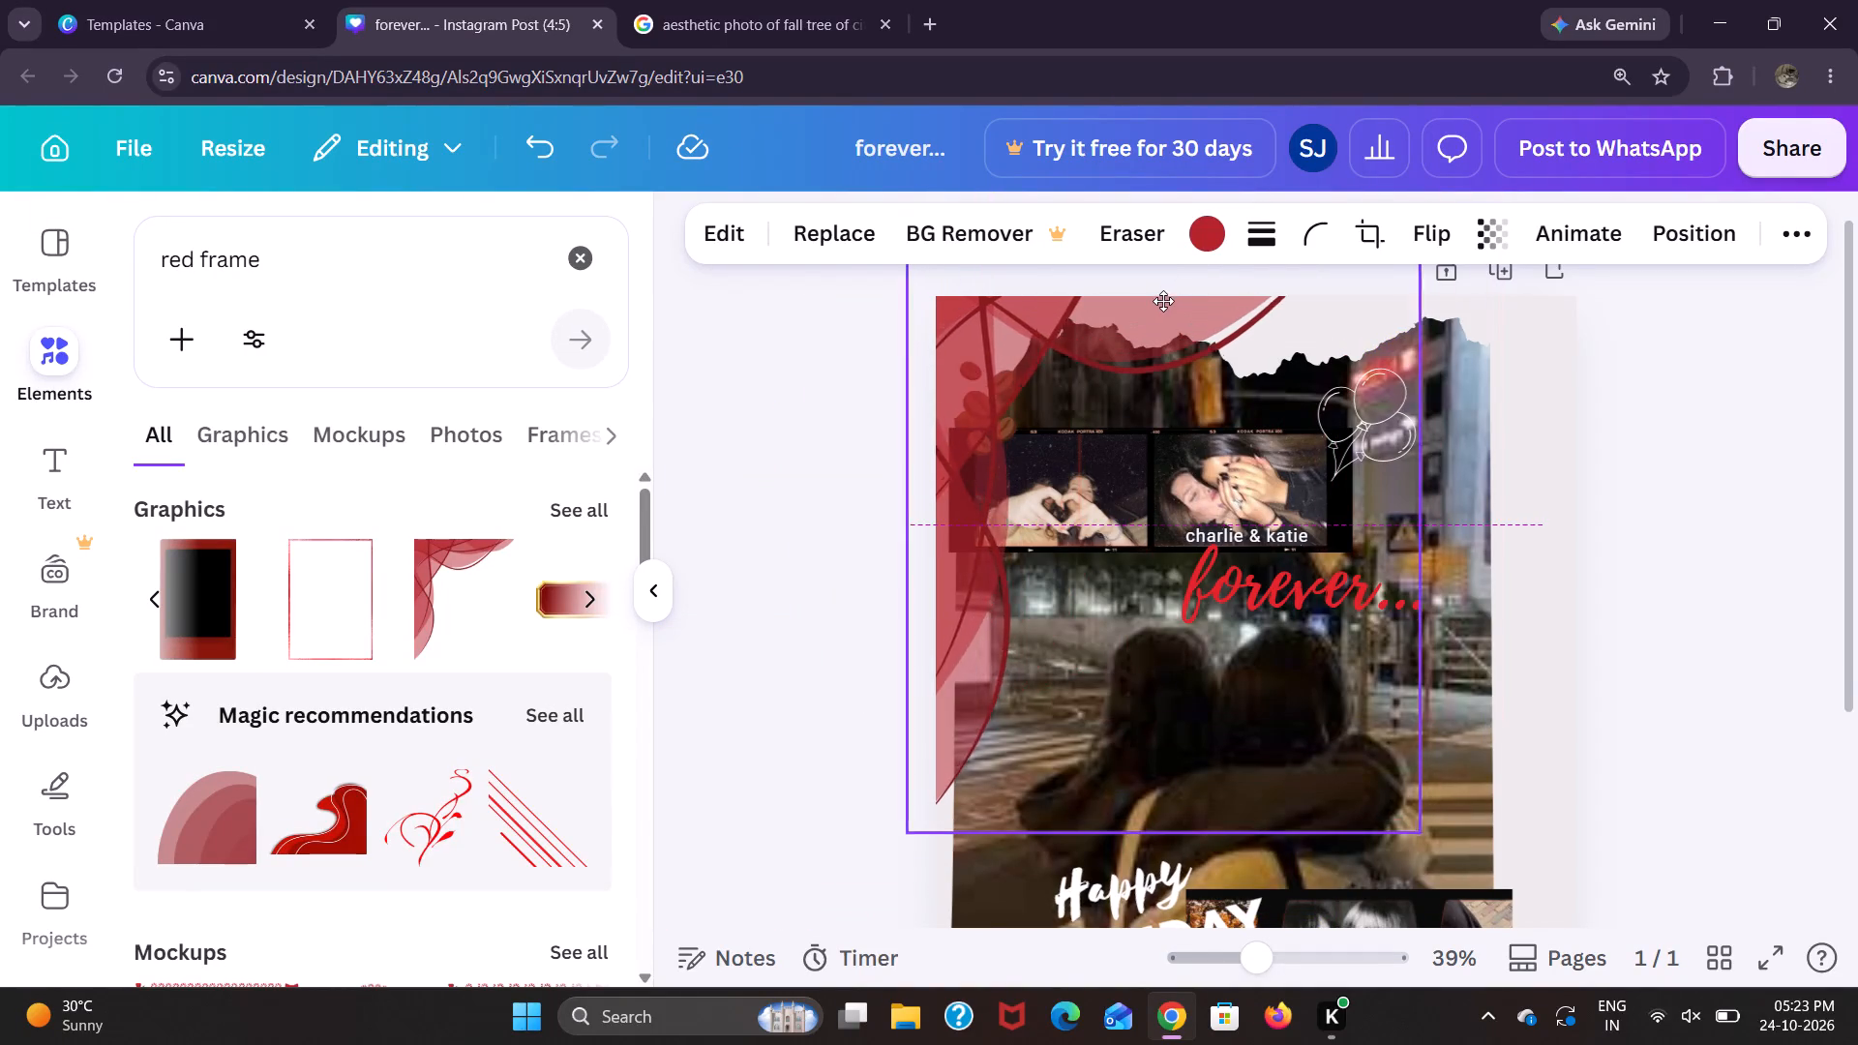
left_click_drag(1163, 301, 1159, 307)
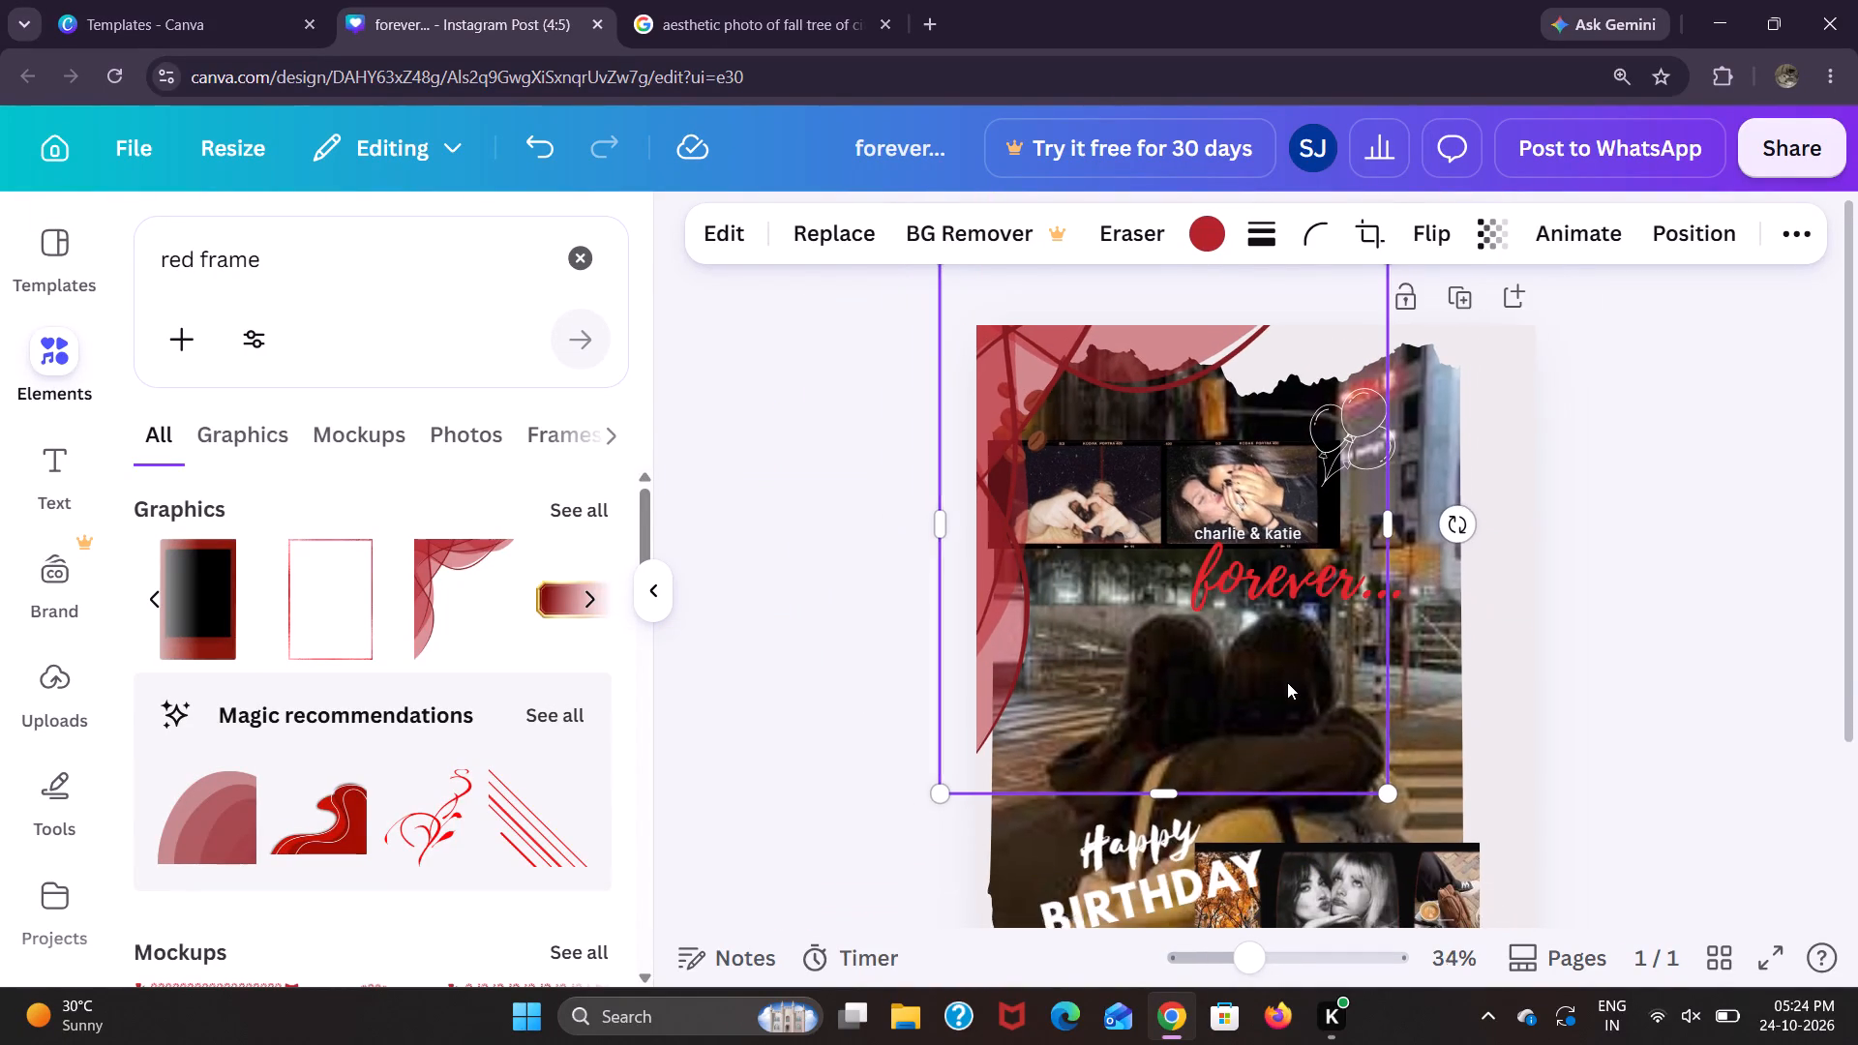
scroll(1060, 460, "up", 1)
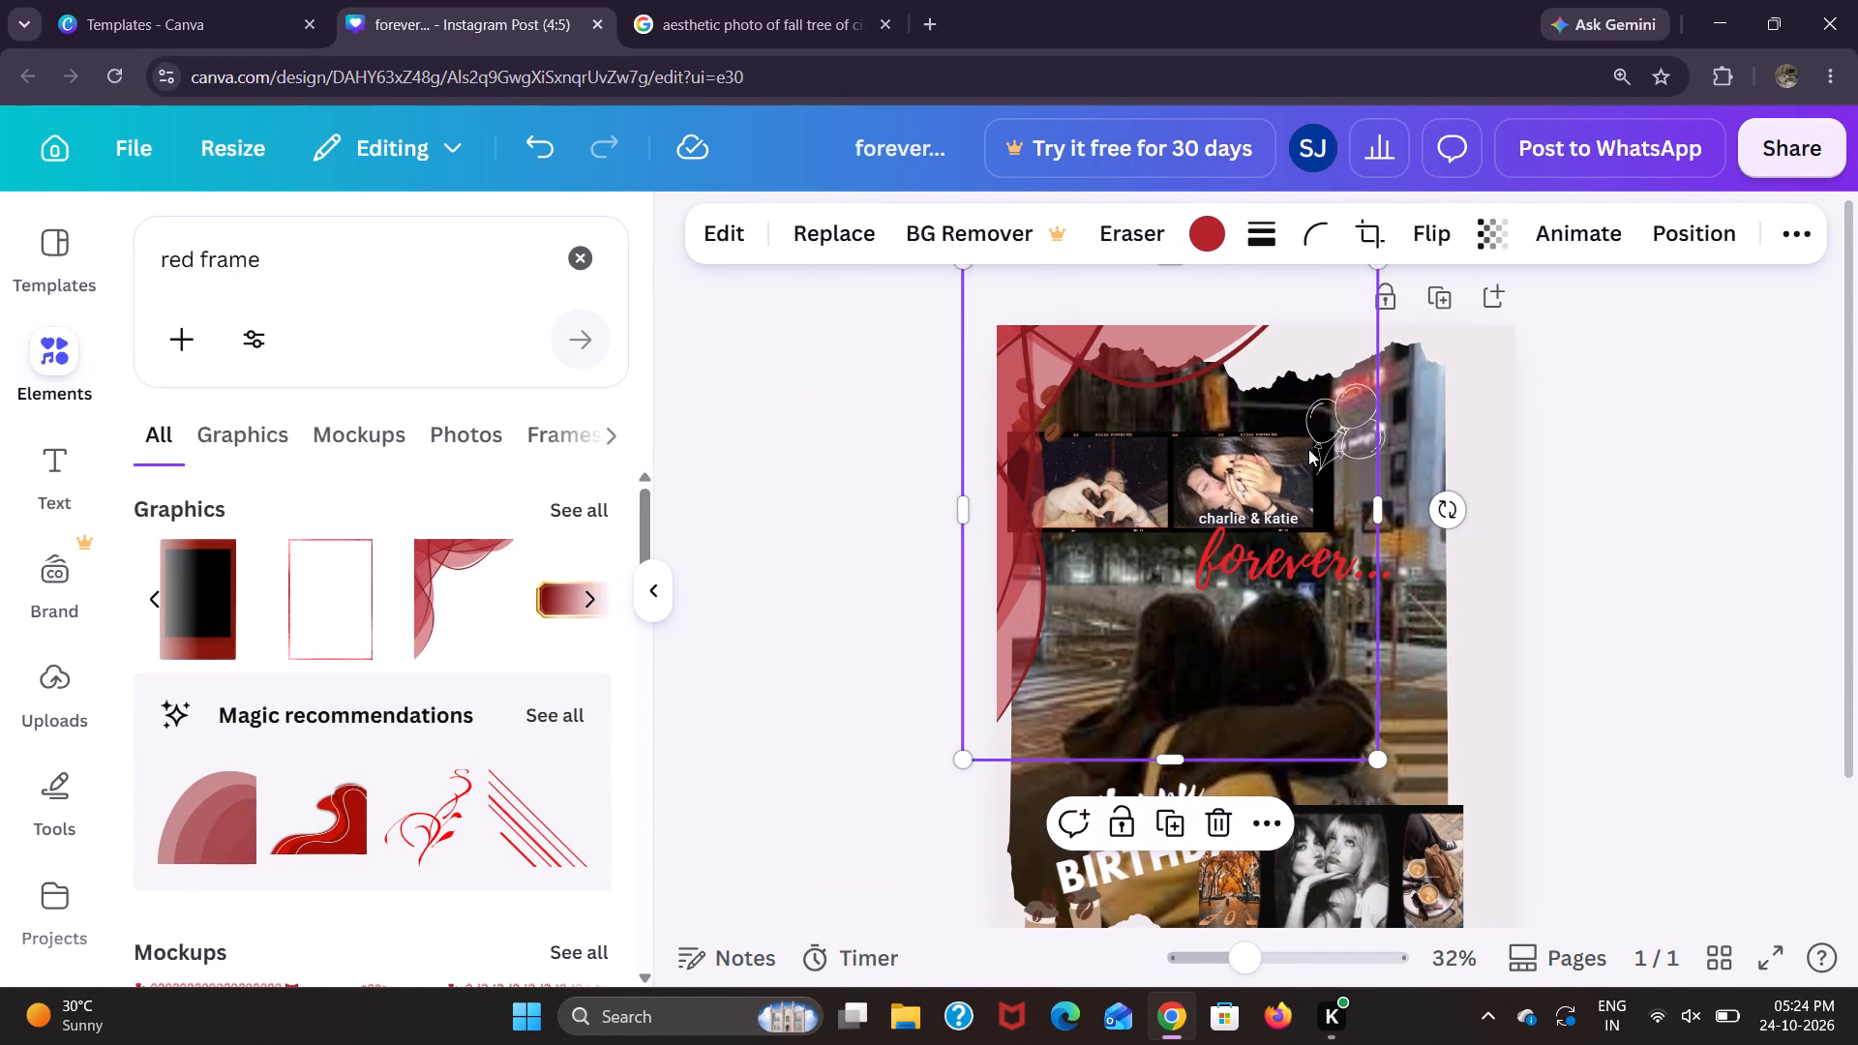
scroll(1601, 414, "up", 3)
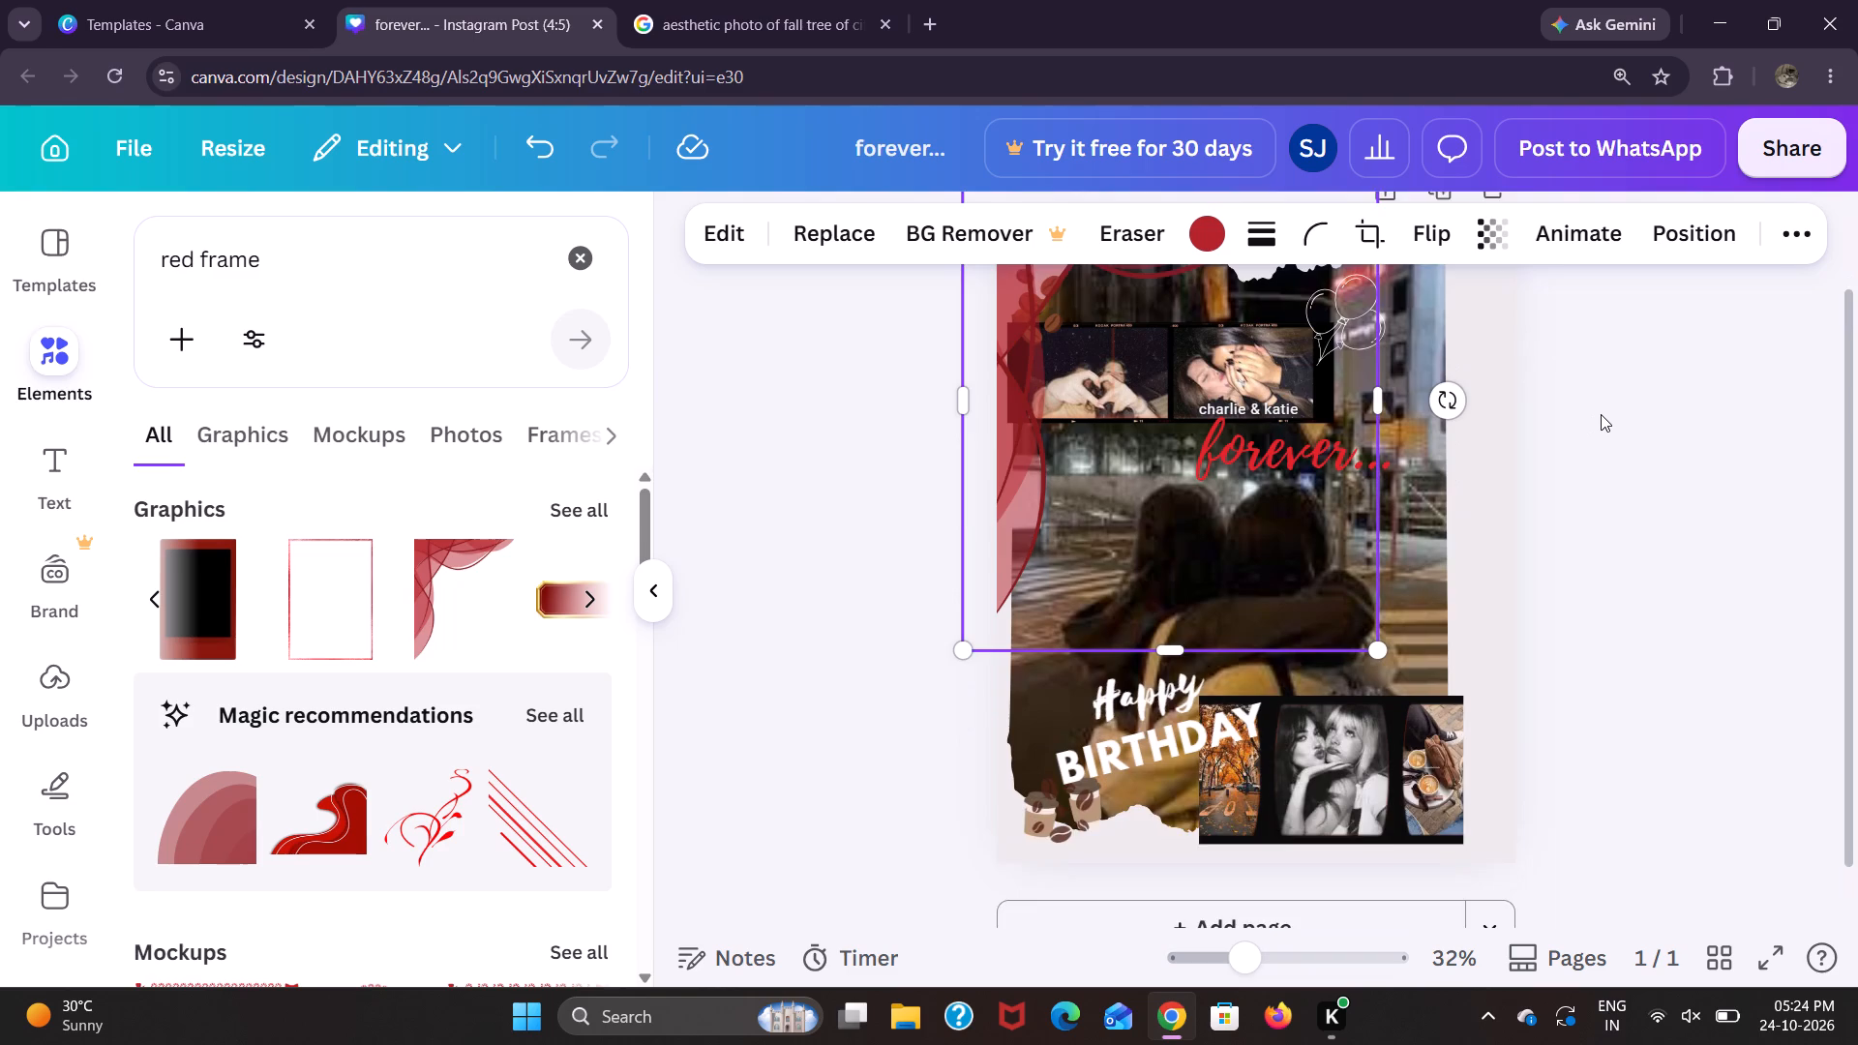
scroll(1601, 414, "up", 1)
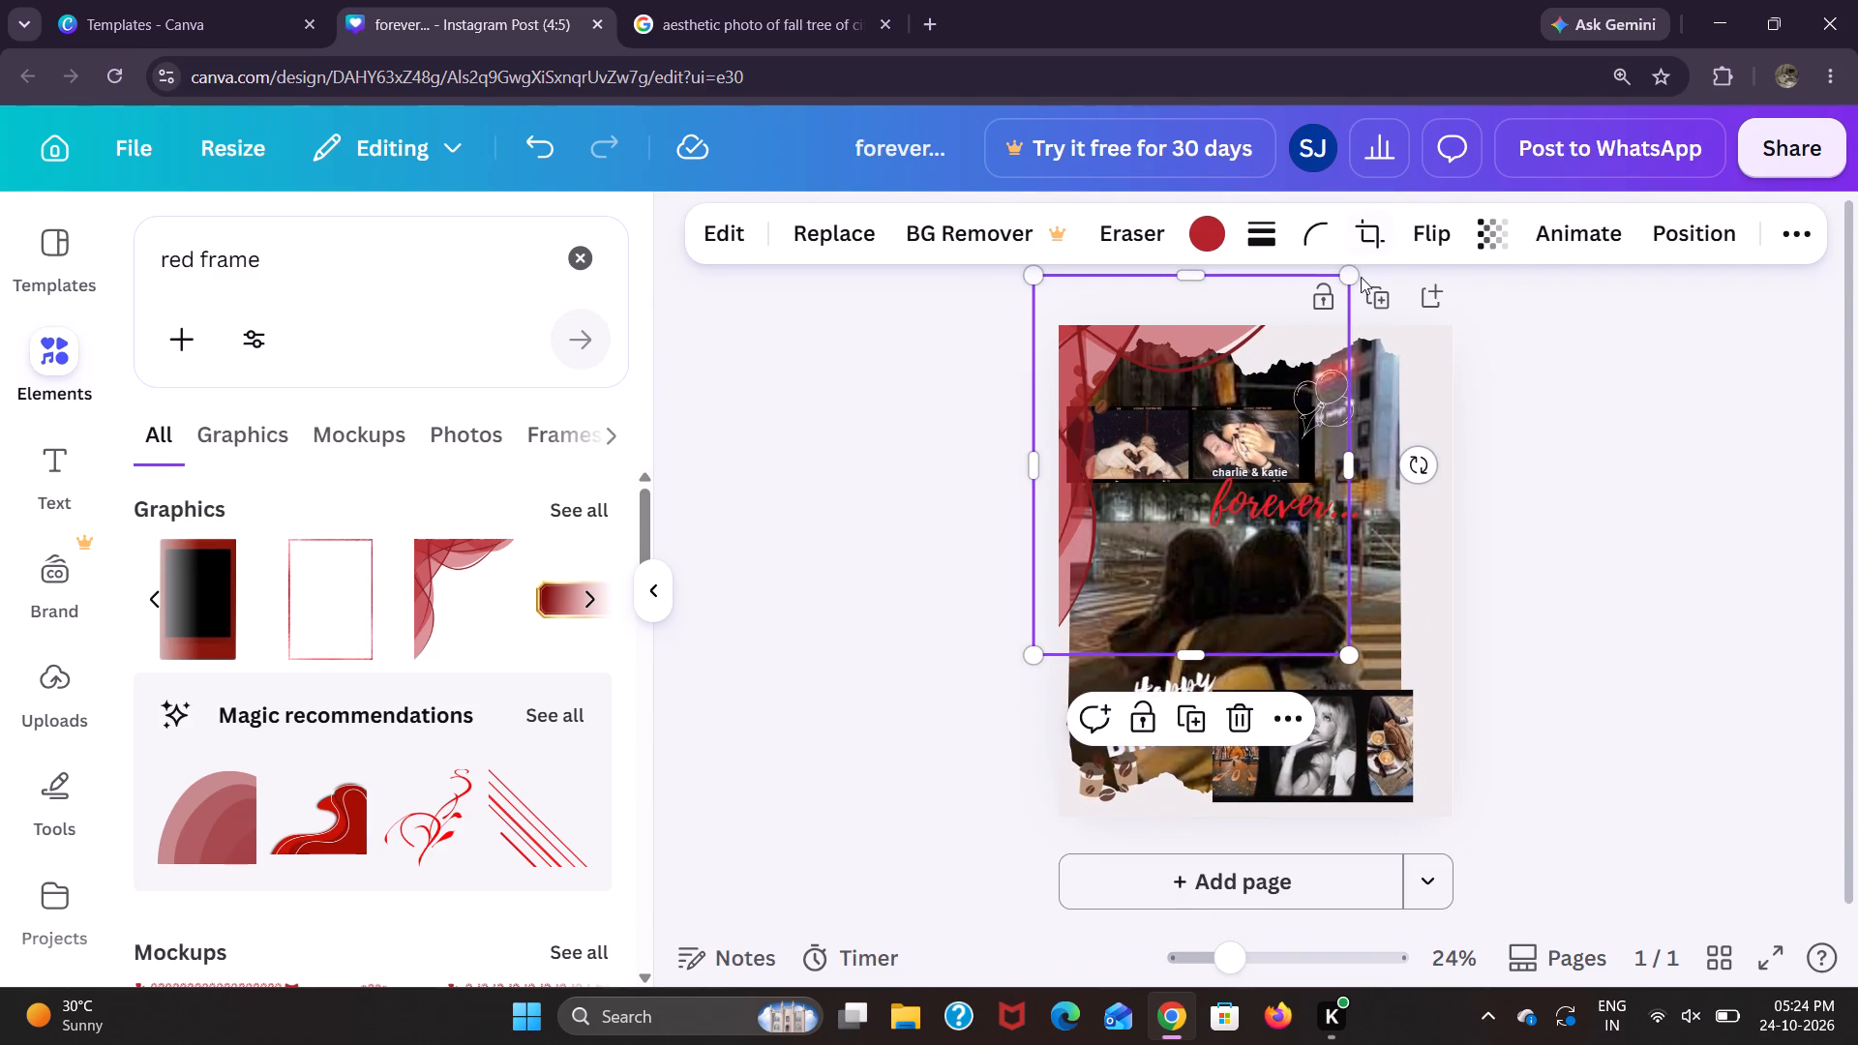
Trim the red wavy graphic to the page's upper and left edges, at about 676 wide by 899 high.
left_click_drag(1355, 278, 1354, 366)
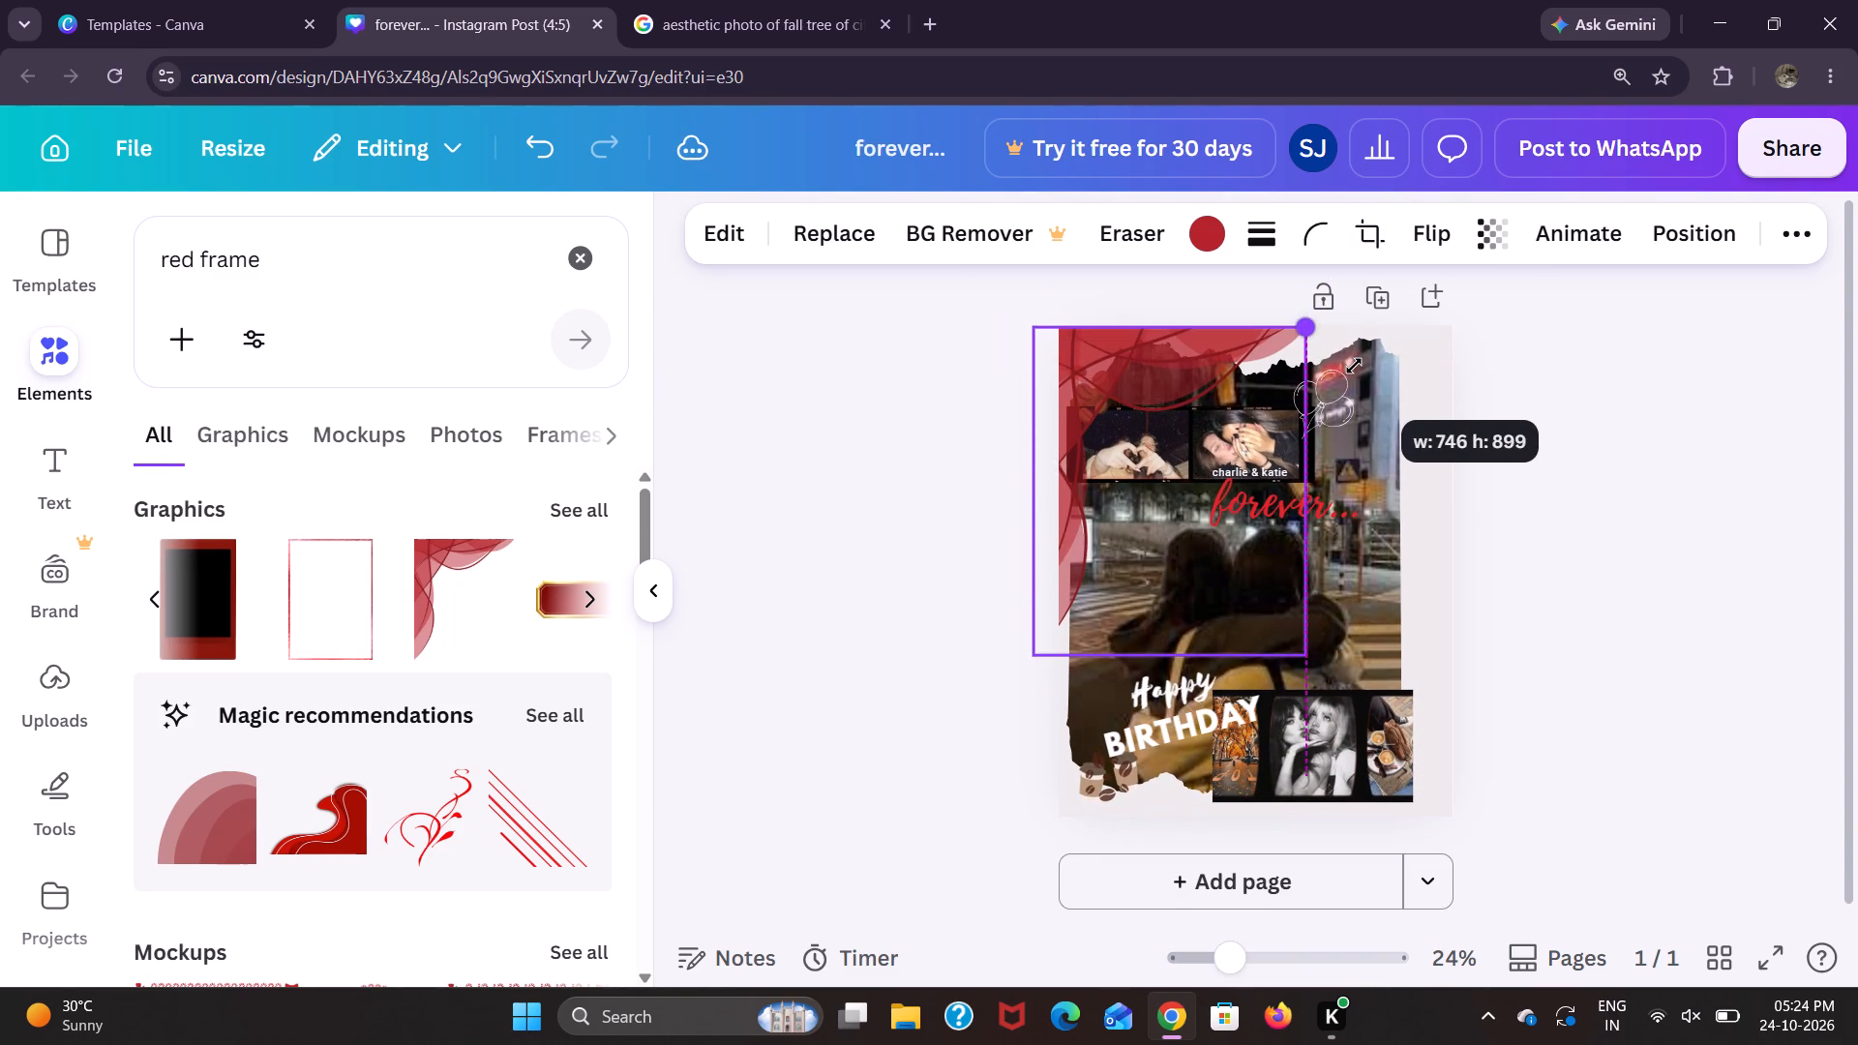
left_click_drag(1354, 366, 1354, 368)
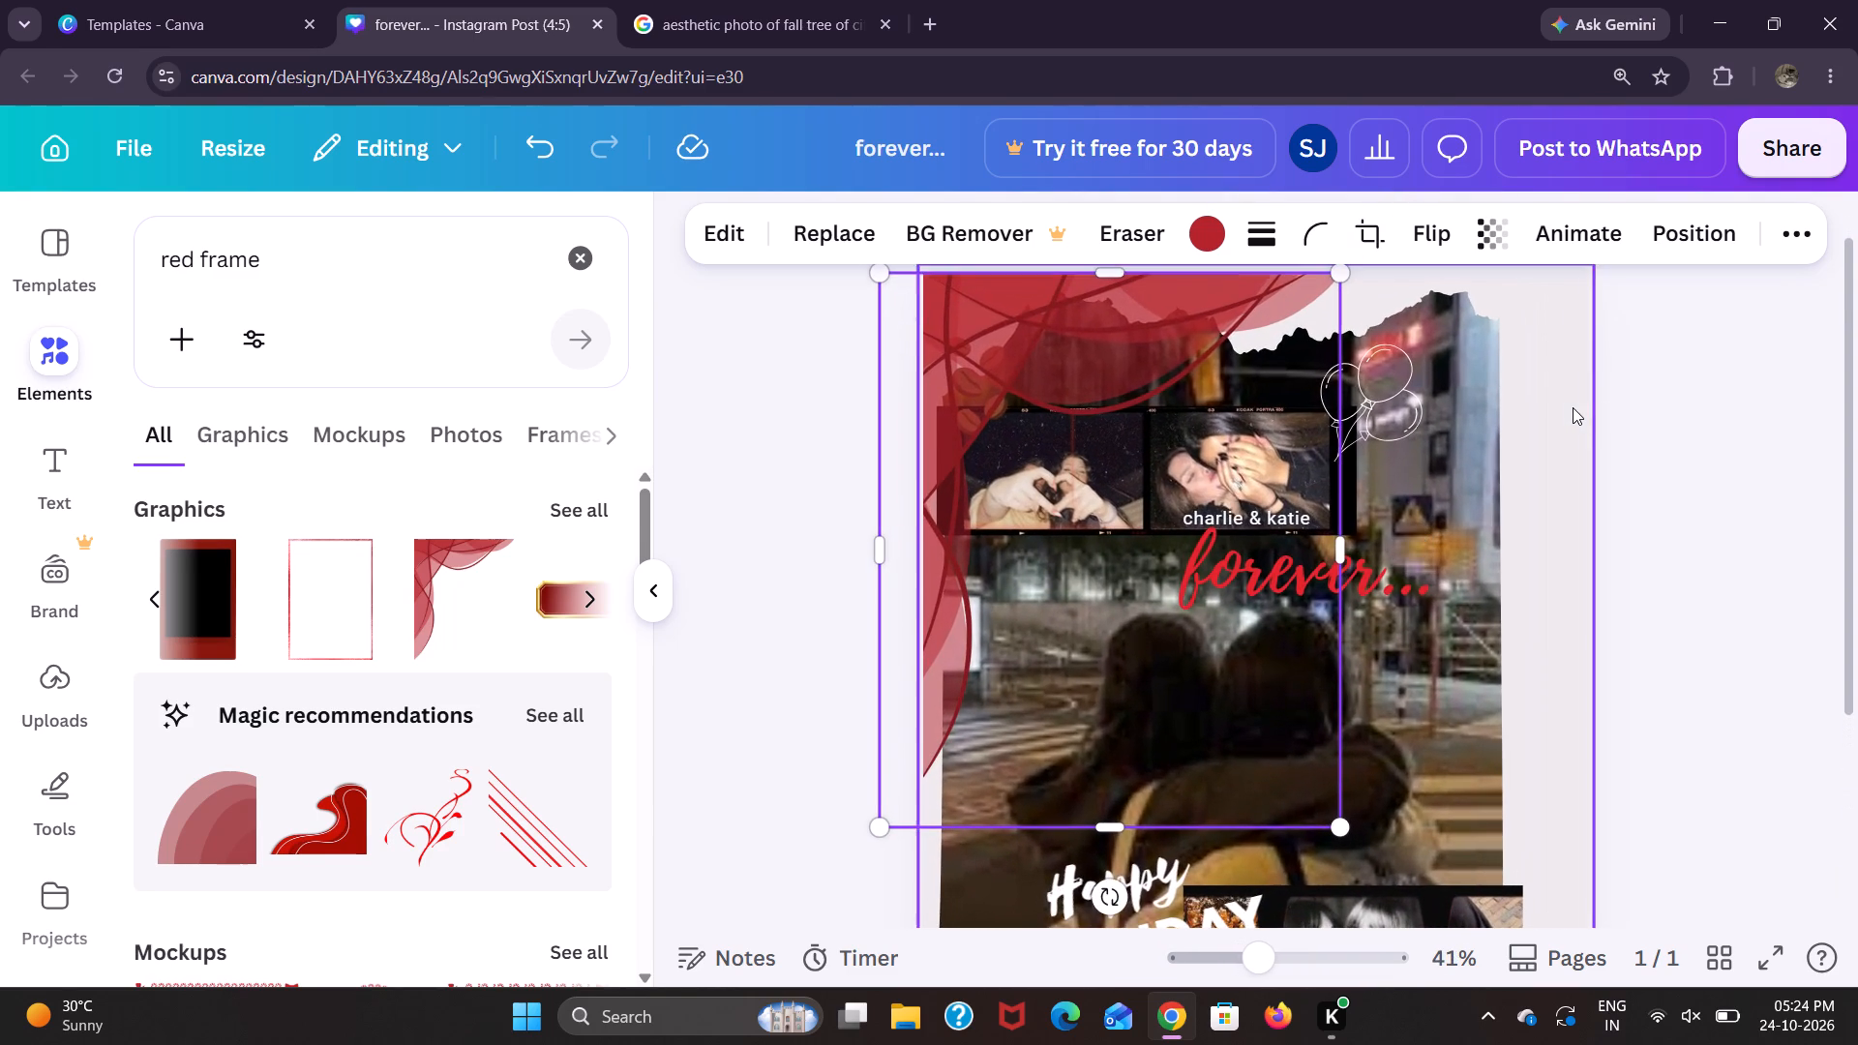
left_click_drag(883, 566, 929, 576)
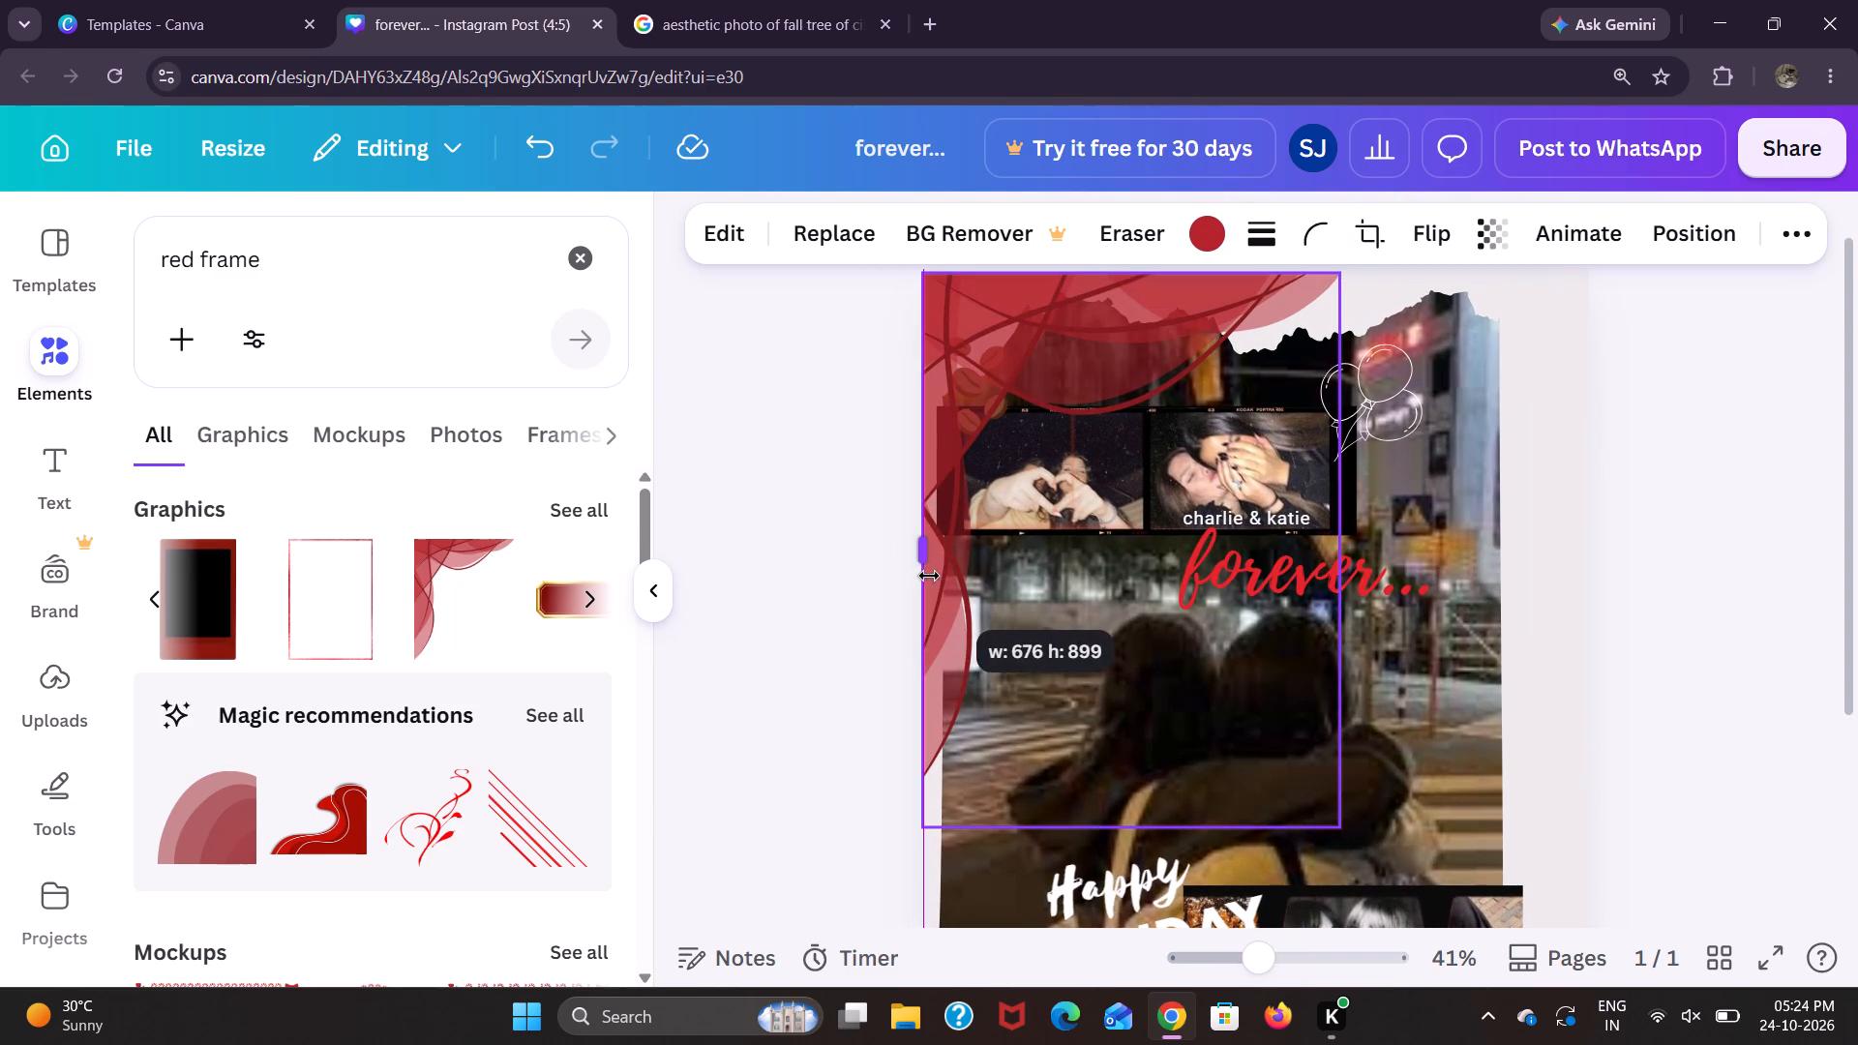
left_click_drag(929, 576, 931, 575)
Set the red wavy graphic's transparency to 67.
left_click(1214, 240)
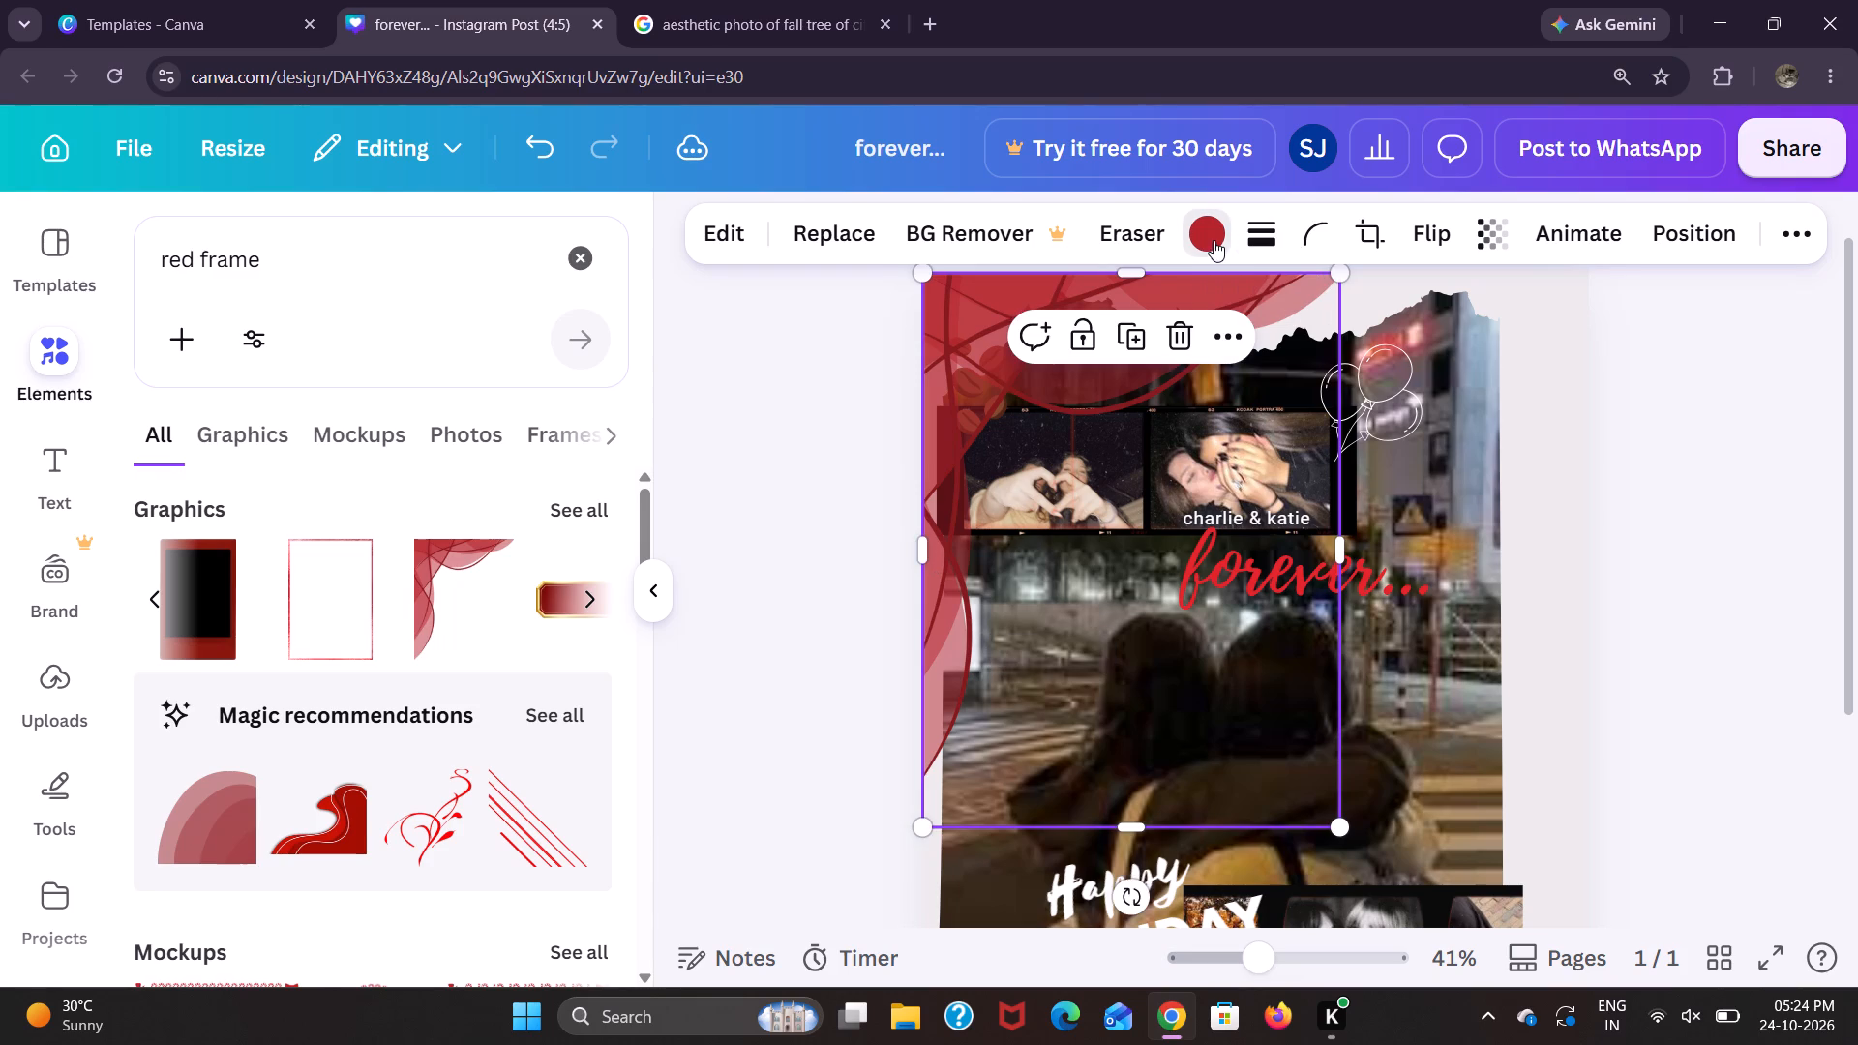
left_click(1497, 241)
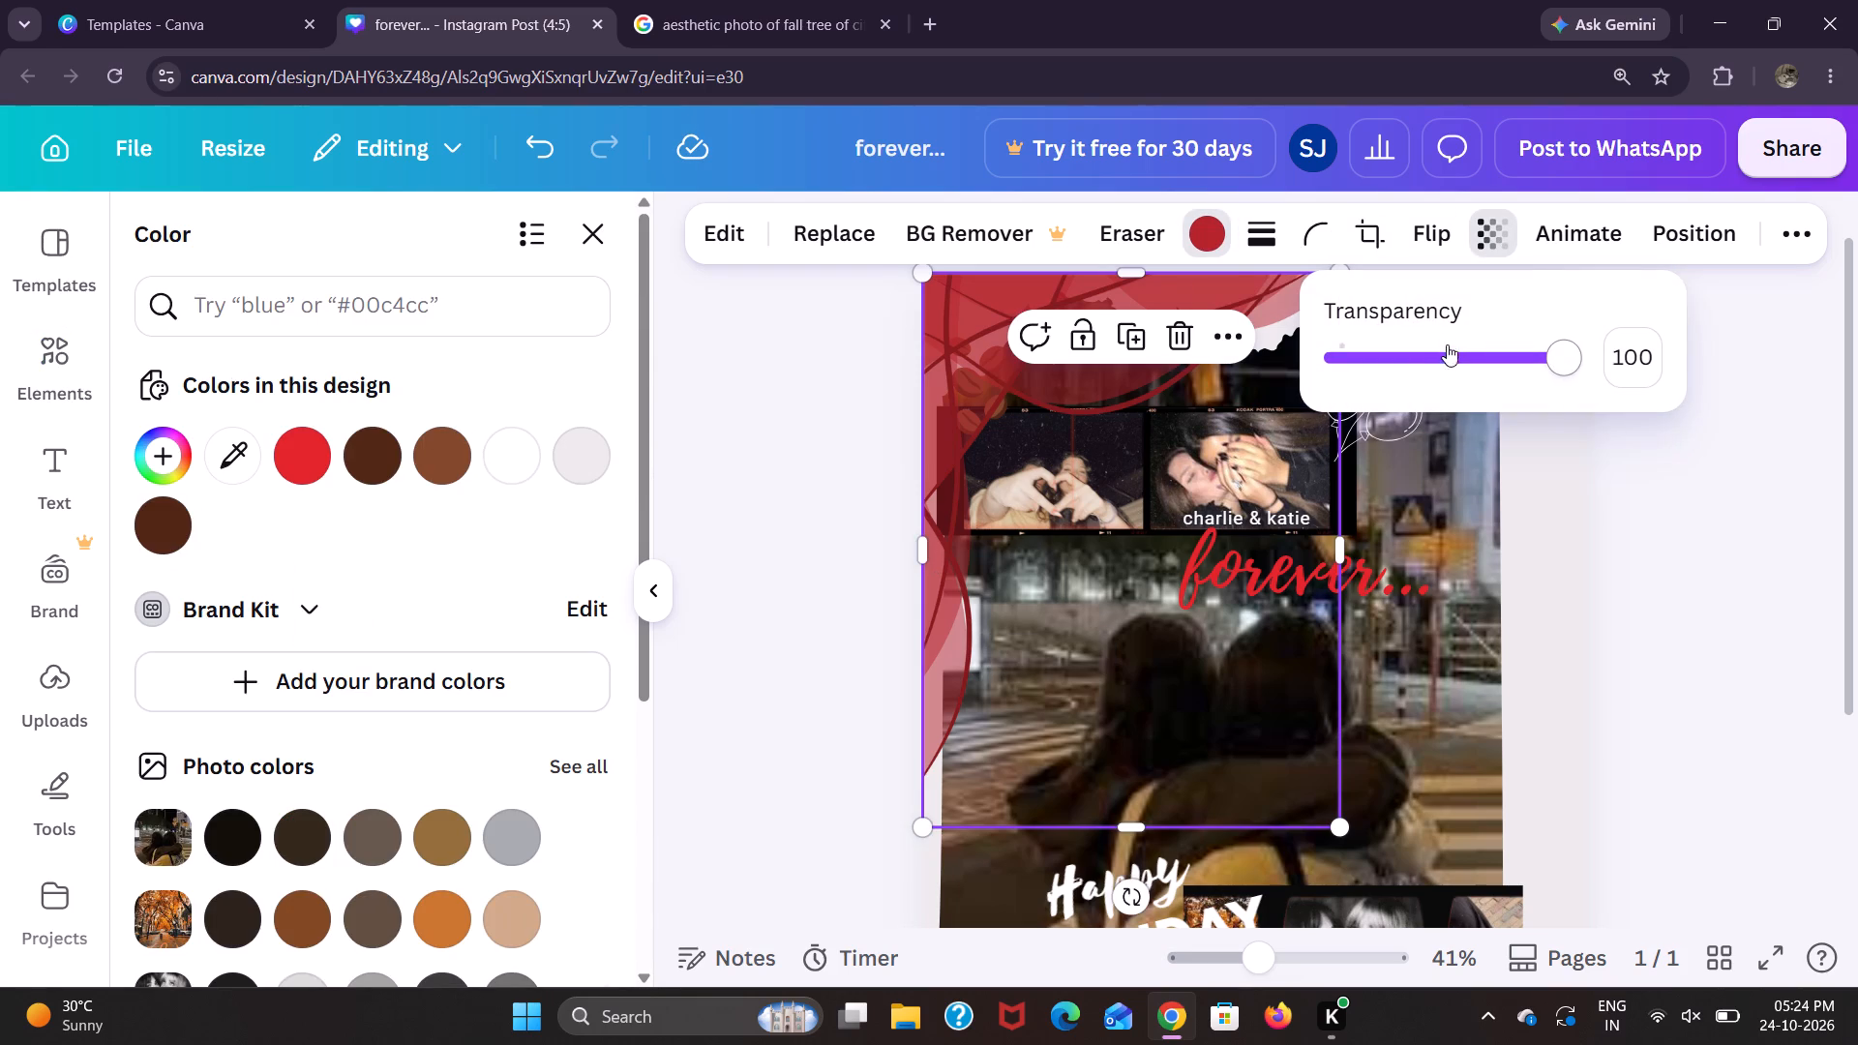
left_click(1453, 357)
left_click(1491, 362)
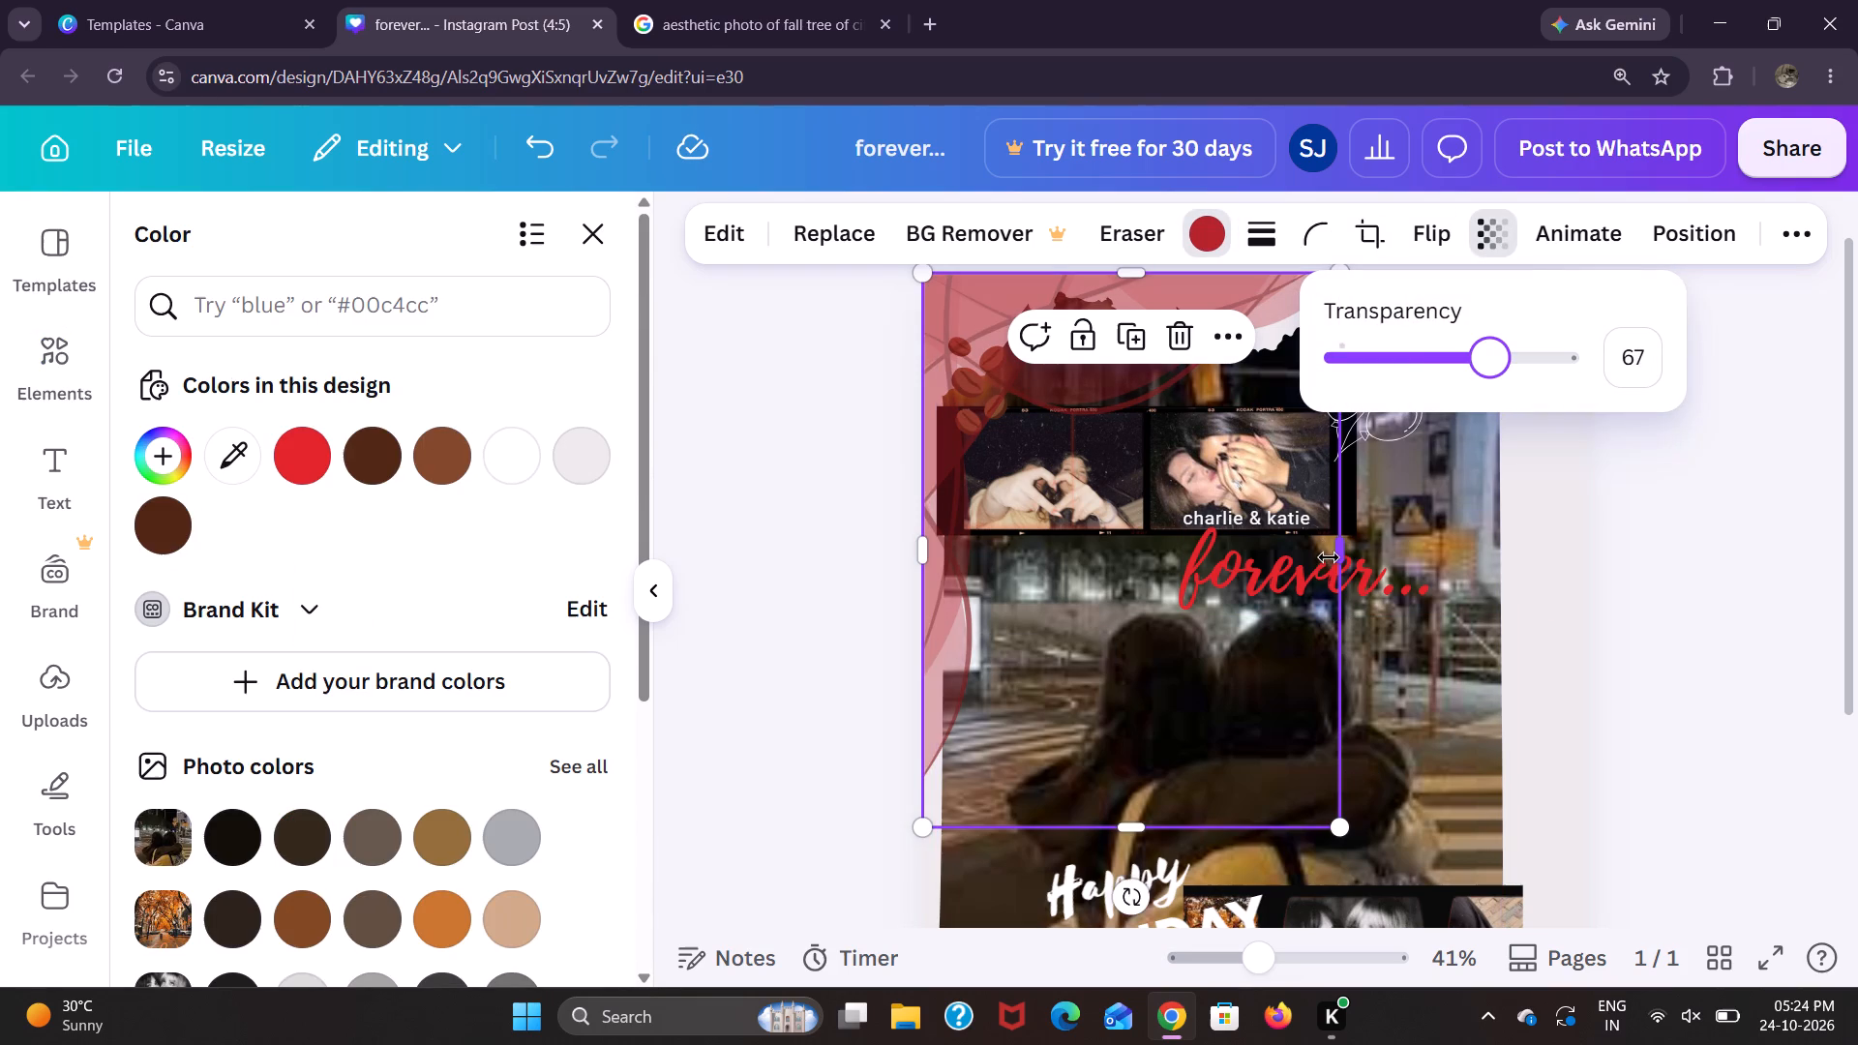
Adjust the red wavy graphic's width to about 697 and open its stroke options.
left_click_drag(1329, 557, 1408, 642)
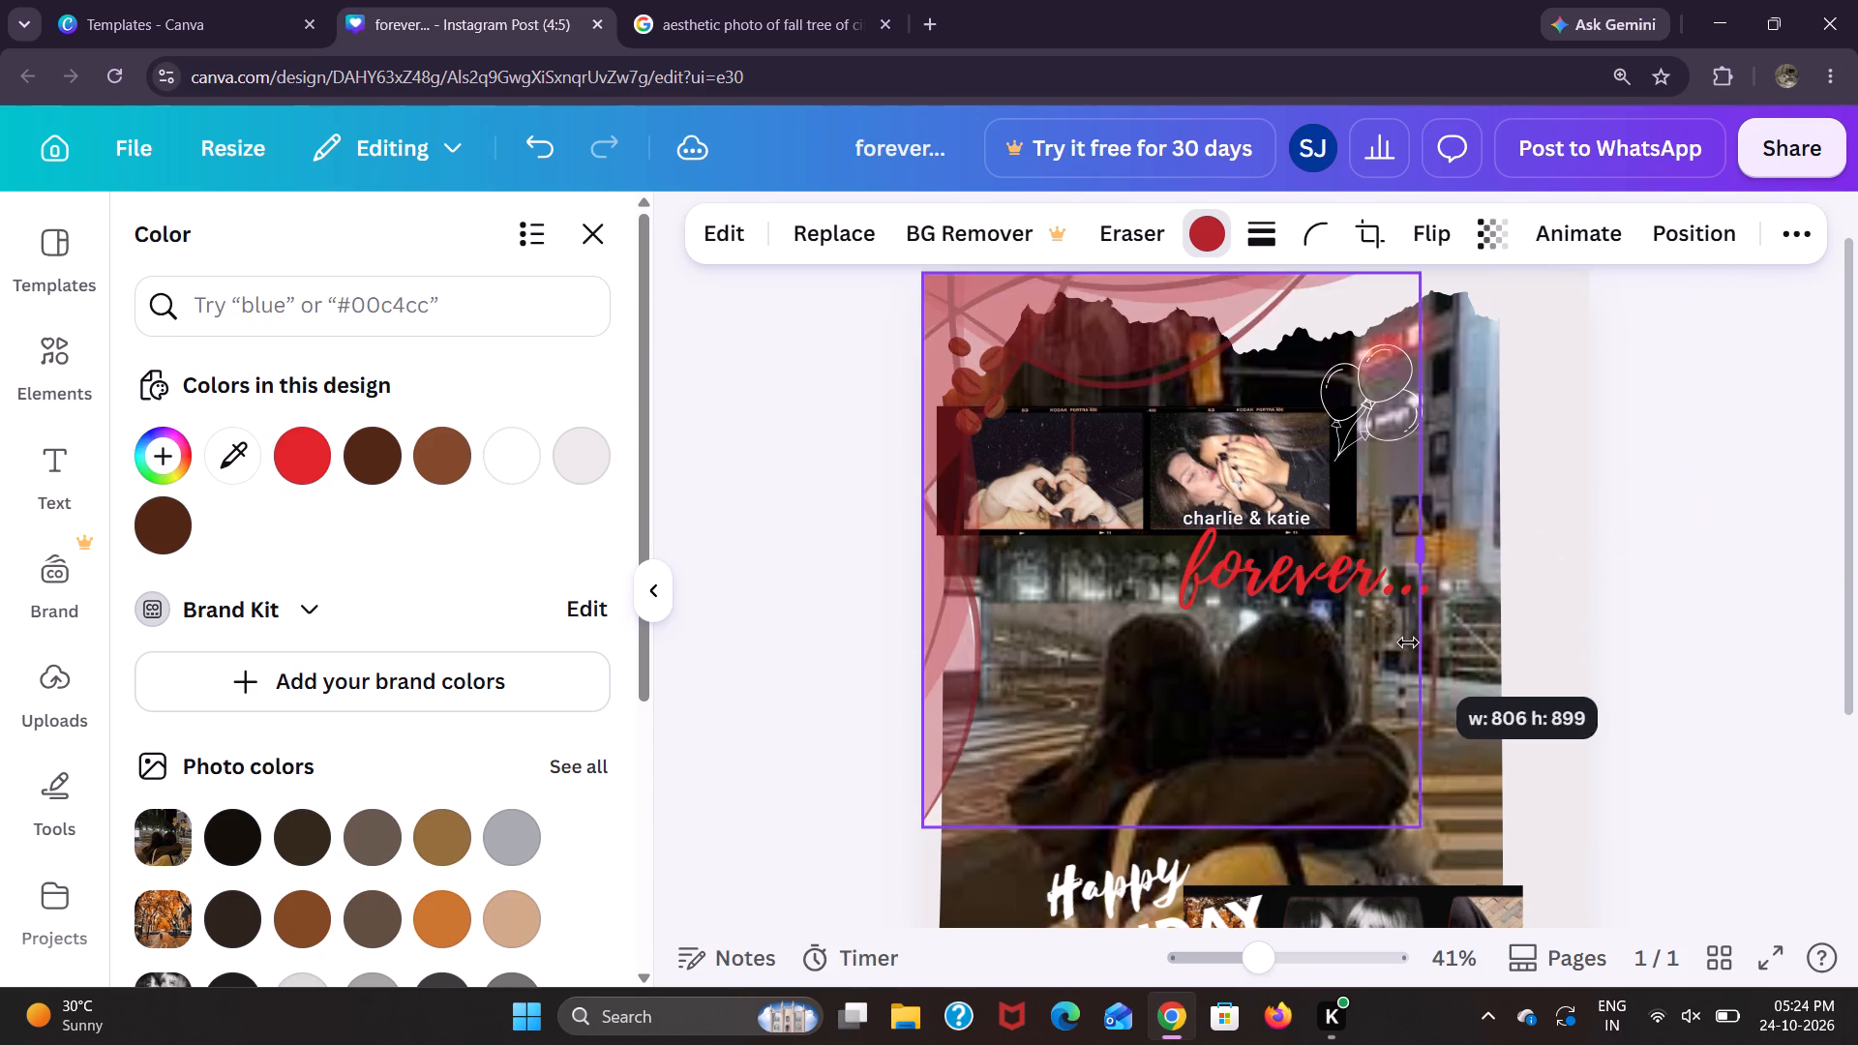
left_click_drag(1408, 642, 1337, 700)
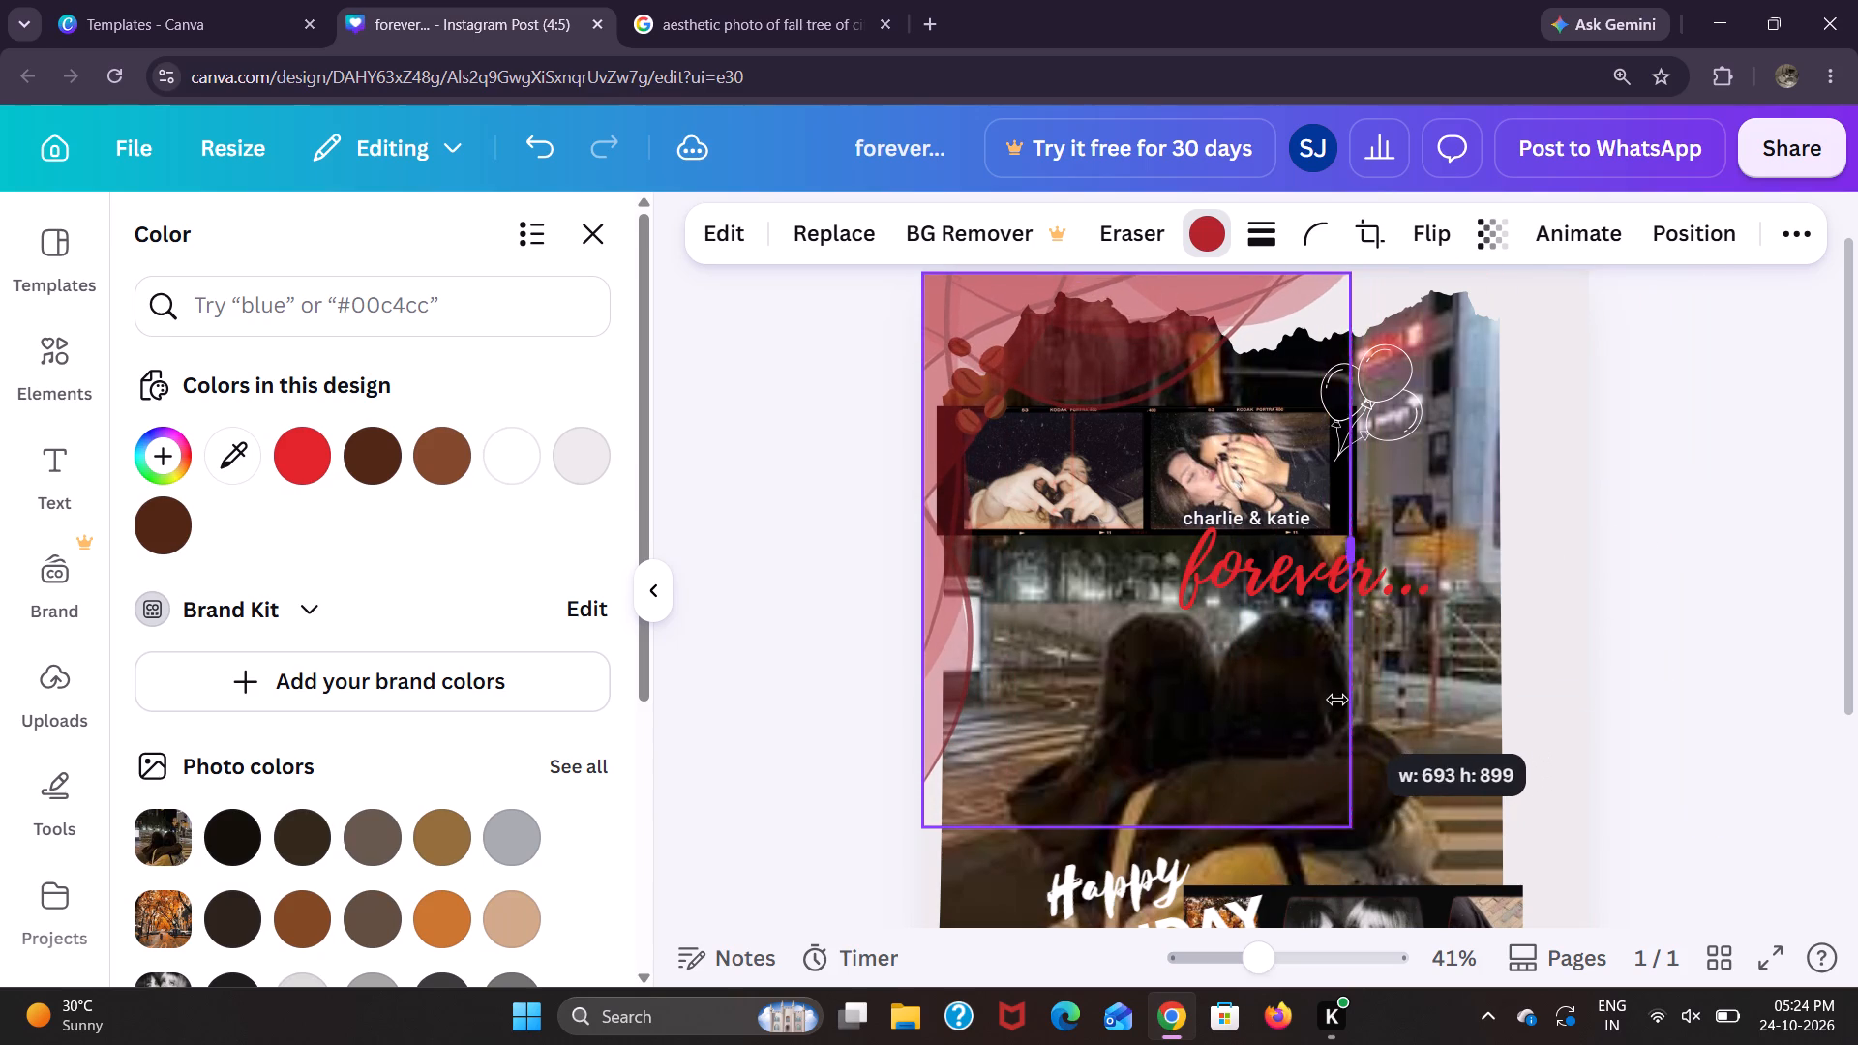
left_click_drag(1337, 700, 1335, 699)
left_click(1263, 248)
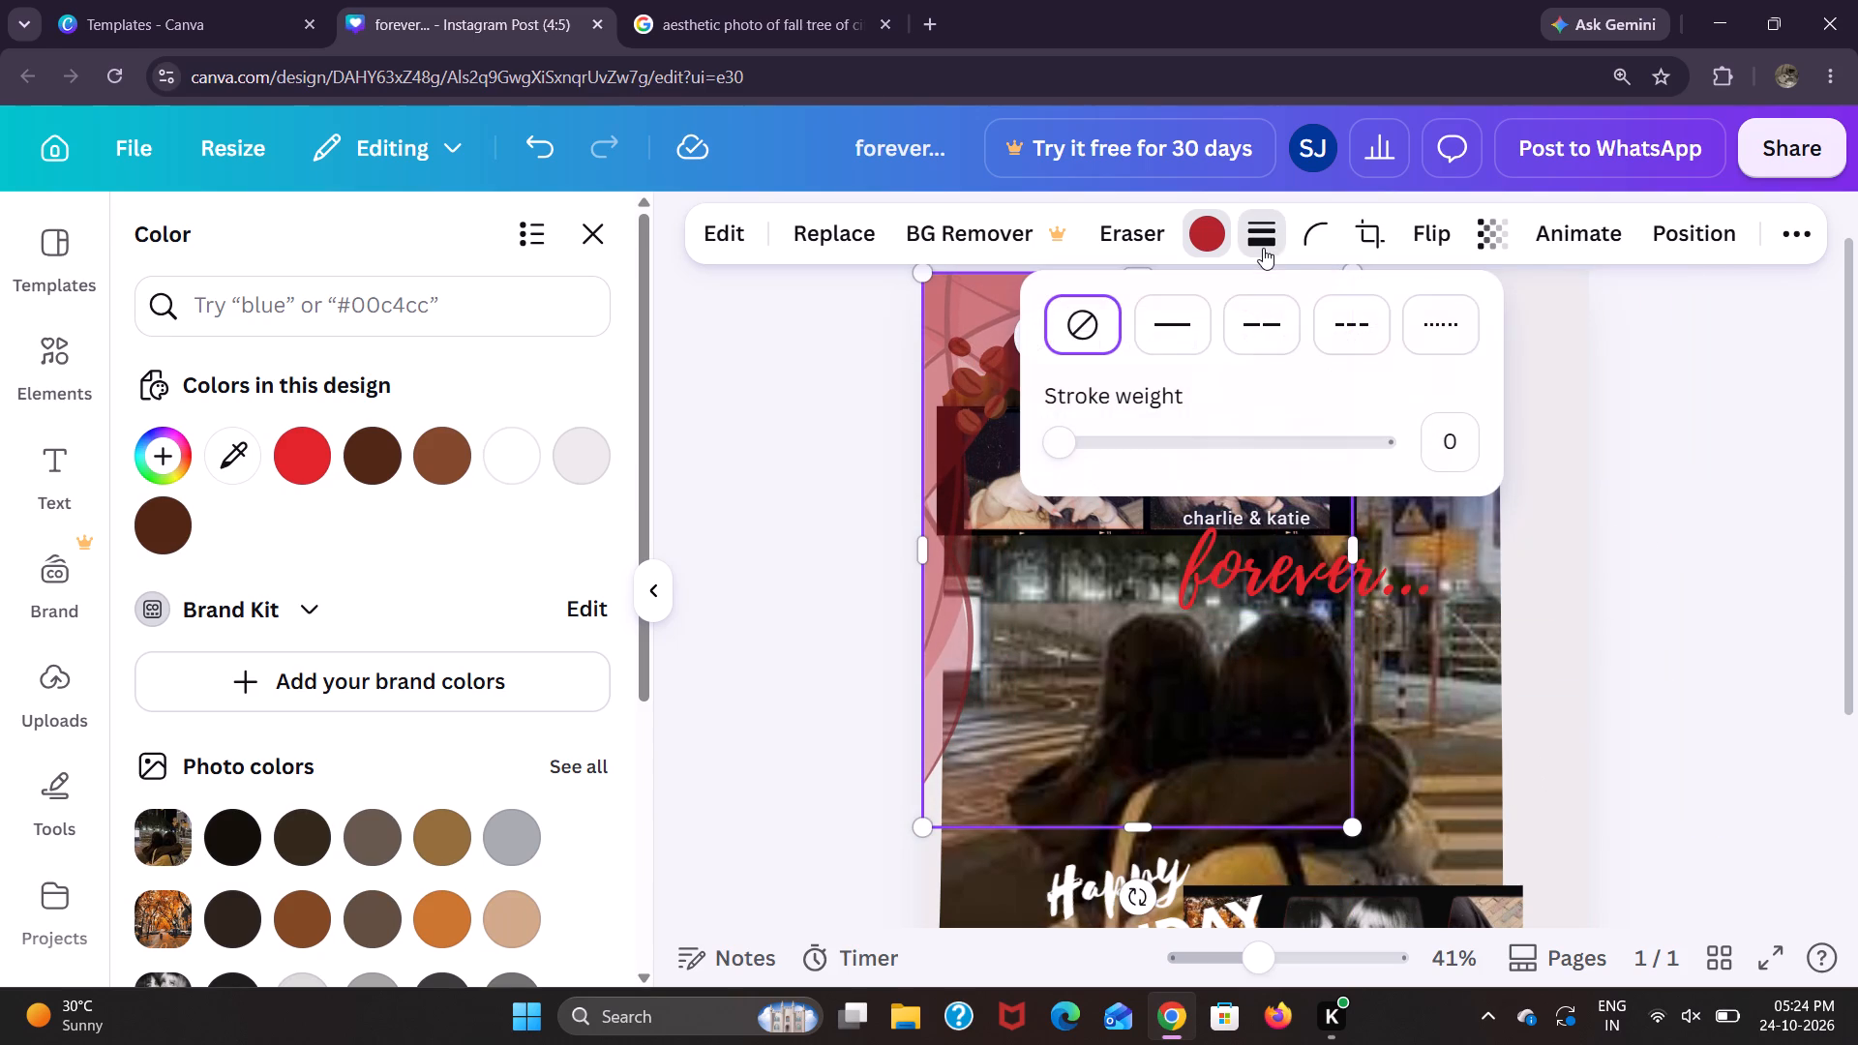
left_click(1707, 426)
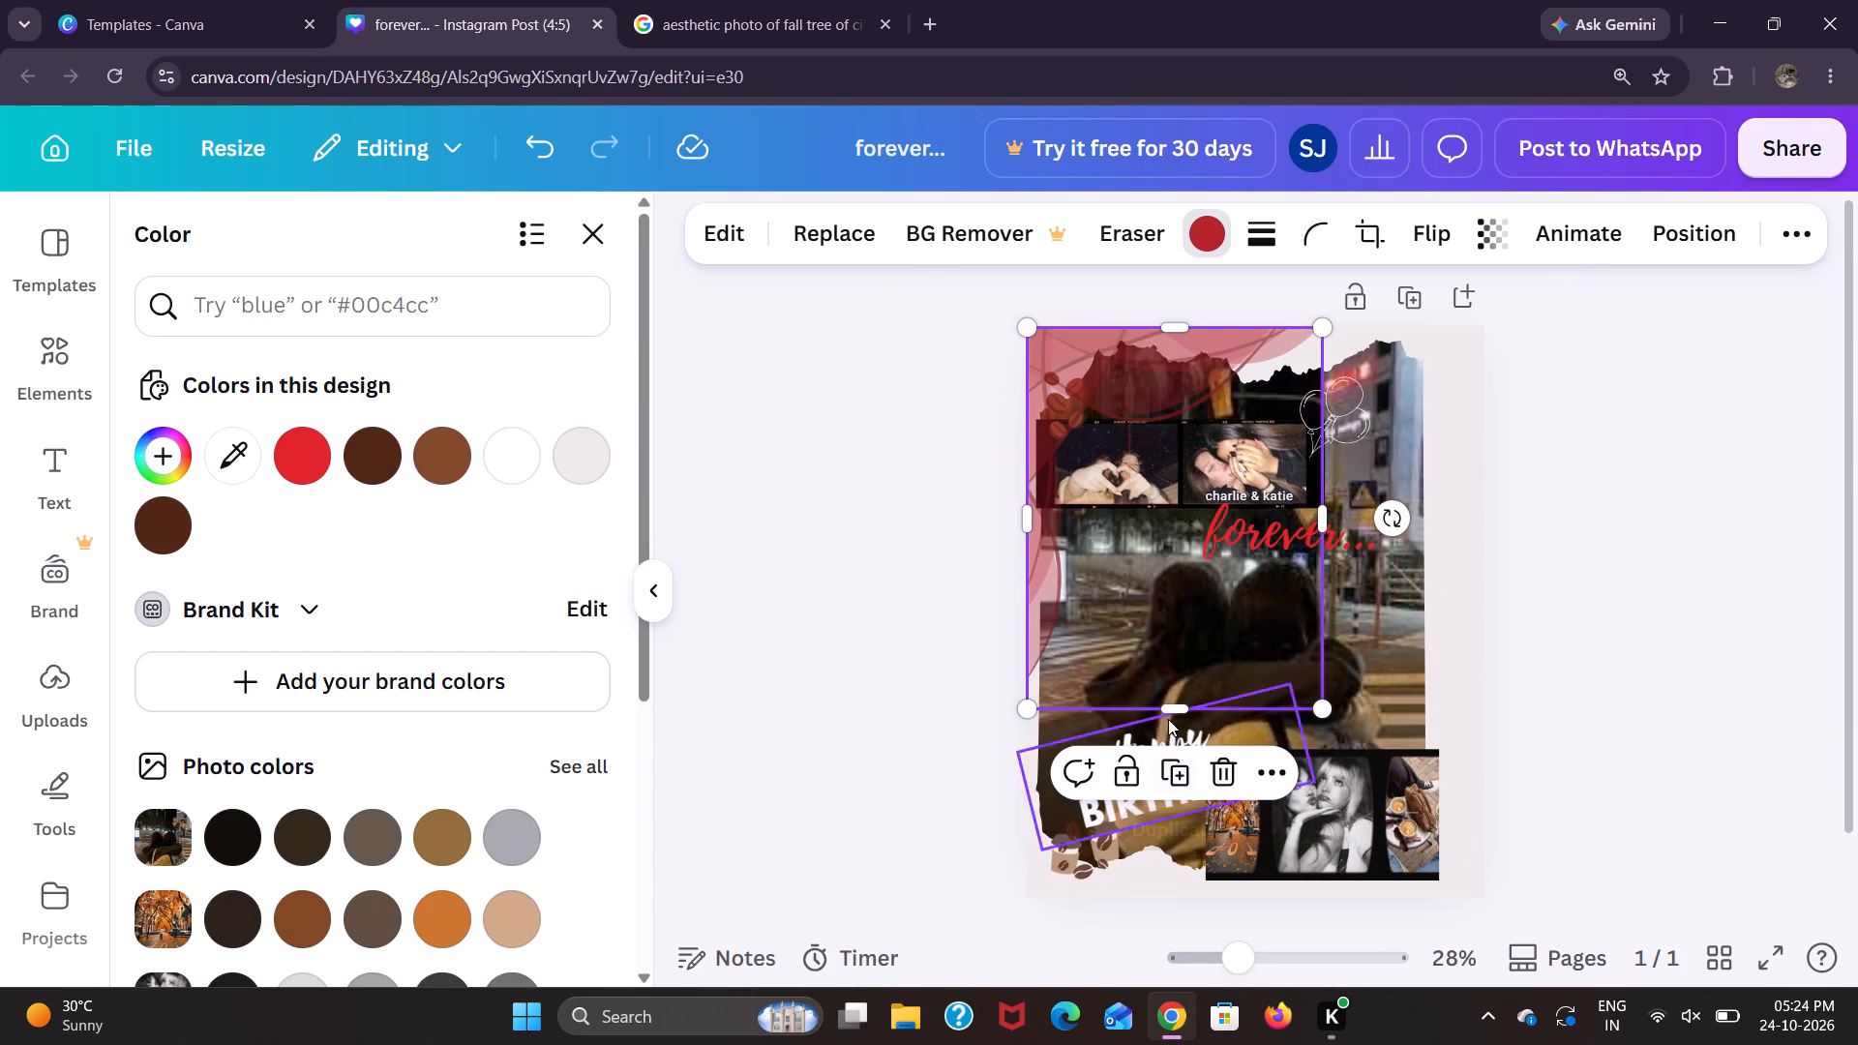
Extend the red wavy graphic downward to about 1,299 high and narrow it to about half the page's width.
left_click_drag(1168, 712, 1172, 877)
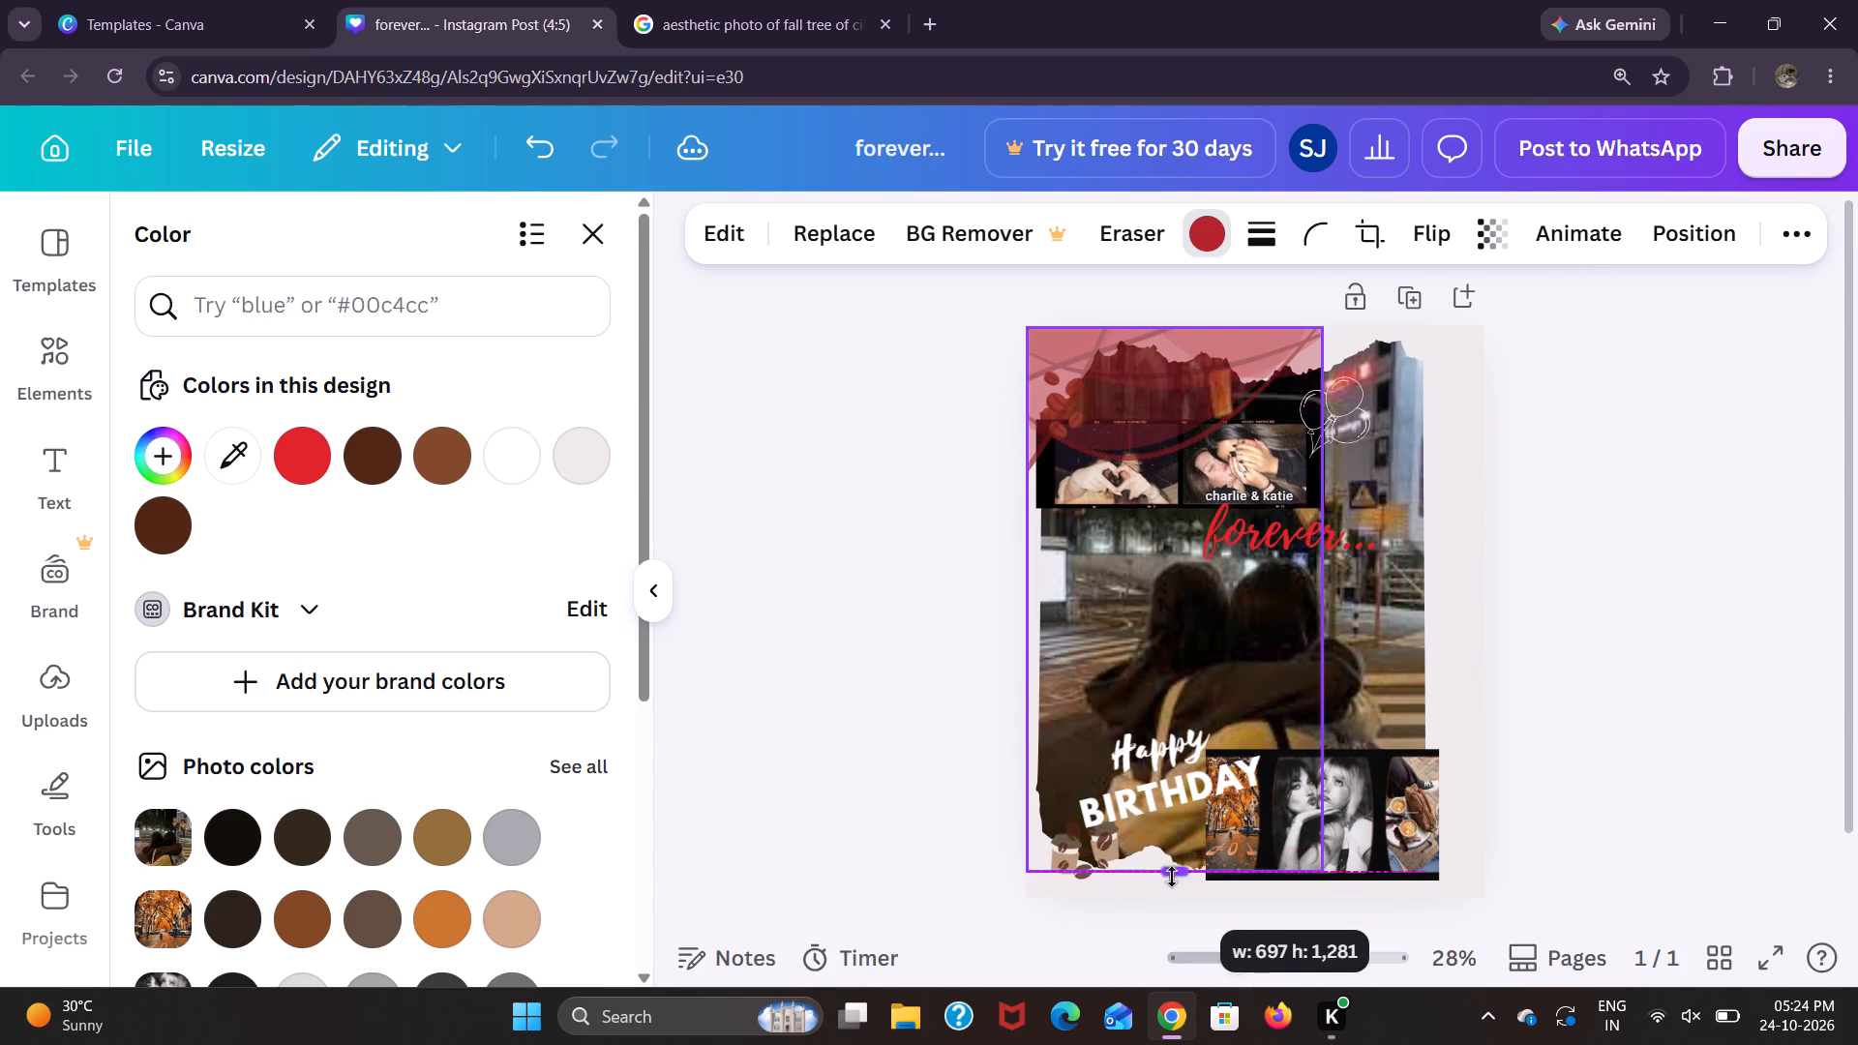
left_click_drag(1172, 877, 1170, 881)
left_click_drag(1323, 596, 1429, 592)
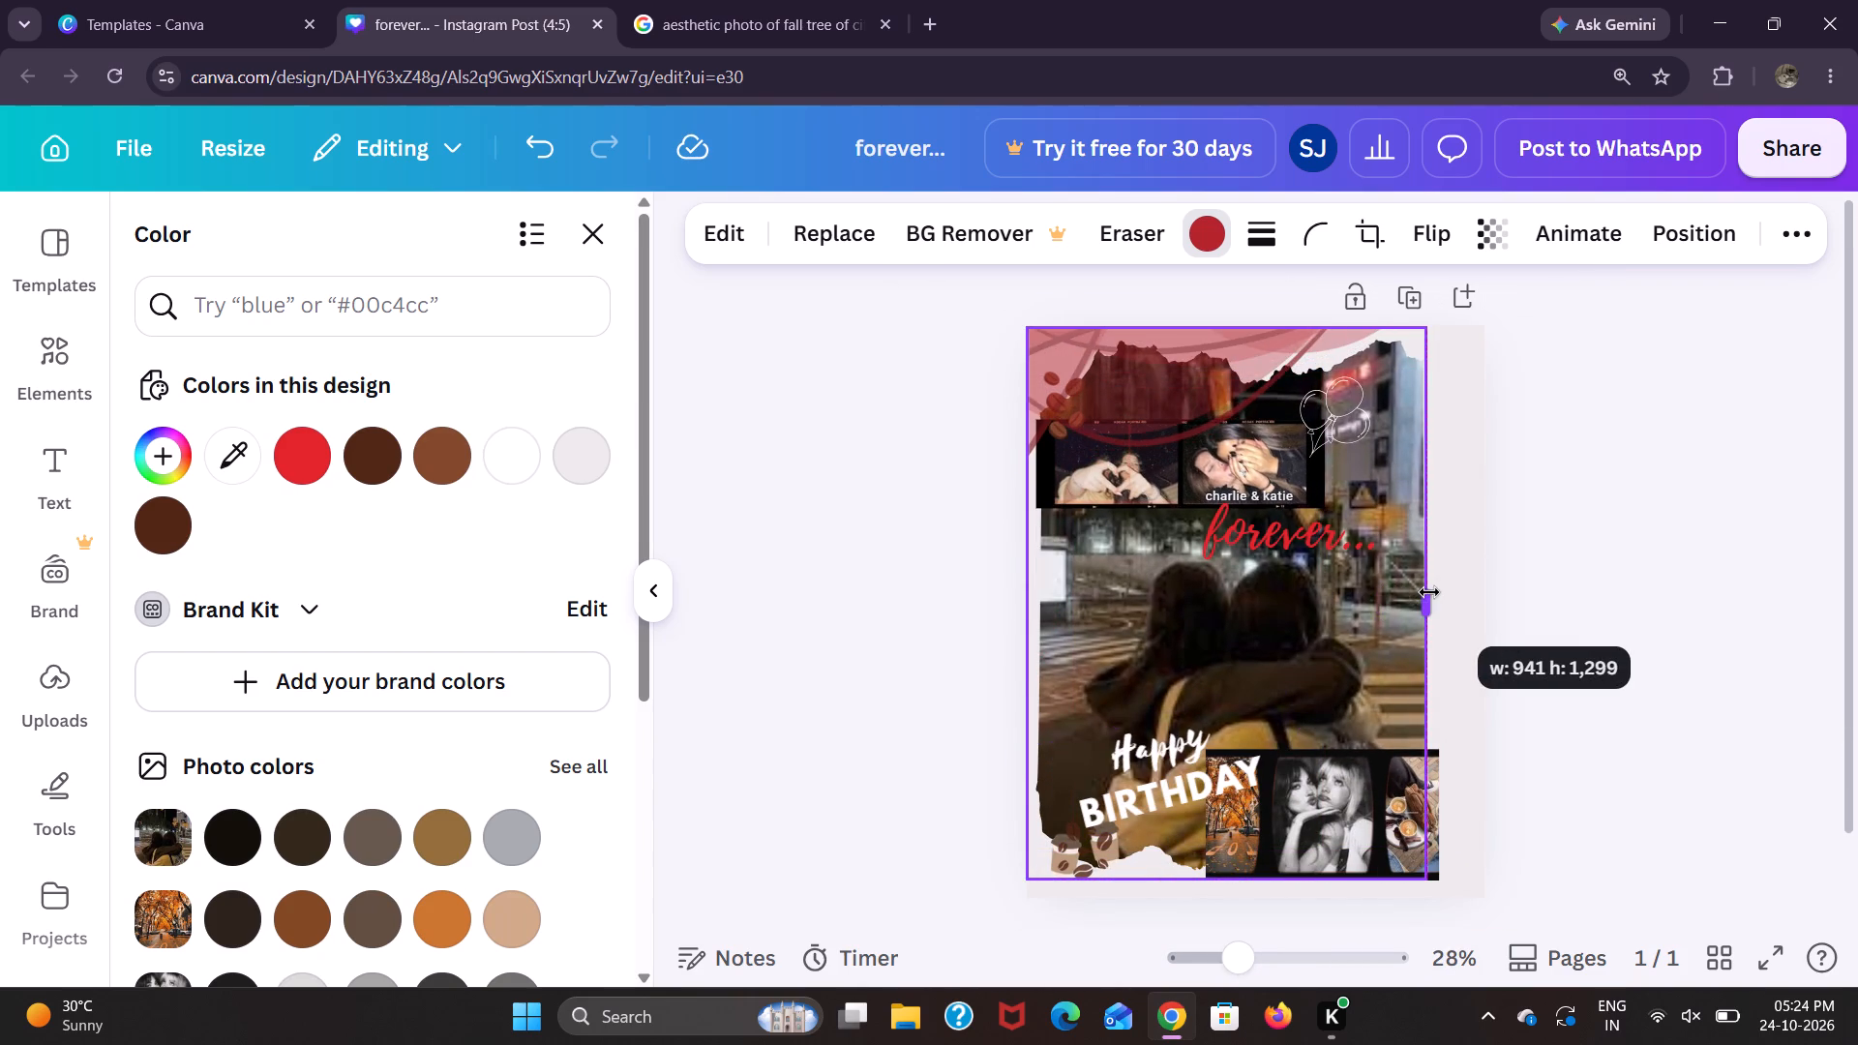
left_click_drag(1429, 592, 1256, 649)
left_click(1256, 649)
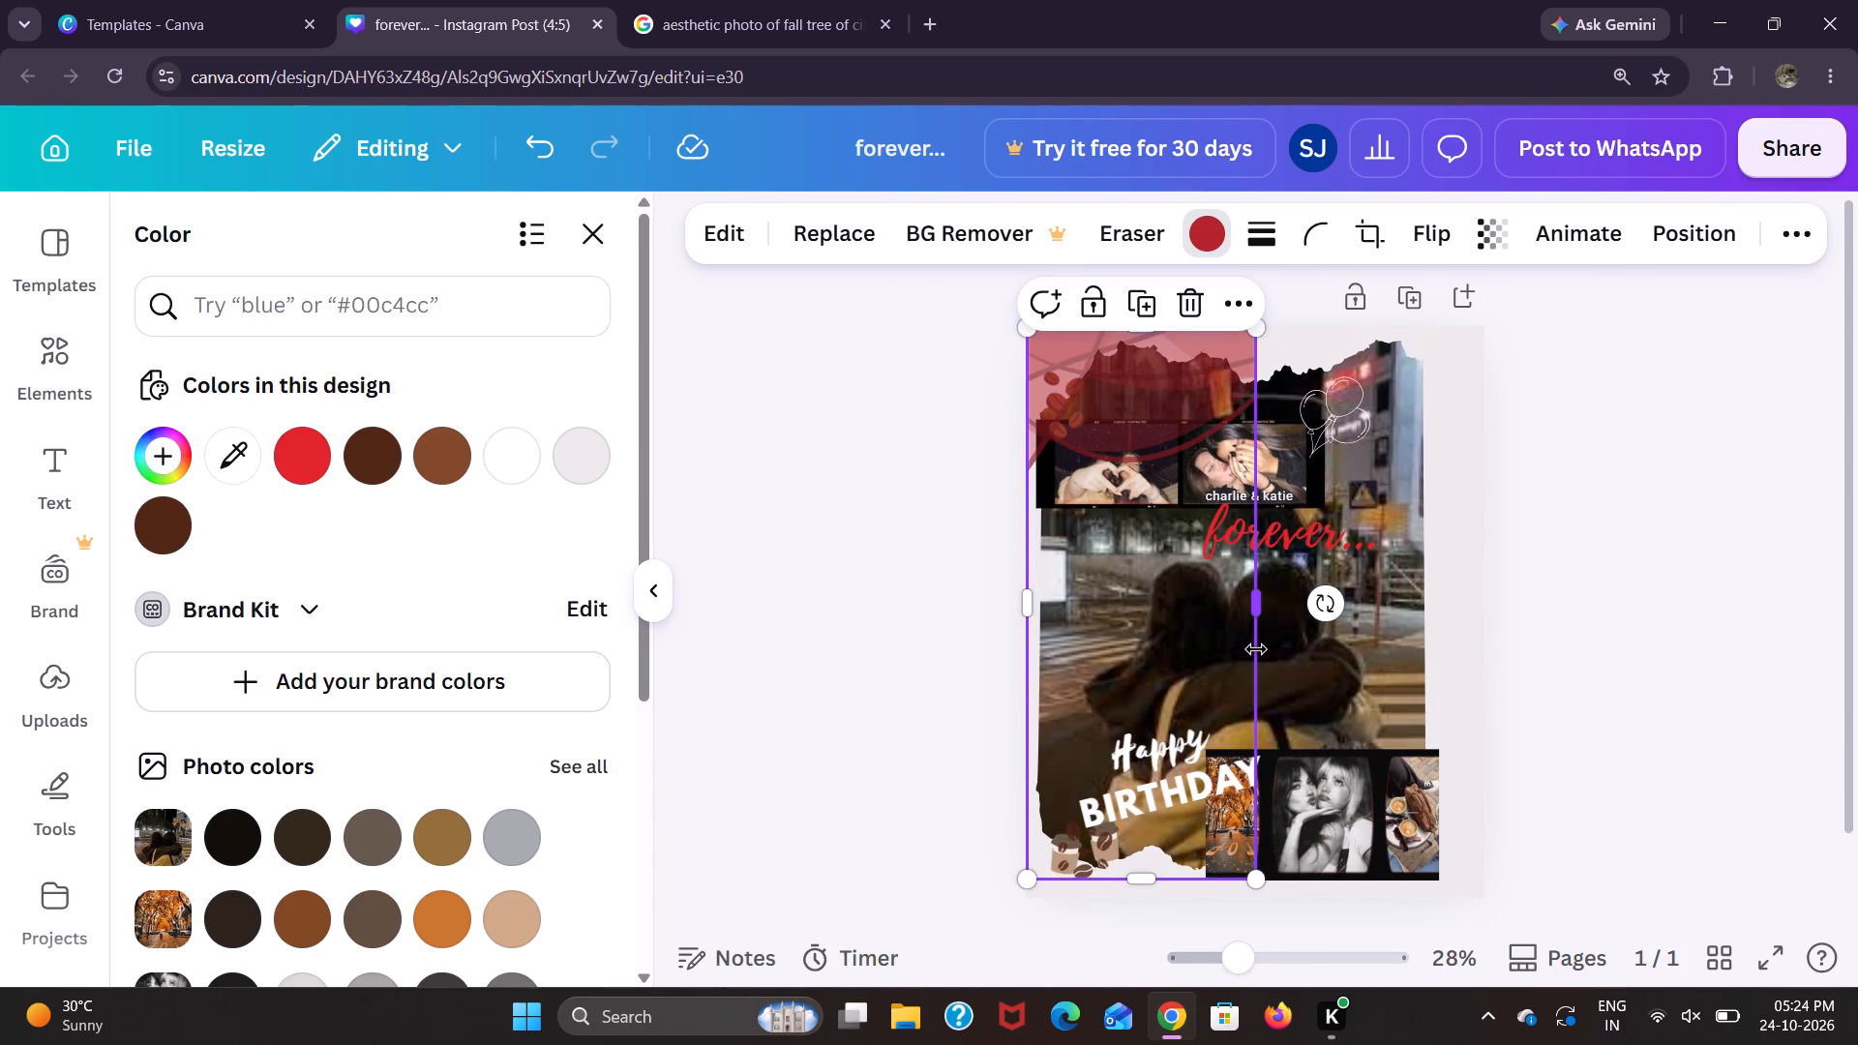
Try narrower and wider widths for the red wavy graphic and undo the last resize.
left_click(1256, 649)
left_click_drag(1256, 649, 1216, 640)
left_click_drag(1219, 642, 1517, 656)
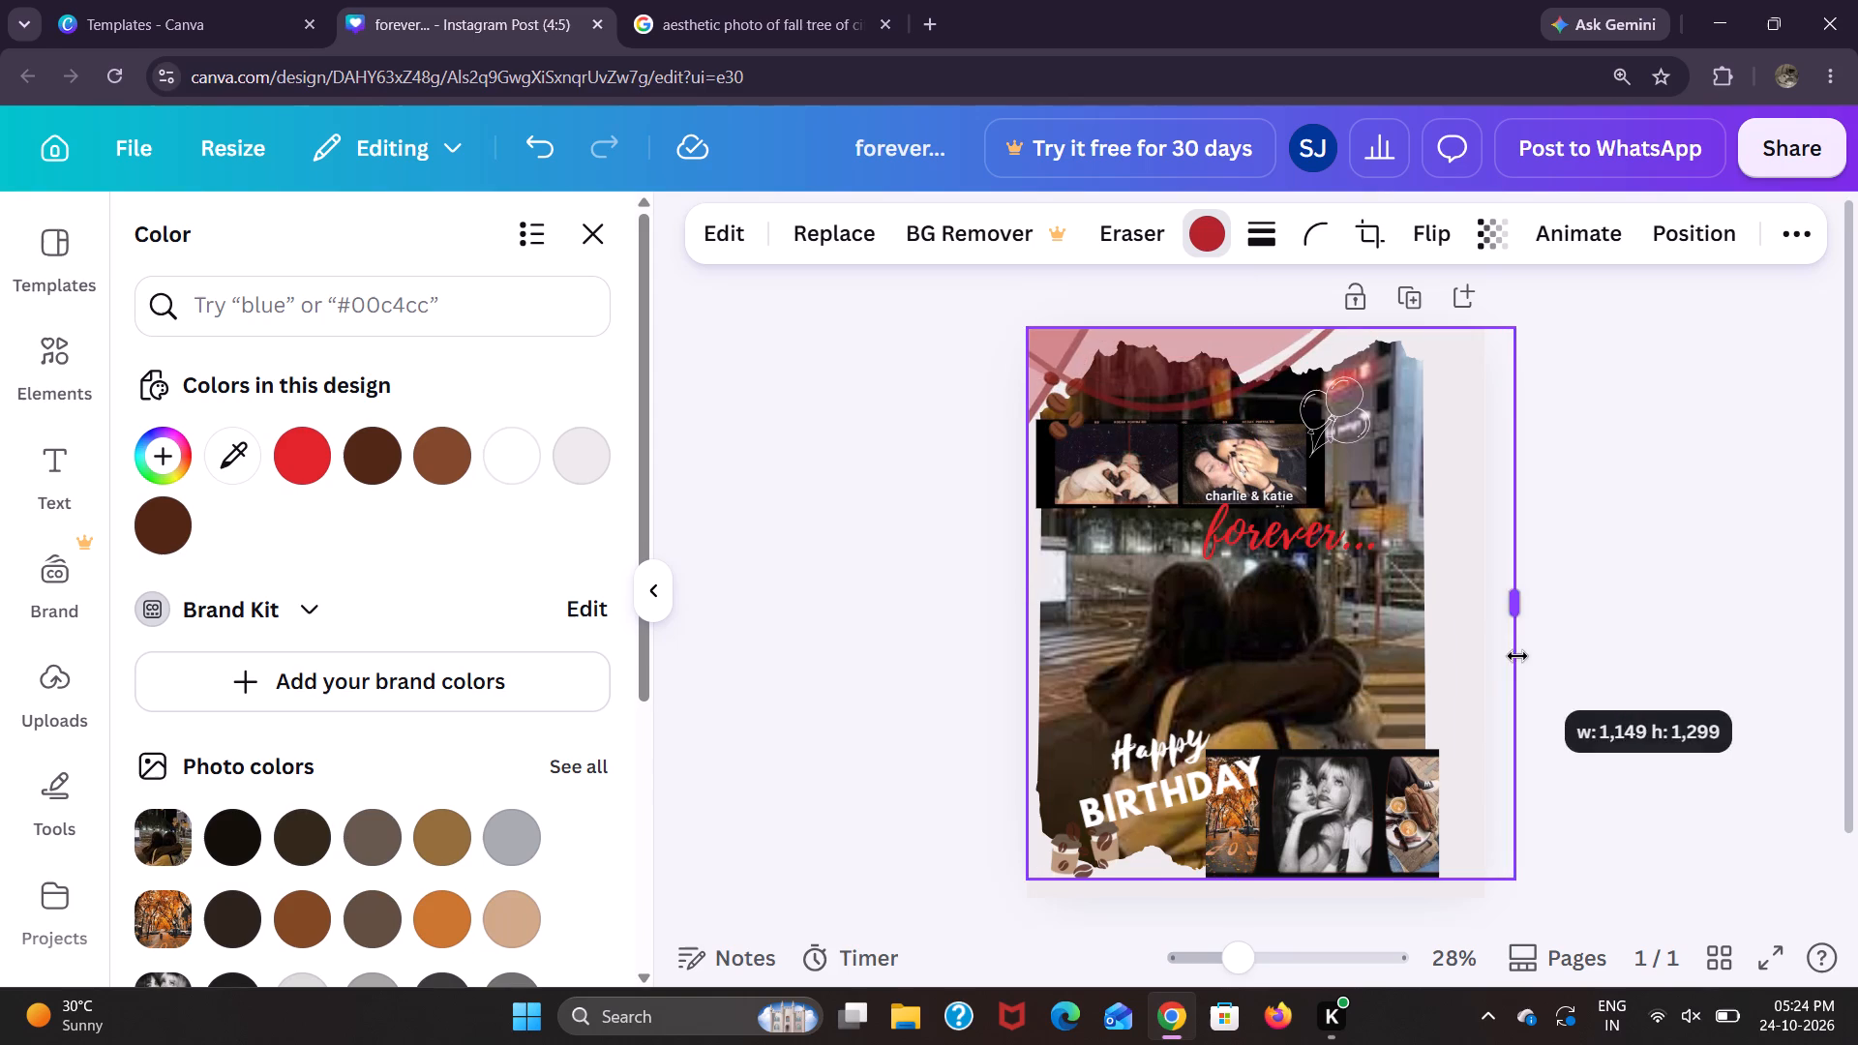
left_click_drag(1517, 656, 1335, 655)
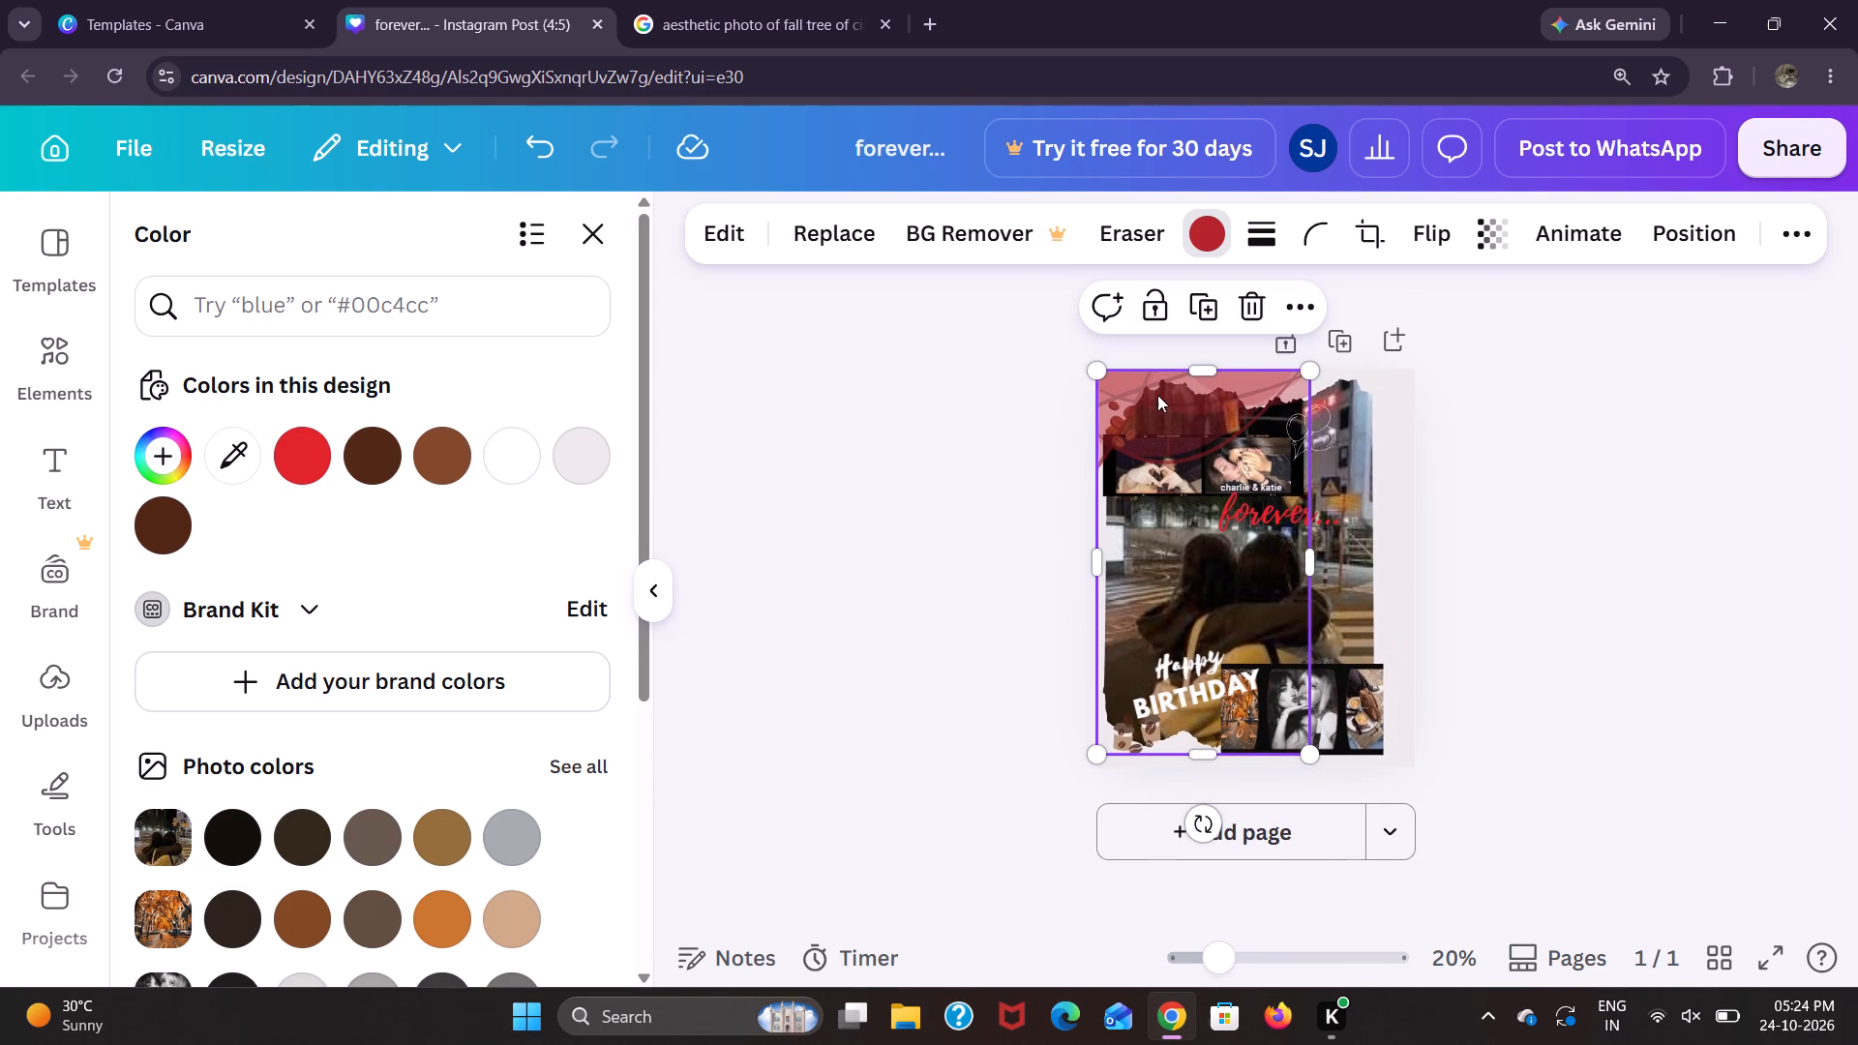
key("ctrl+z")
Delete the red wavy graphic from the page, keeping the large framed photo behind it.
left_click(1160, 406, "ctrl")
key("Delete")
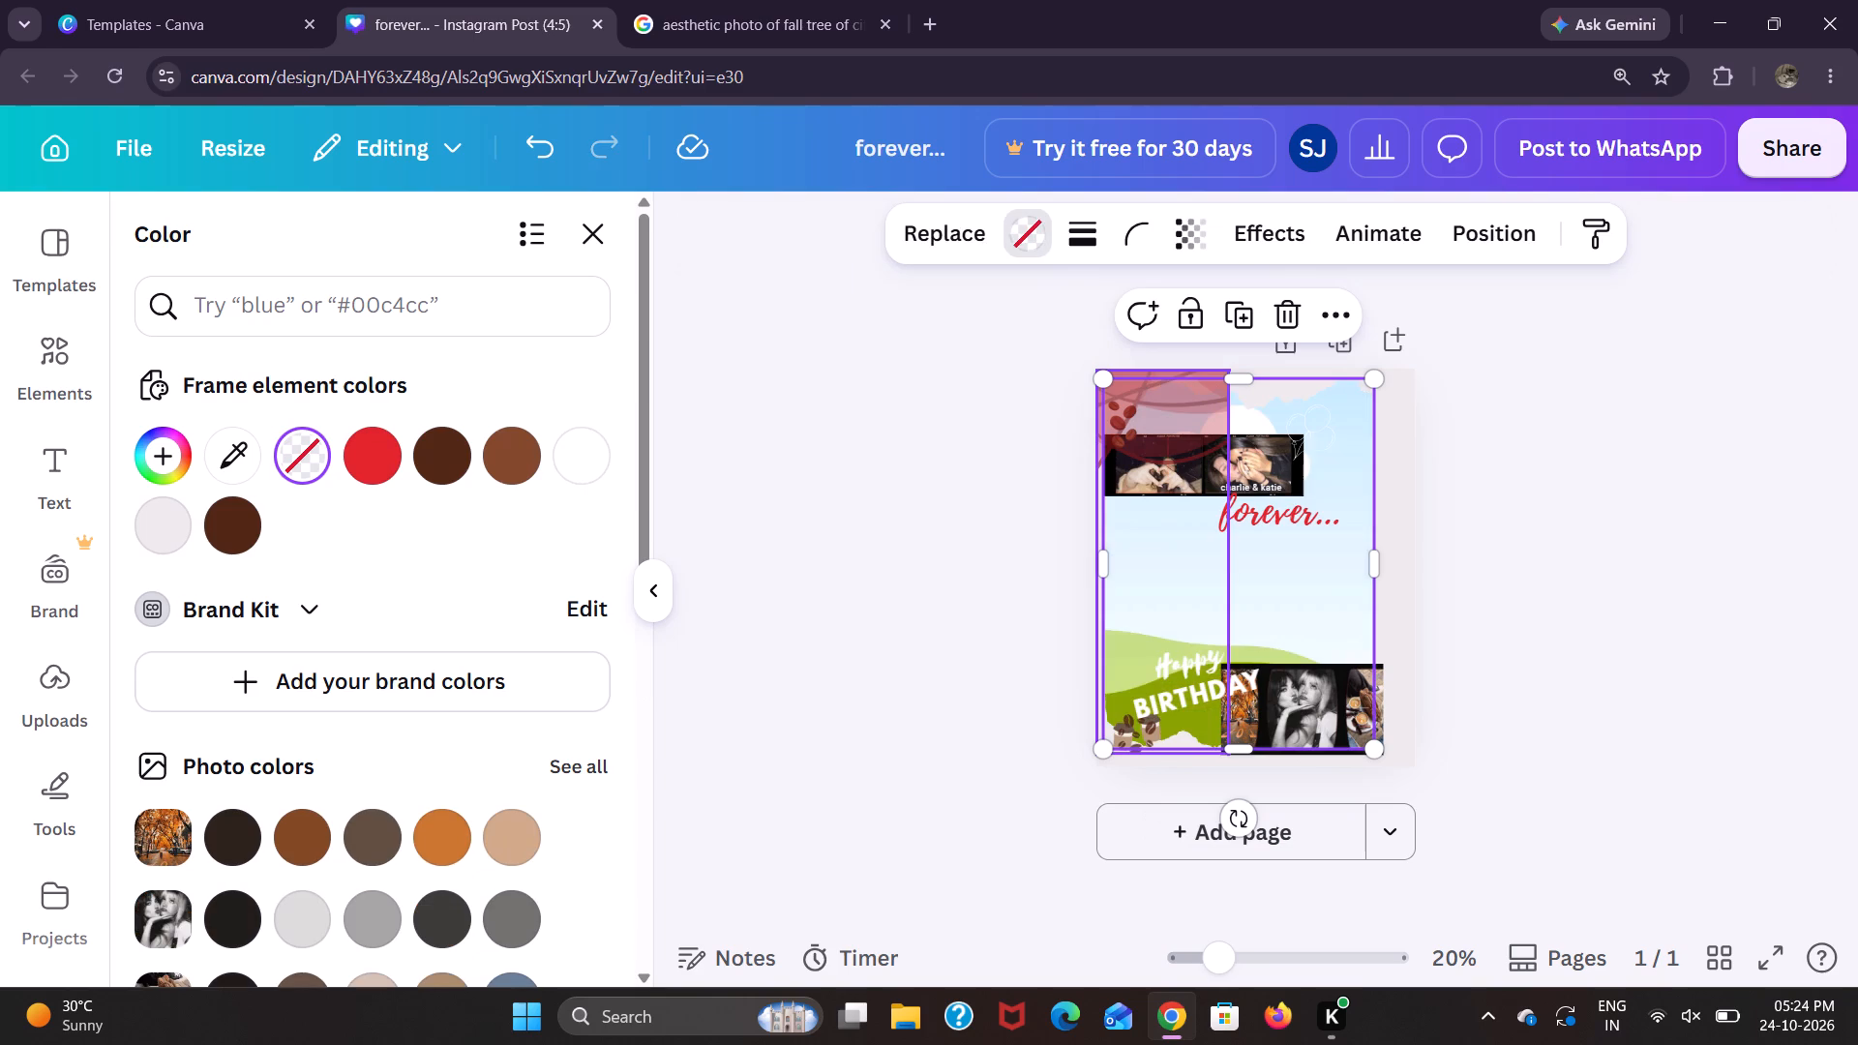
key("ctrl+z")
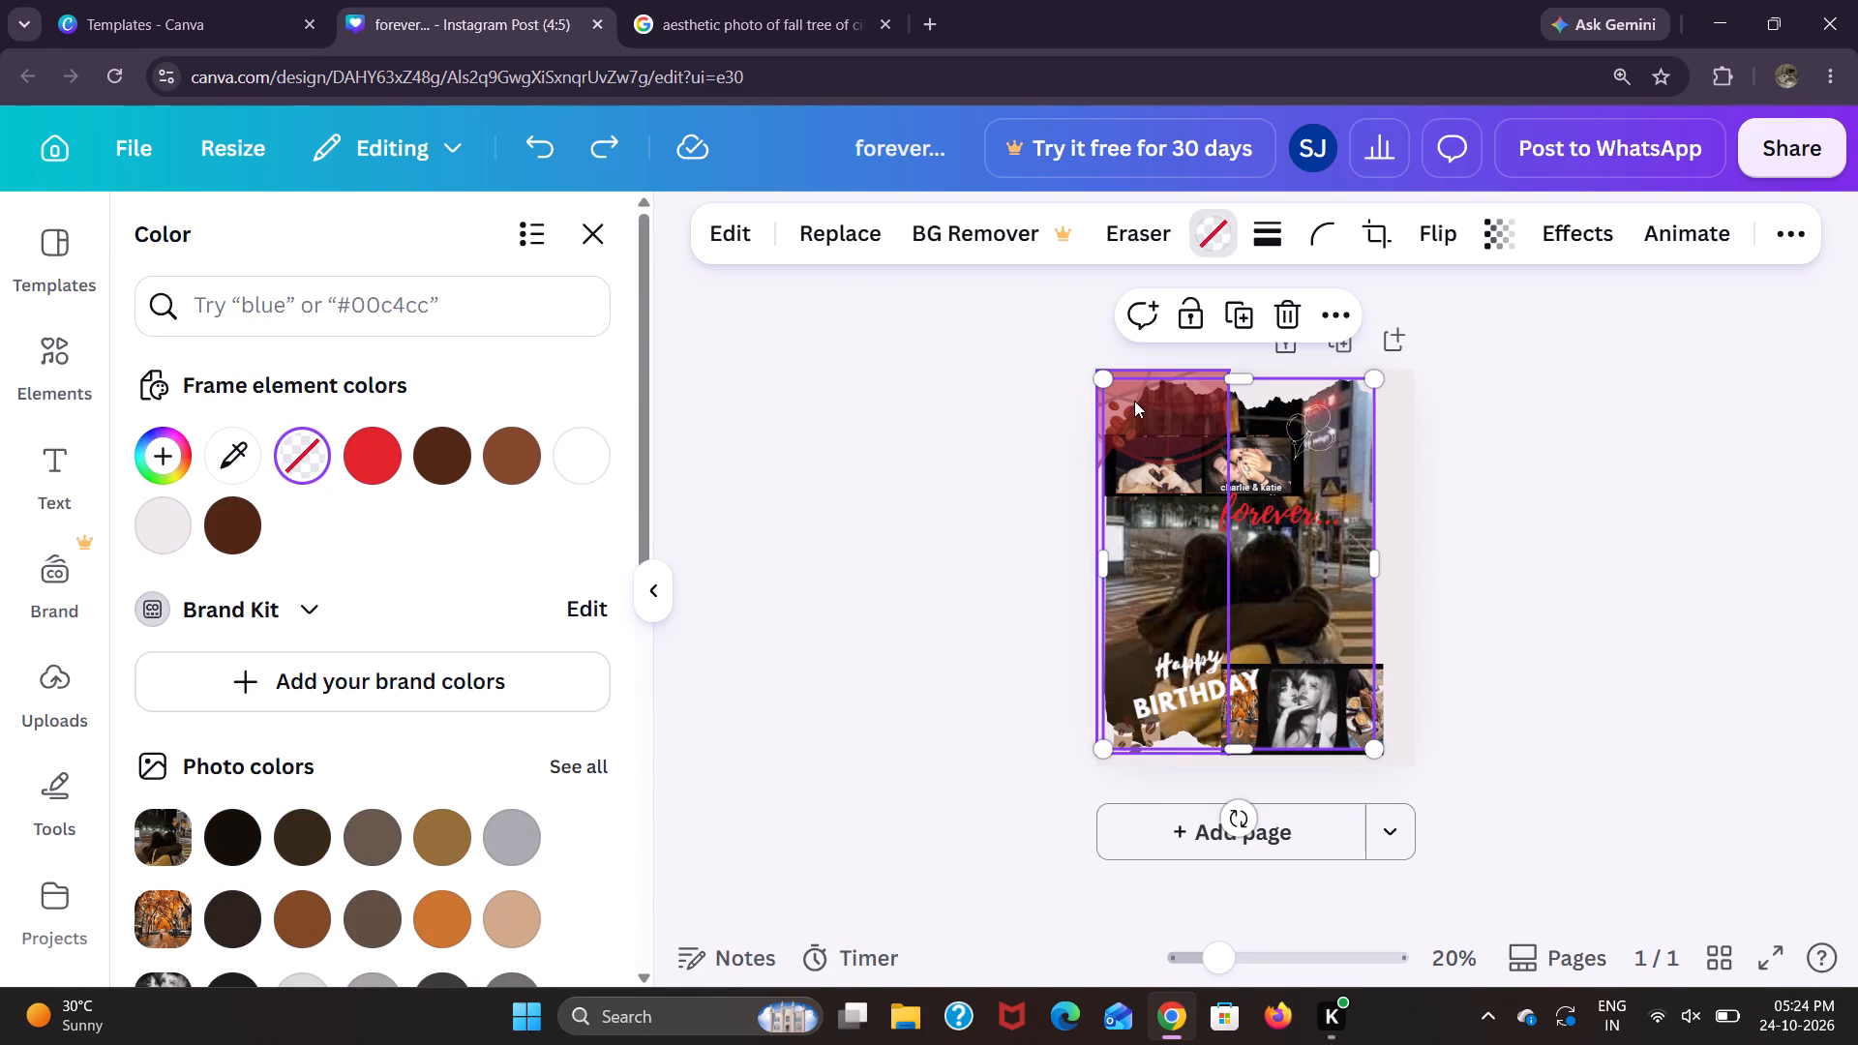
left_click(1134, 401)
key("Delete")
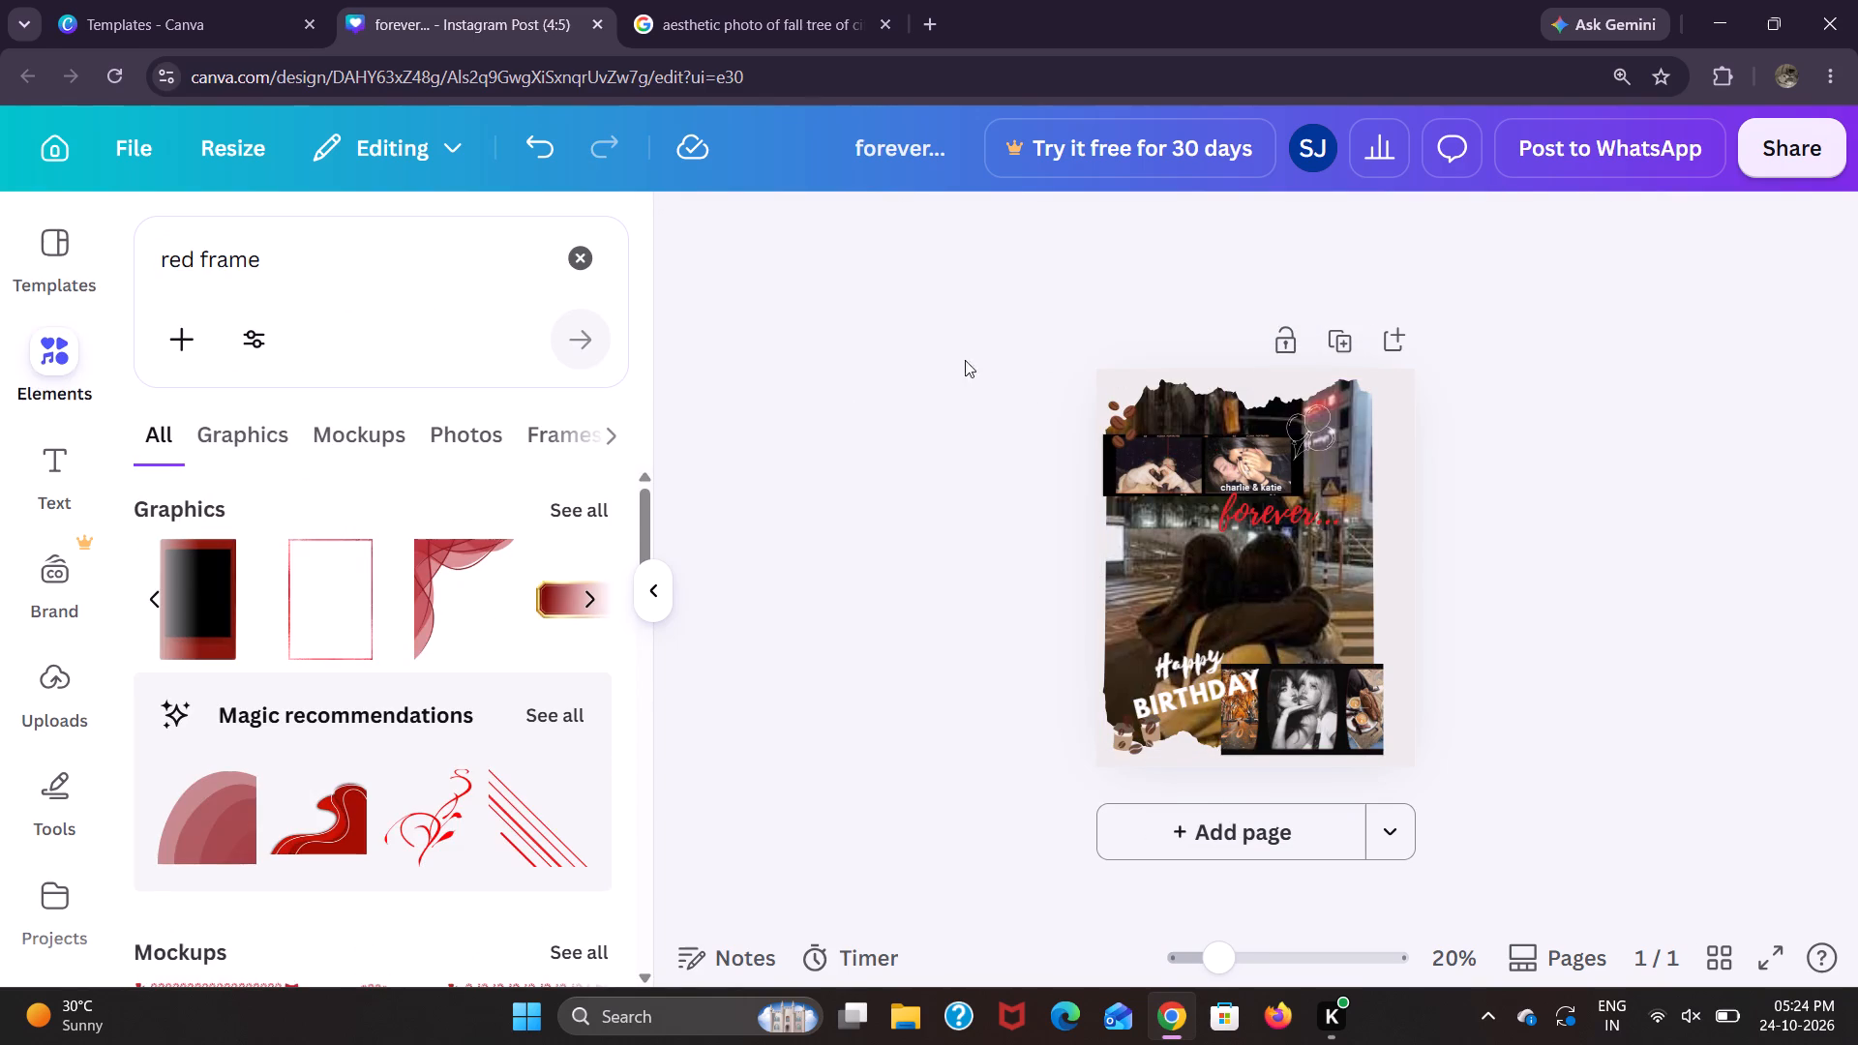
Add the translucent red wavy corner graphic again and stretch it over the photo collage to about 951 wide.
left_click(414, 584)
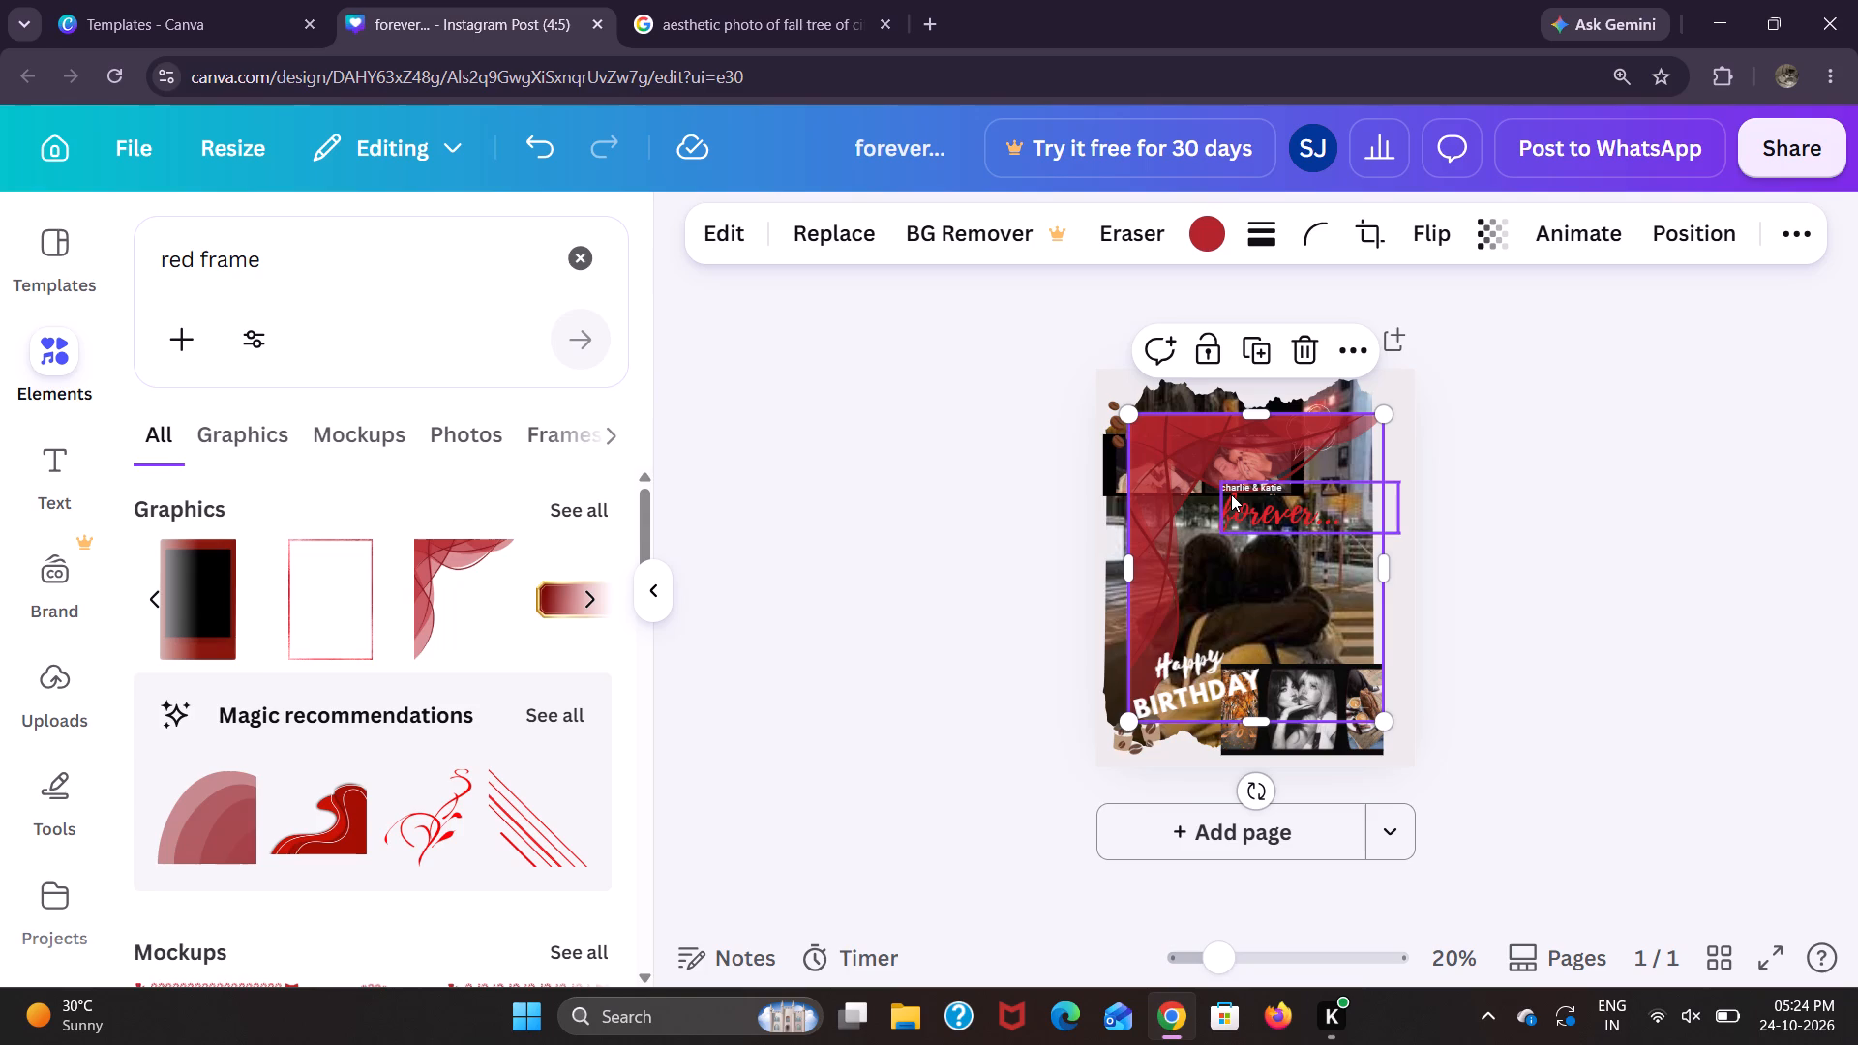
scroll(1356, 693, "up", 1)
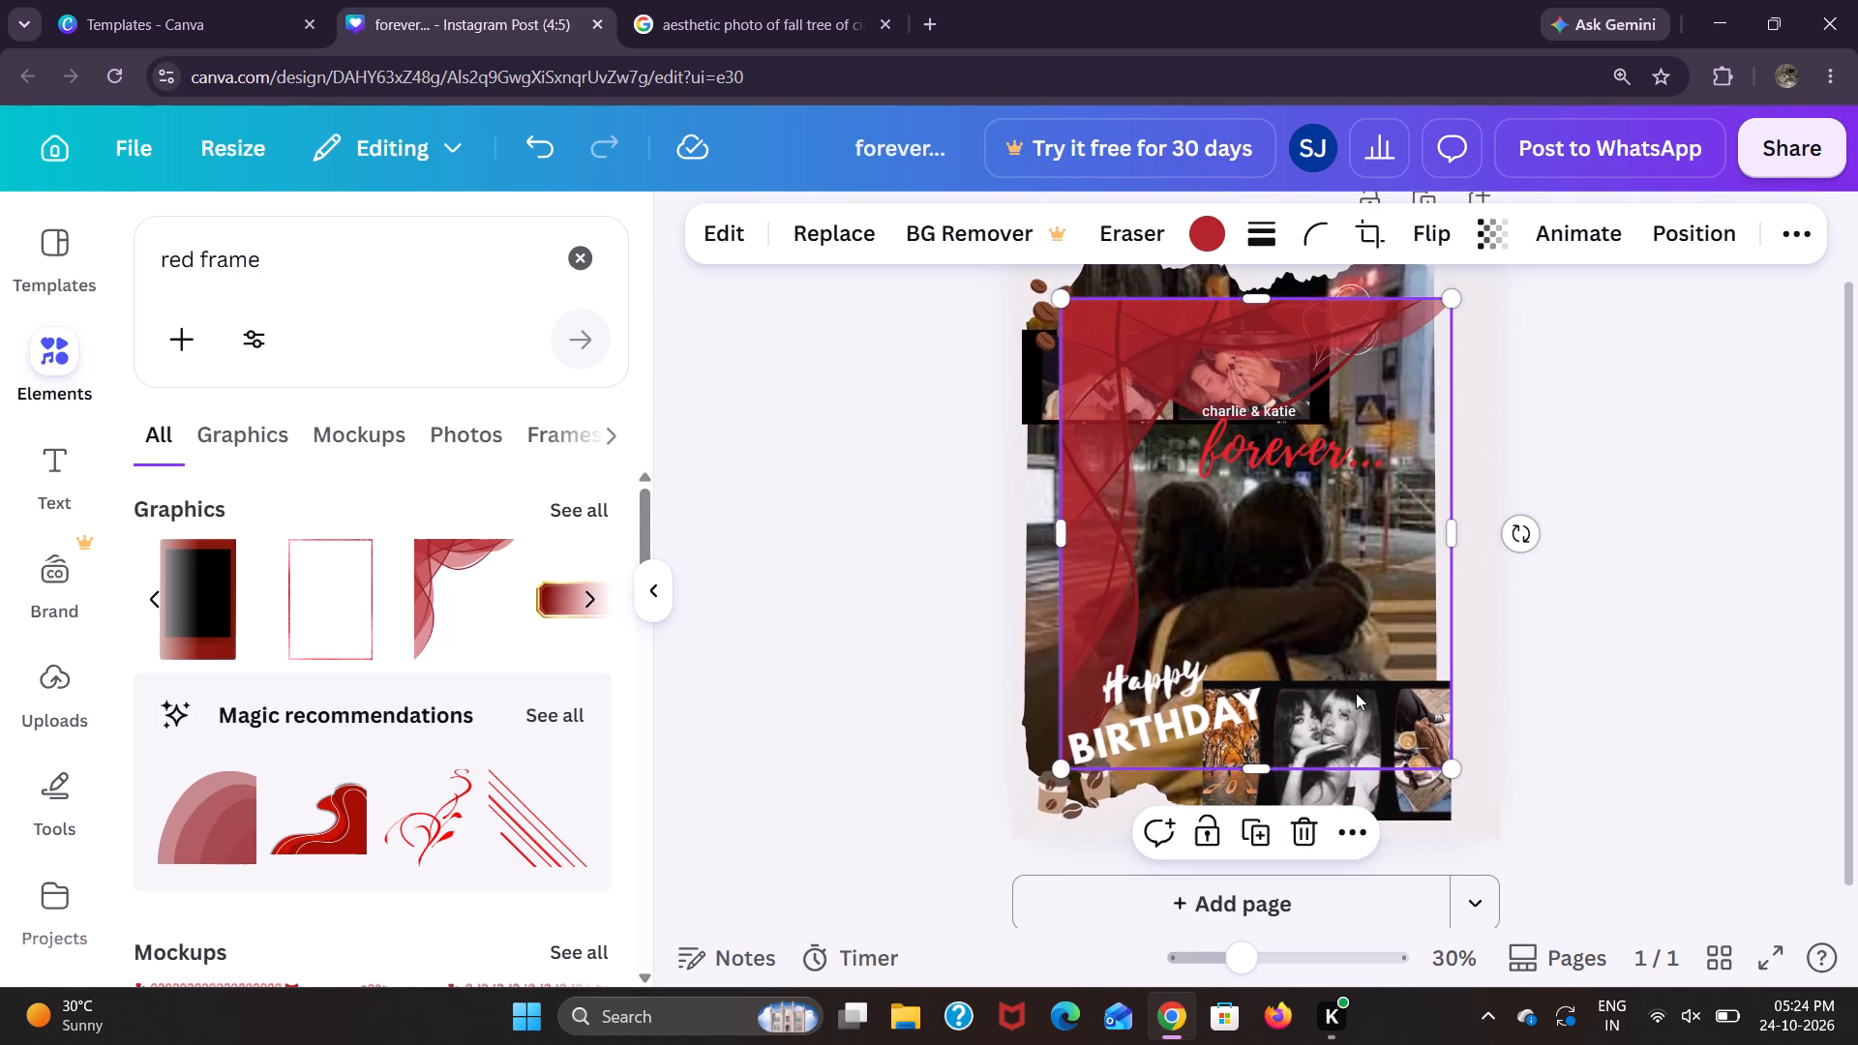
scroll(1356, 693, "up", 1)
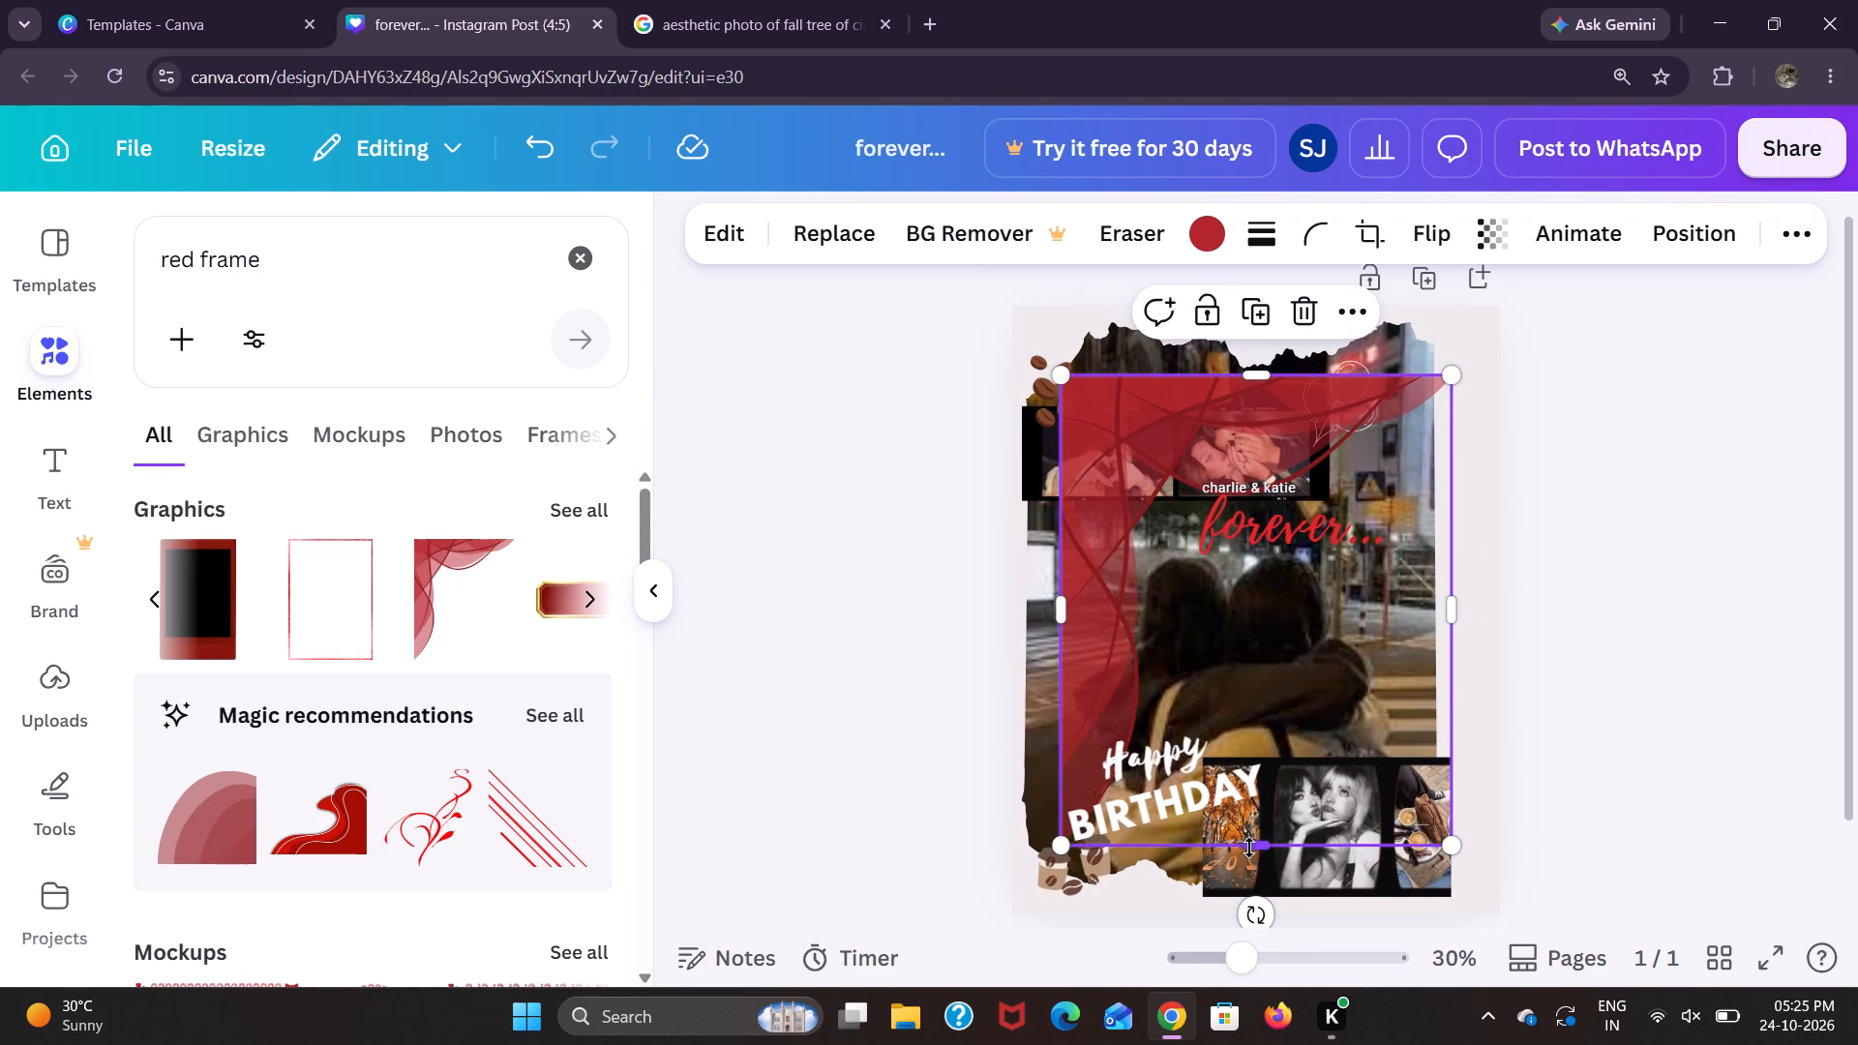
left_click_drag(1258, 850, 1260, 900)
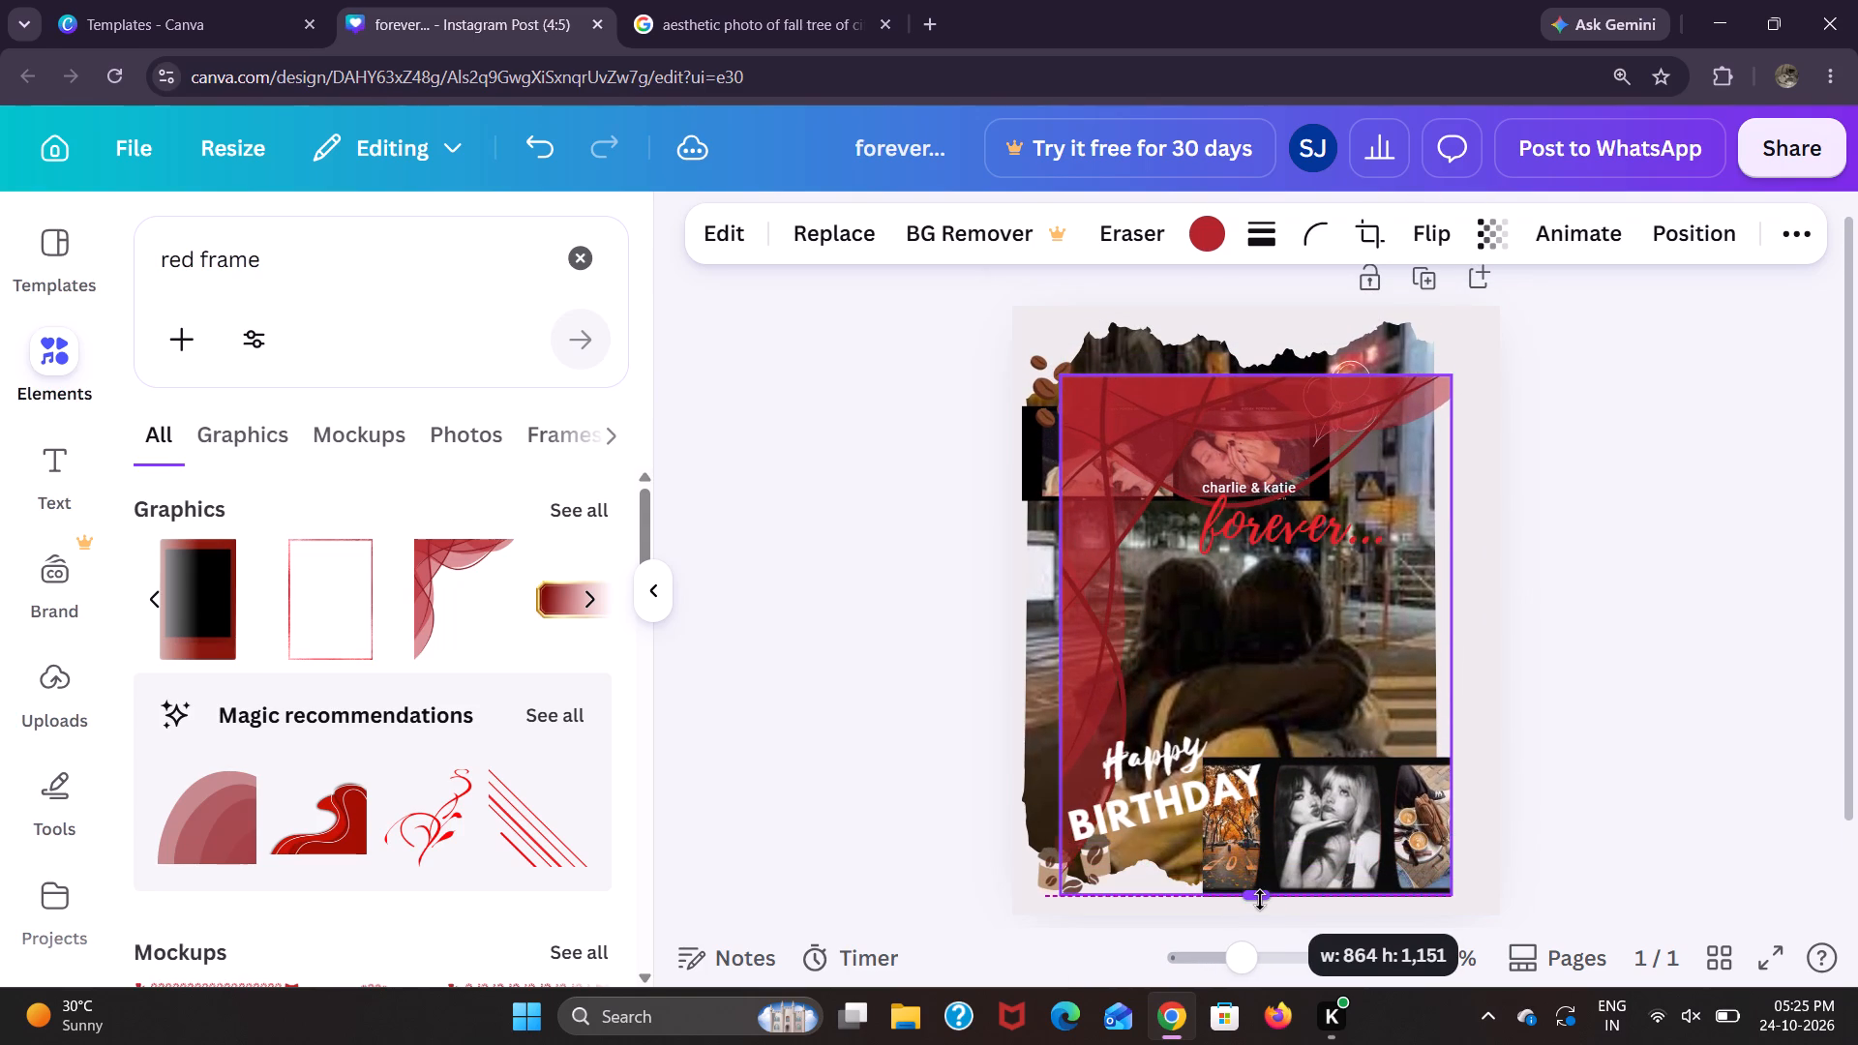
left_click_drag(1260, 900, 1257, 908)
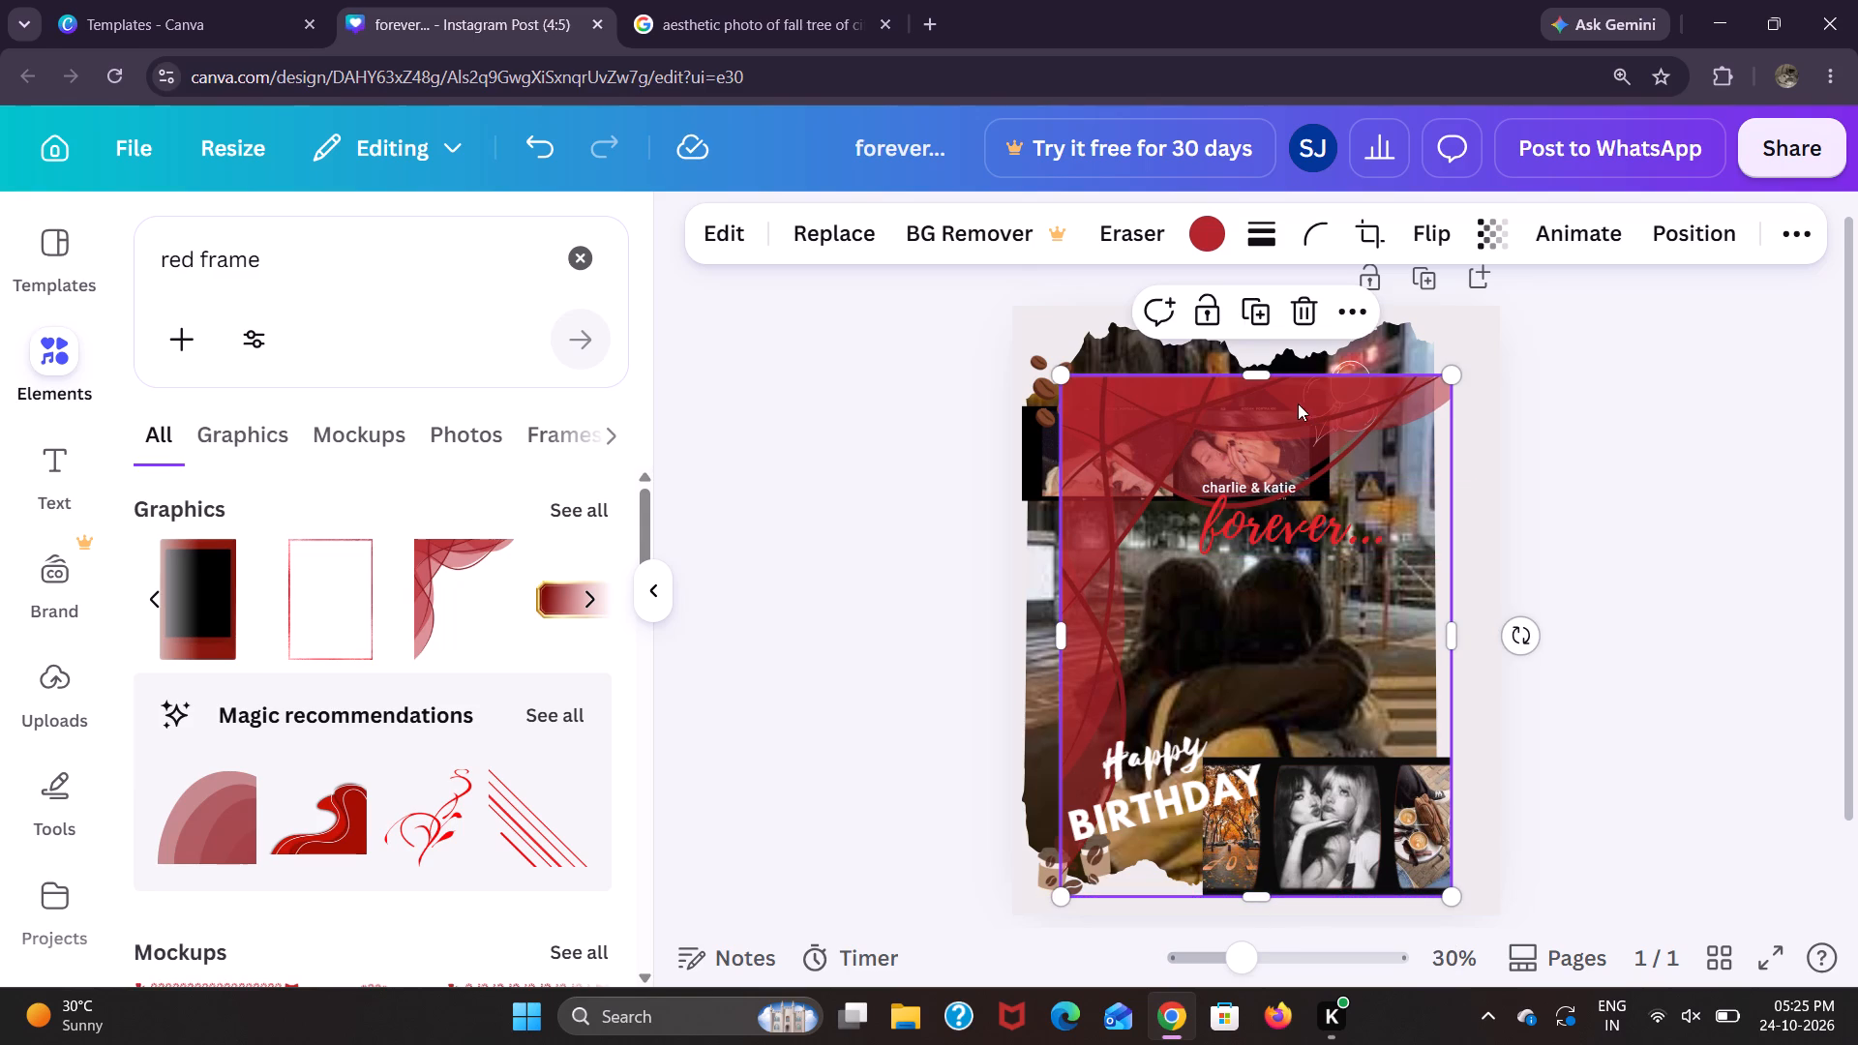
left_click_drag(1262, 375, 1264, 342)
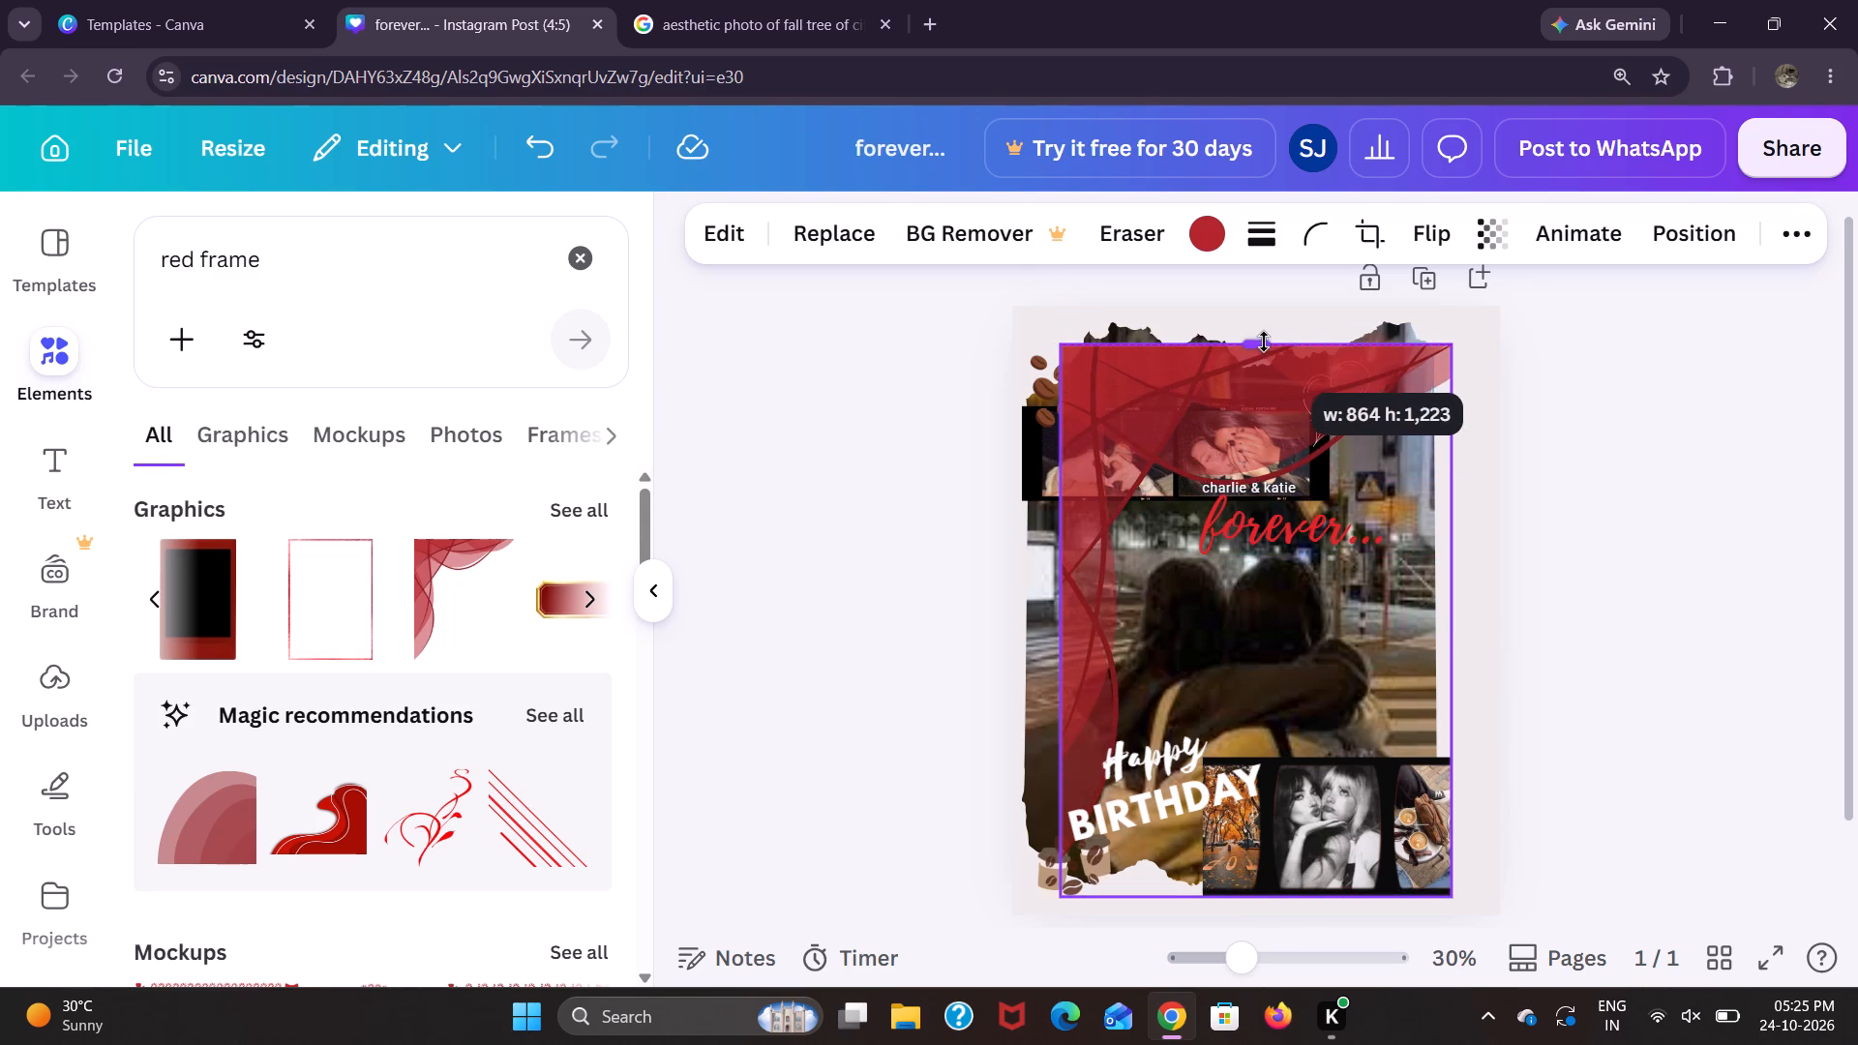
left_click_drag(1264, 342, 1262, 321)
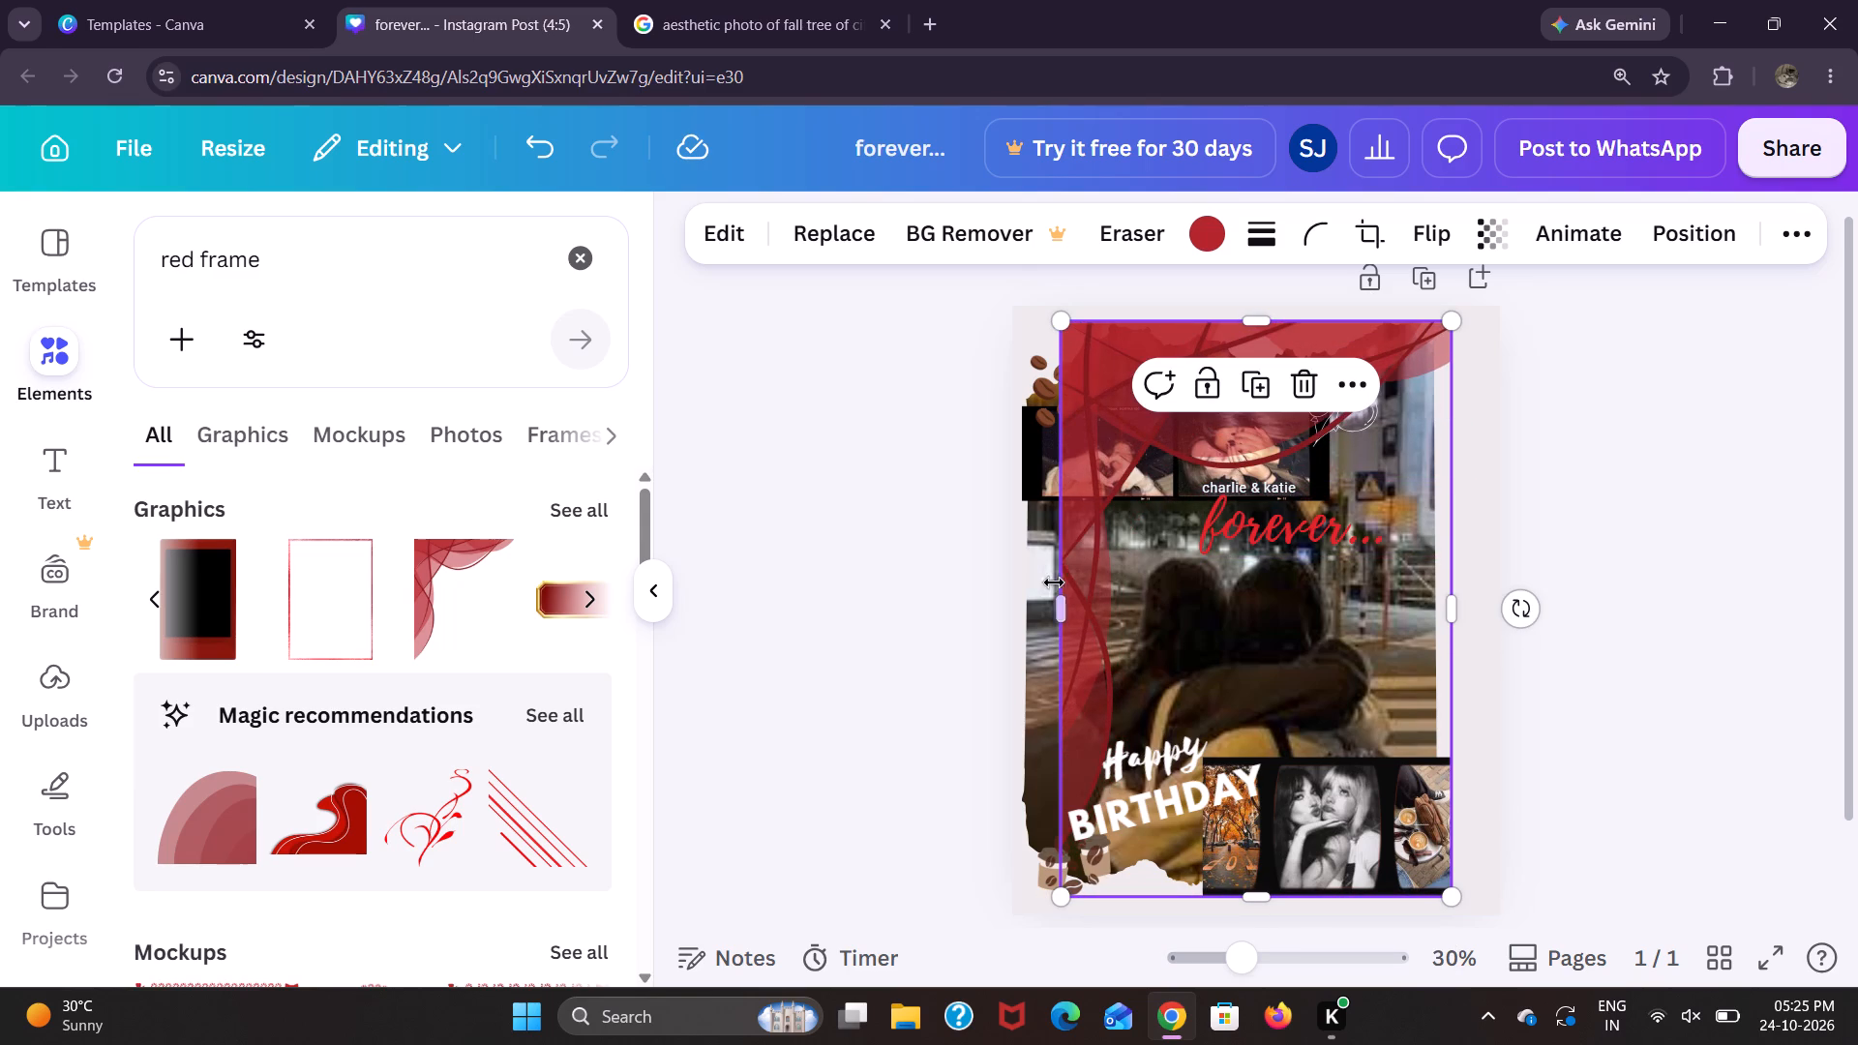
left_click_drag(1055, 598, 1018, 597)
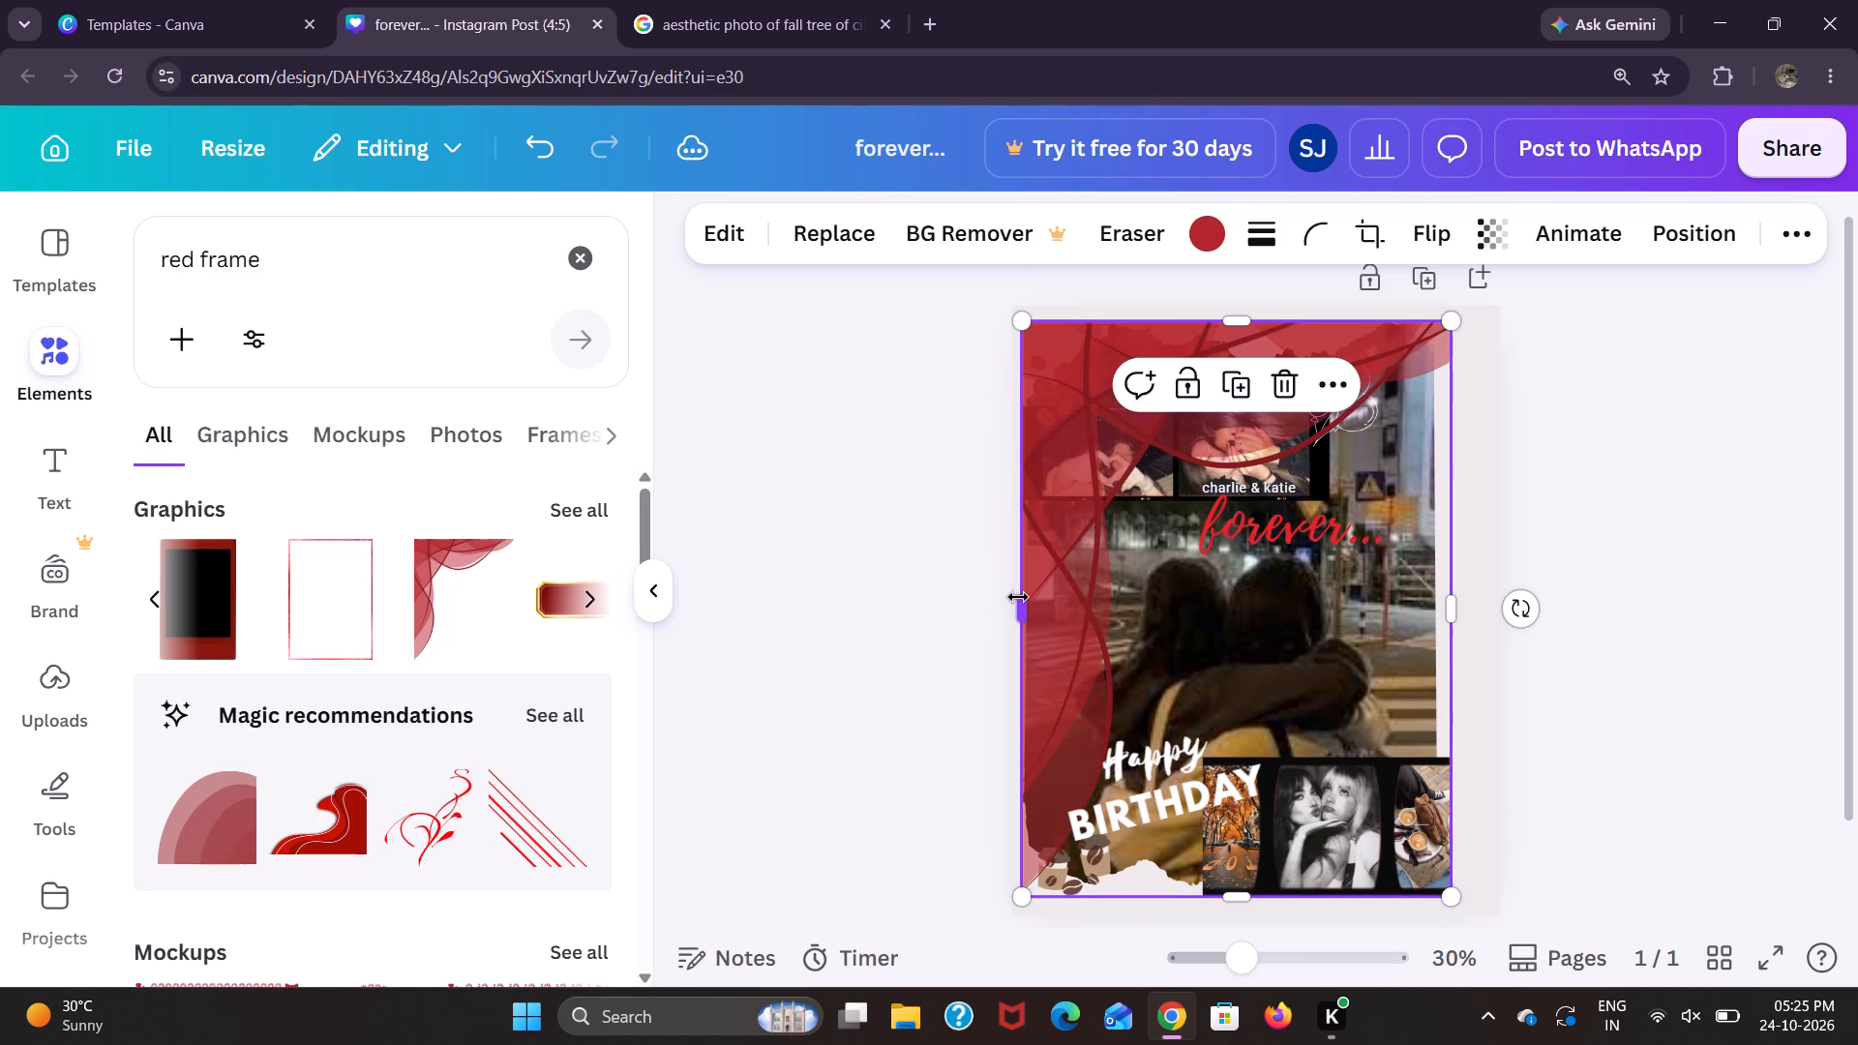
left_click_drag(1248, 315, 1252, 370)
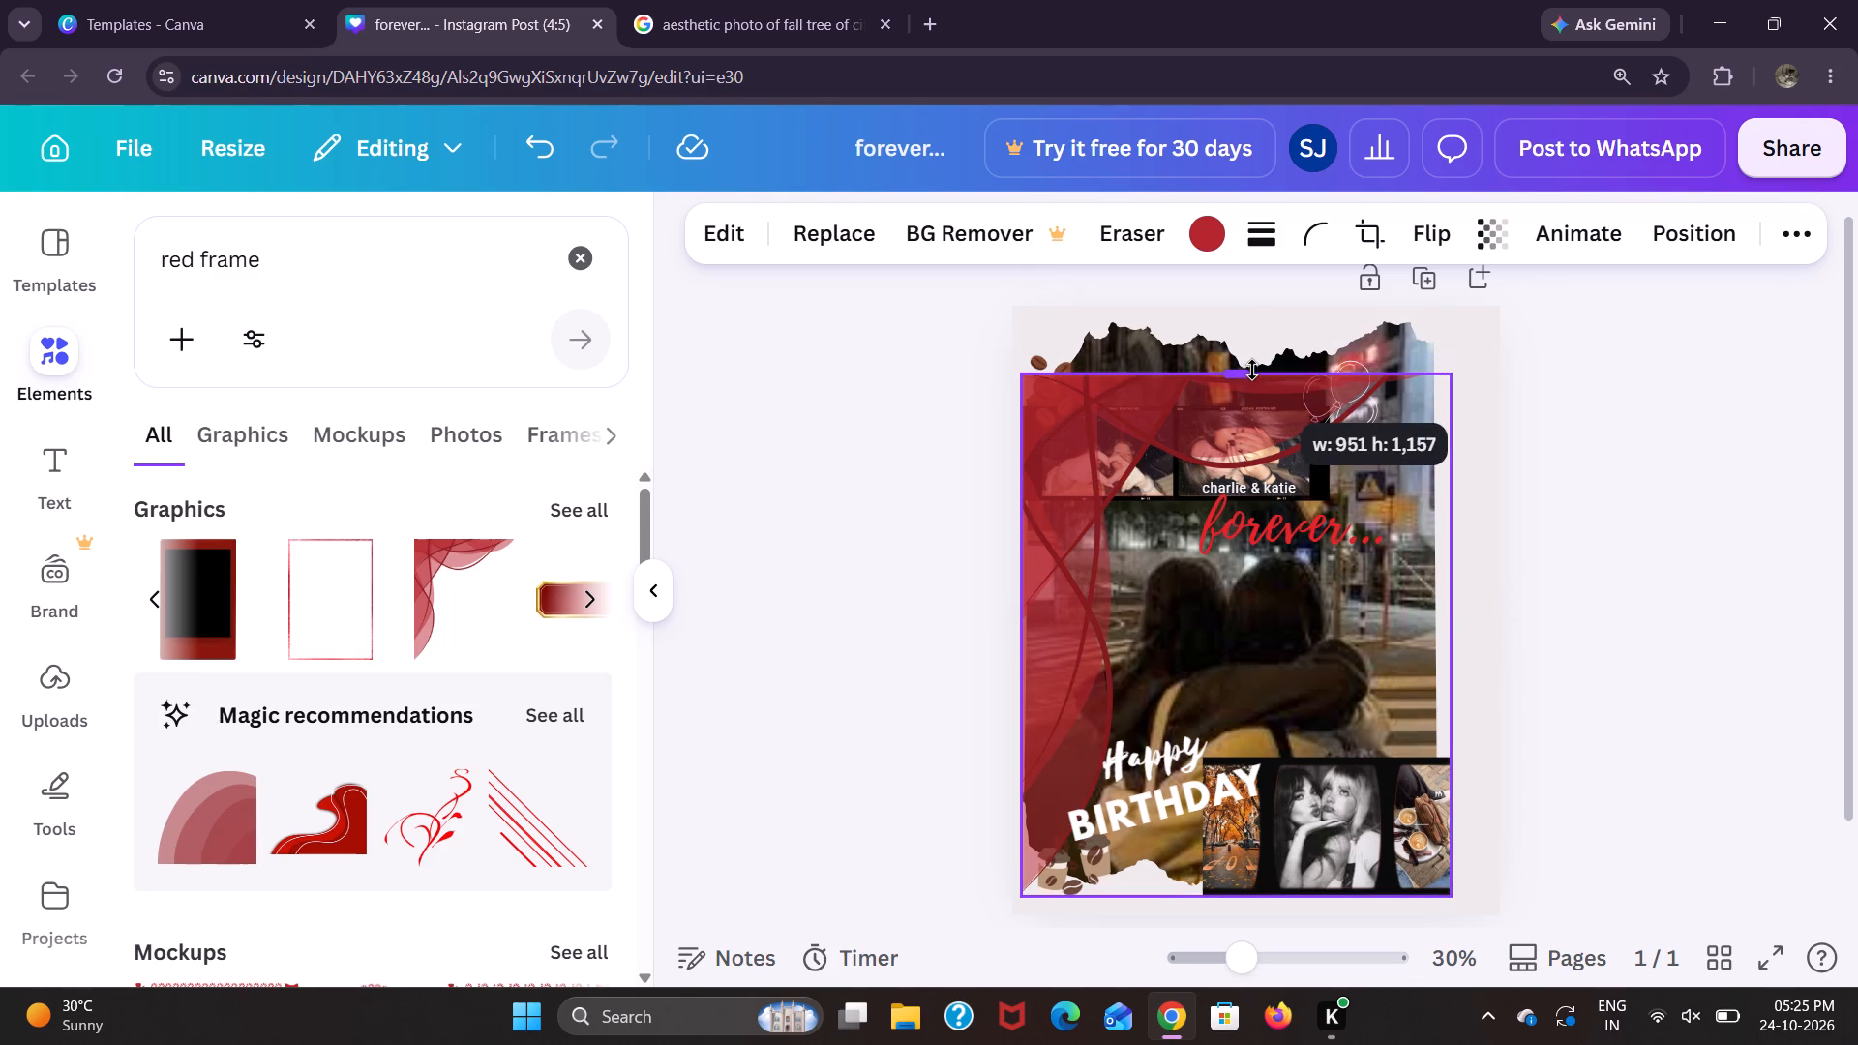
left_click_drag(1252, 370, 1232, 328)
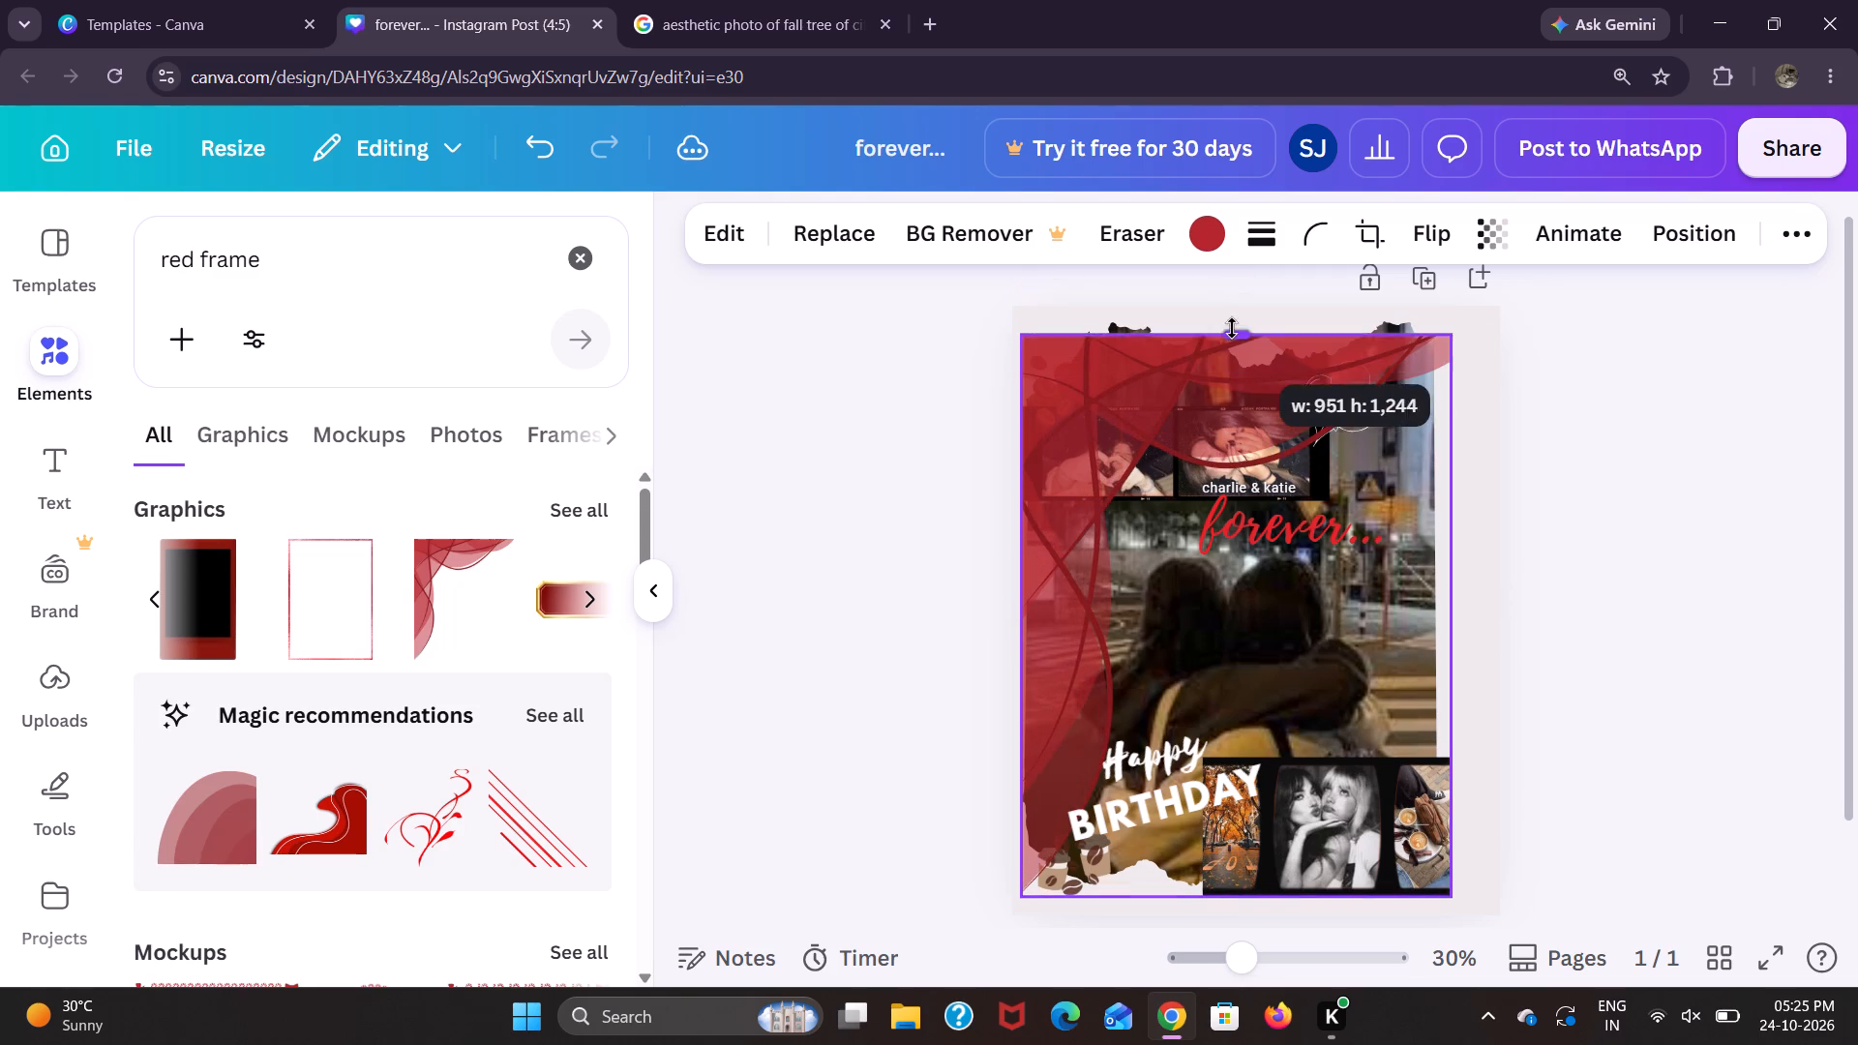
left_click_drag(1232, 328, 1227, 313)
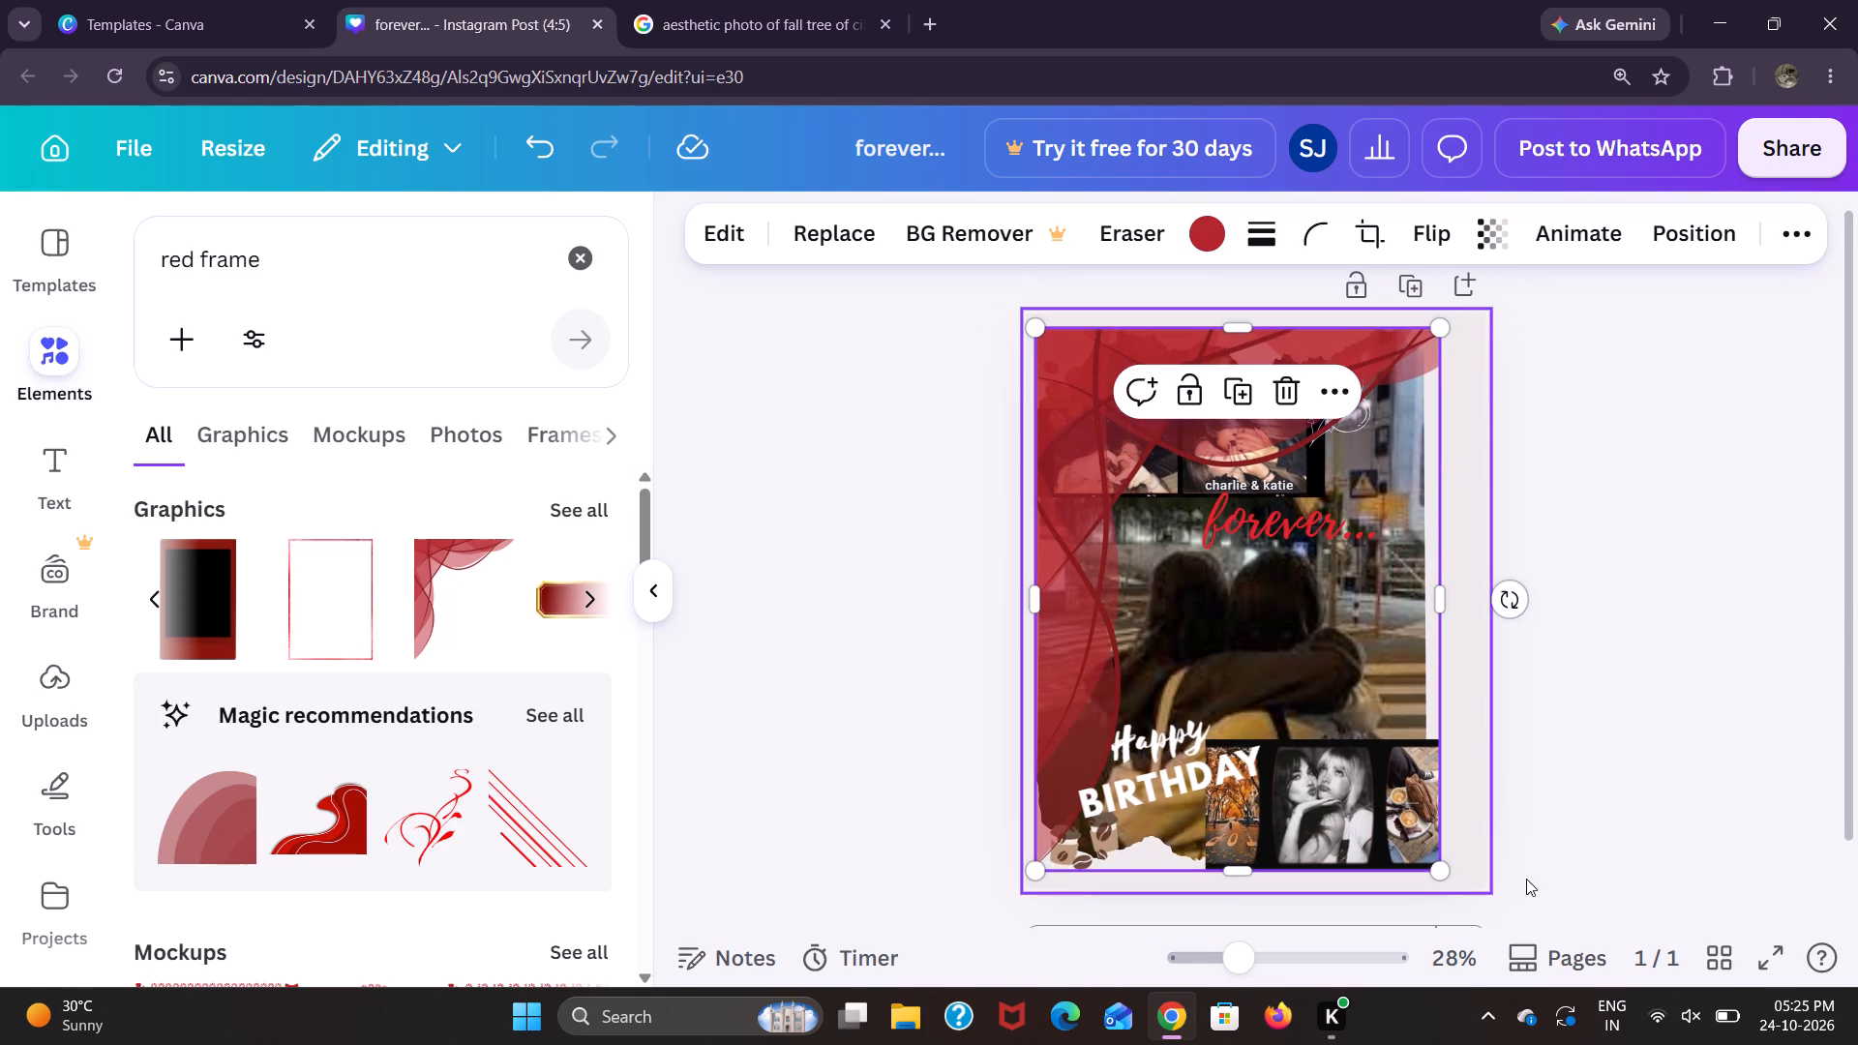
Shrink the red wavy graphic proportionally to about 300 wide and 409 high in the collage's upper-left corner.
left_click_drag(1435, 863, 1204, 618)
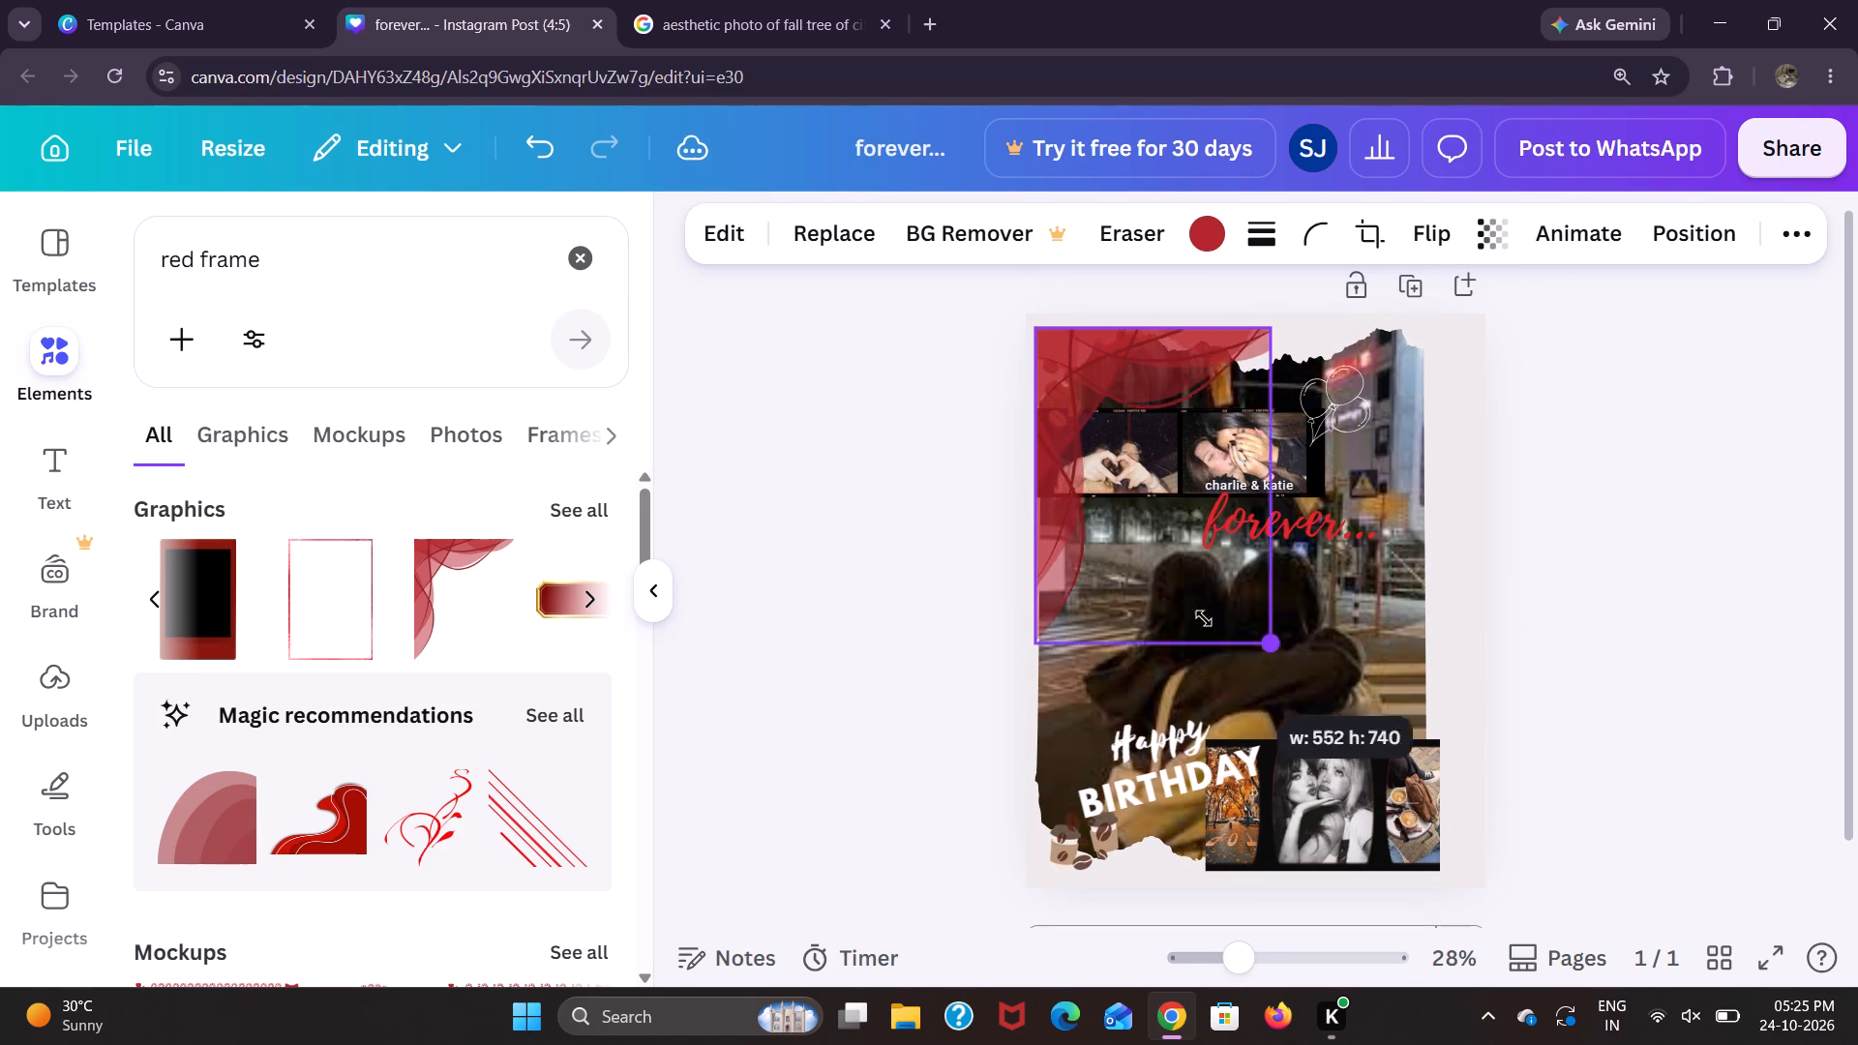
left_click_drag(1204, 618, 1141, 510)
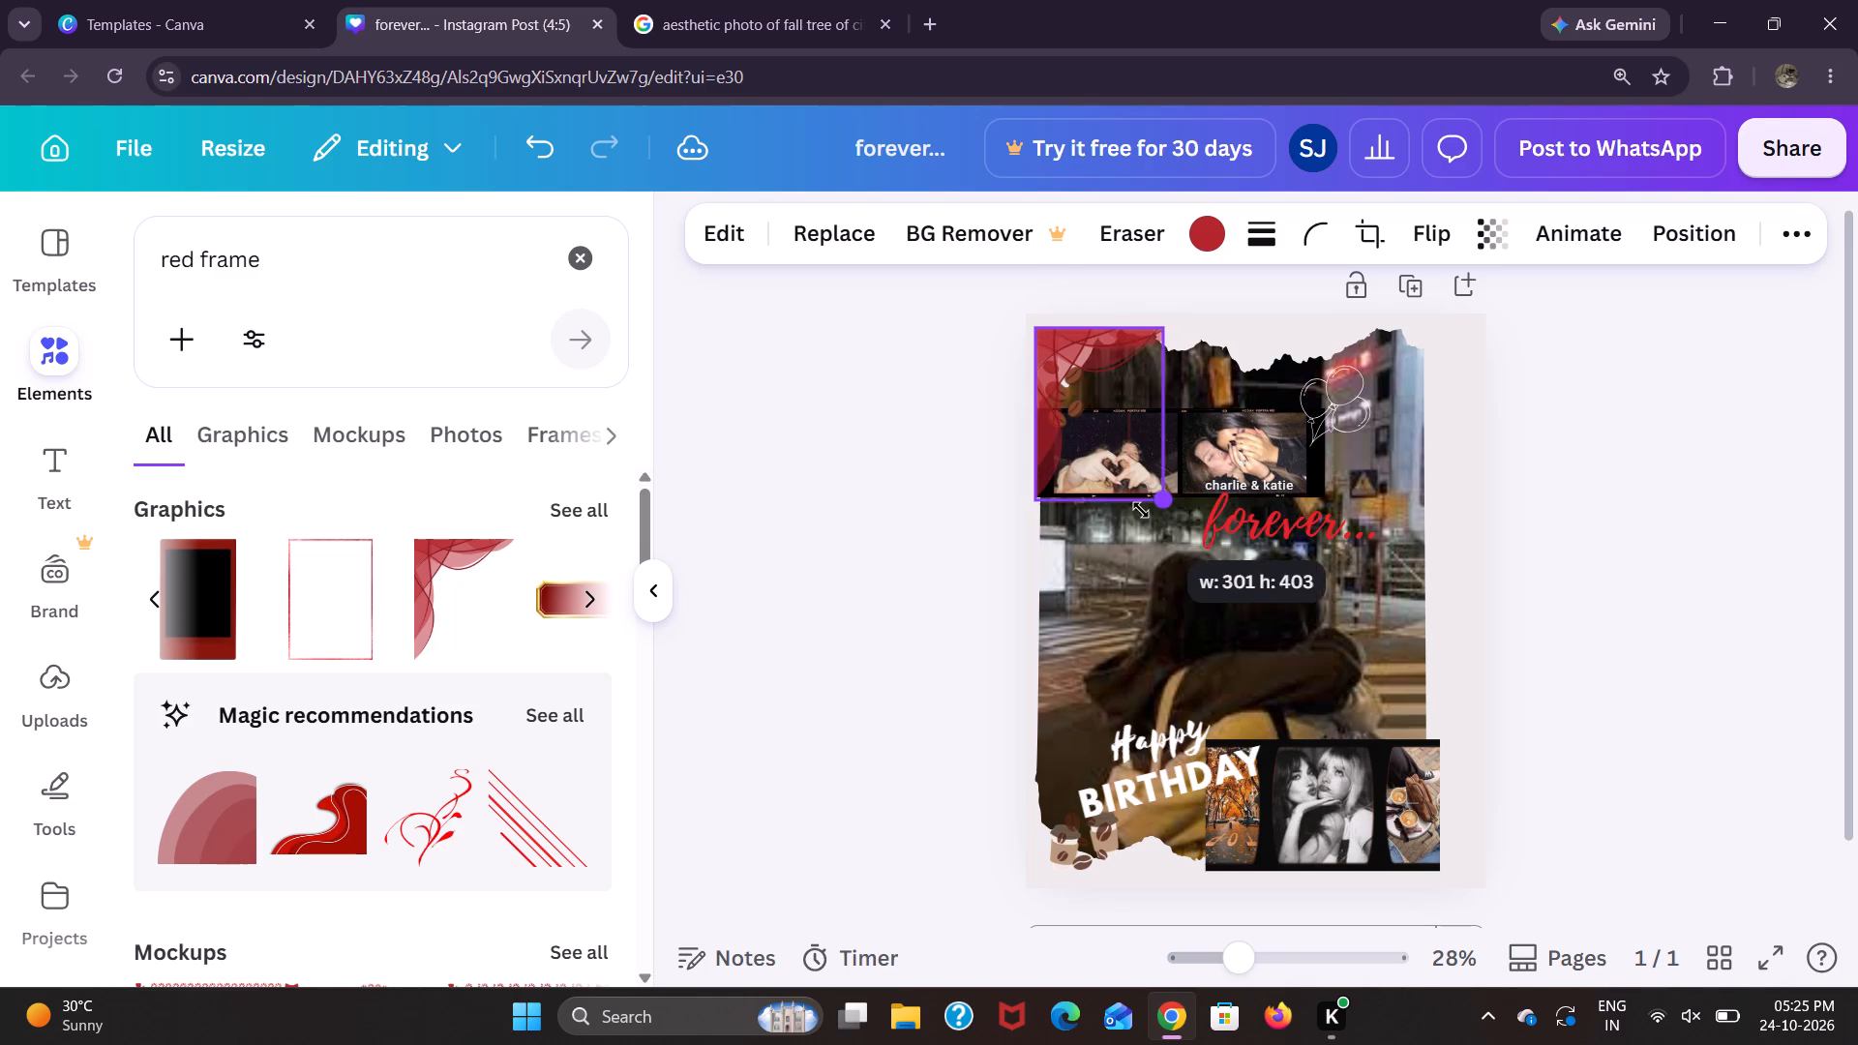
left_click_drag(1141, 510, 1141, 509)
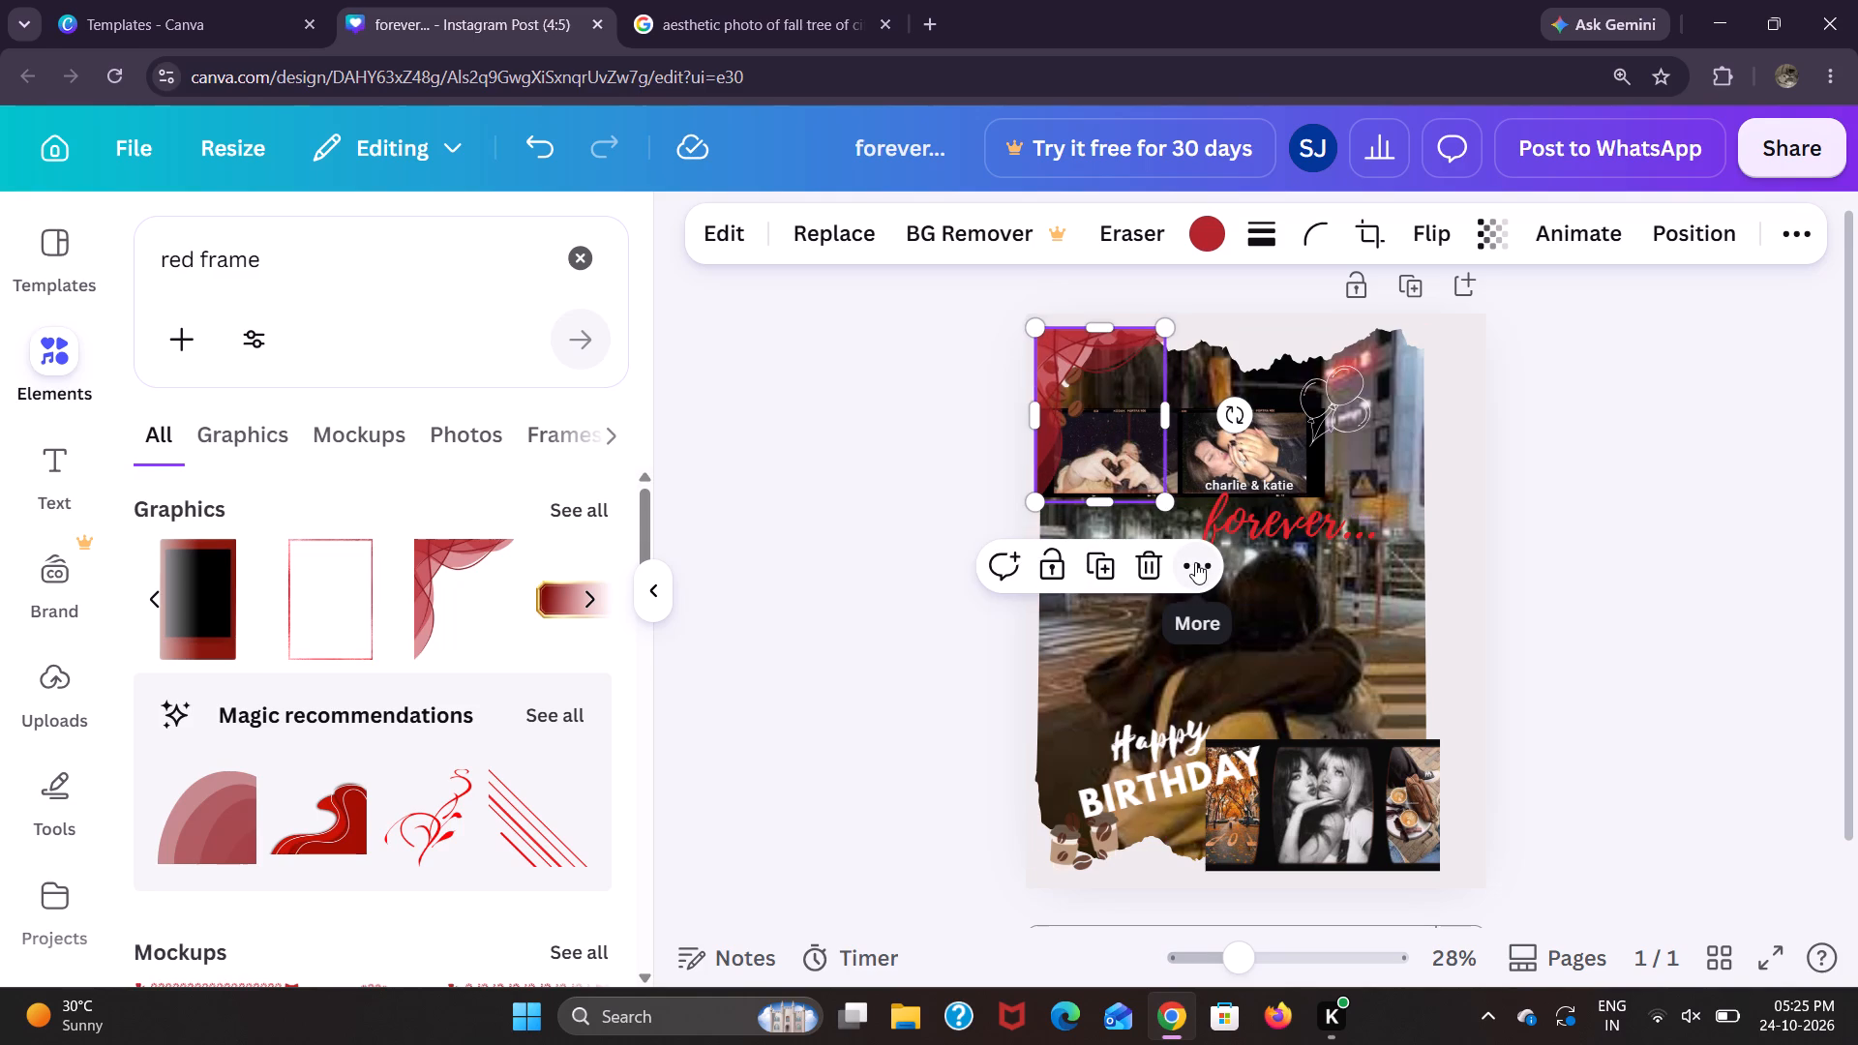
Flip the red wavy corner graphic horizontally.
left_click(1195, 562)
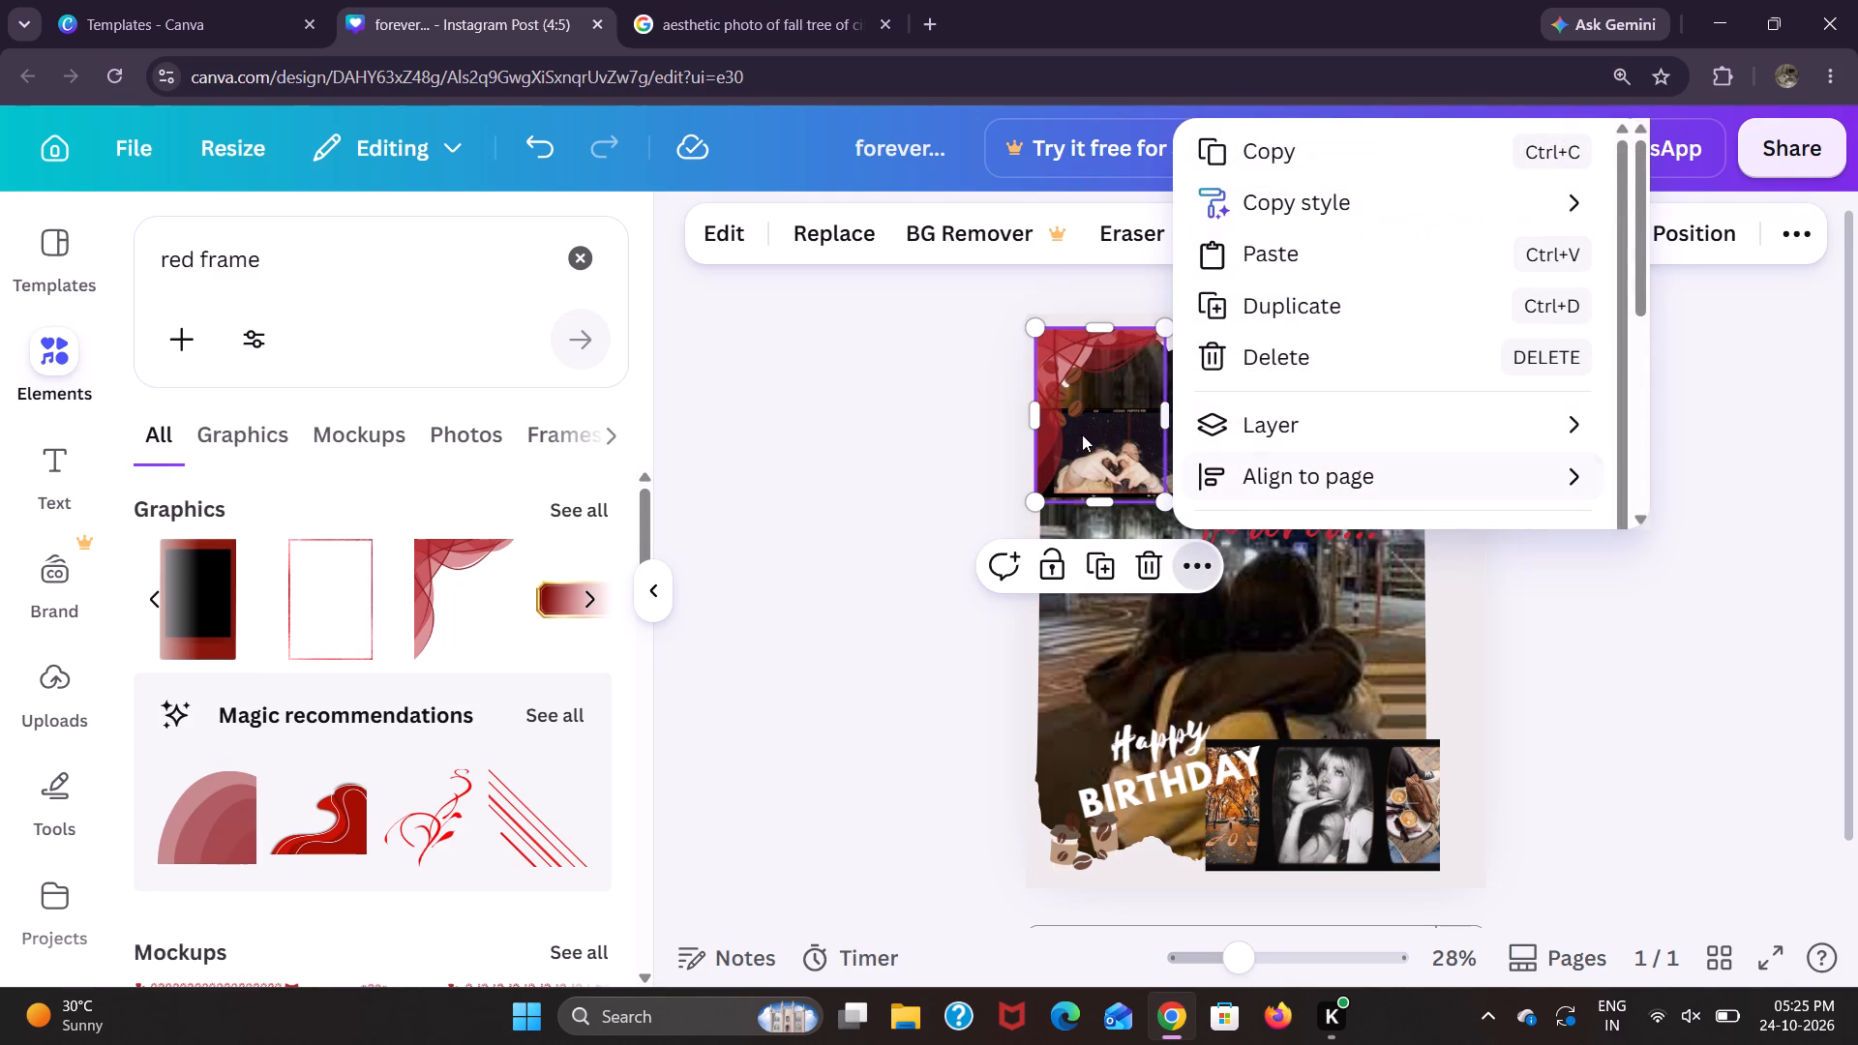
left_click(1002, 415)
left_click(1072, 386)
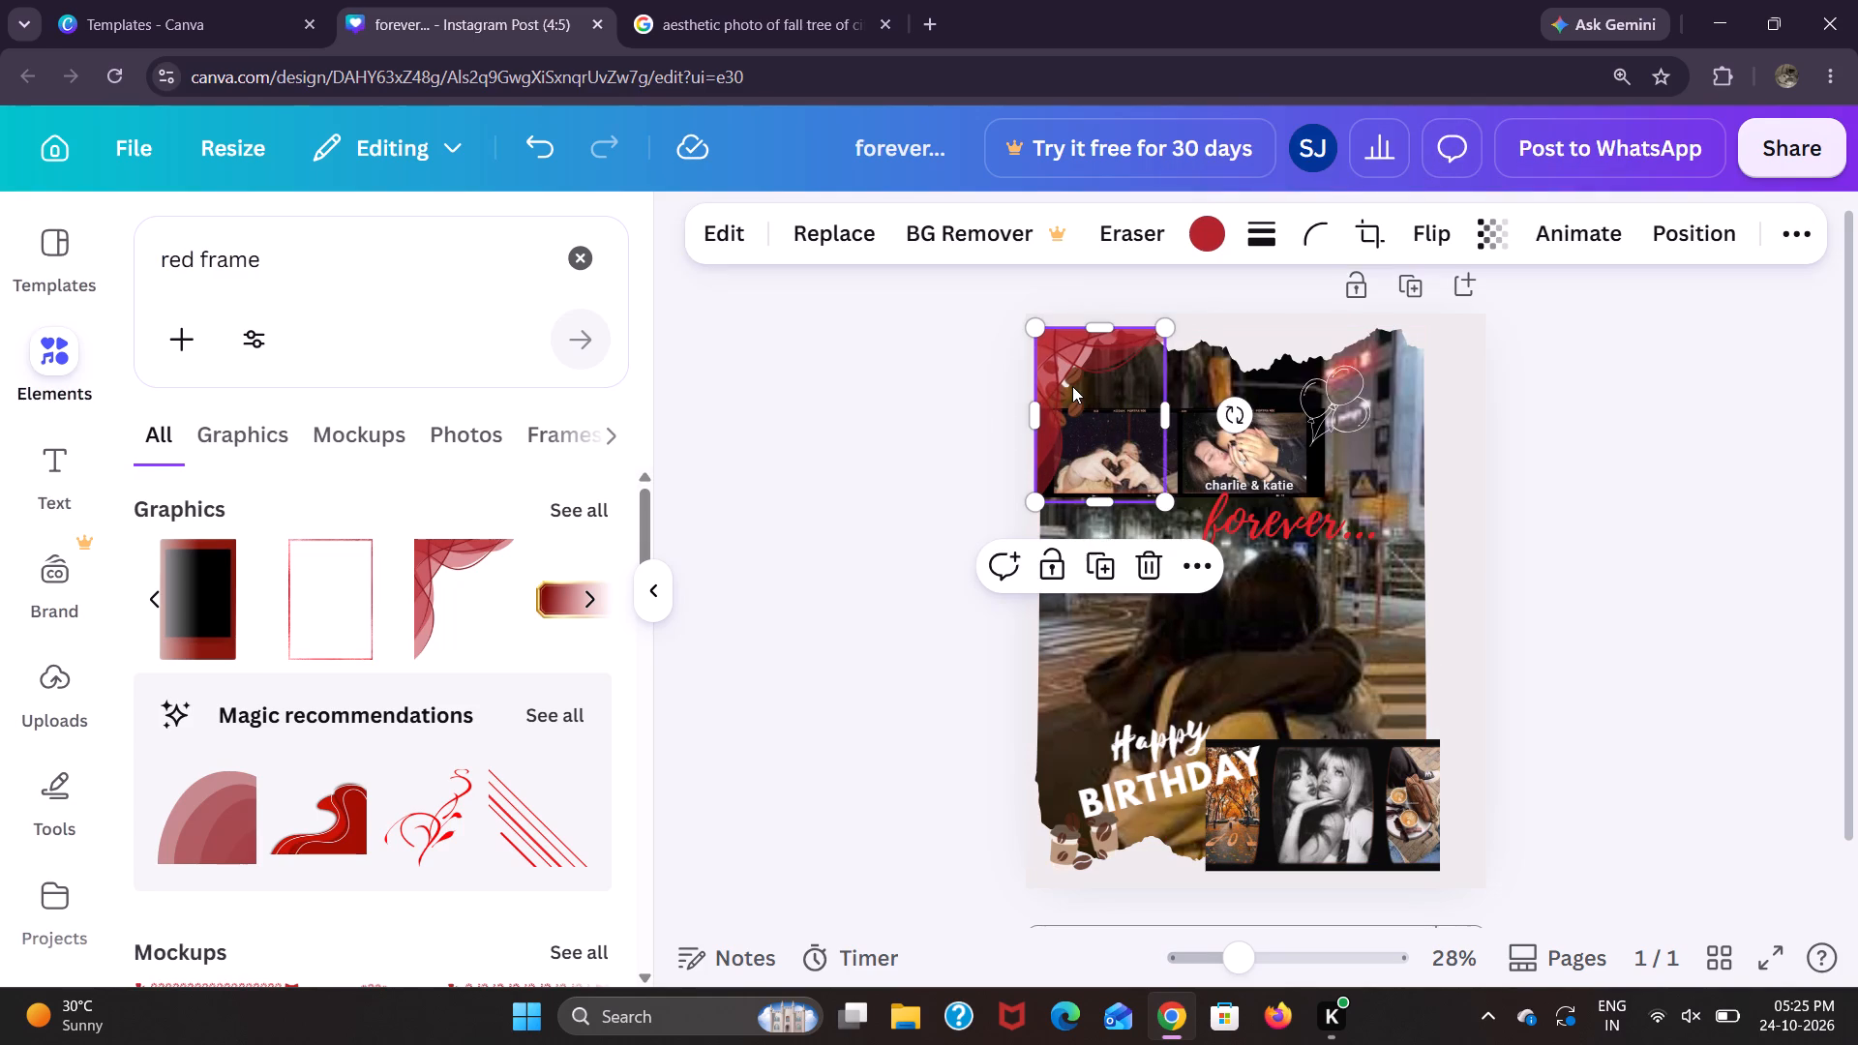
left_click(1374, 230)
left_click(1362, 238)
left_click(1448, 237)
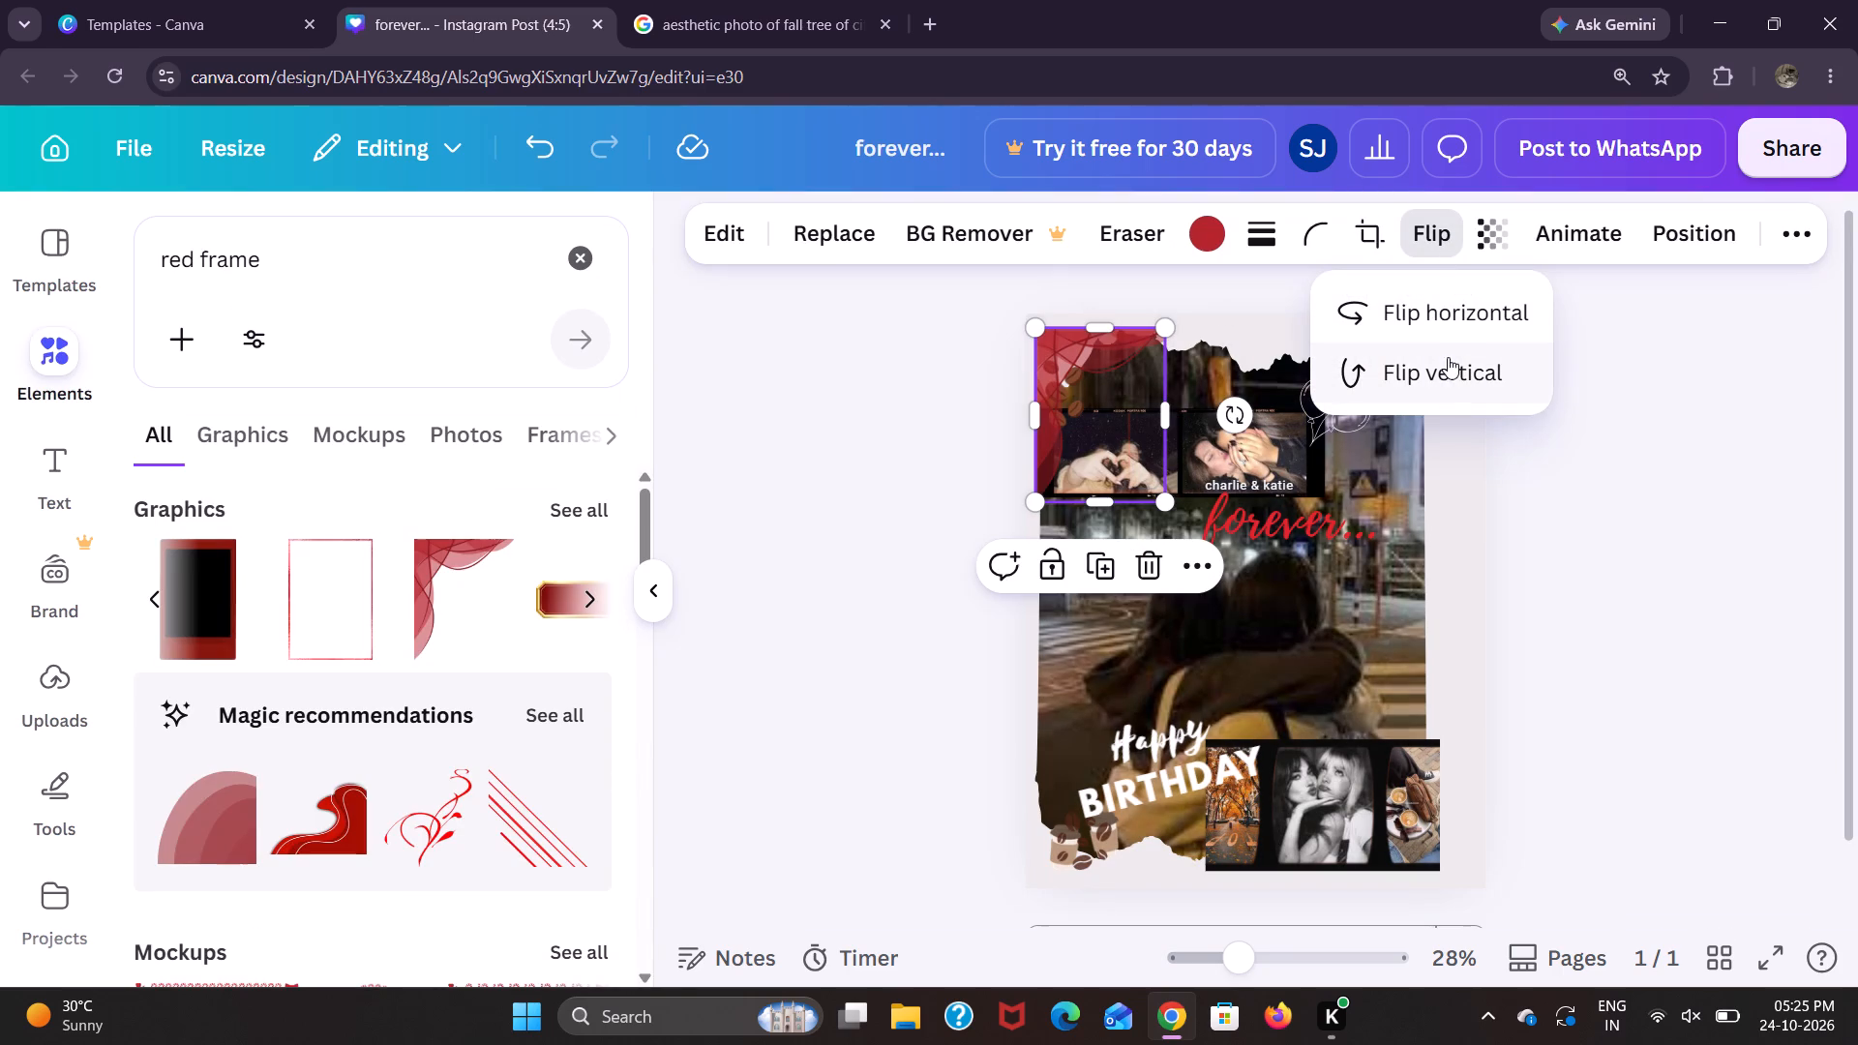
left_click(1448, 344)
left_click(1448, 344)
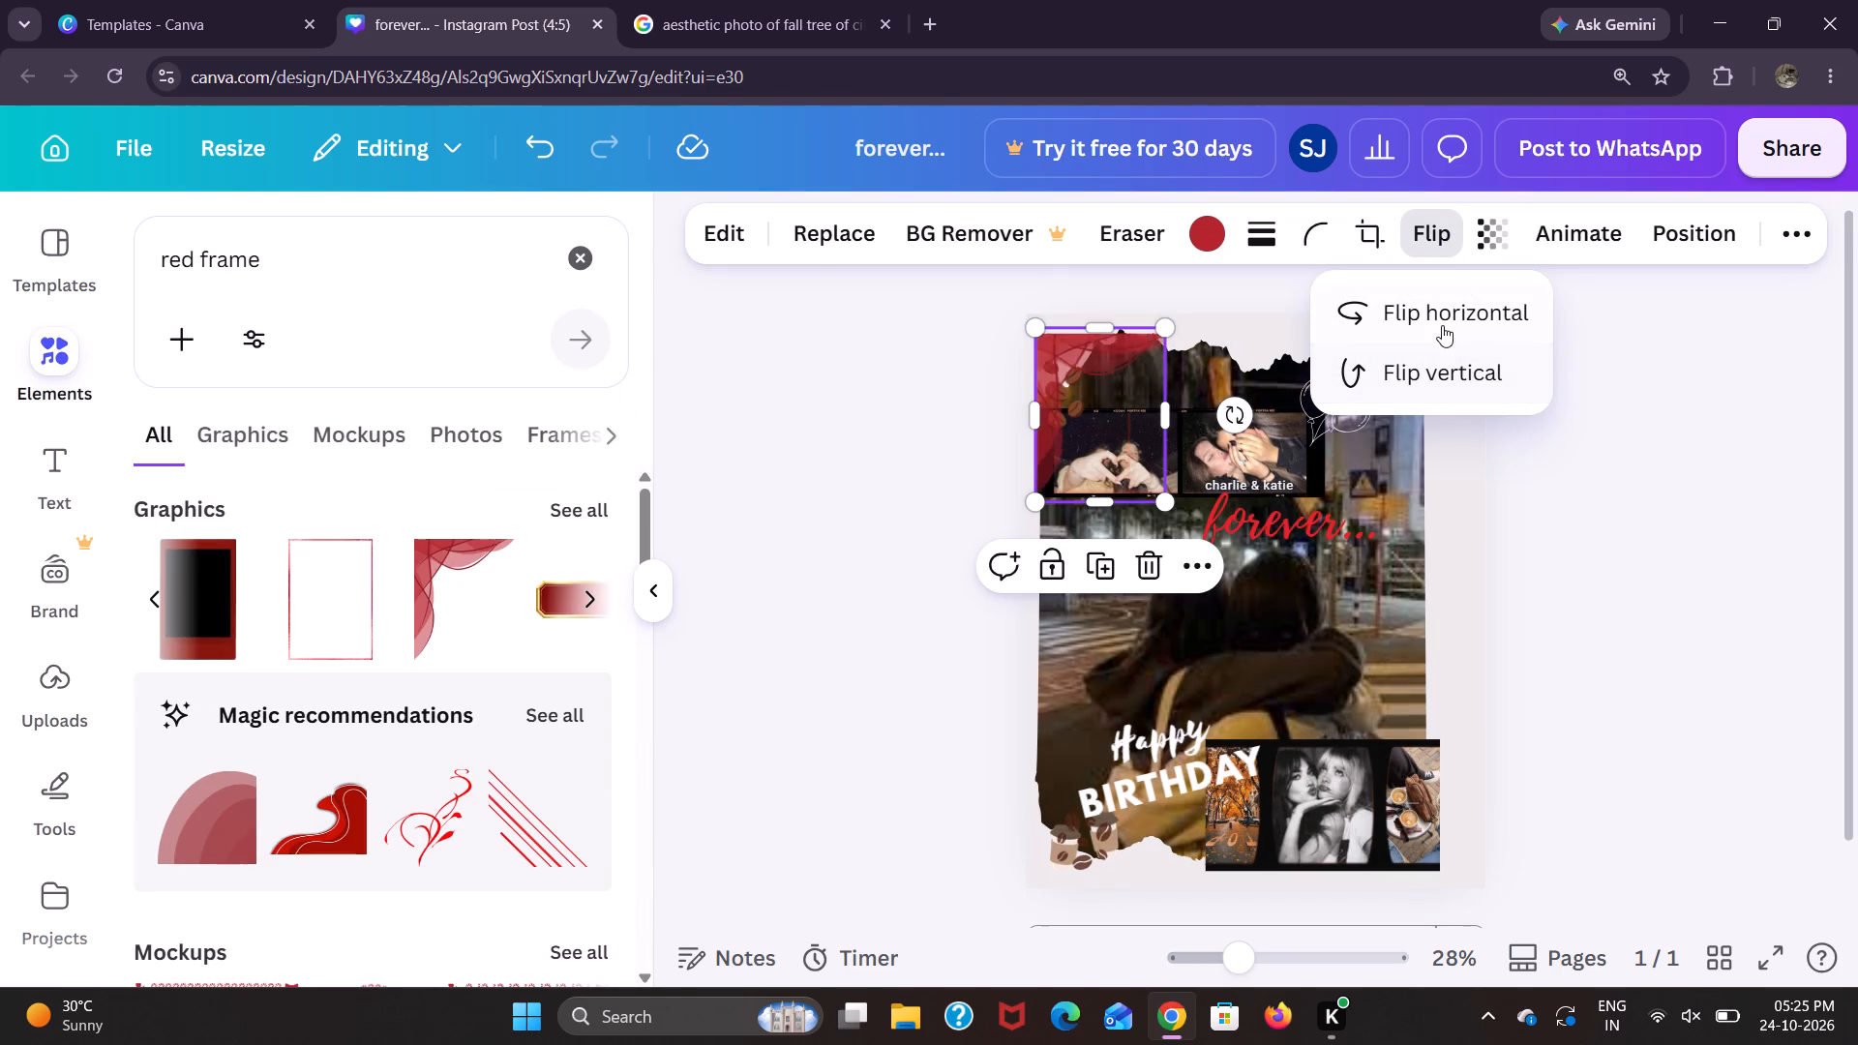
left_click(1441, 321)
left_click(1215, 278)
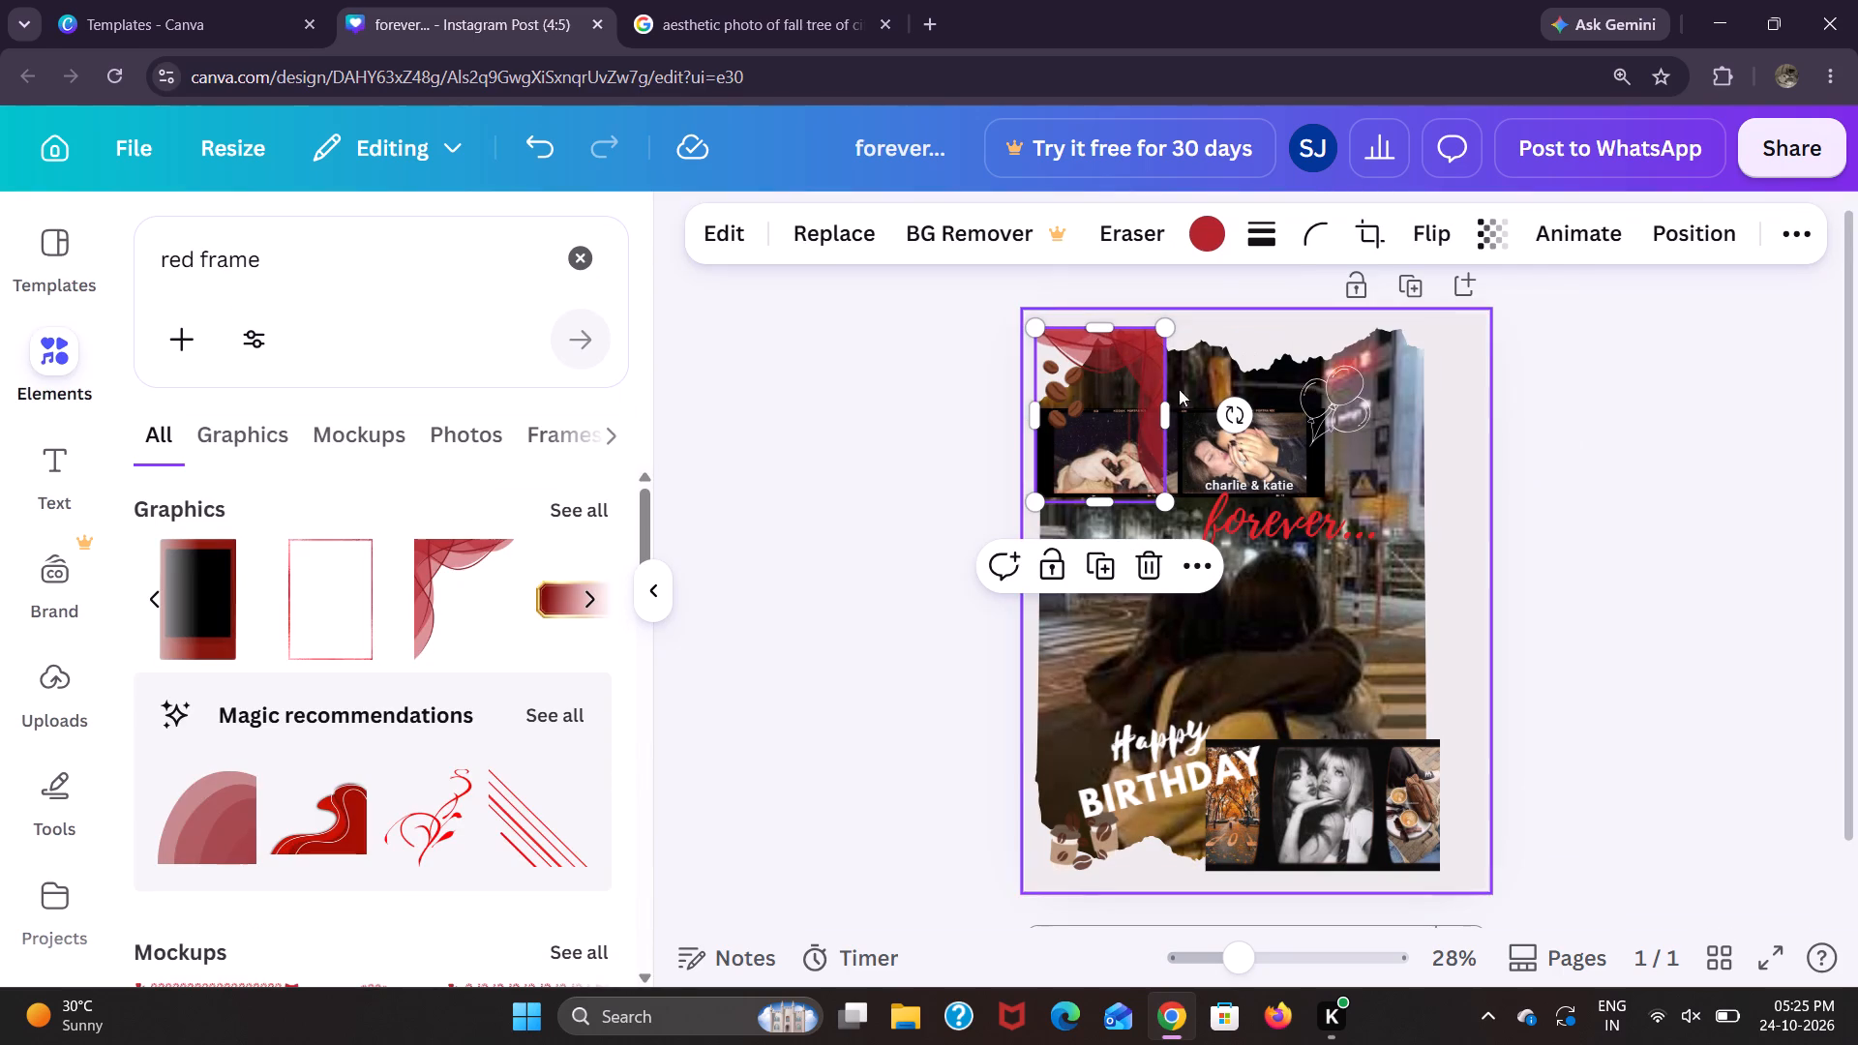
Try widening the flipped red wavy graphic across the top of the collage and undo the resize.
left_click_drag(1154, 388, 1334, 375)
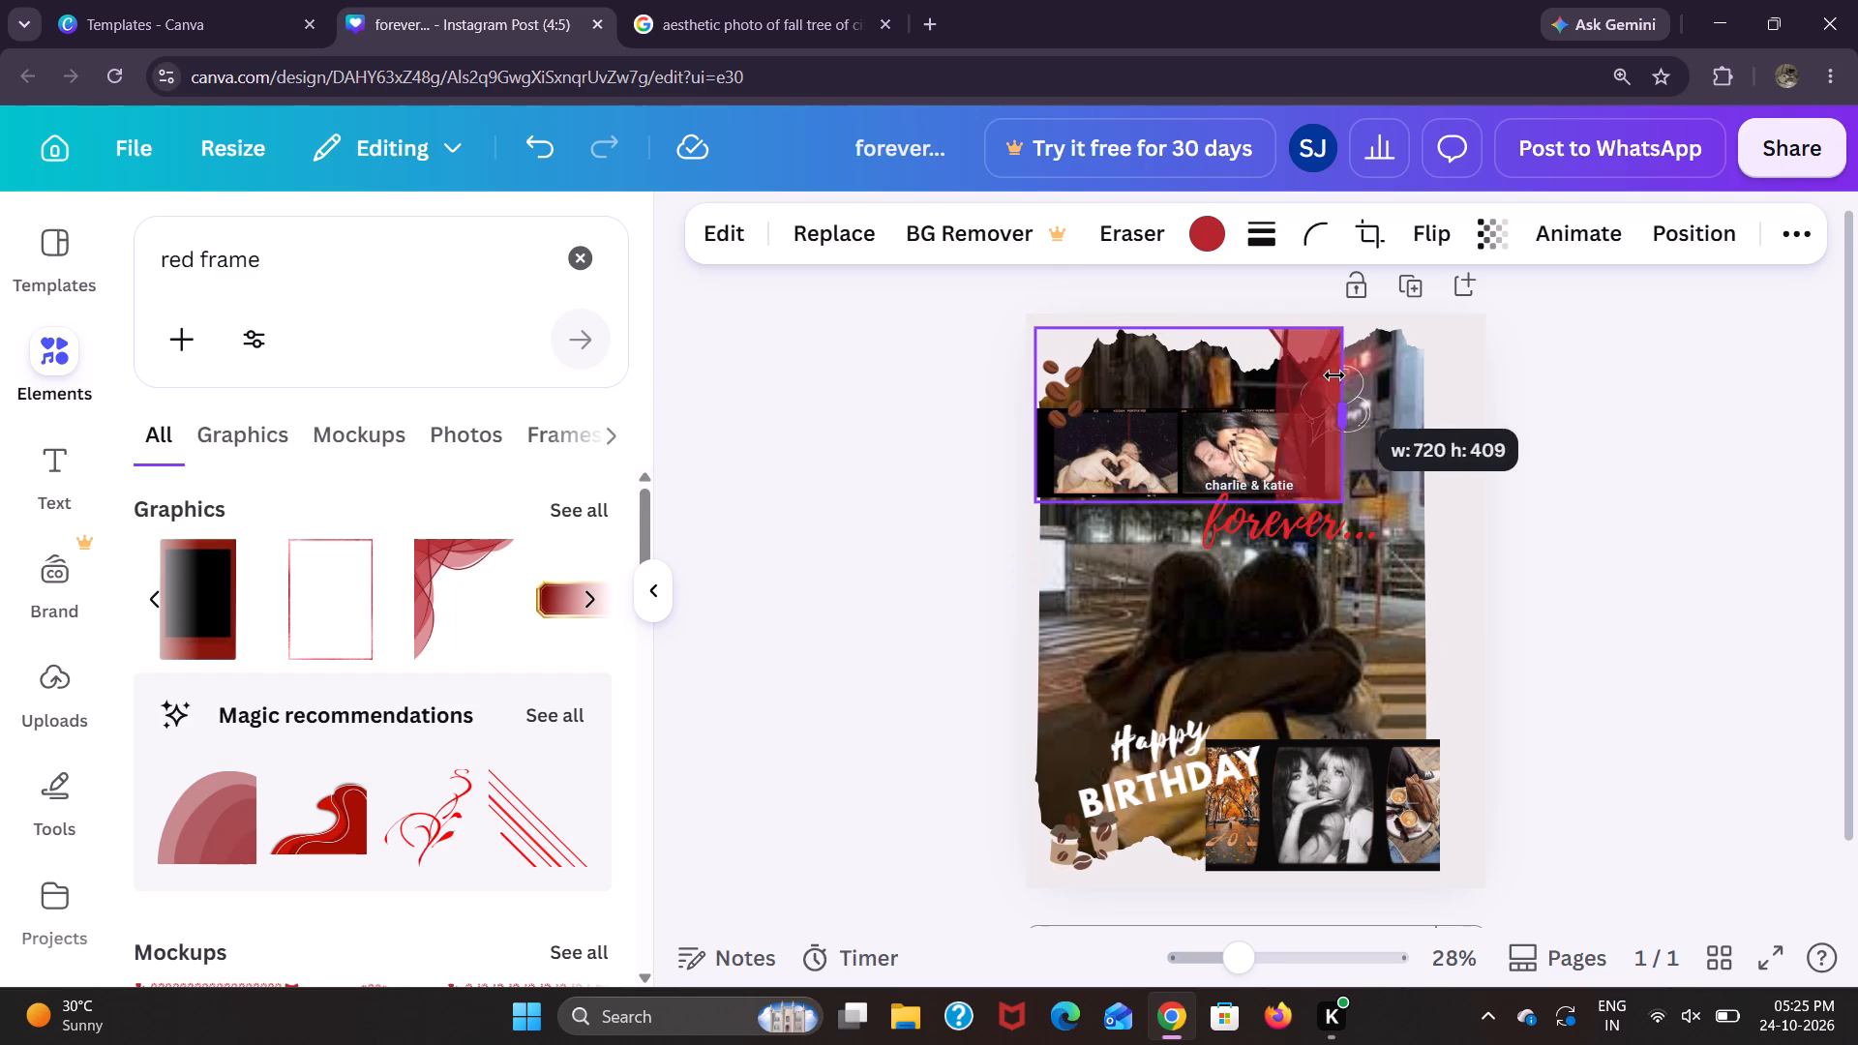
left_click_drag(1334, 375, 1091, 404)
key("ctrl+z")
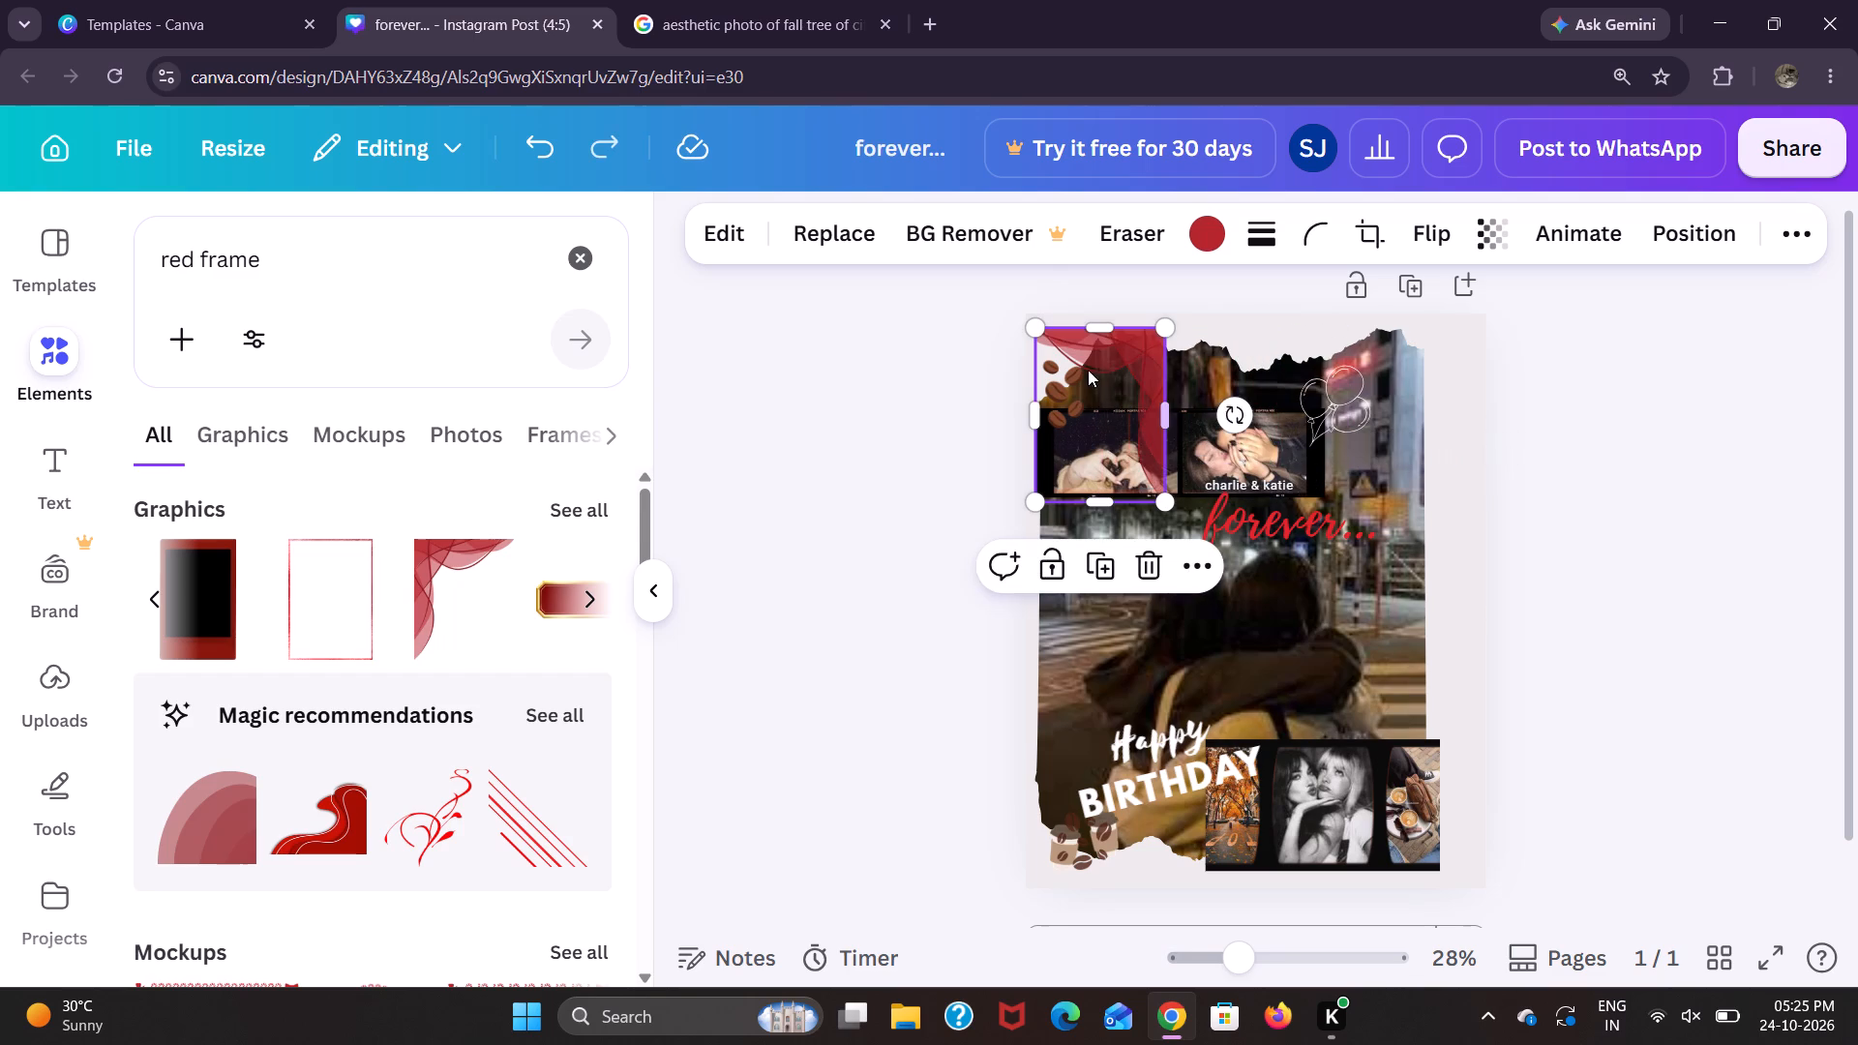
Move the flipped red wavy graphic to the collage's upper-right corner, aligned with the main photo's right edge.
left_click_drag(1091, 368, 1361, 333)
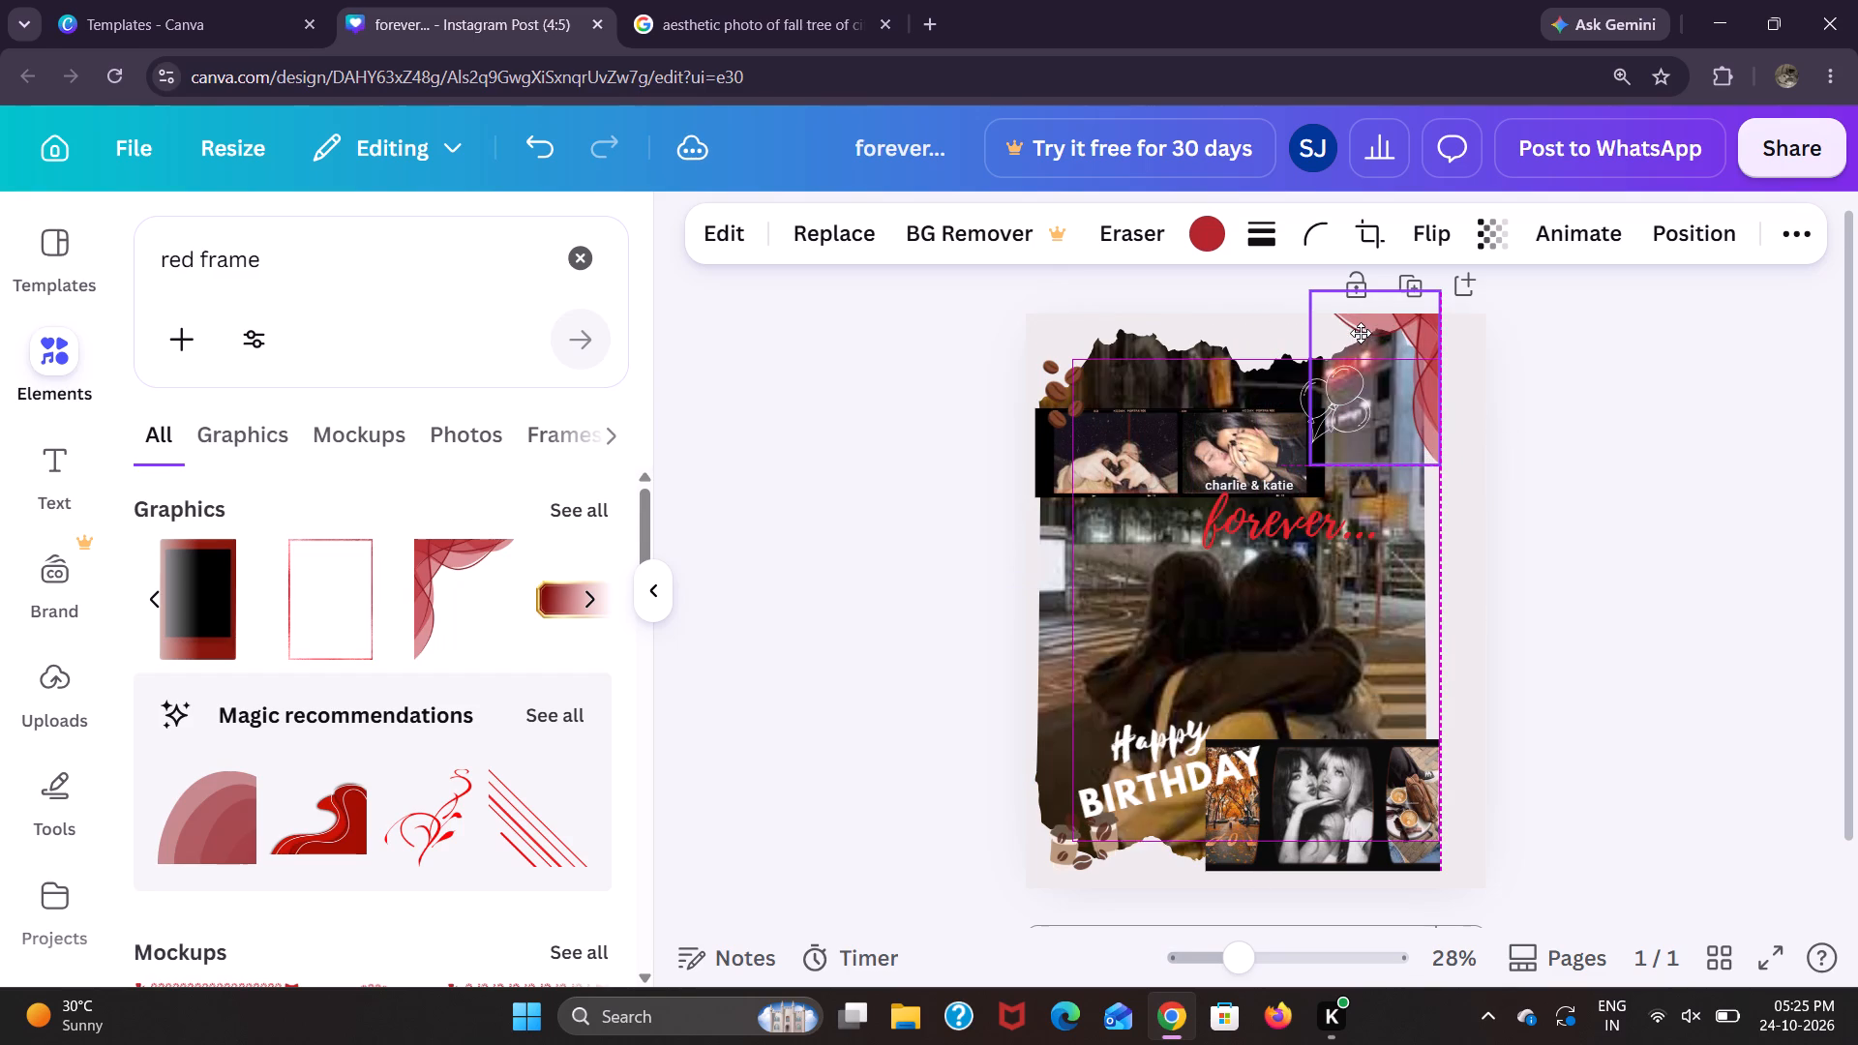
left_click_drag(1361, 333, 1359, 335)
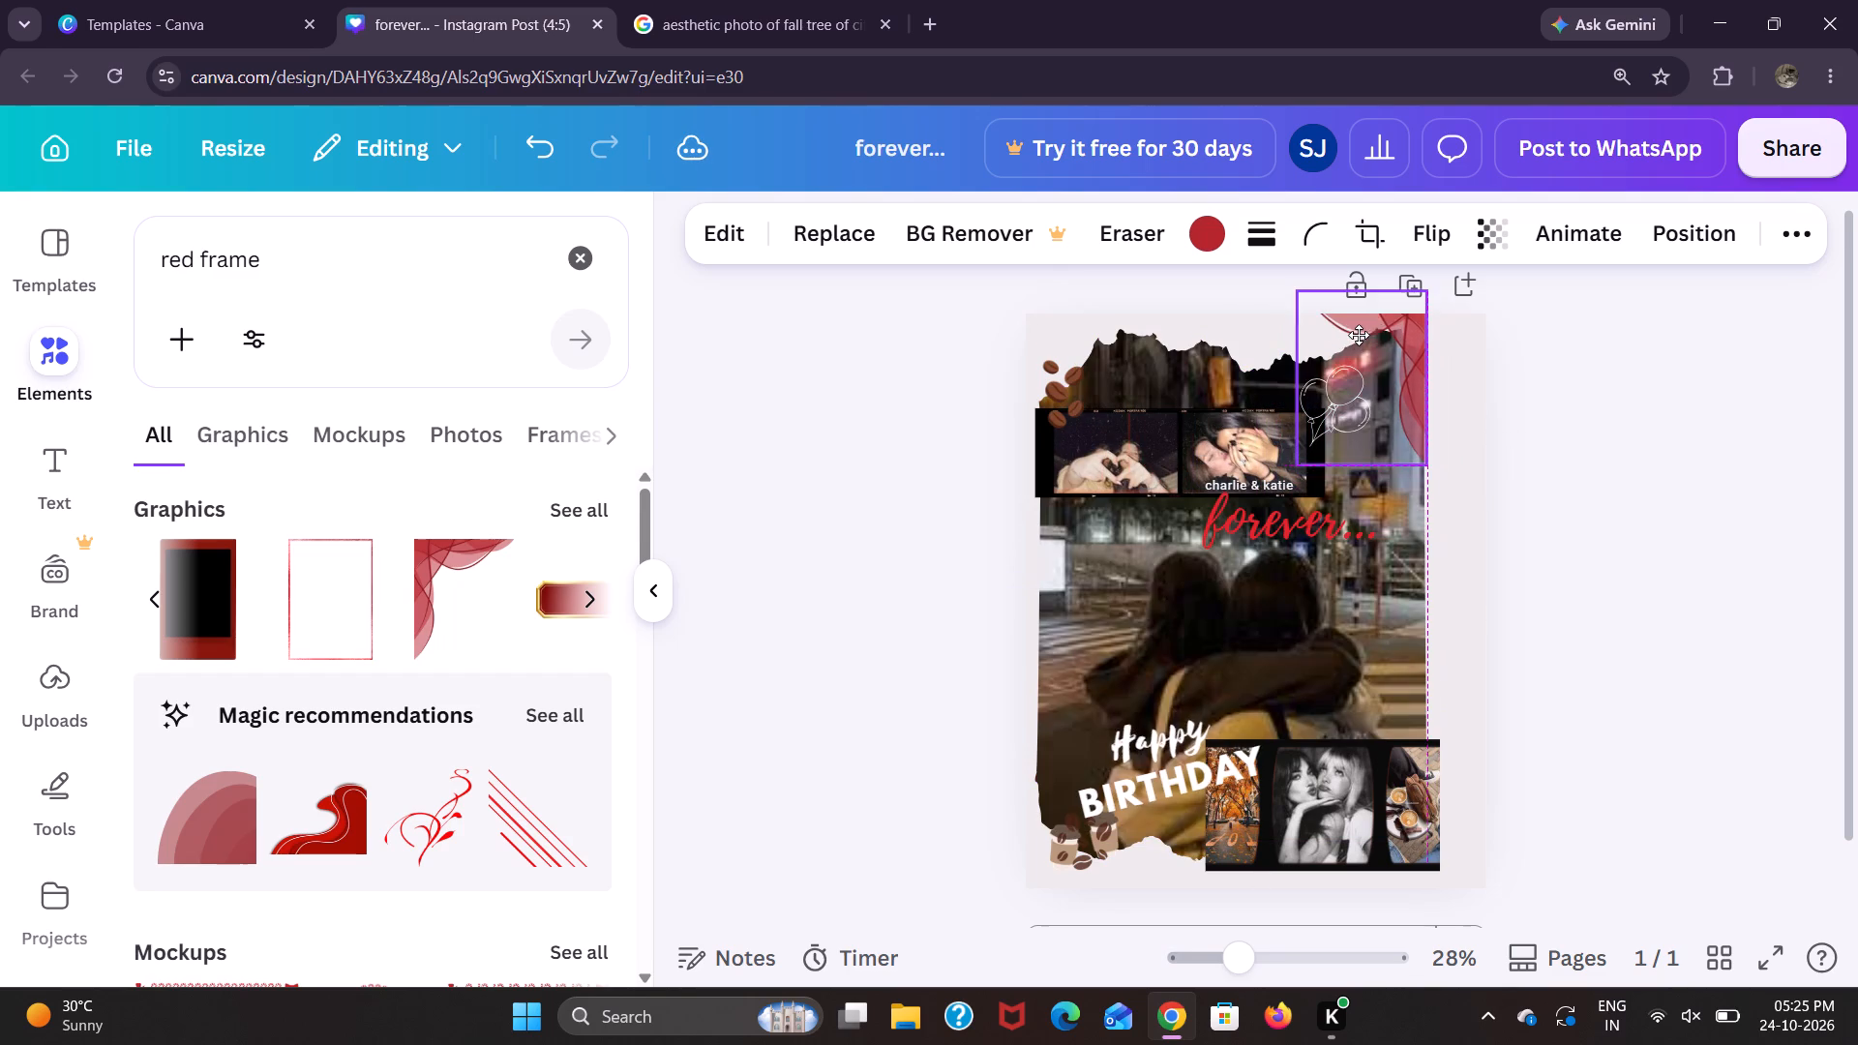
left_click_drag(1359, 335, 1358, 341)
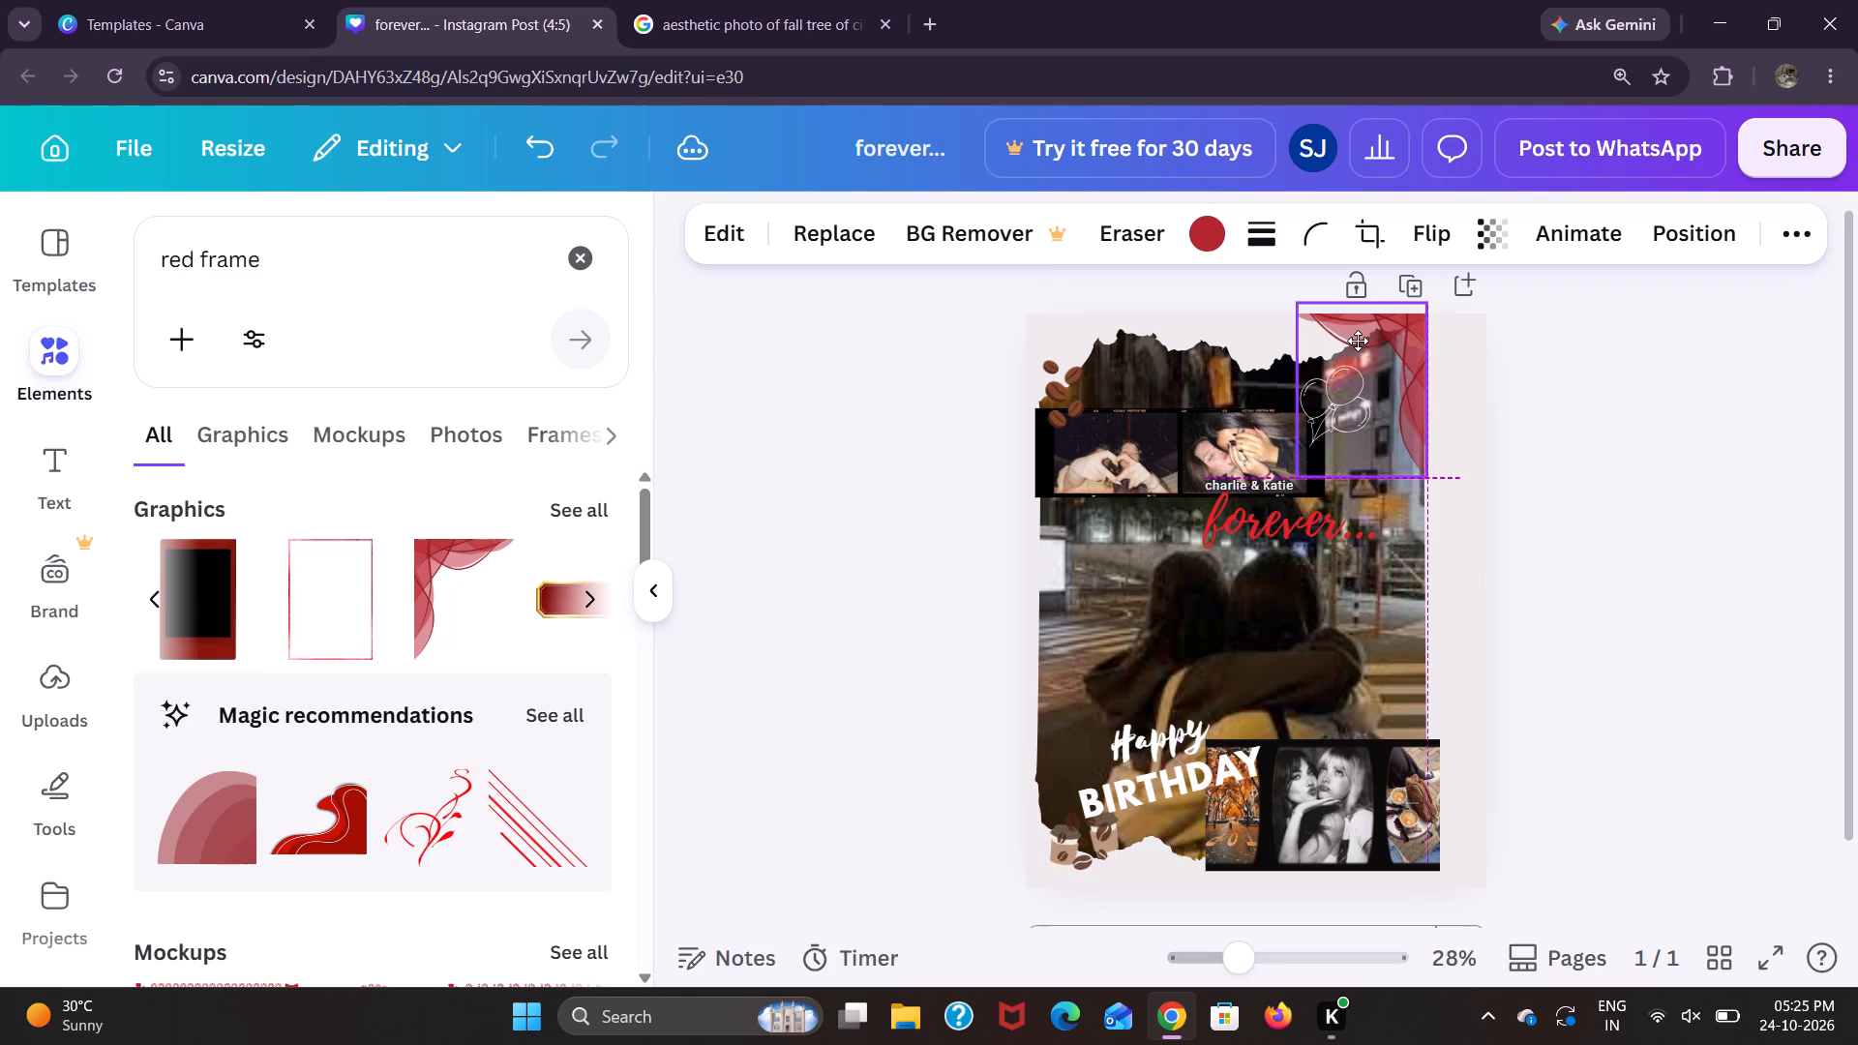
left_click_drag(1358, 341, 1357, 339)
Resize the red wavy graphic to about 432 high, with its top at the page edge and its width covering the photo's upper-right corner.
left_click_drag(1300, 376, 1274, 381)
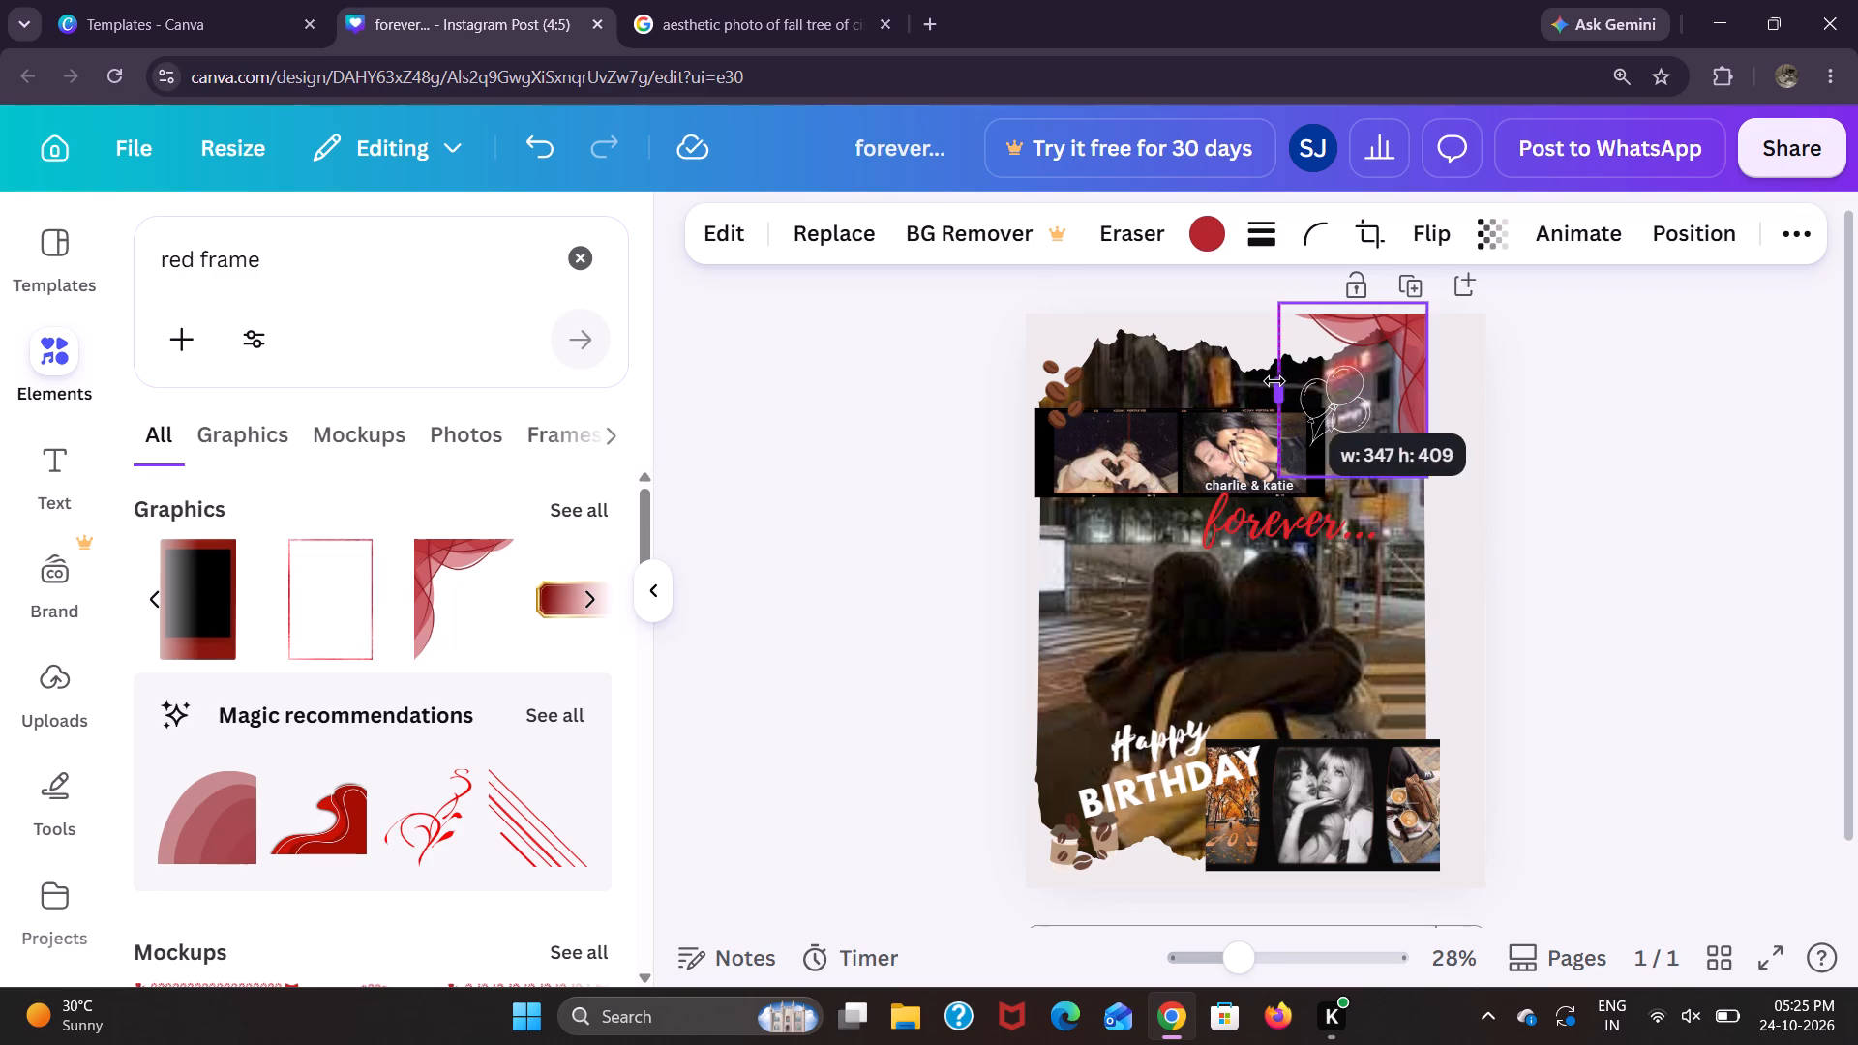
left_click_drag(1274, 381, 1313, 377)
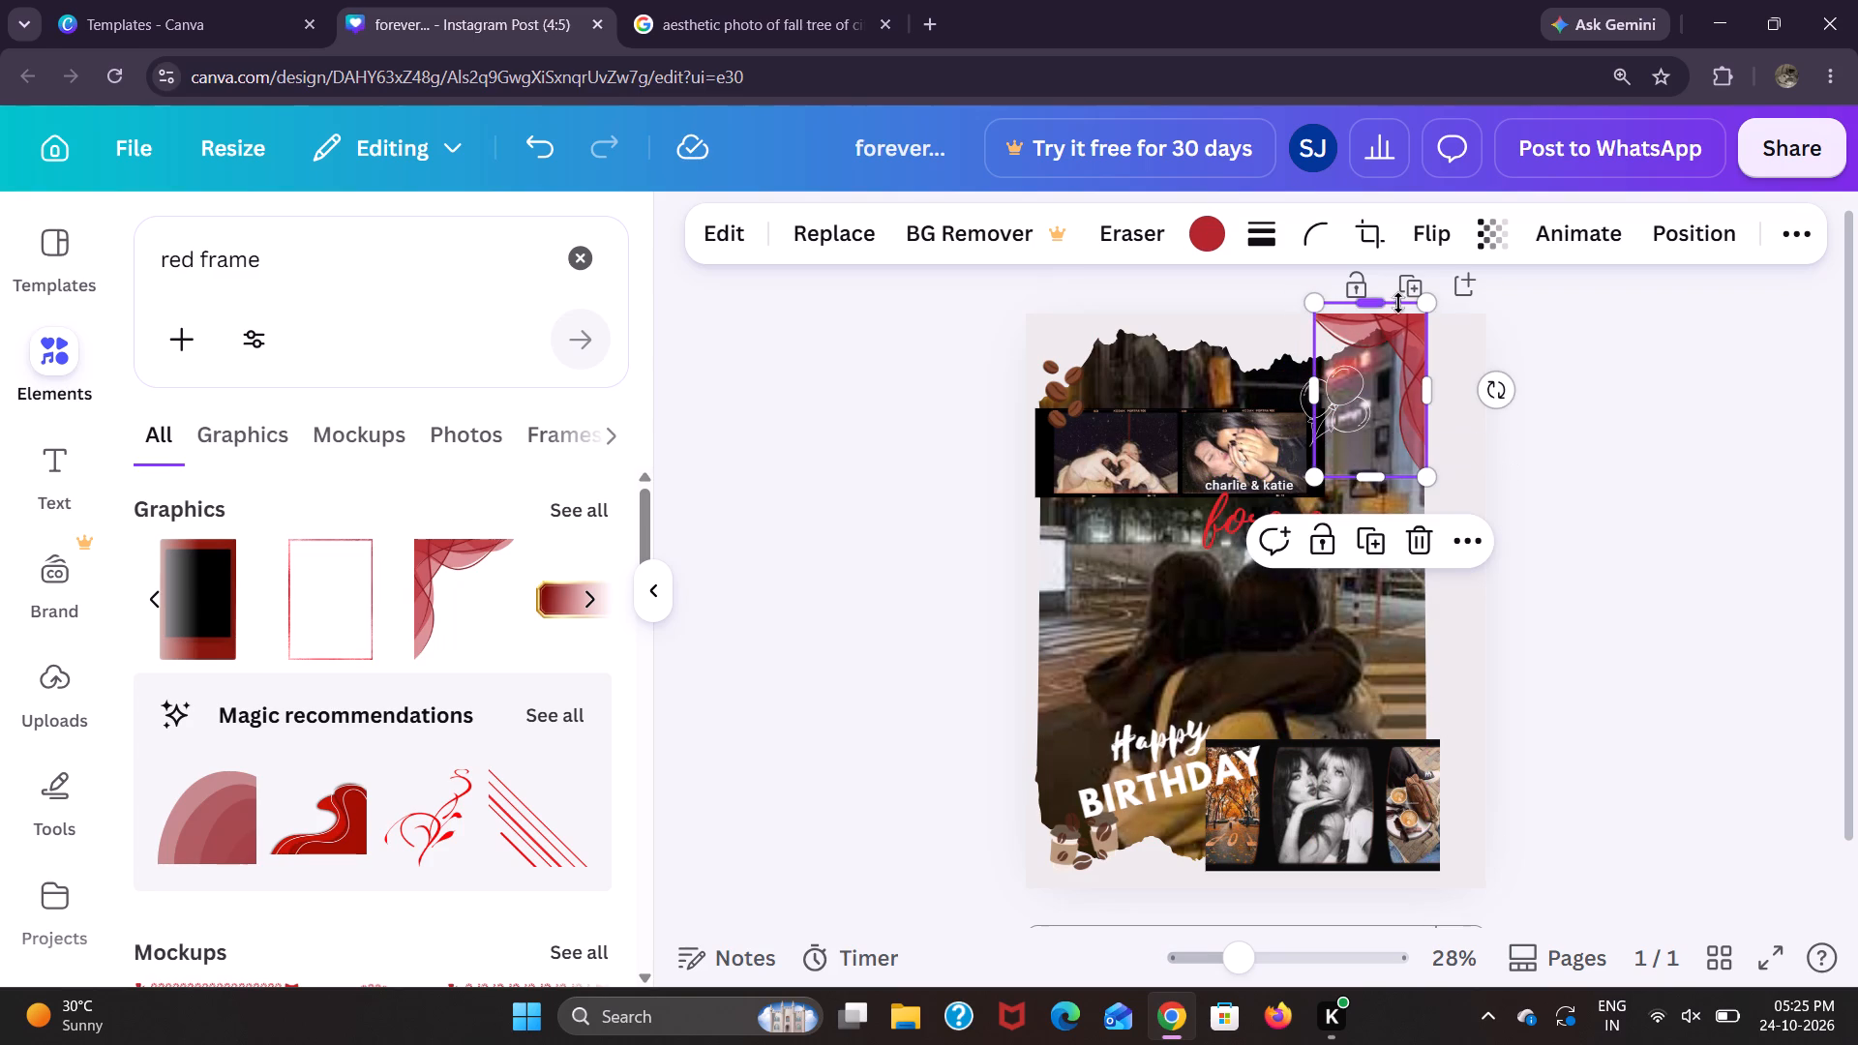
left_click_drag(1386, 310, 1386, 325)
left_click(1382, 335)
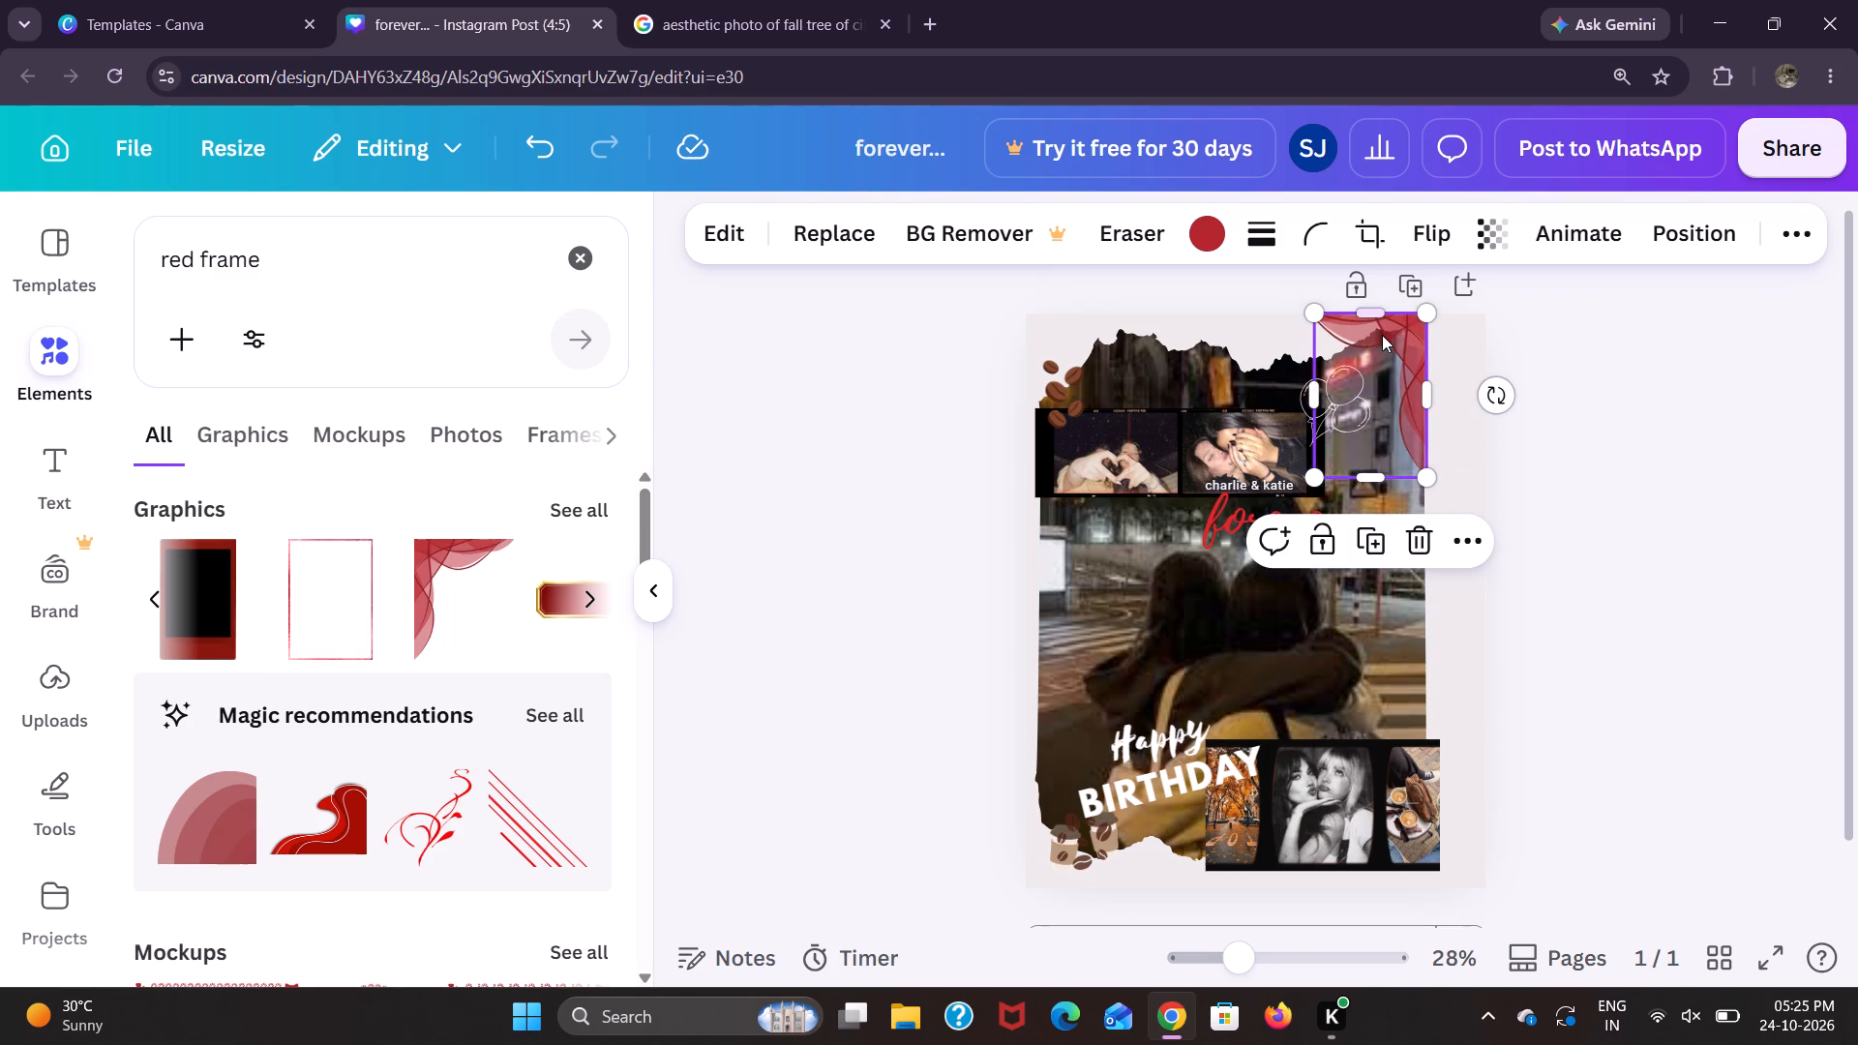
left_click(1367, 468)
left_click_drag(1367, 480, 1366, 569)
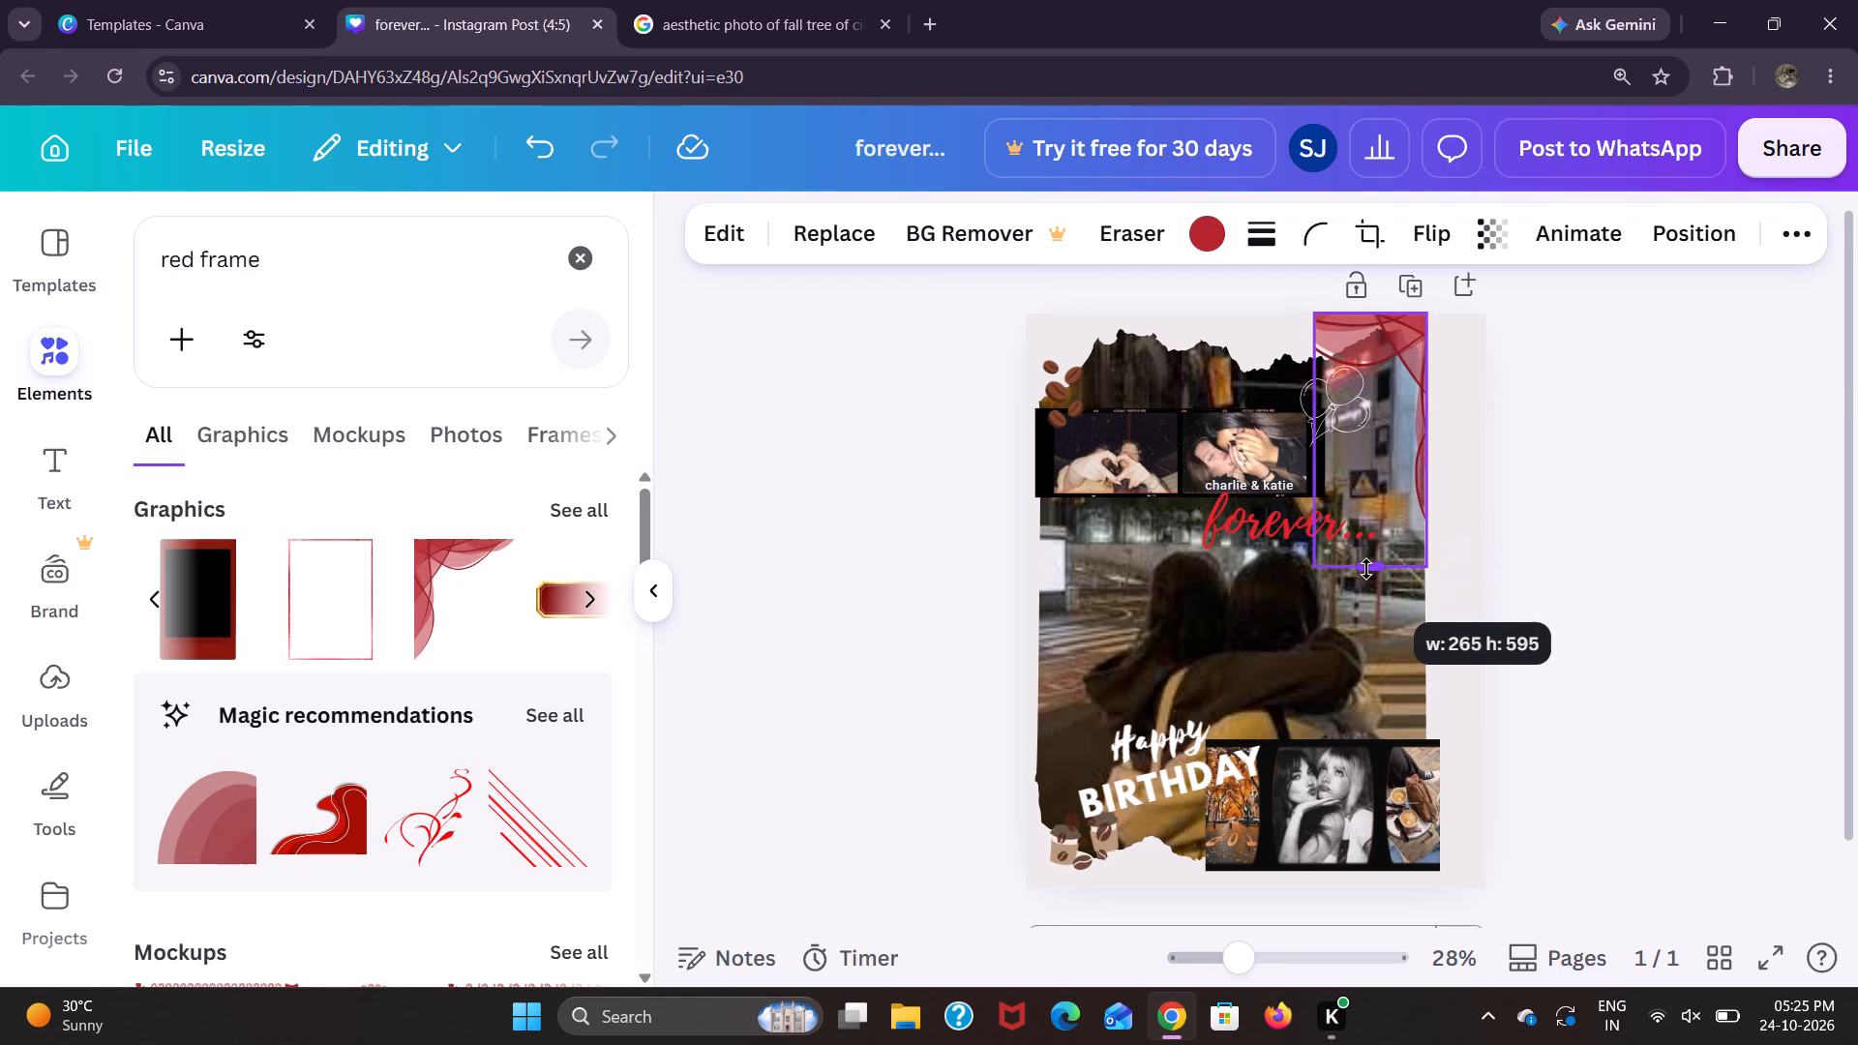
left_click_drag(1366, 569, 1361, 493)
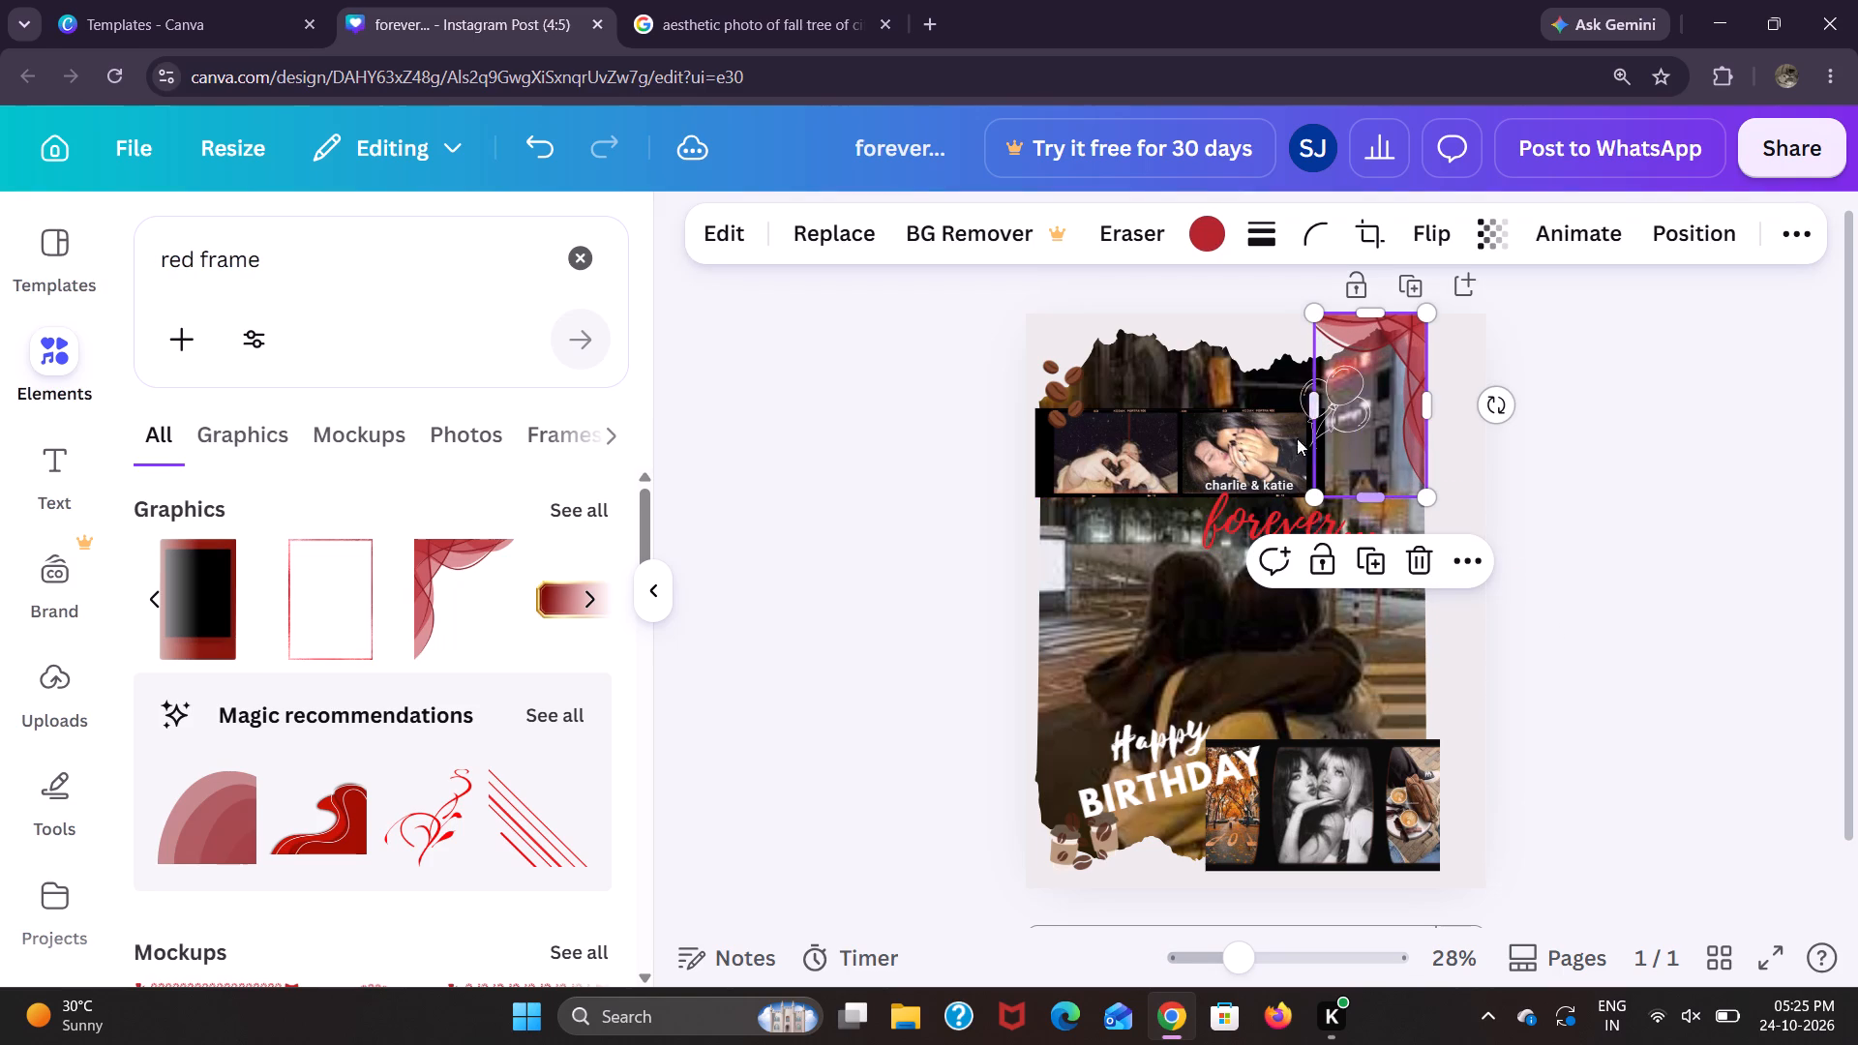
left_click_drag(1324, 408, 1277, 413)
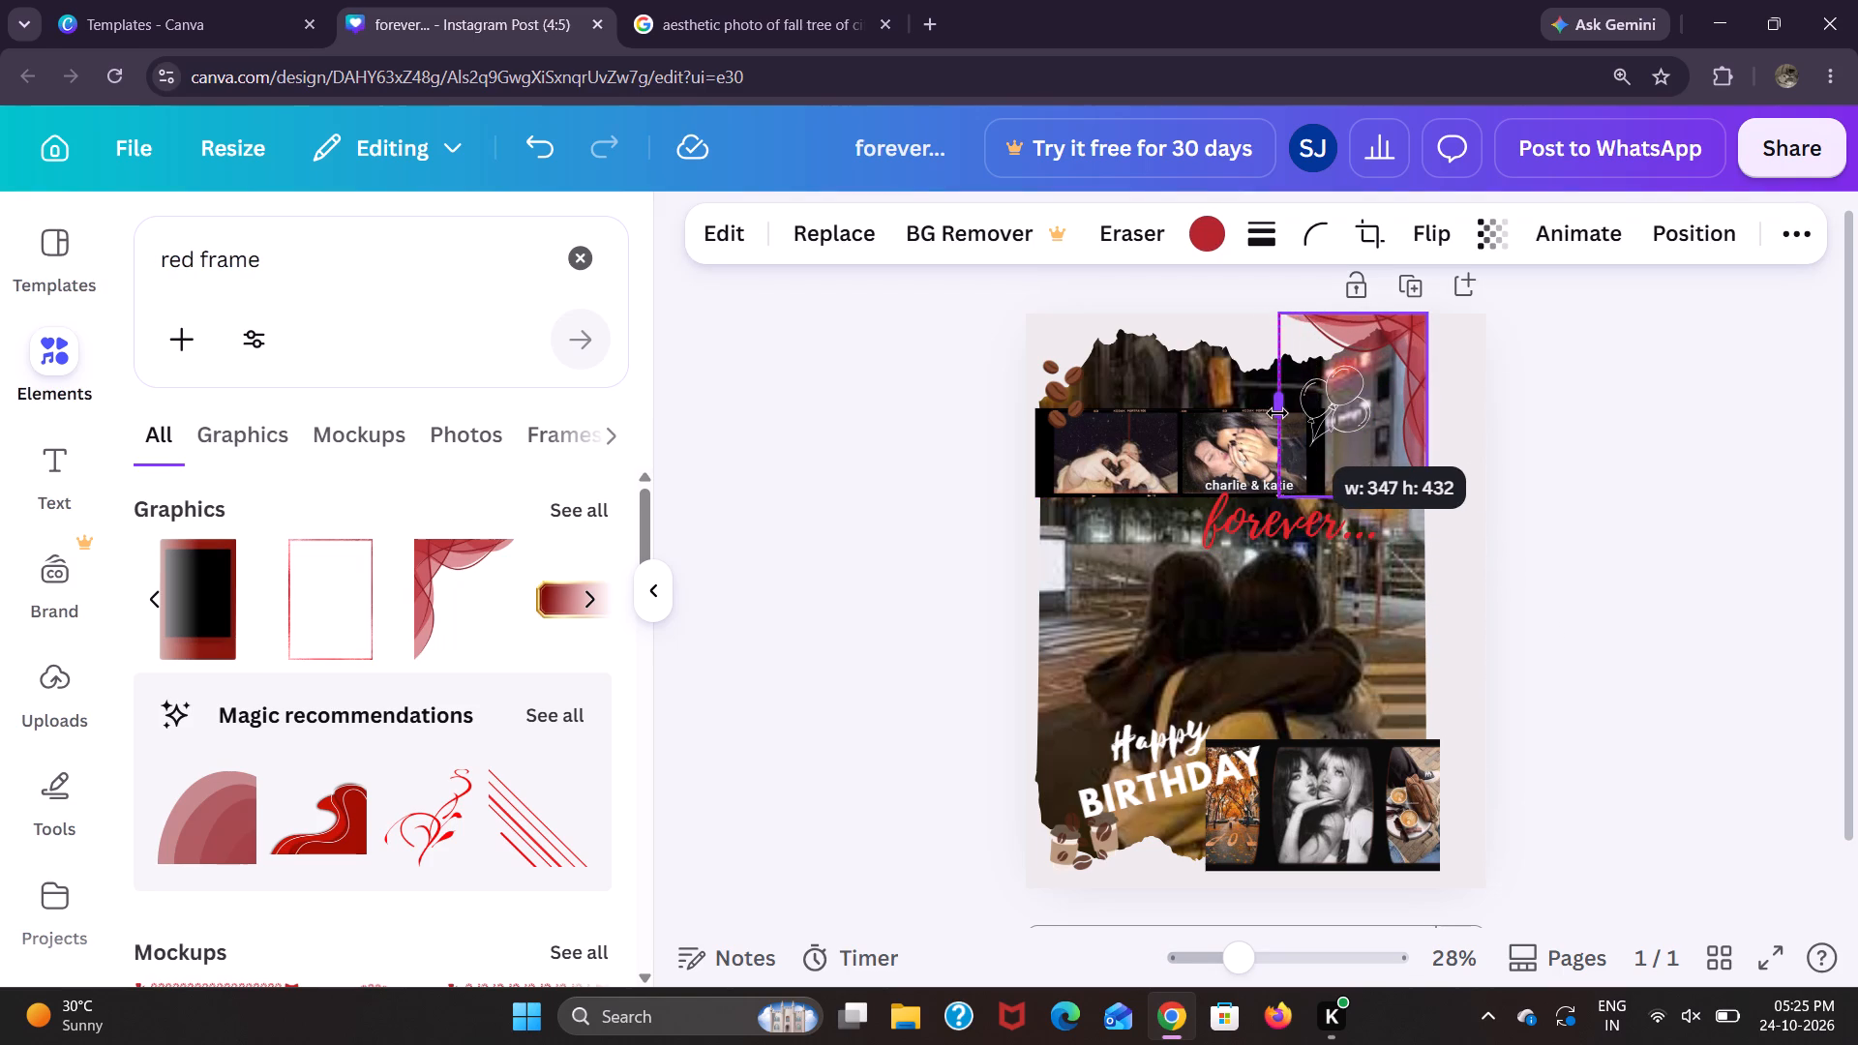
left_click_drag(1277, 413, 1287, 417)
left_click(1548, 457)
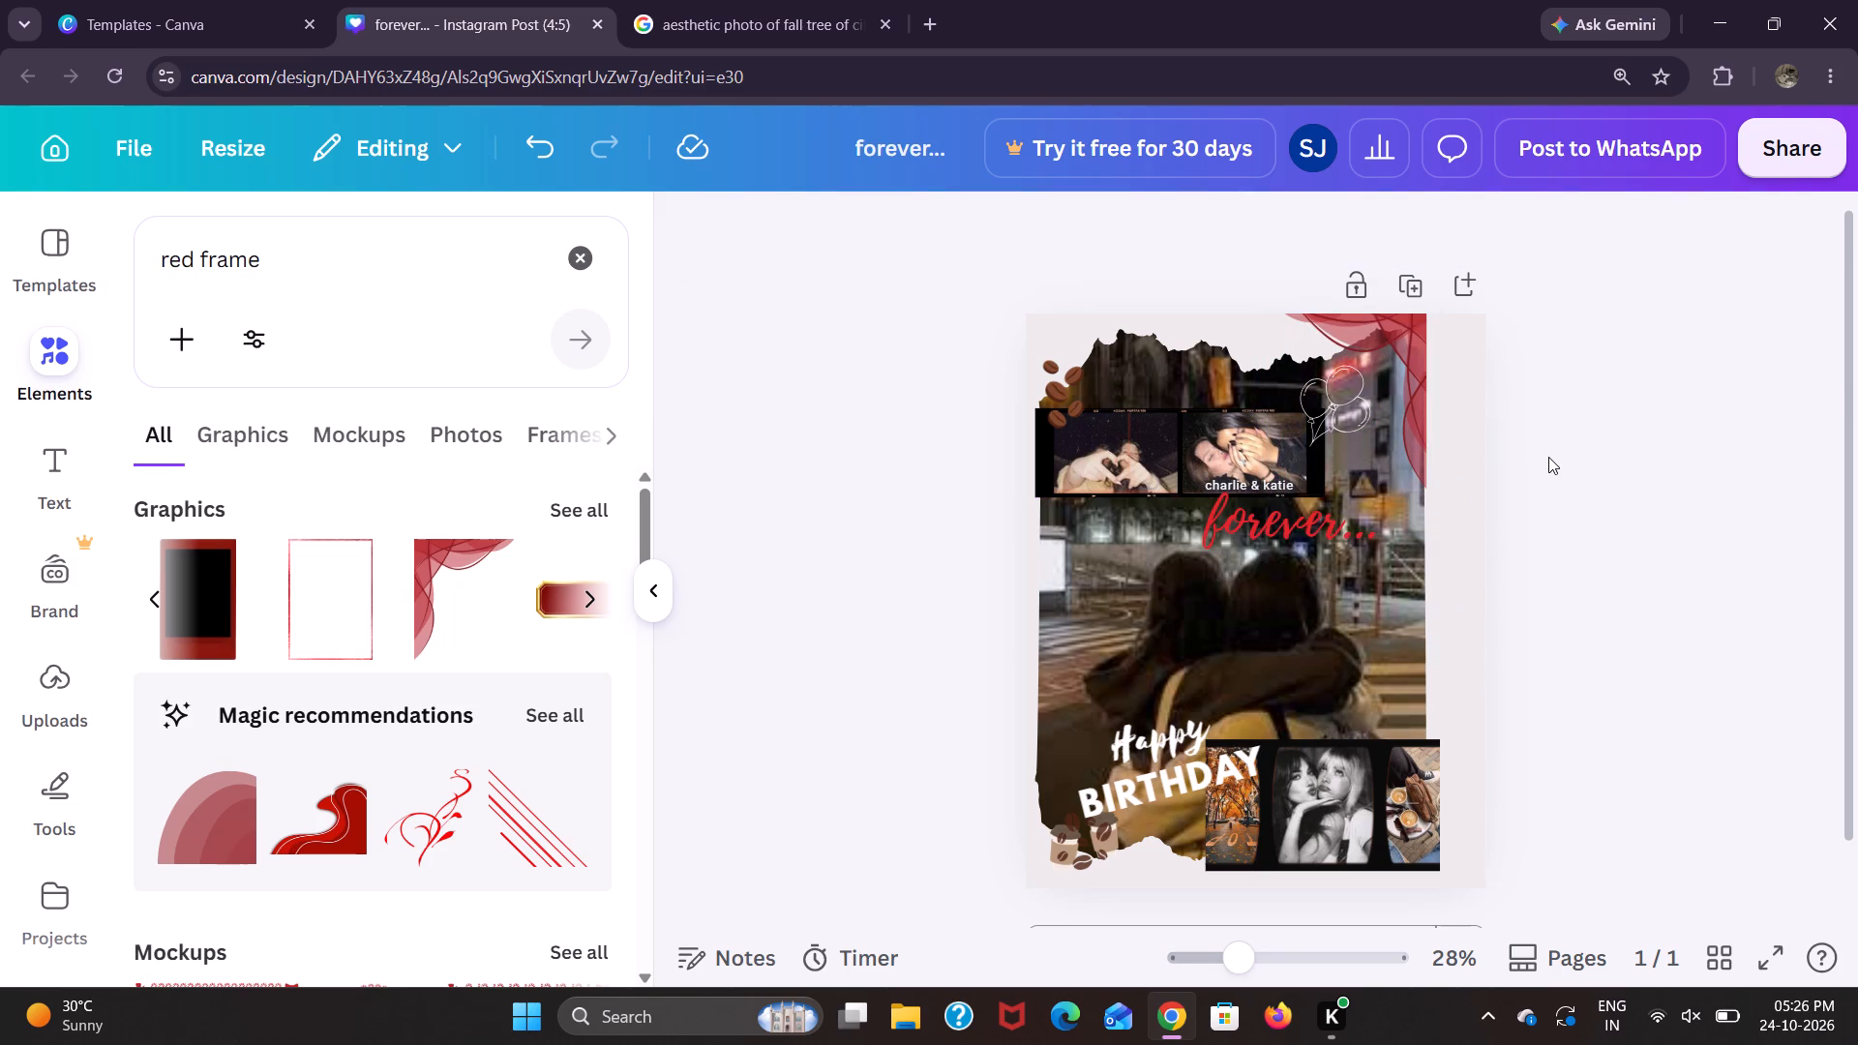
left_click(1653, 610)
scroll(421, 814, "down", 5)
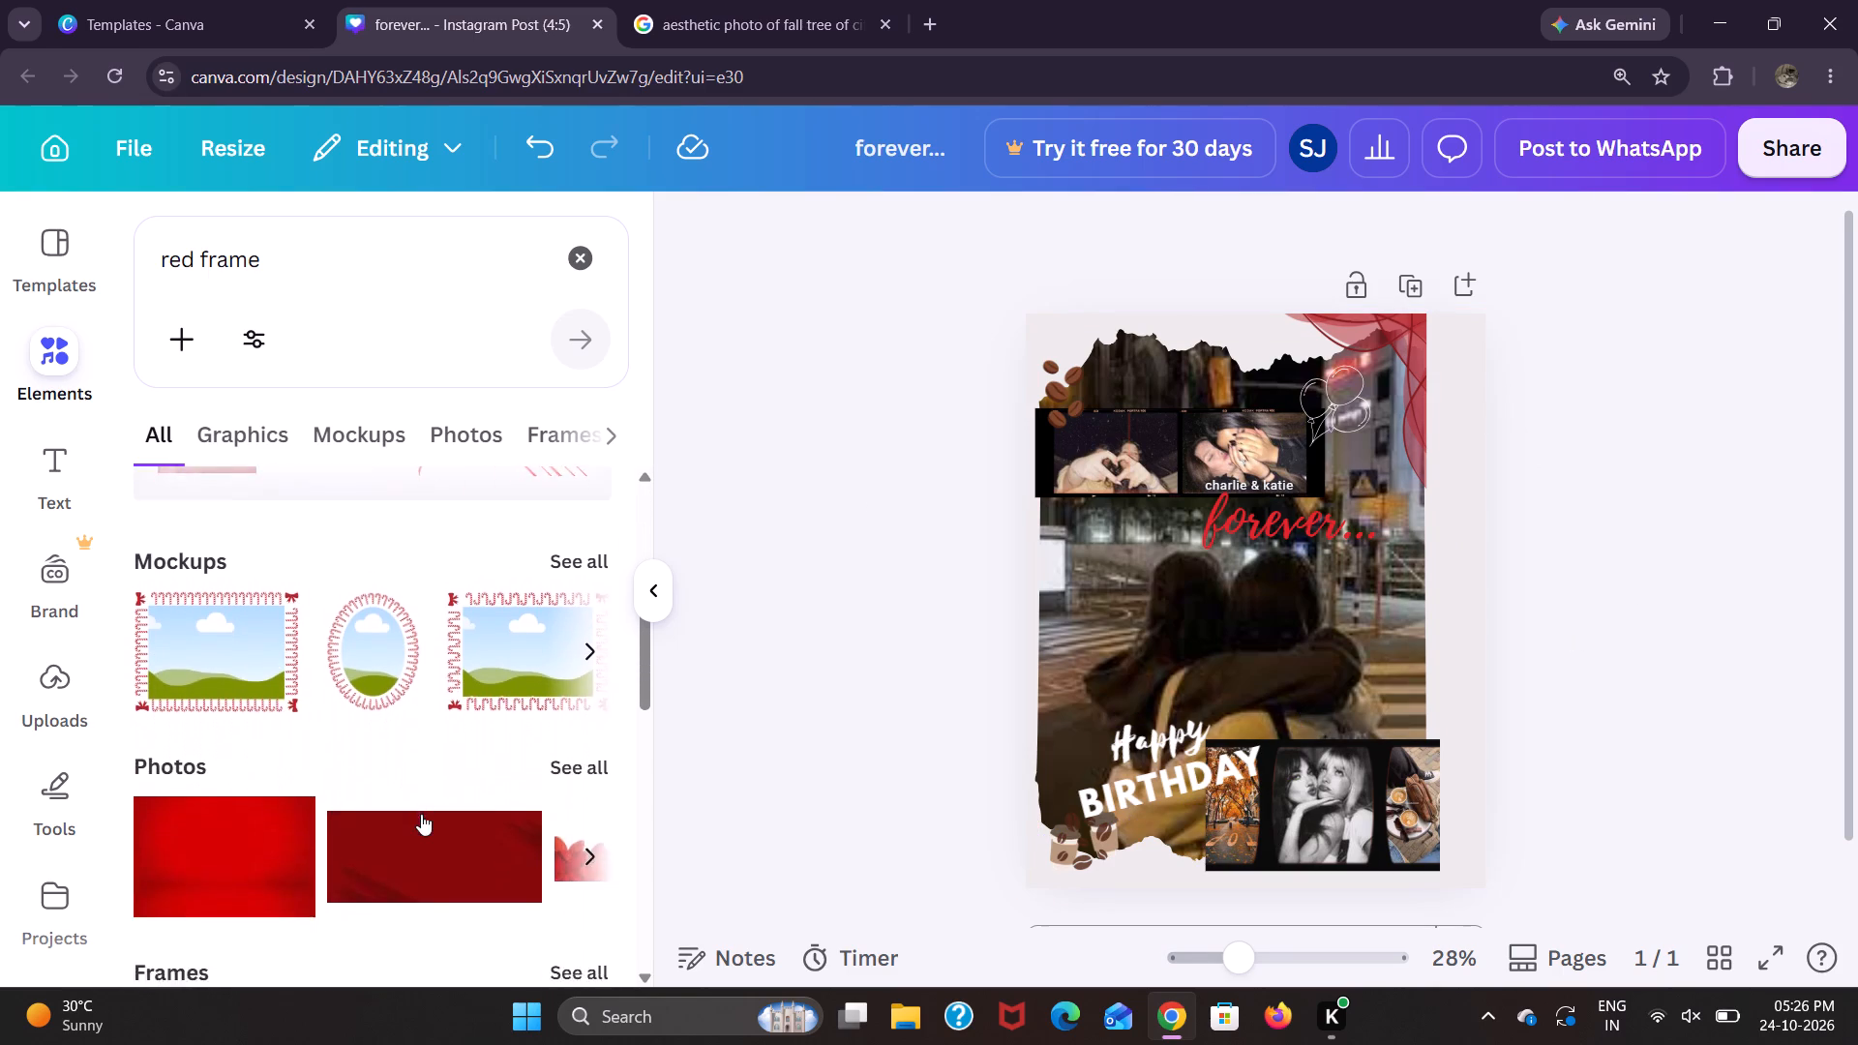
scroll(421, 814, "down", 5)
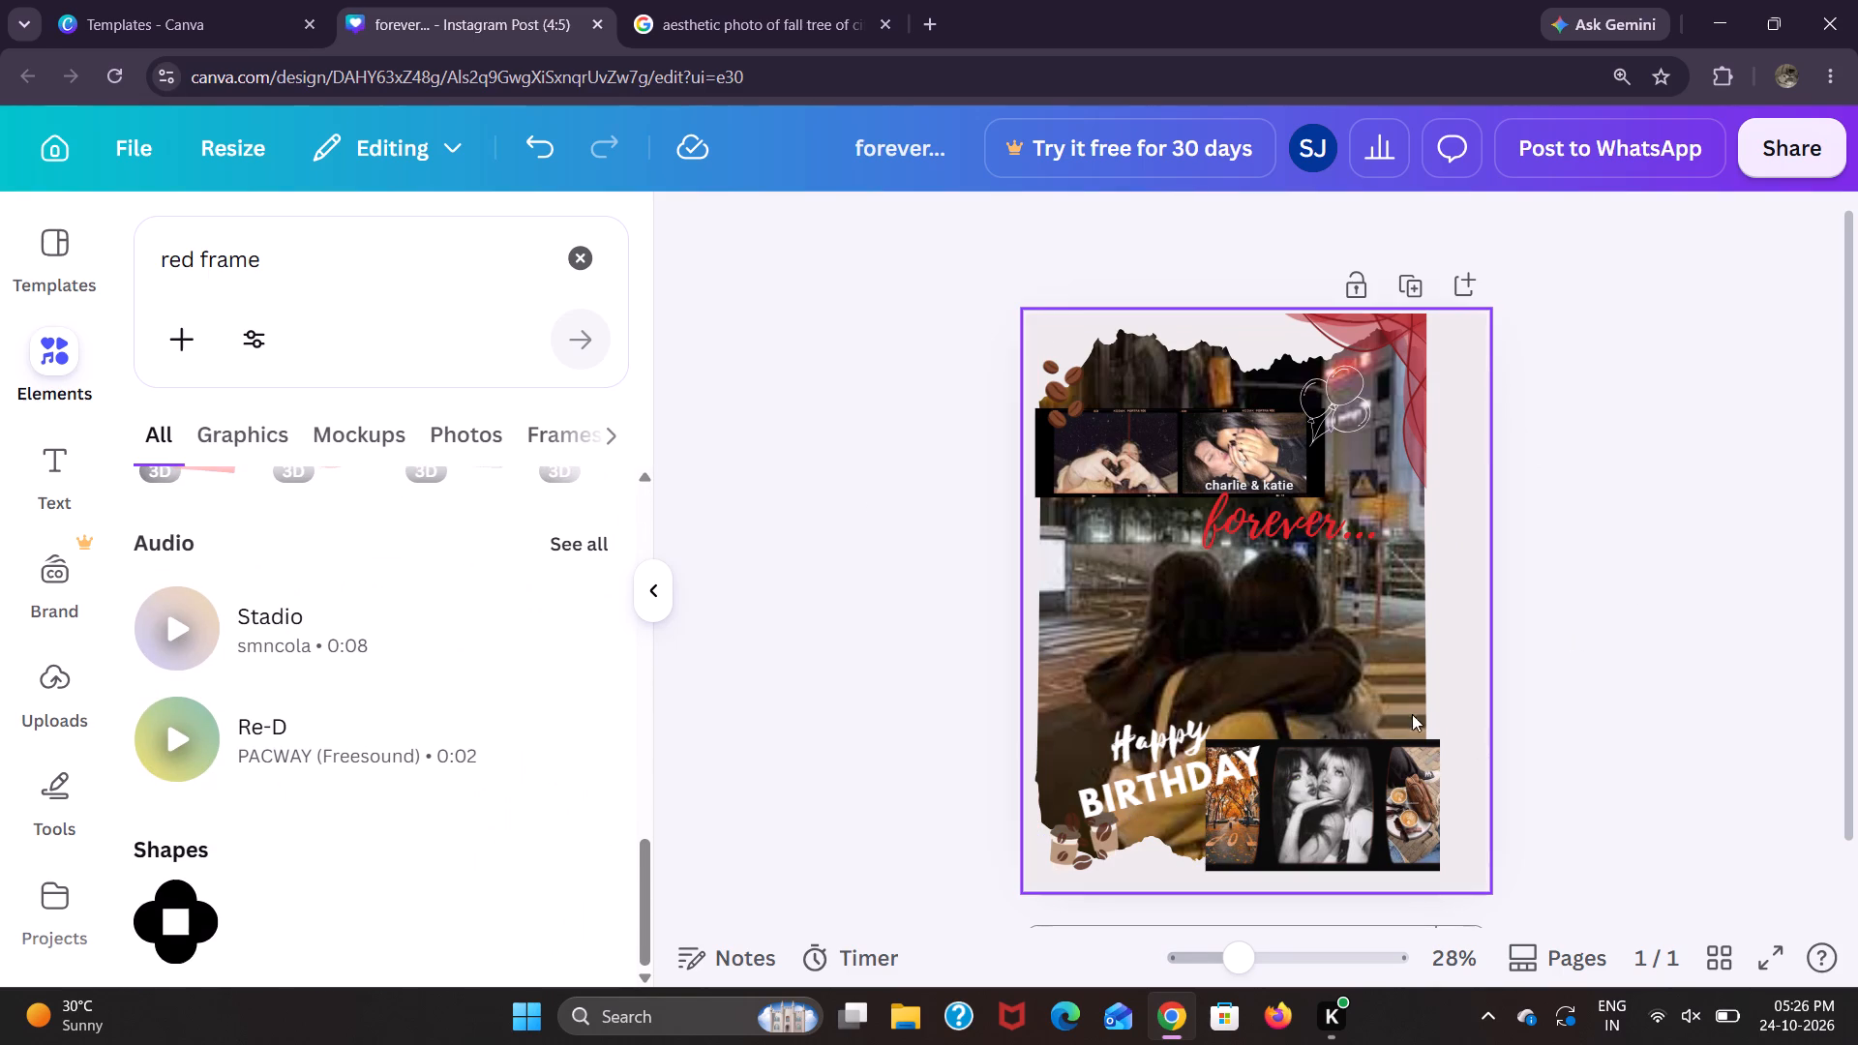
Save the birthday collage design.
left_click(1489, 711)
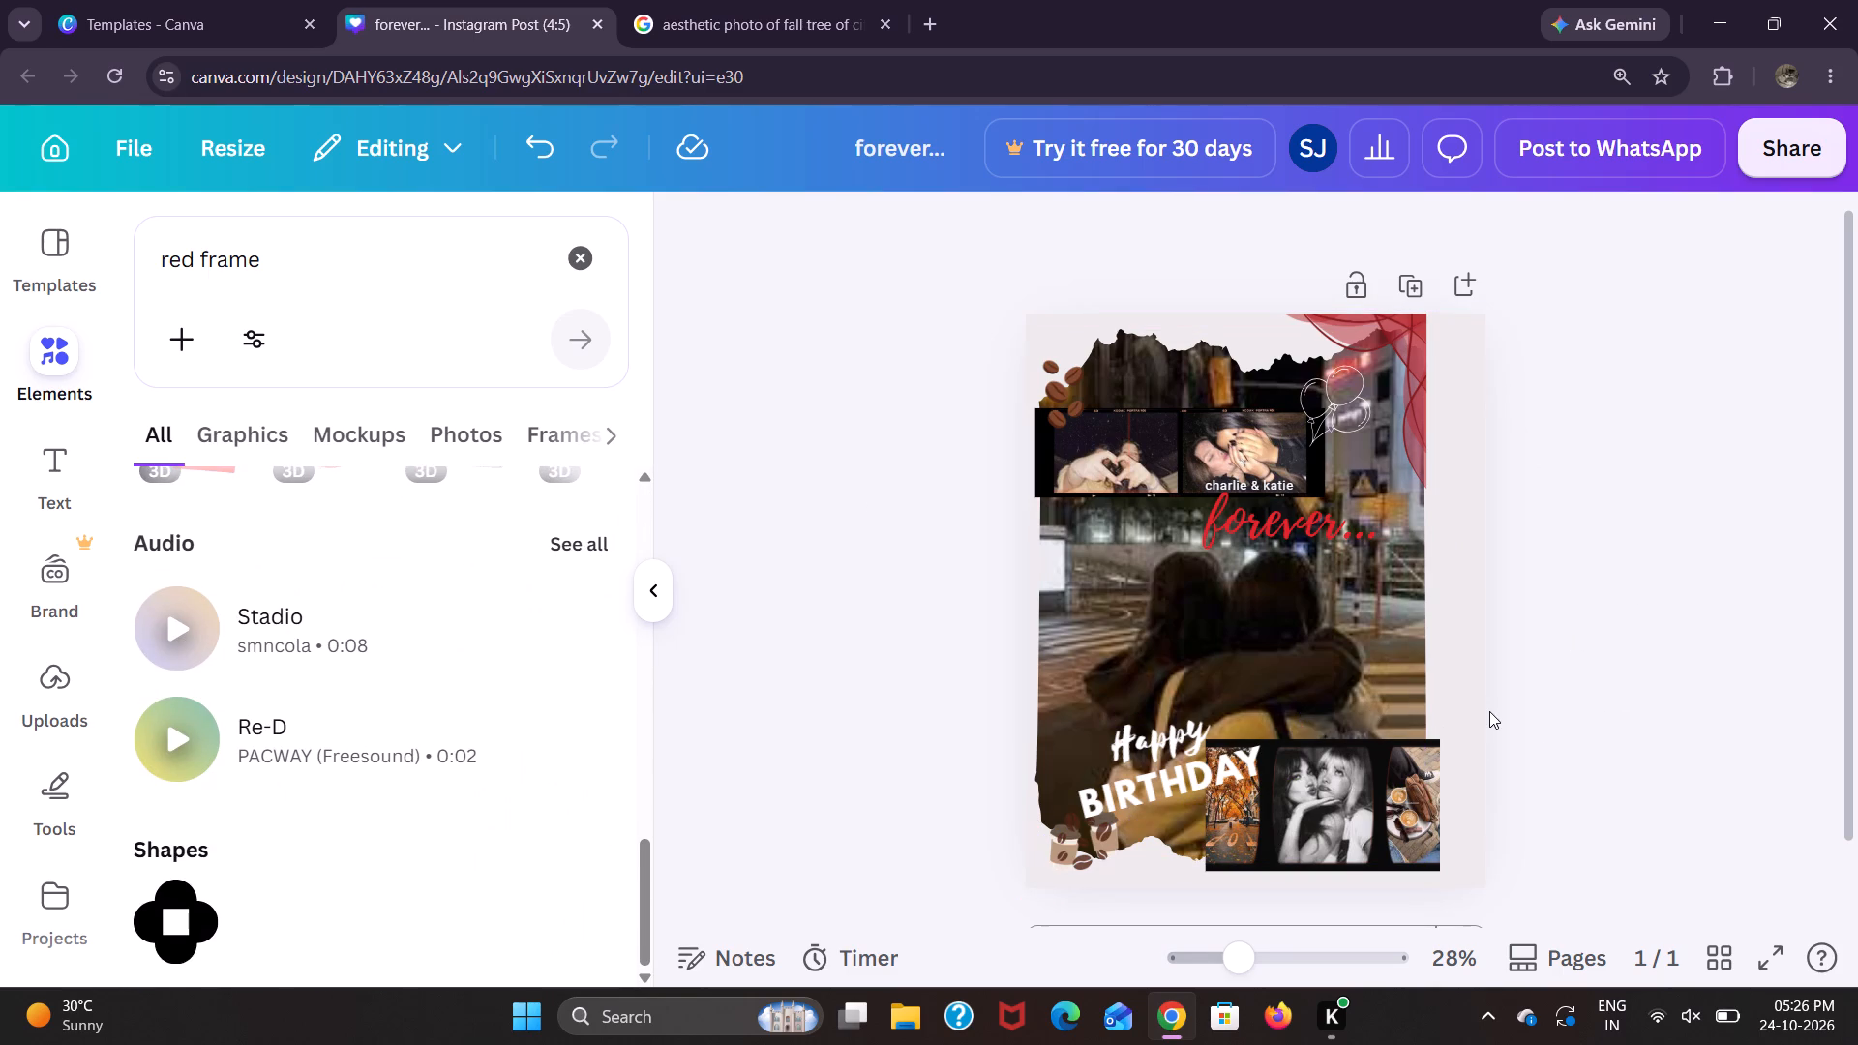
key("ctrl+s")
Download the birthday collage as a high-quality PNG at 1,080 × 1,350 px and dismiss the download notice.
left_click(1761, 150)
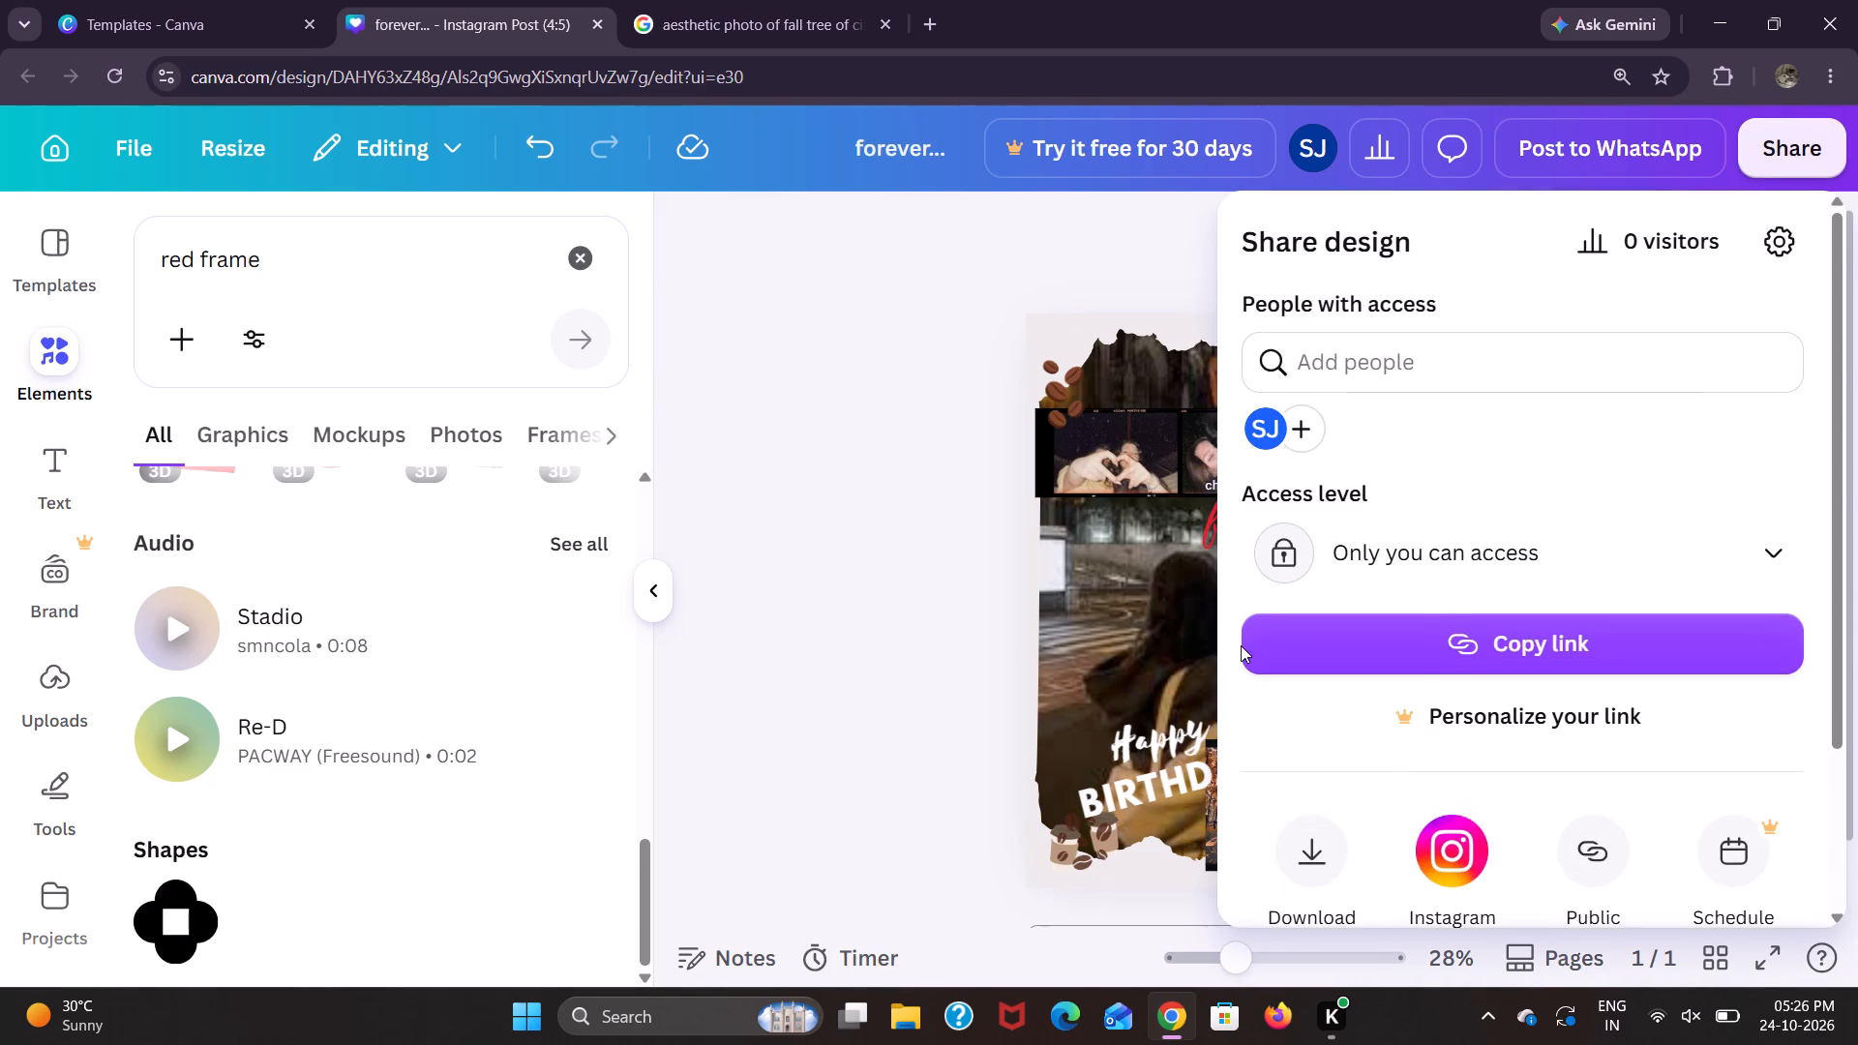
left_click(1317, 865)
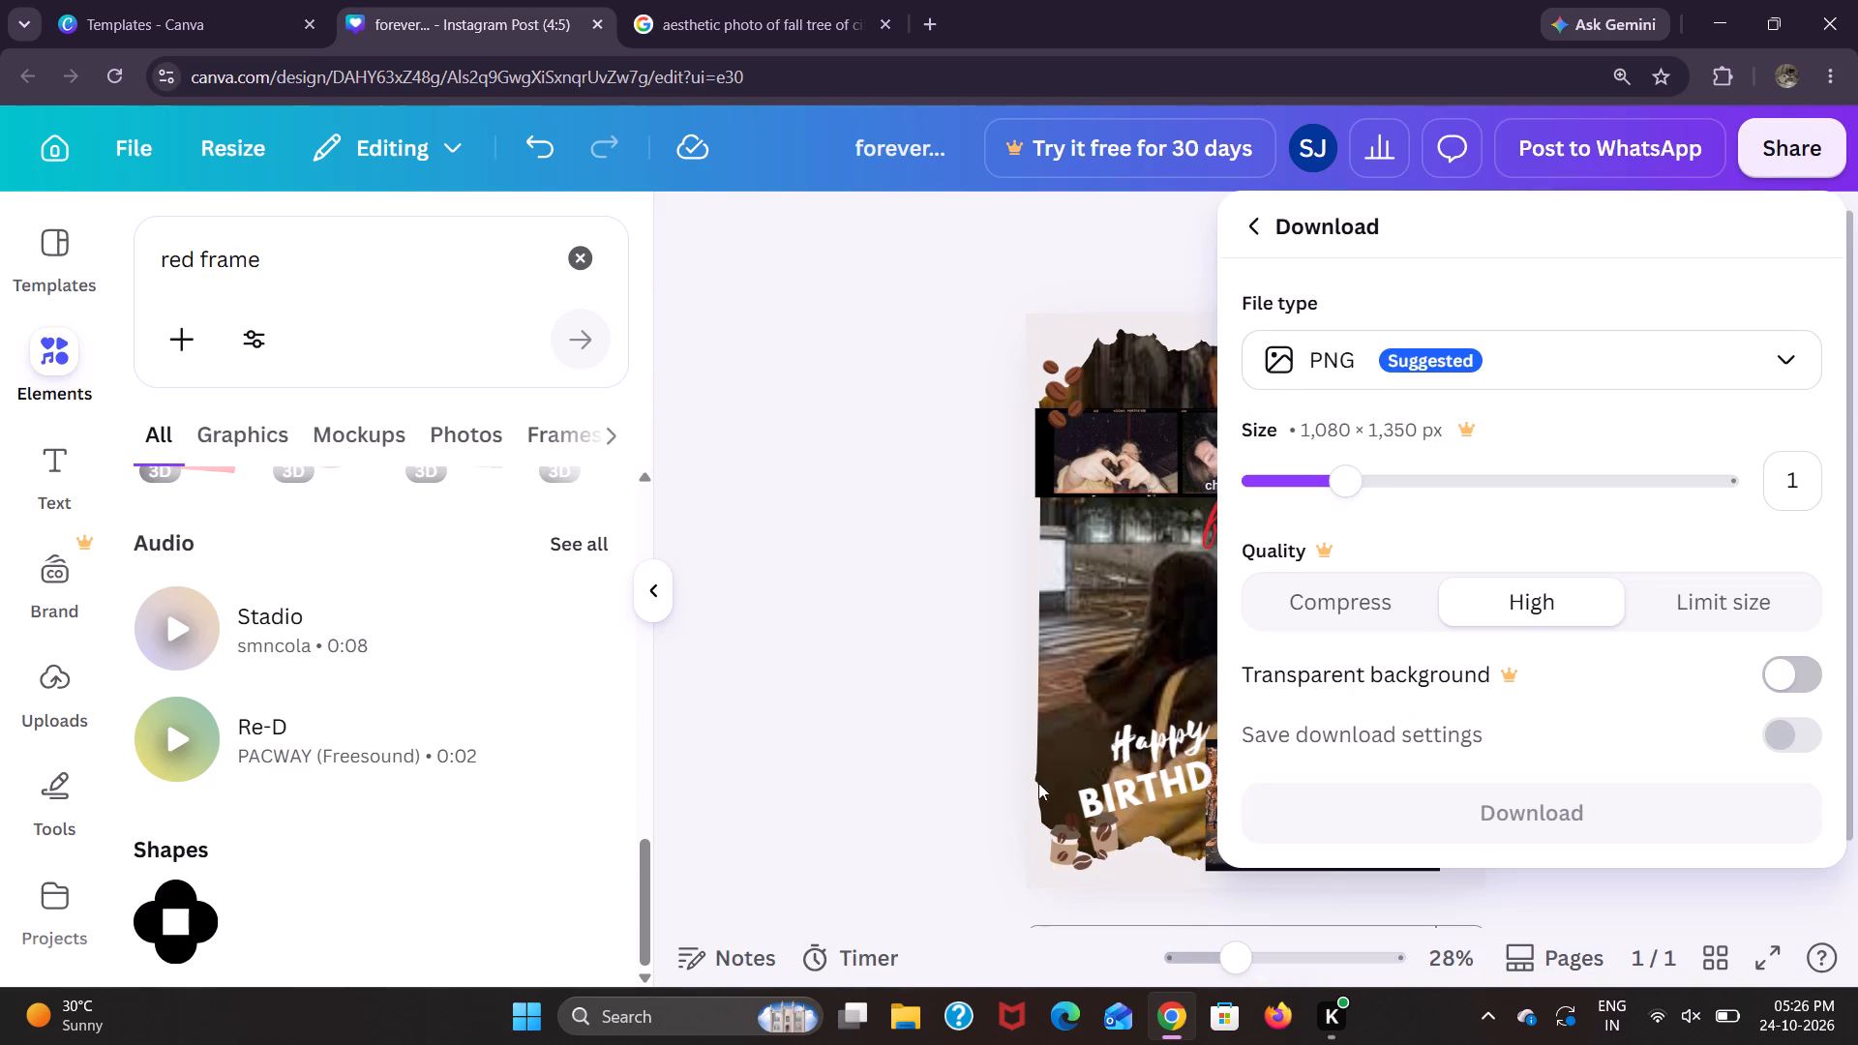
left_click(1453, 798)
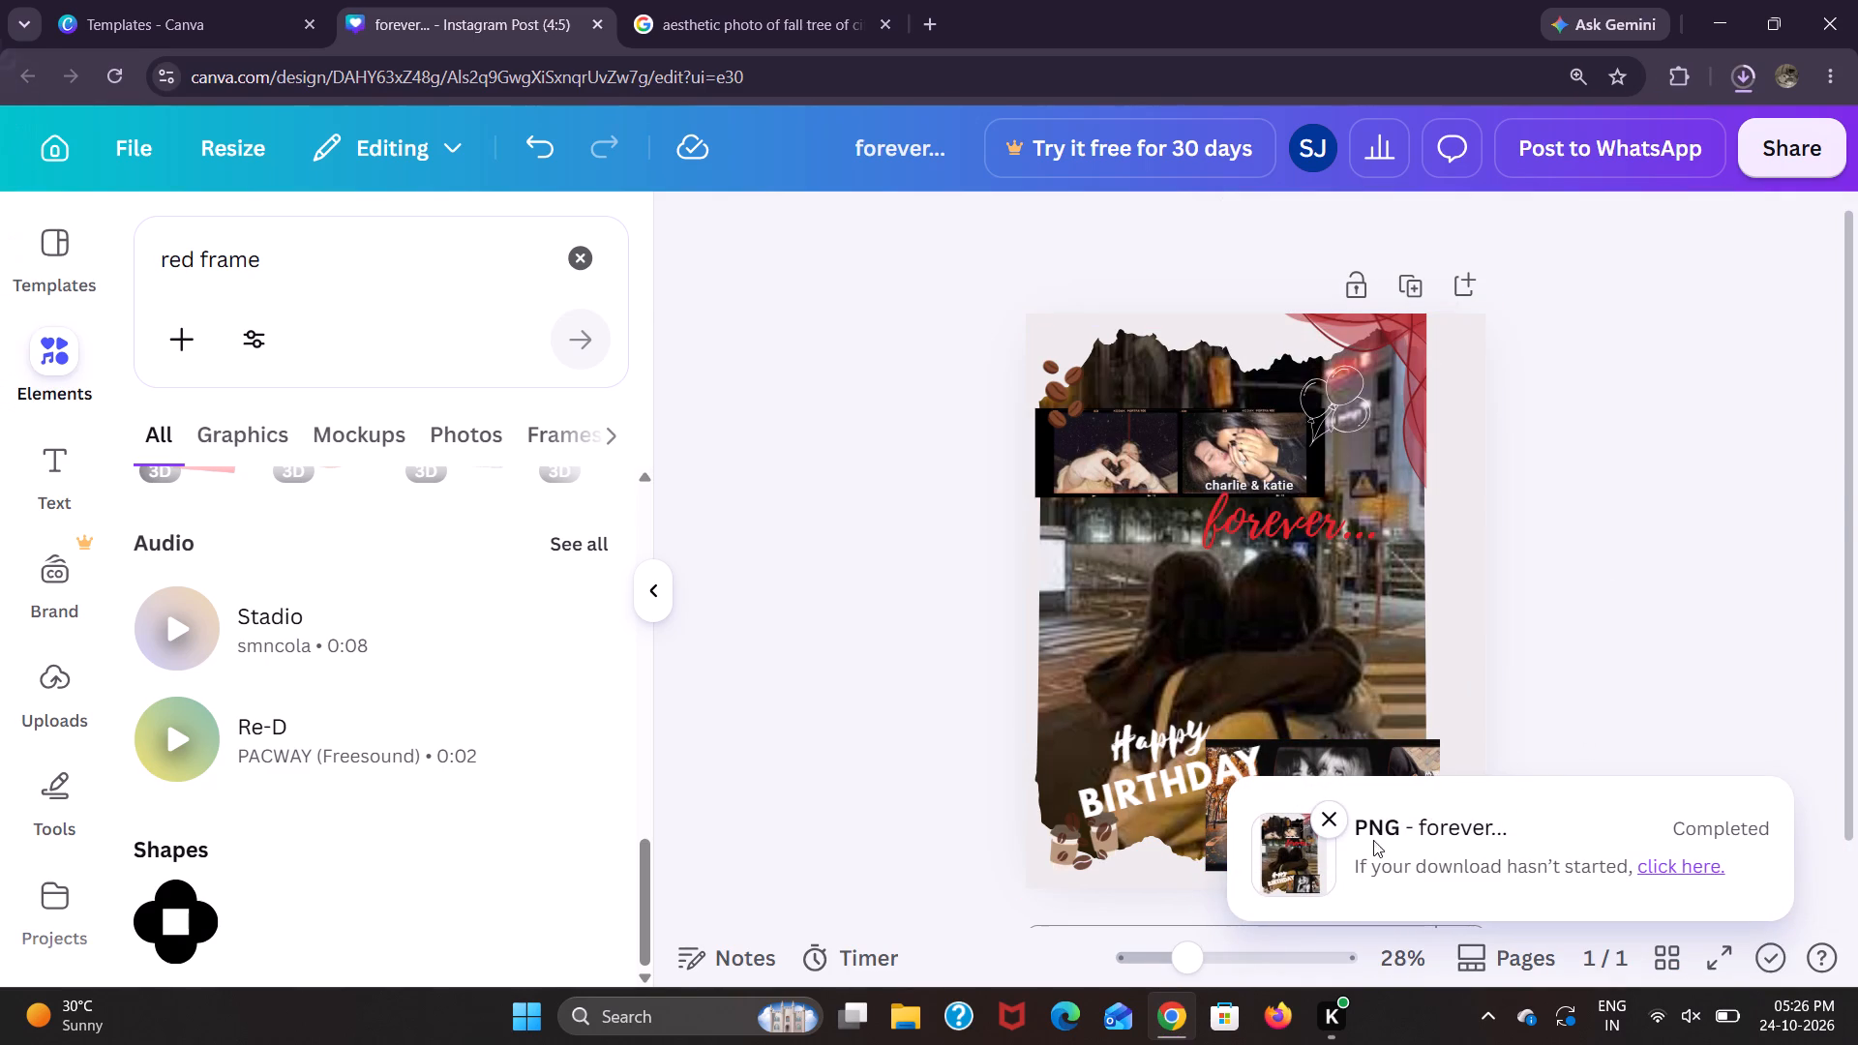
left_click(1330, 816)
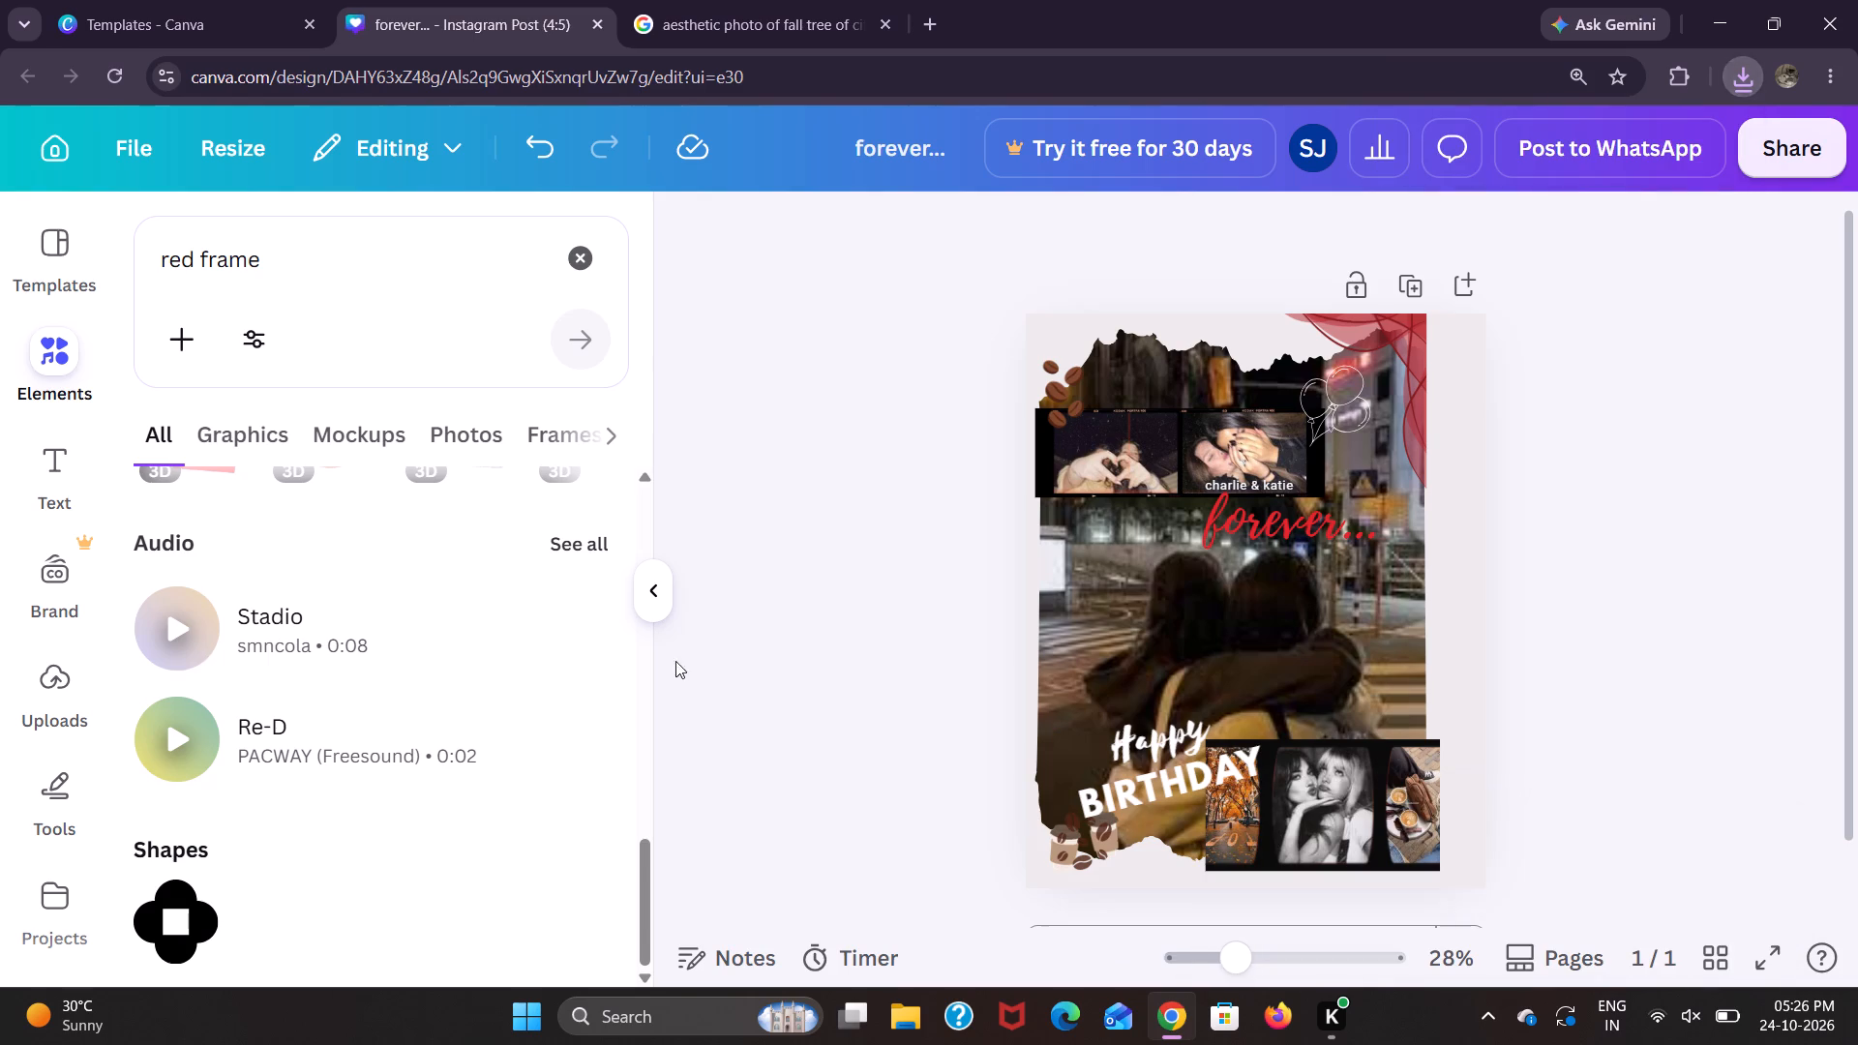
left_click(850, 672)
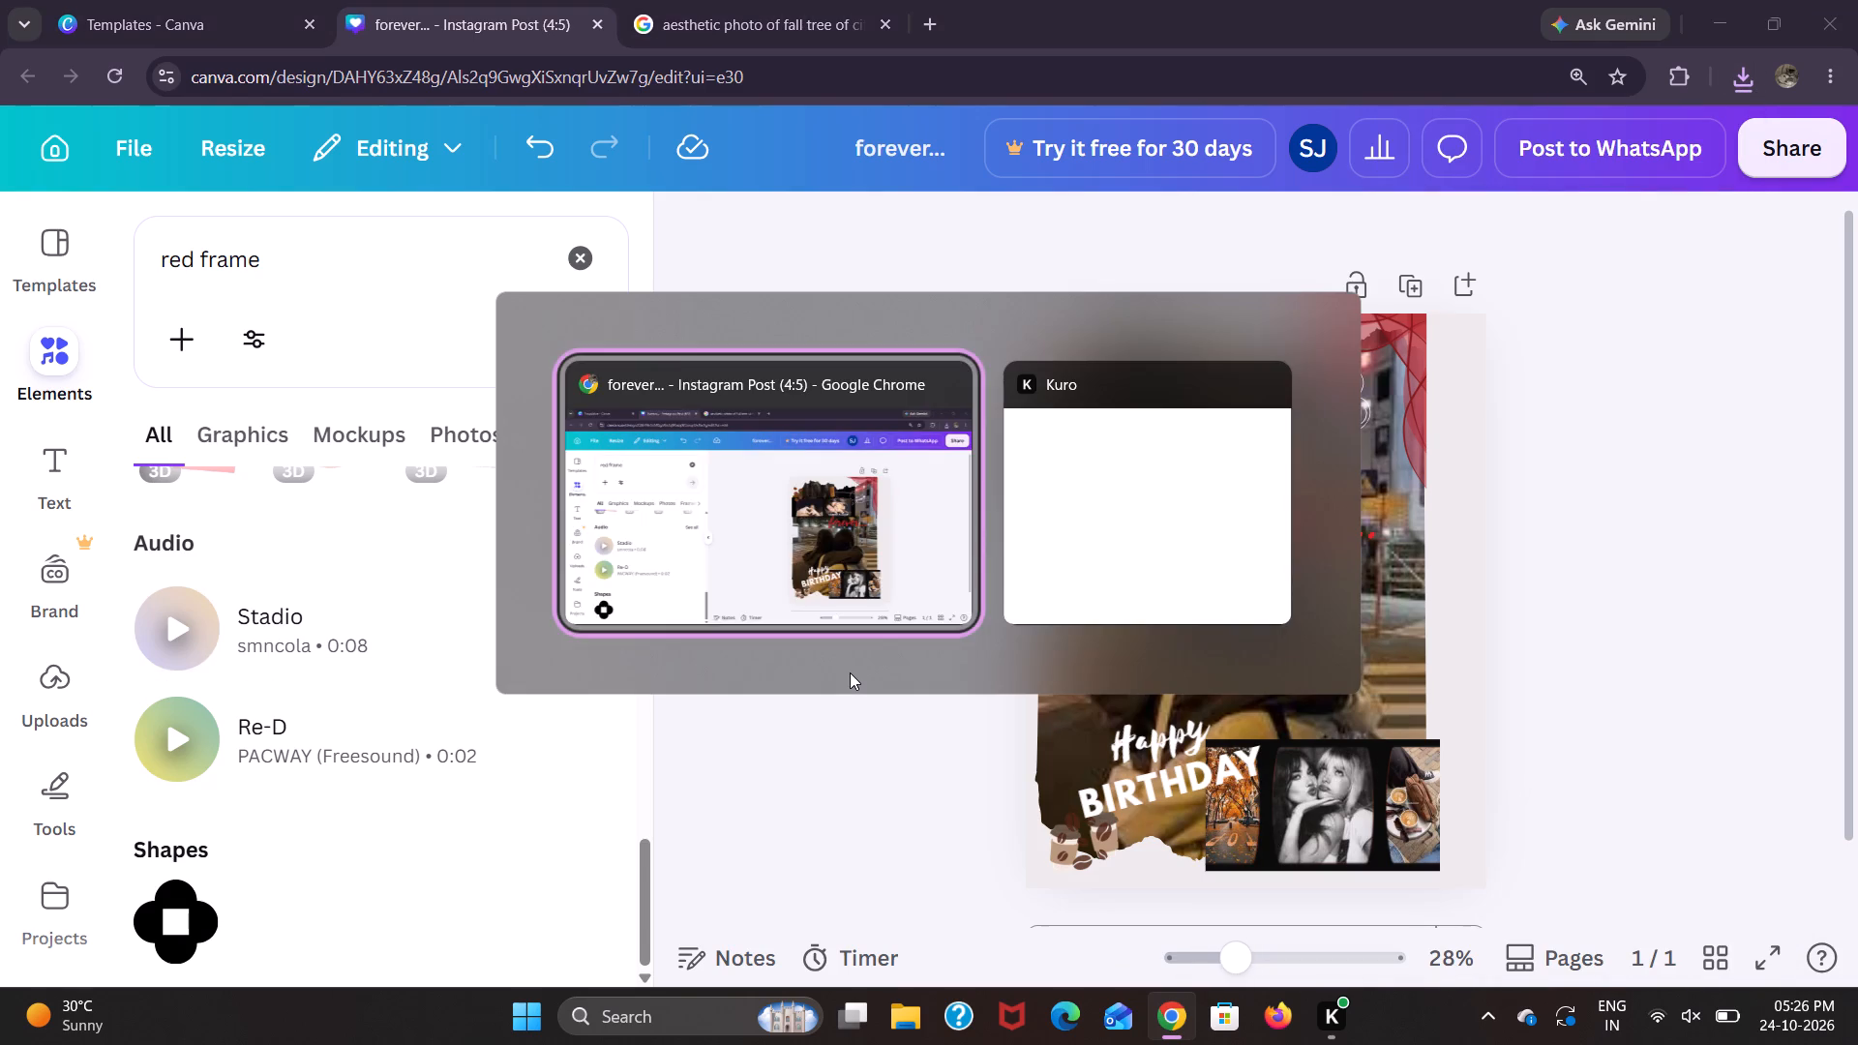